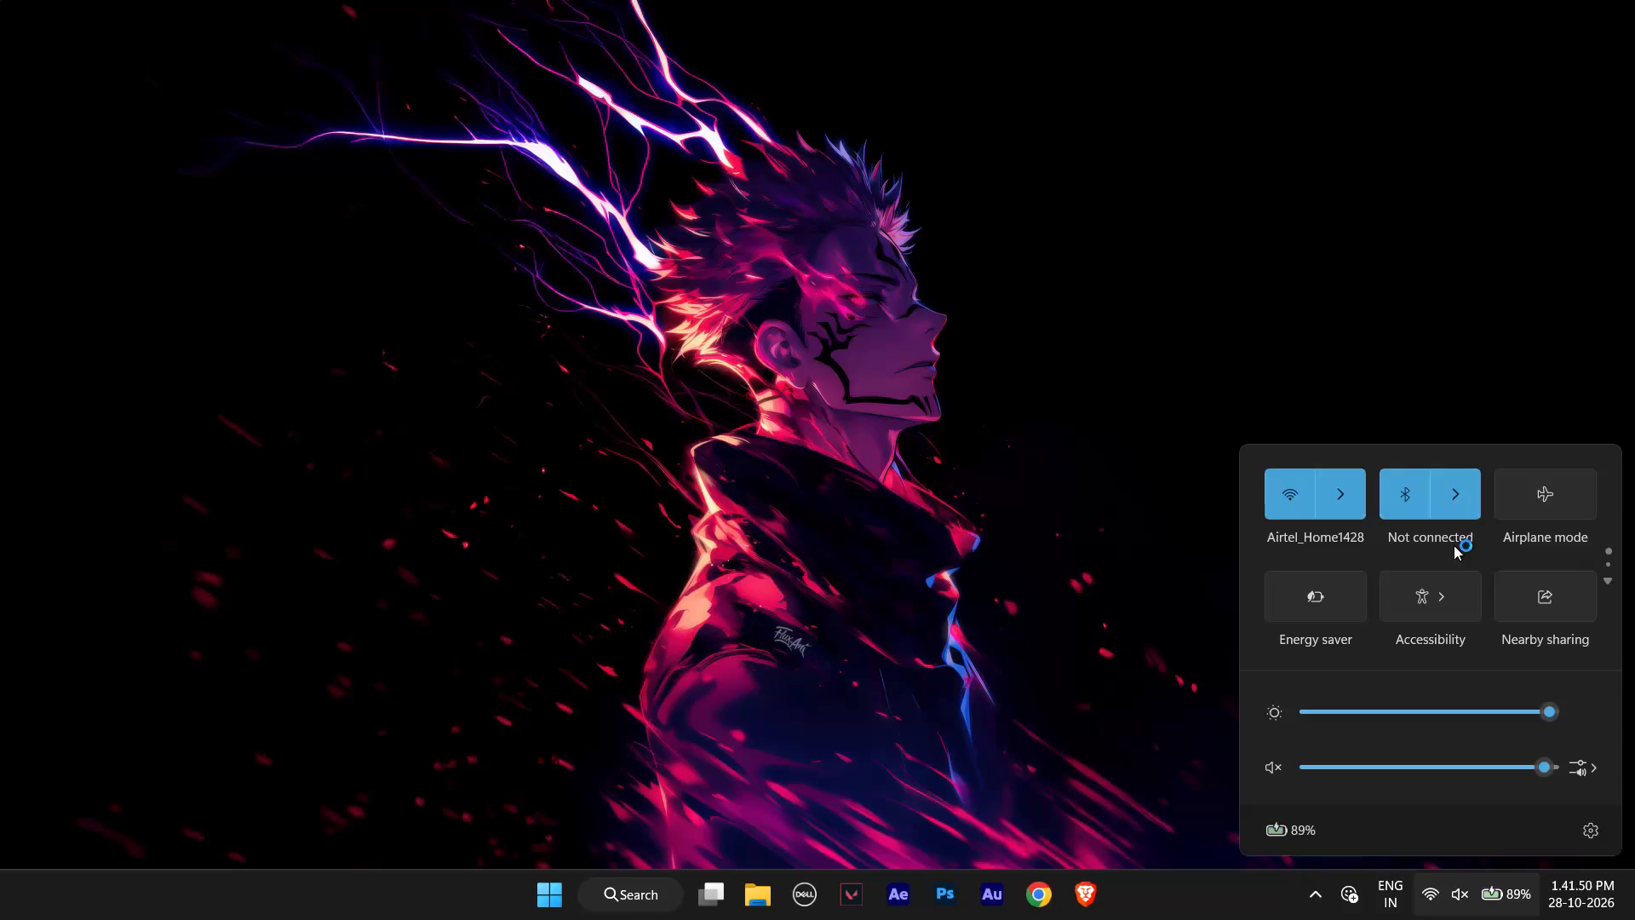
Connect the Nirvana Ion headset from the paired Bluetooth devices and close the quick settings.
click(1448, 515)
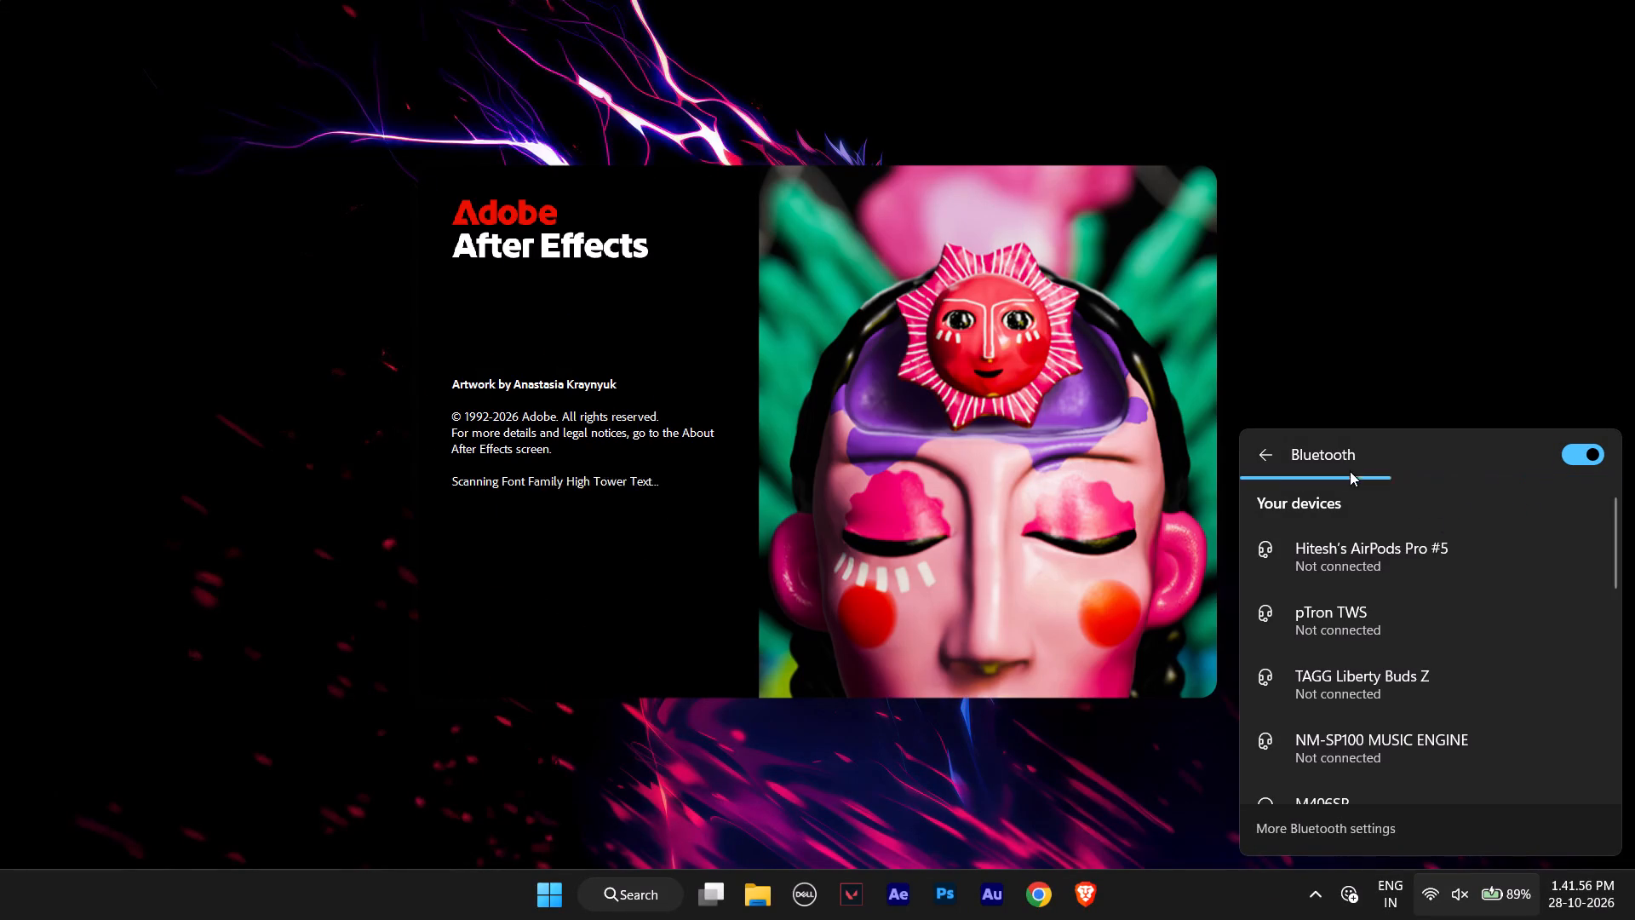
scroll(1469, 716, down, 4)
scroll(1403, 678, down, 3)
scroll(1394, 675, up, 2)
scroll(1394, 675, down, 1)
scroll(1394, 675, up, 1)
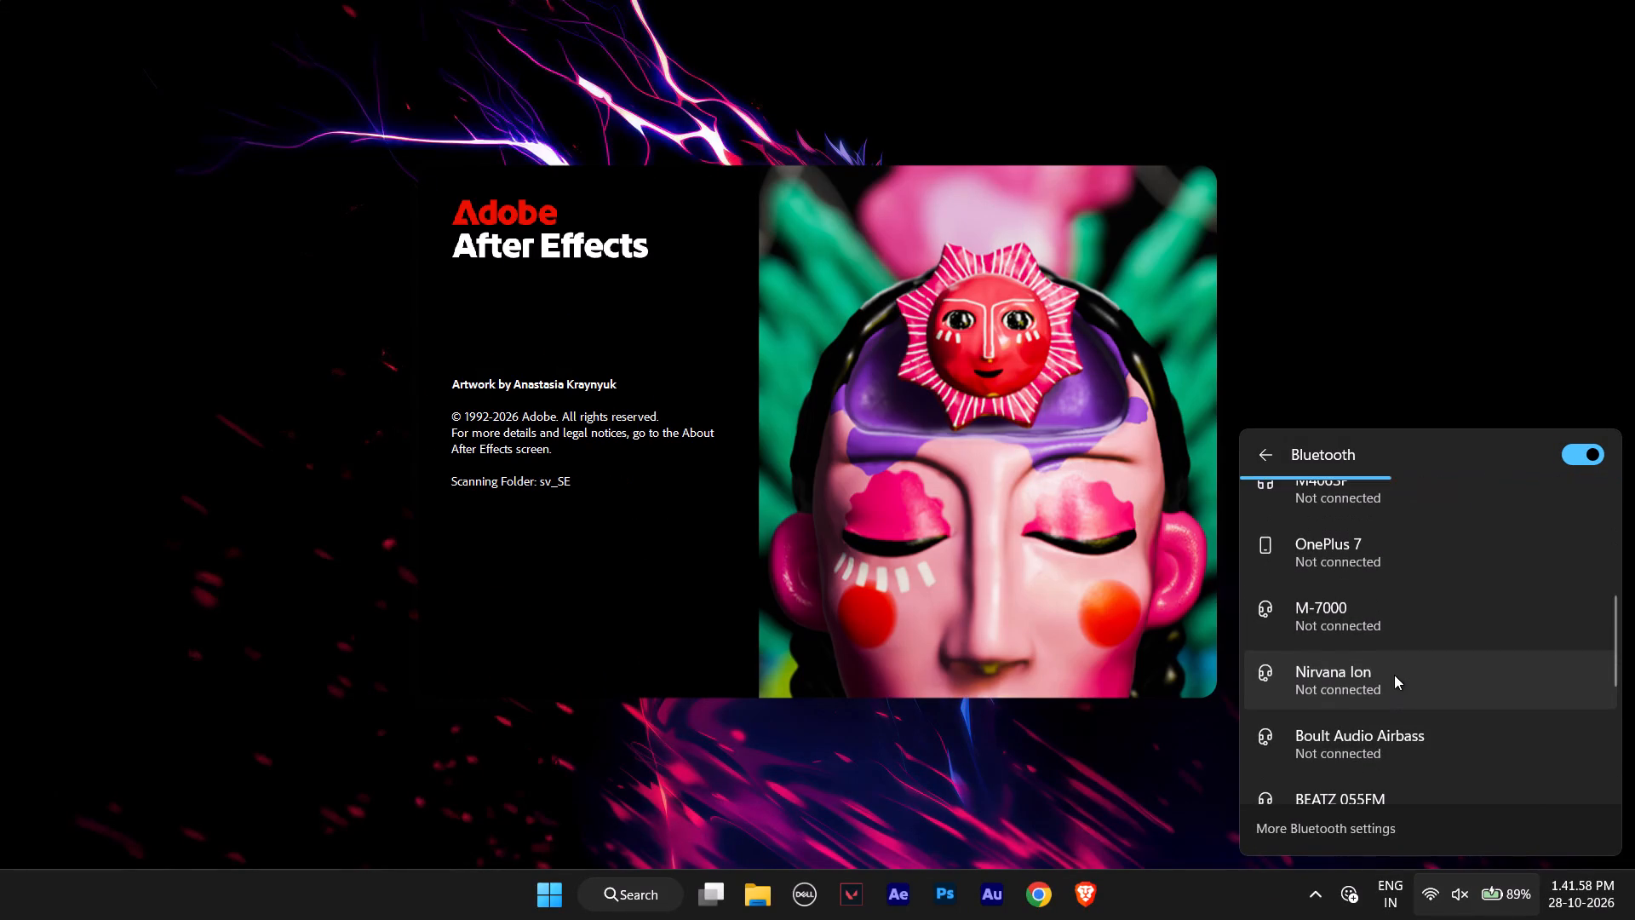
click(1412, 690)
click(1276, 457)
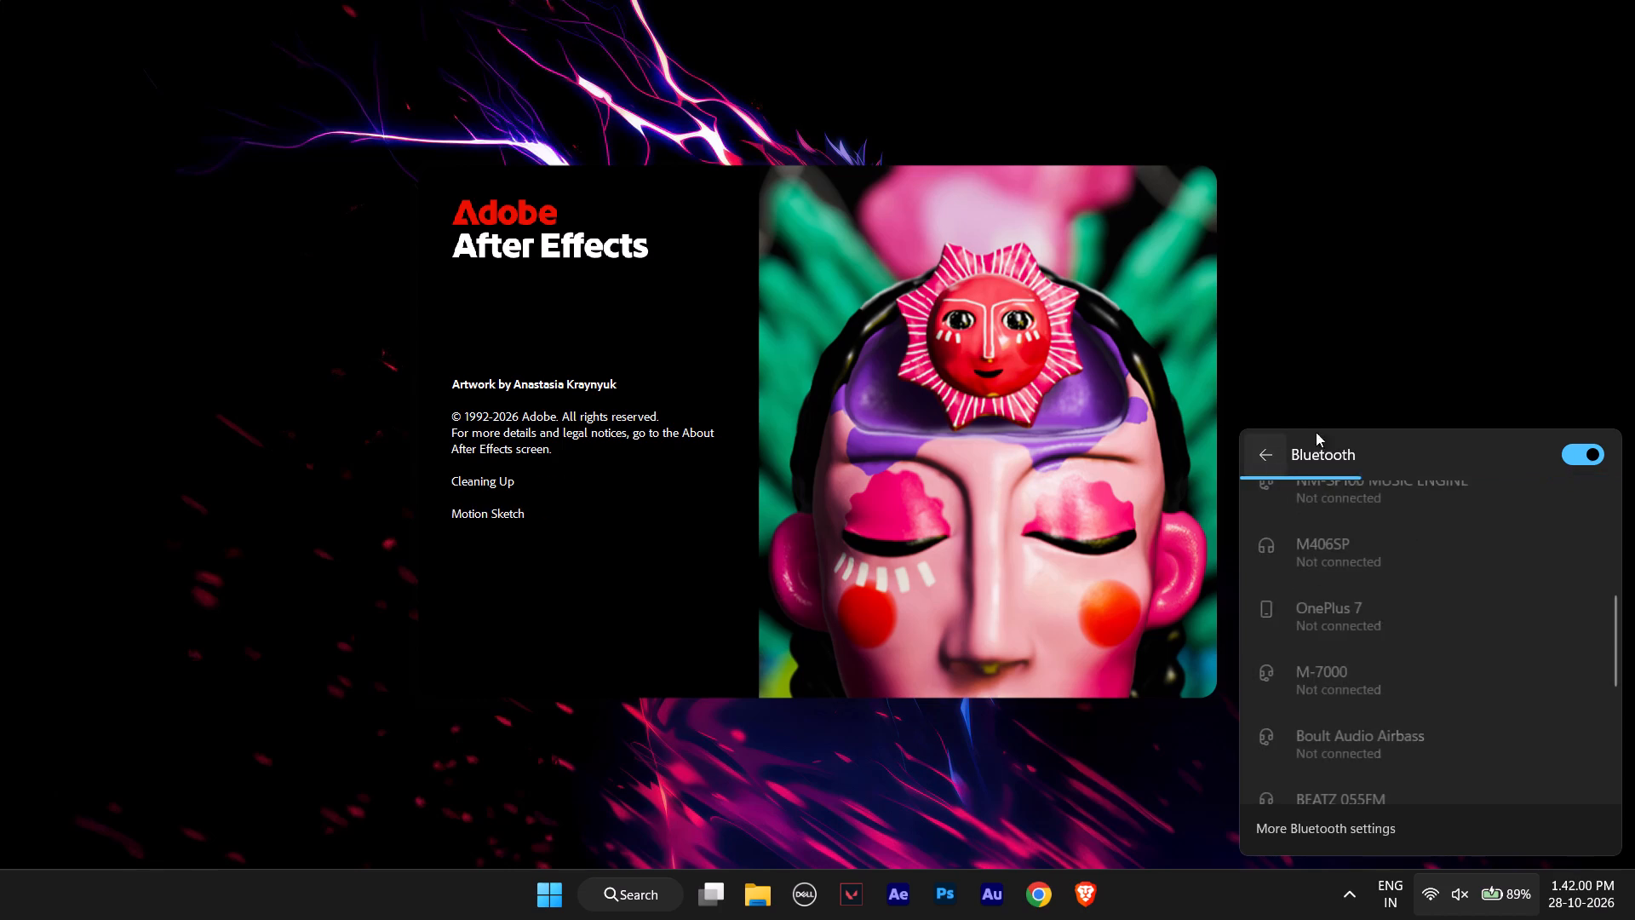
drag(1401, 367, 1441, 367)
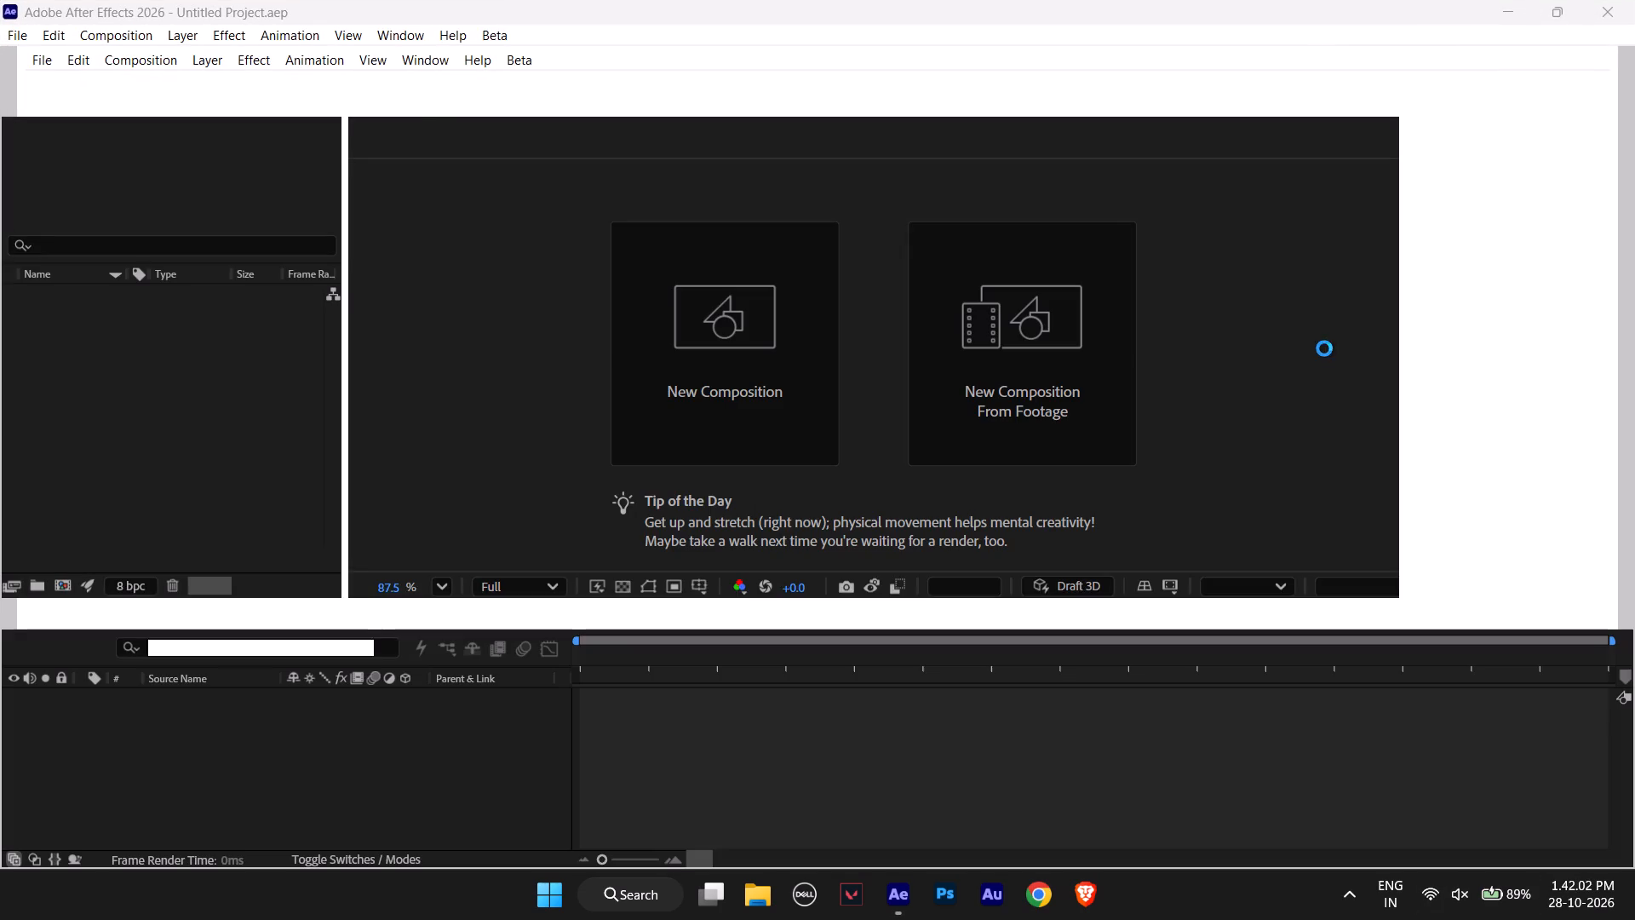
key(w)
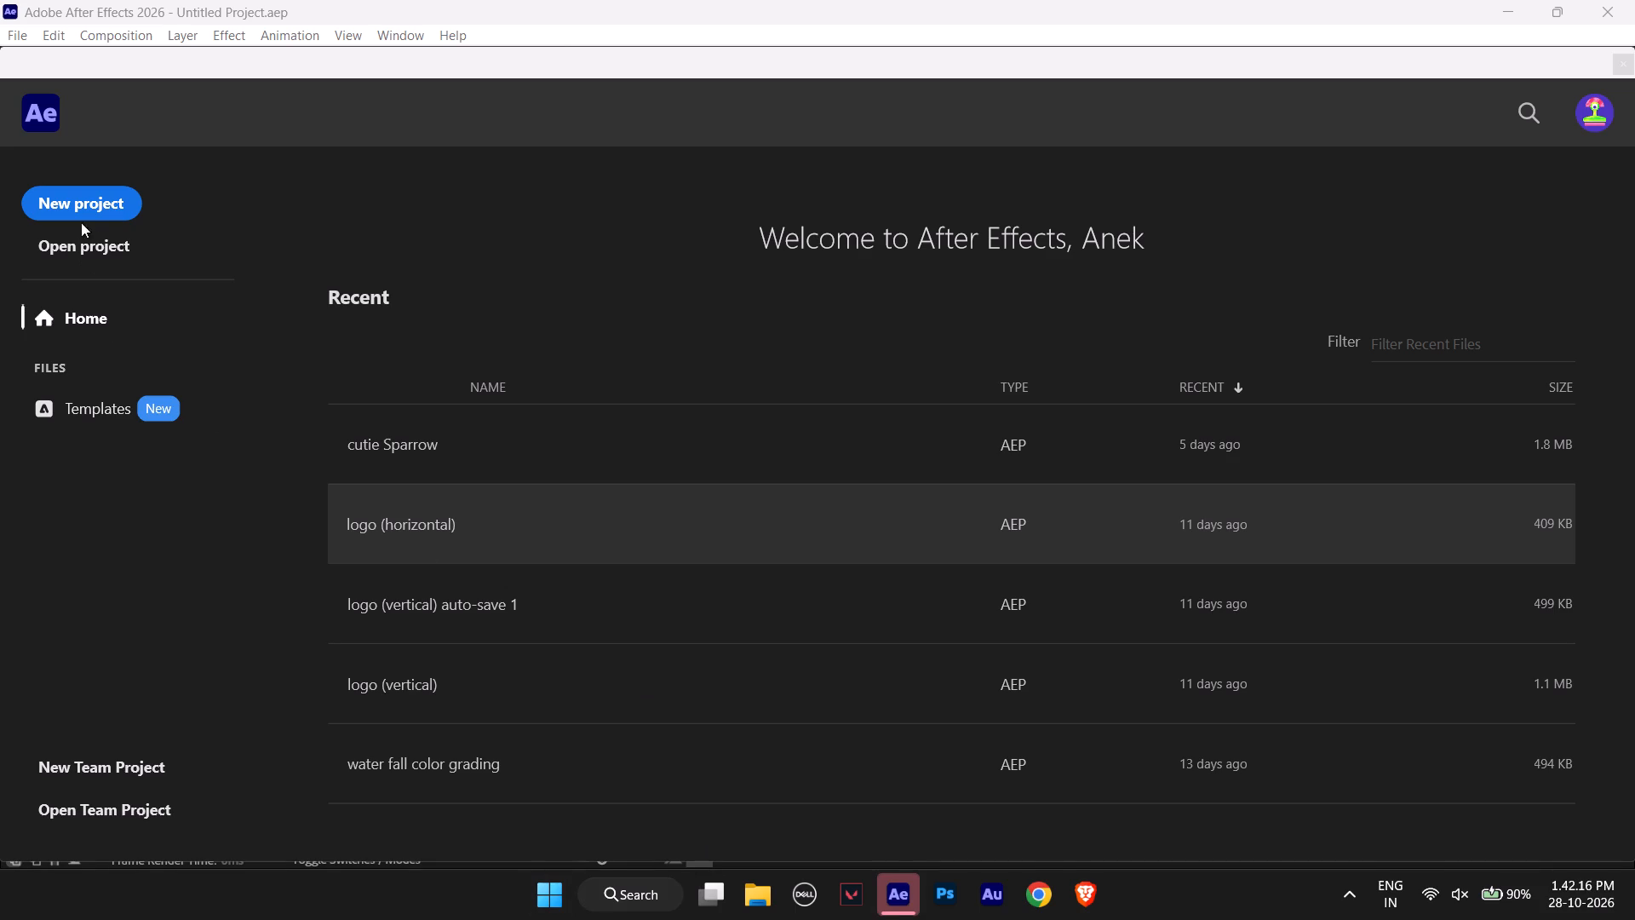
Look over the recent files on the After Effects home screen and start a new project.
scroll(458, 679, down, 4)
click(94, 204)
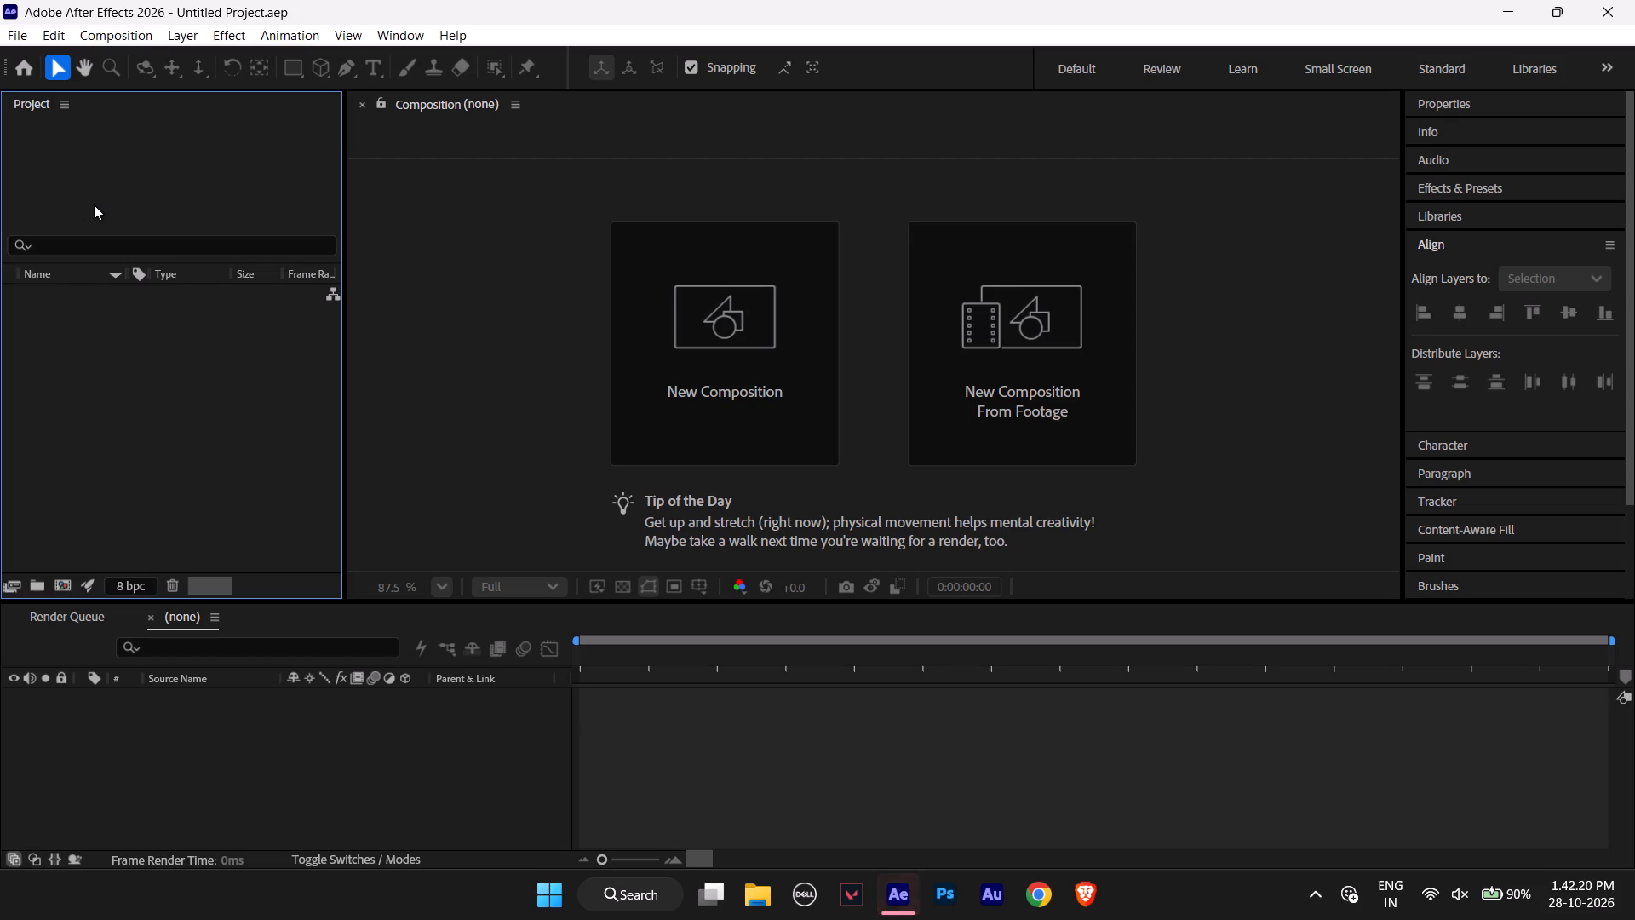
Start a new composition and lock its aspect ratio to 9:16.
click(724, 320)
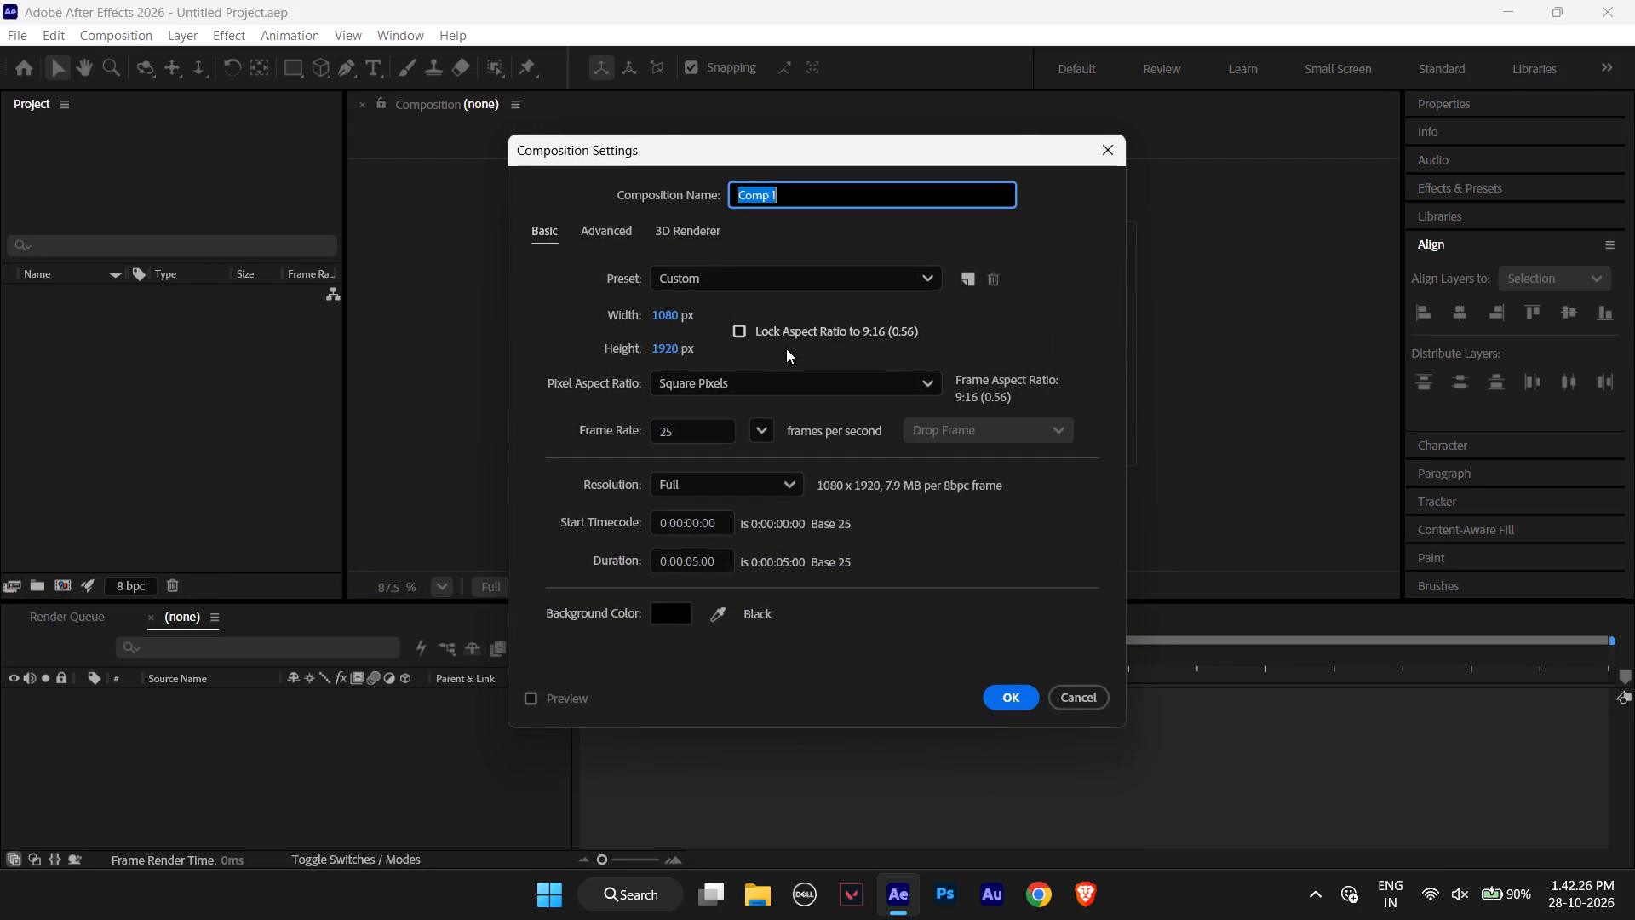
click(741, 324)
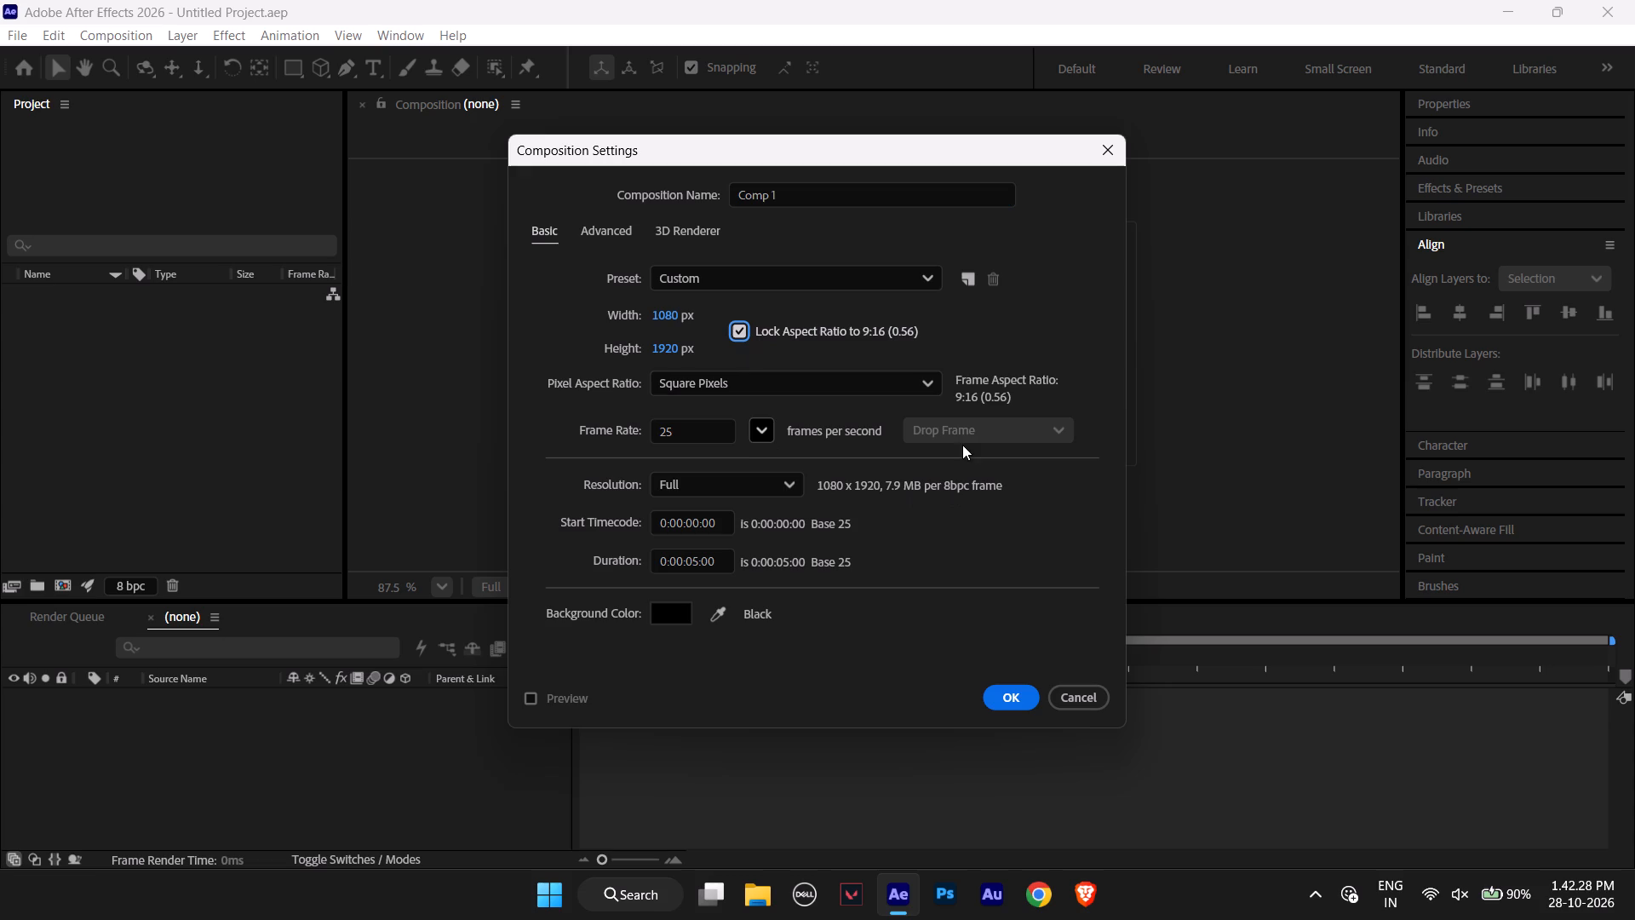
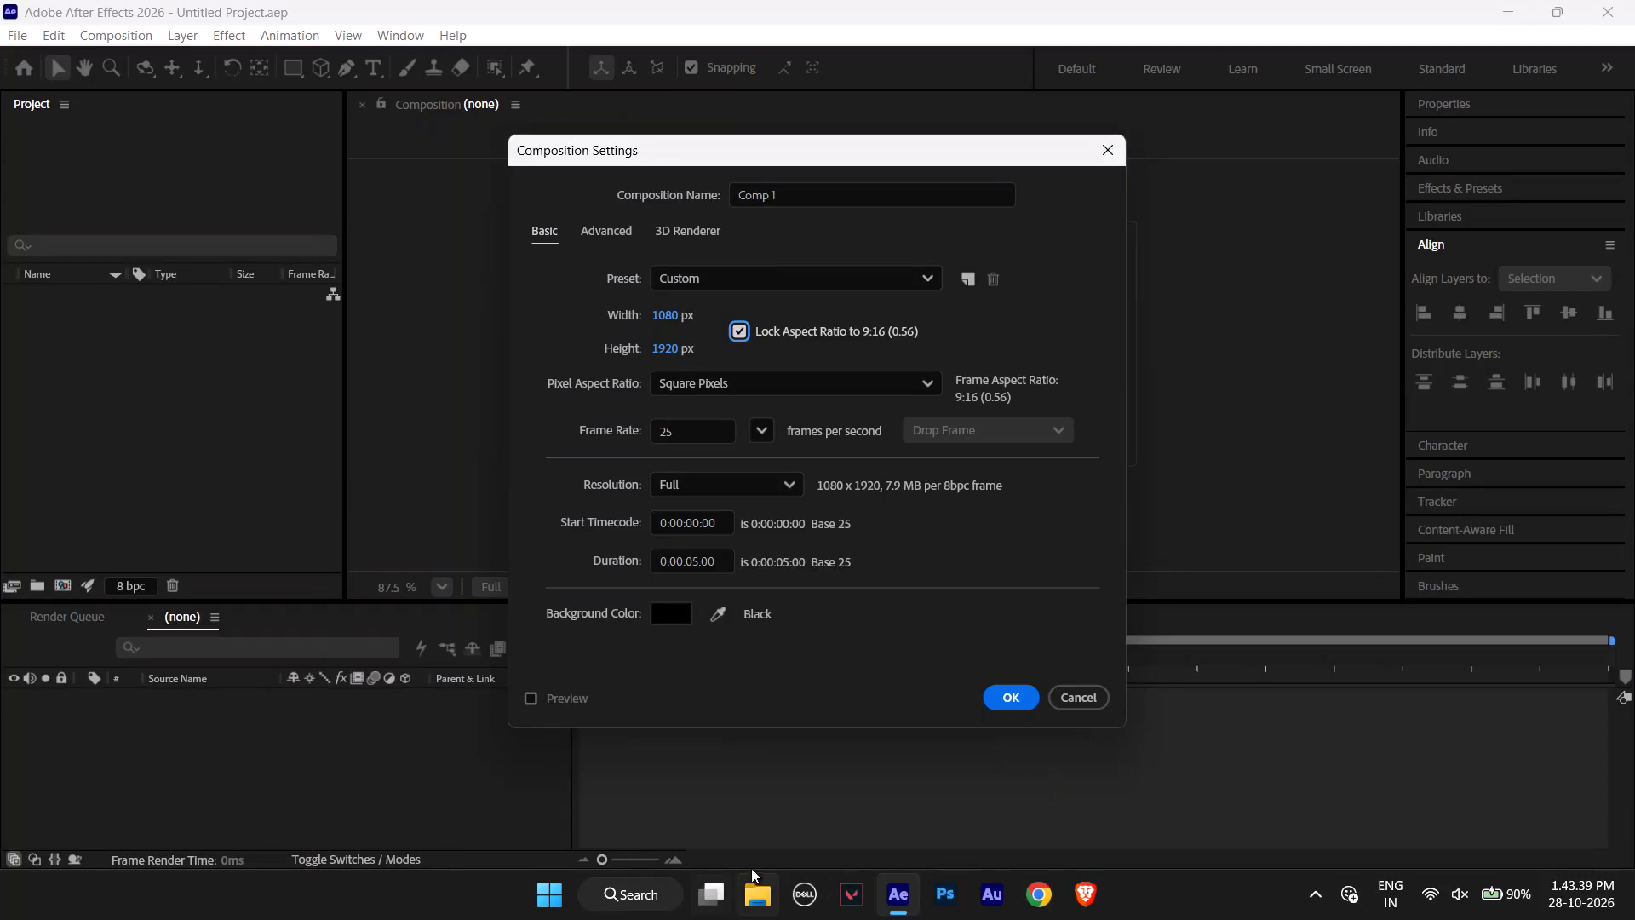
Switch to File Explorer and open the Maer folder inside the practic folder in Downloads.
click(779, 901)
click(83, 324)
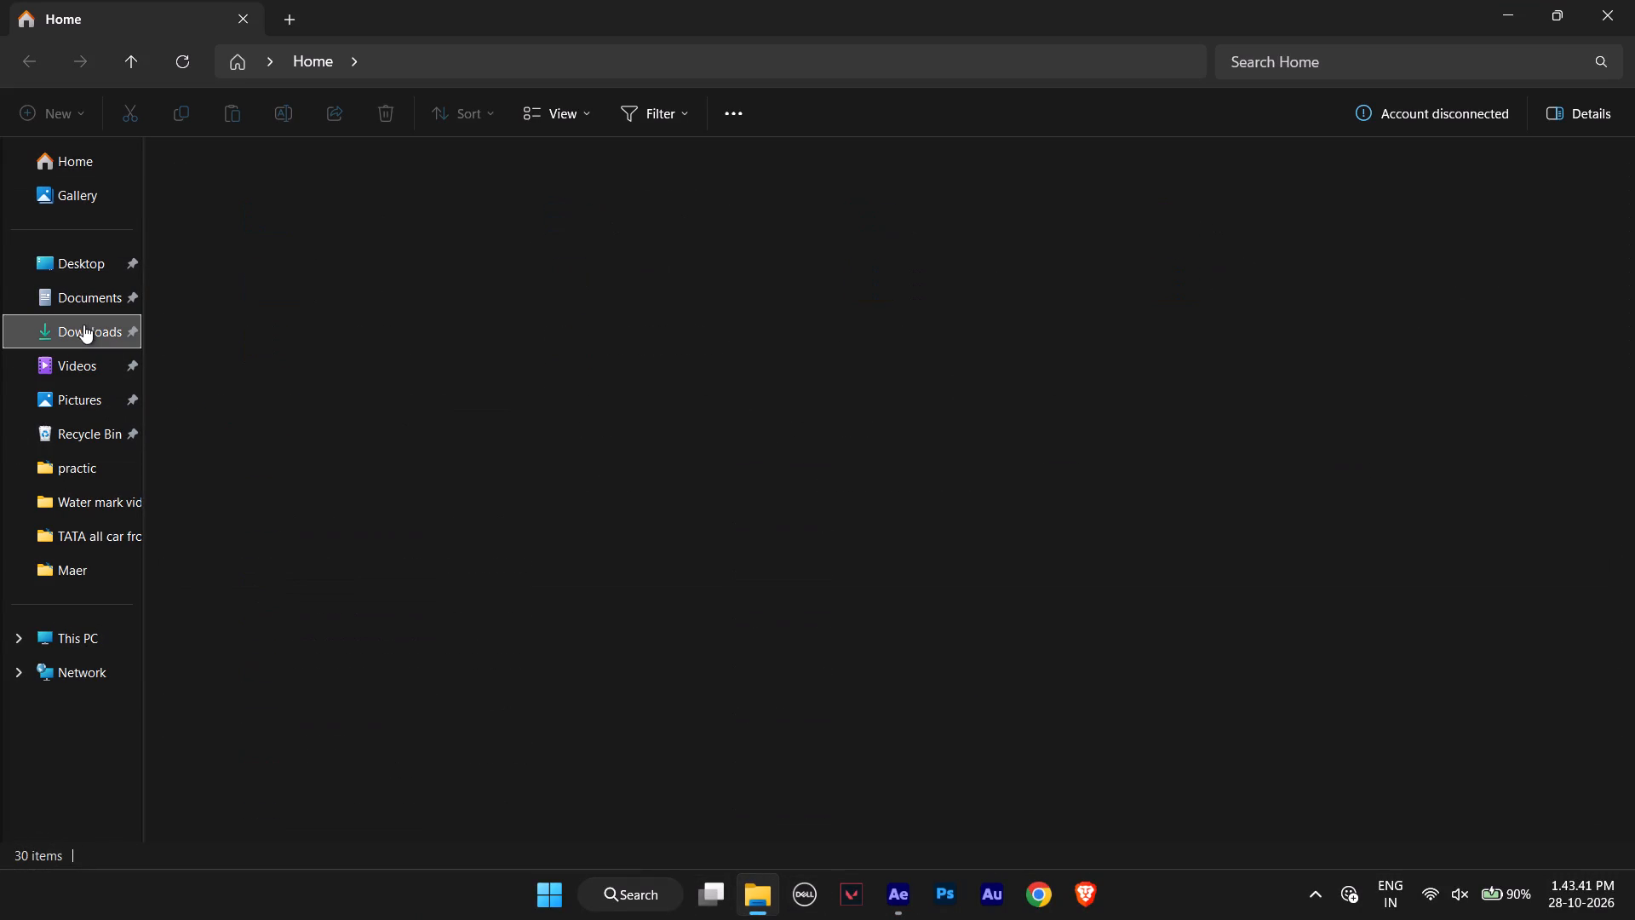
double_click(250, 235)
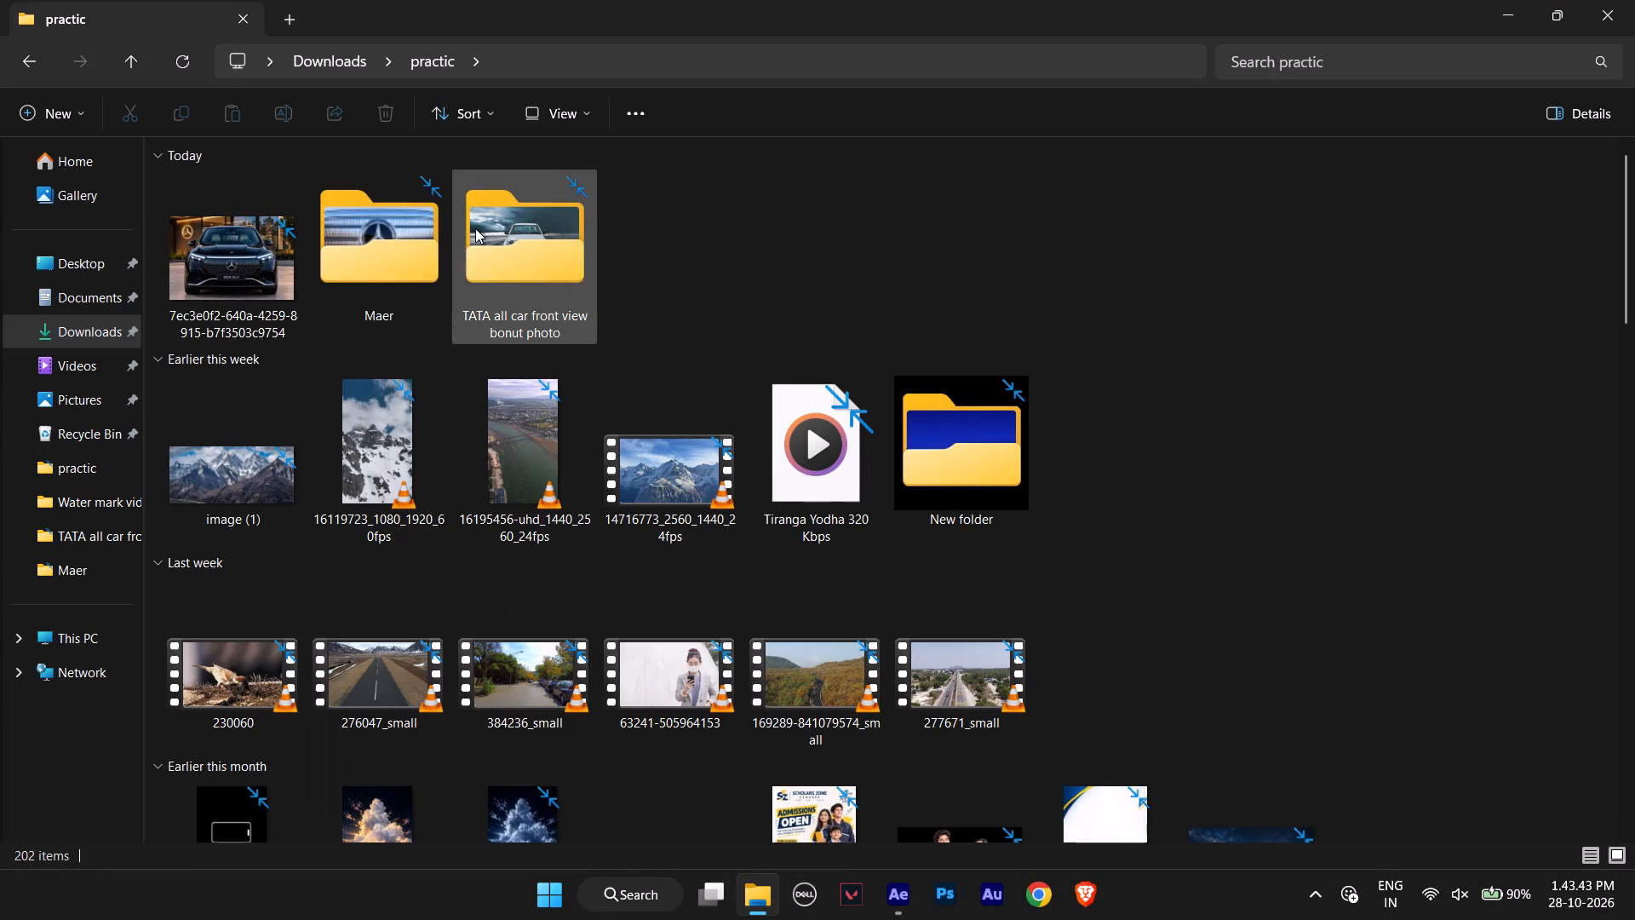
double_click(377, 233)
Open the first image in the Maer folder and look through the Mercedes front-view pictures one after another.
double_click(210, 252)
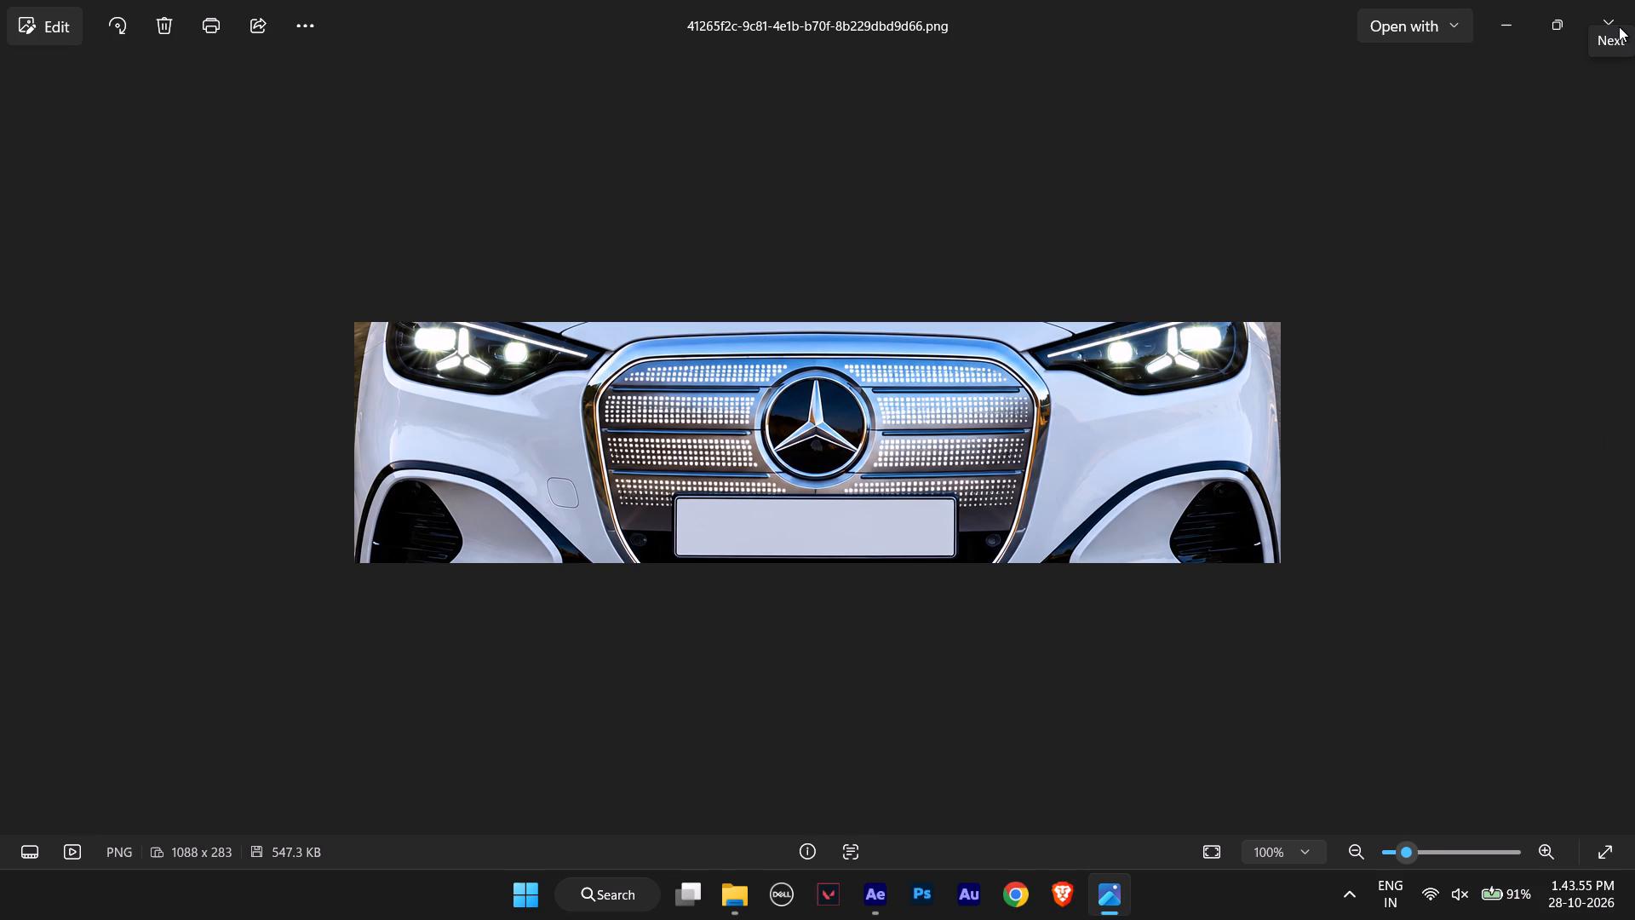
click(1614, 24)
triple_click(1615, 446)
triple_click(1615, 446)
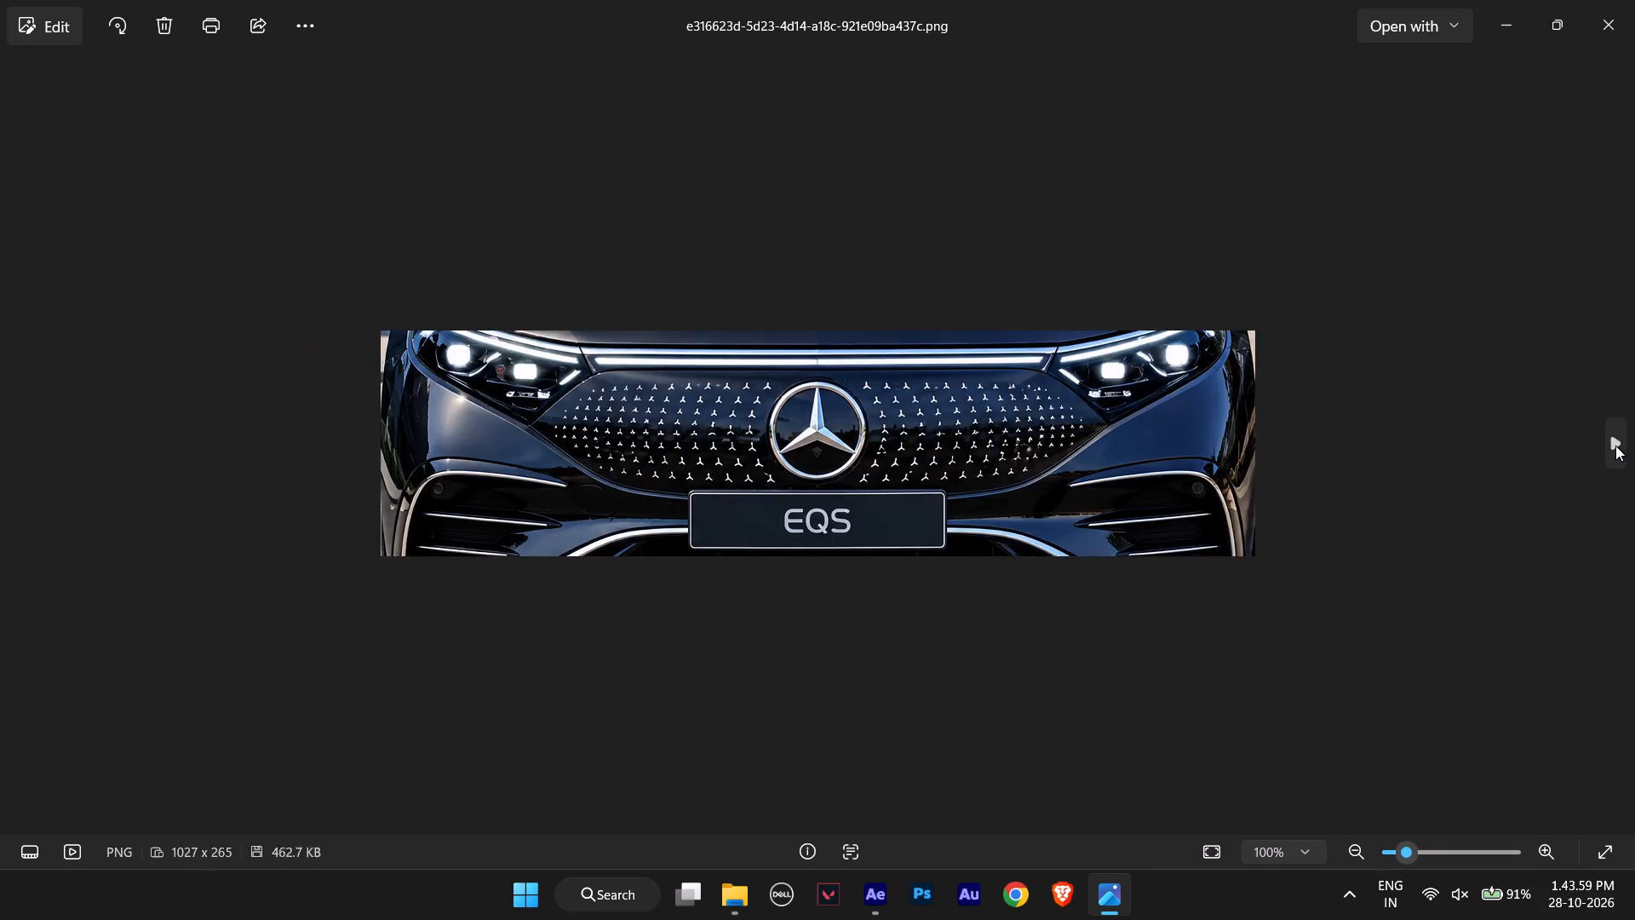
triple_click(1615, 446)
triple_click(1614, 446)
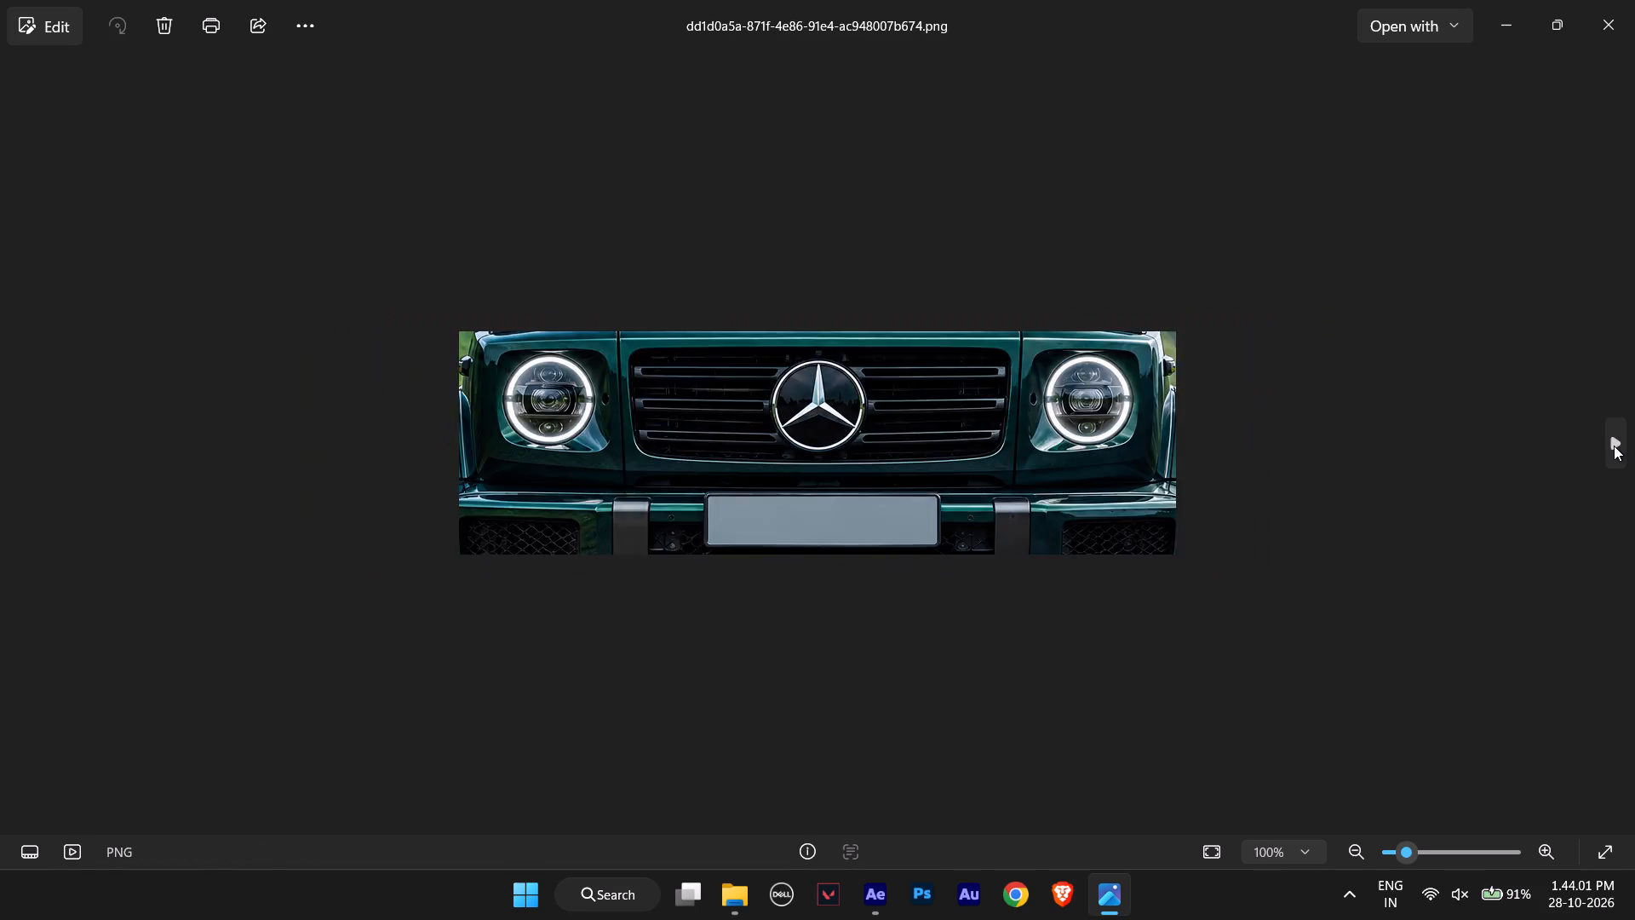
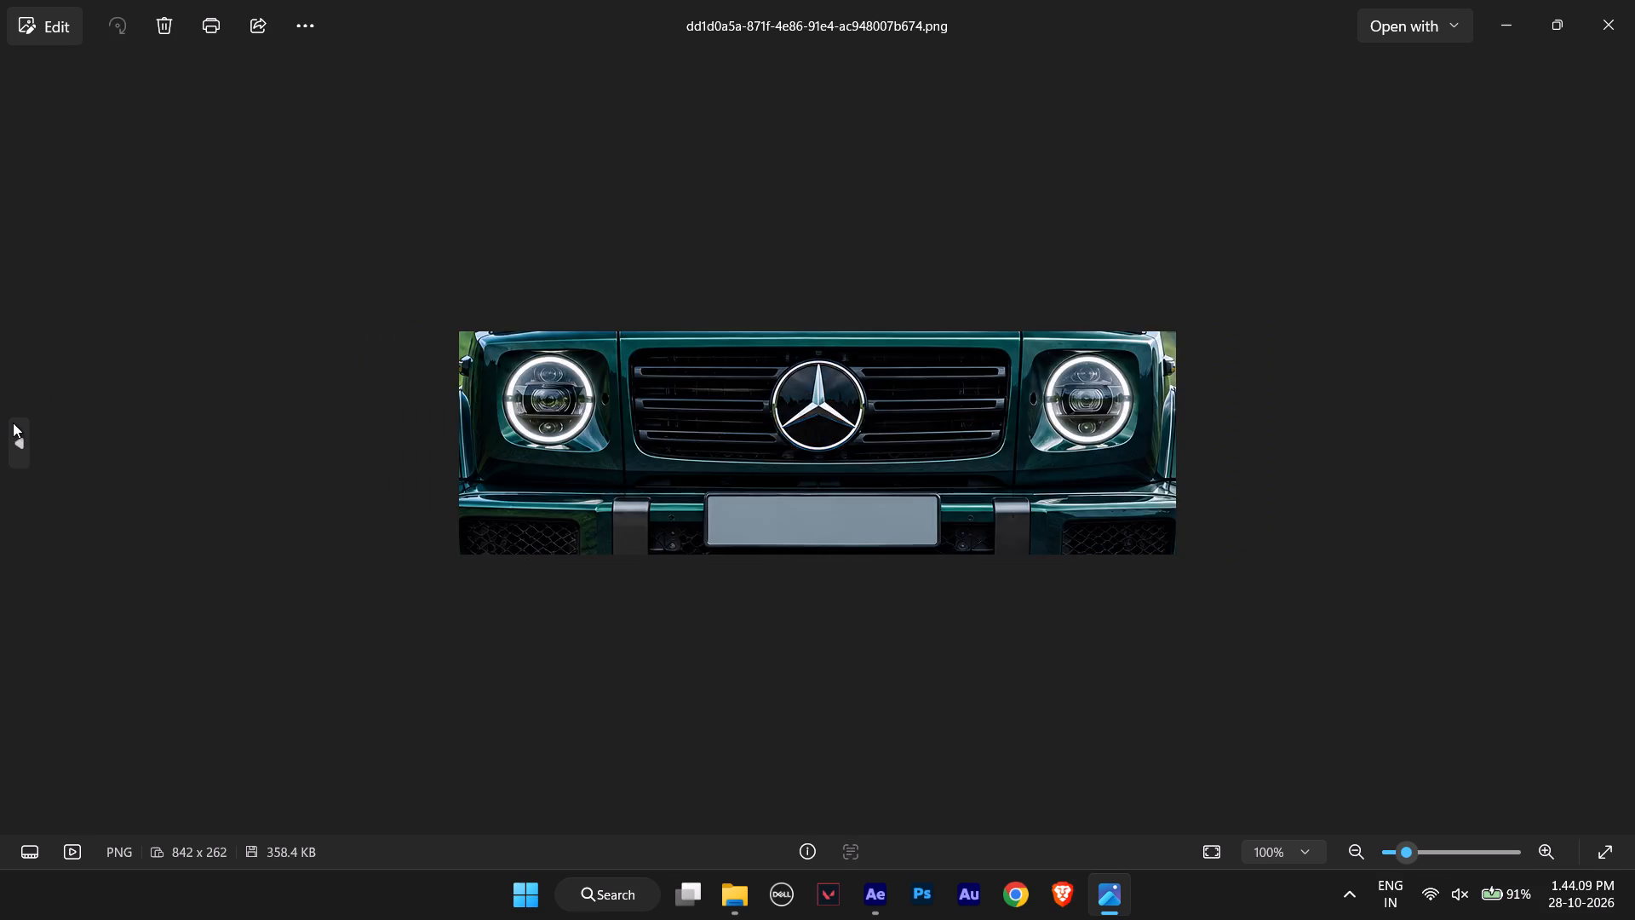
Look back through the Mercedes front-view pictures to the first one and close the image viewer.
triple_click(13, 423)
triple_click(13, 423)
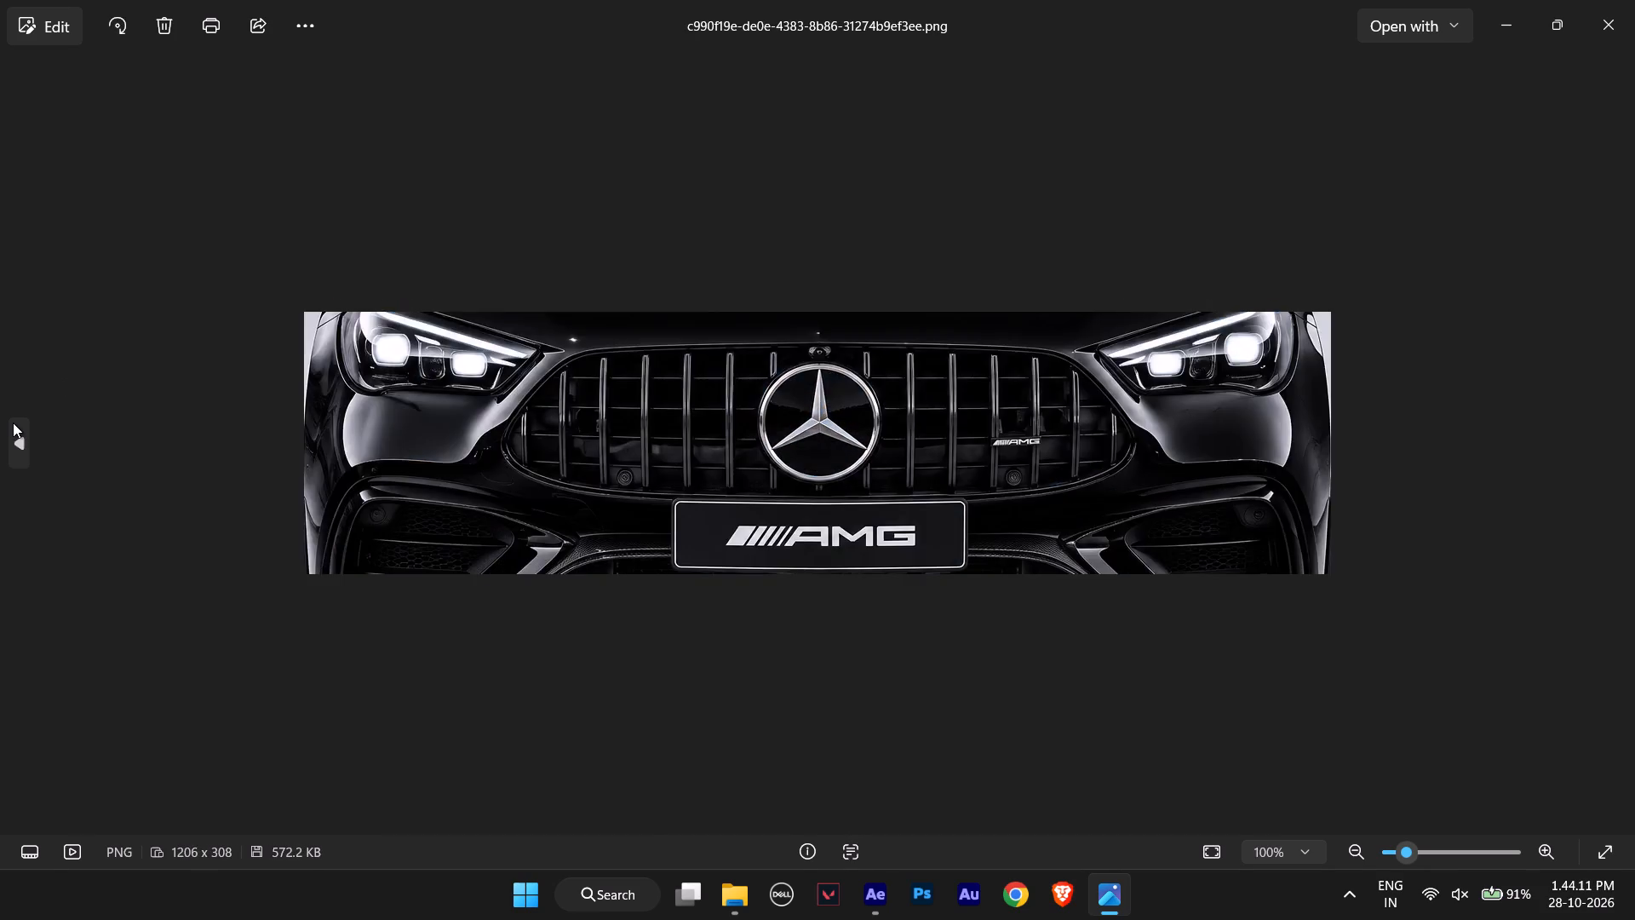
double_click(13, 423)
double_click(13, 423)
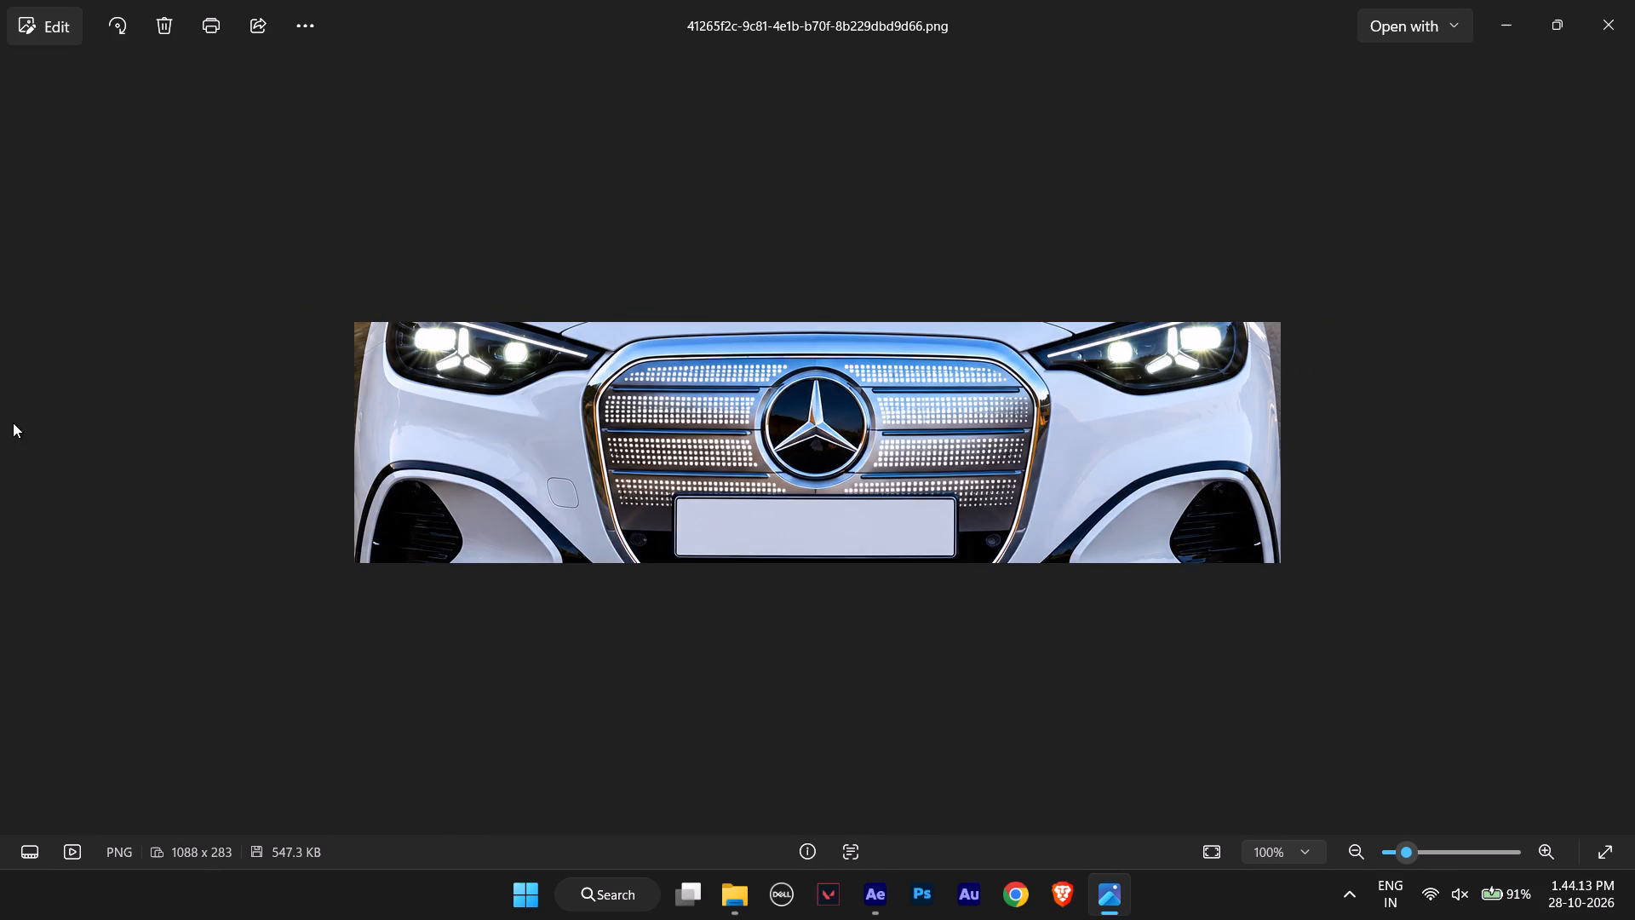
click(1613, 6)
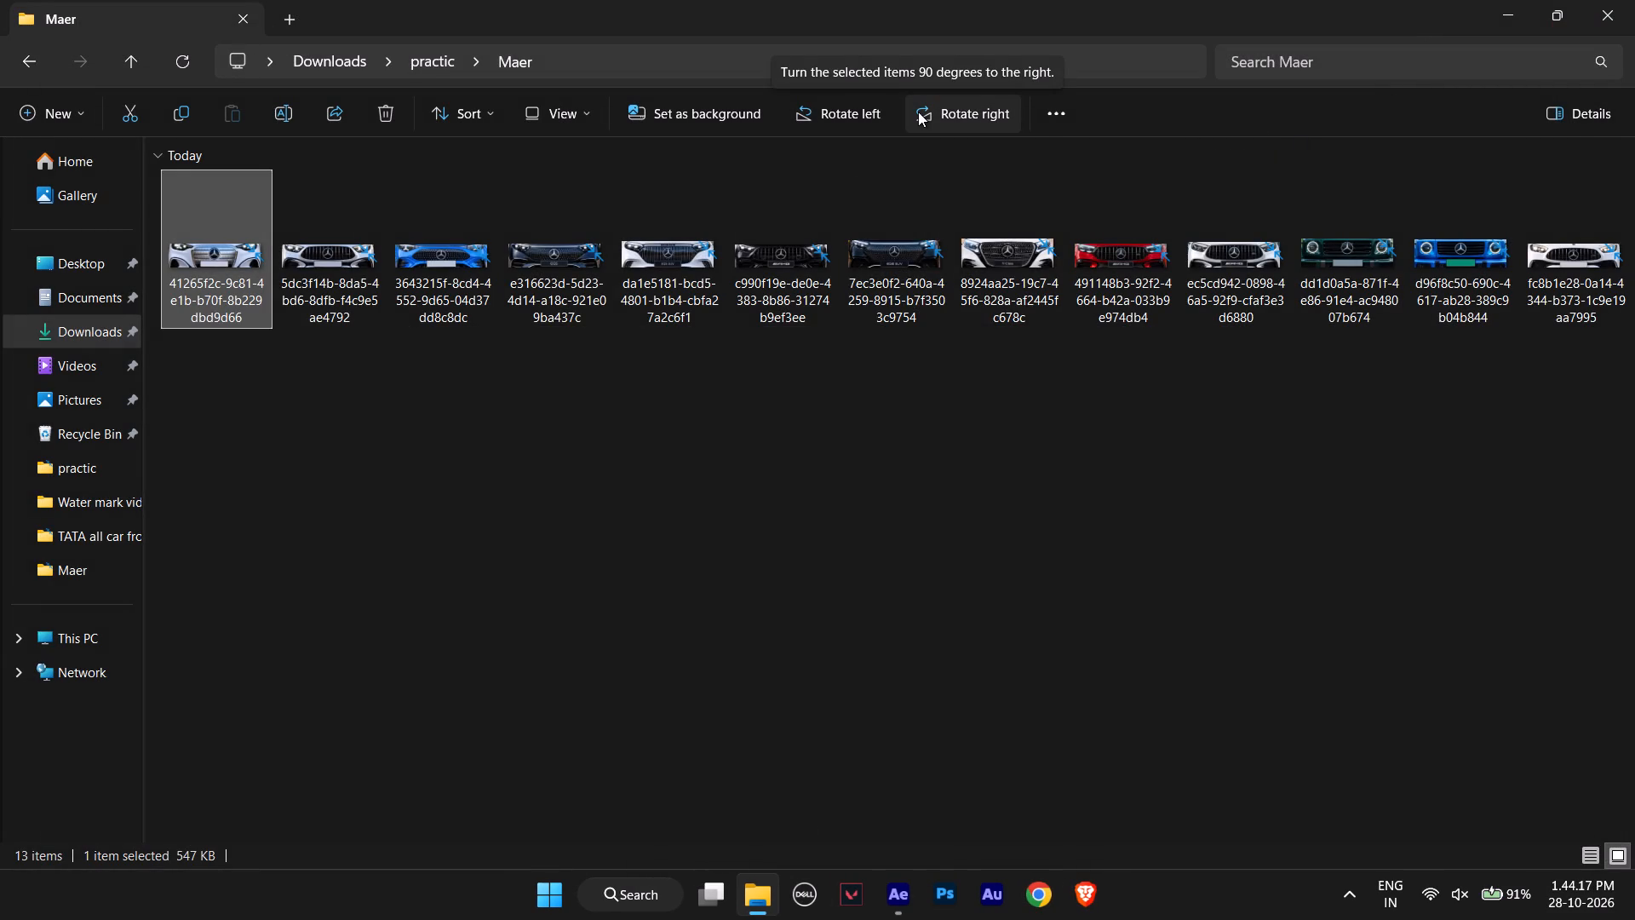
Return to After Effects and create Comp 1 with the 1080 x 1920, 25 fps, five-second settings.
click(1634, 0)
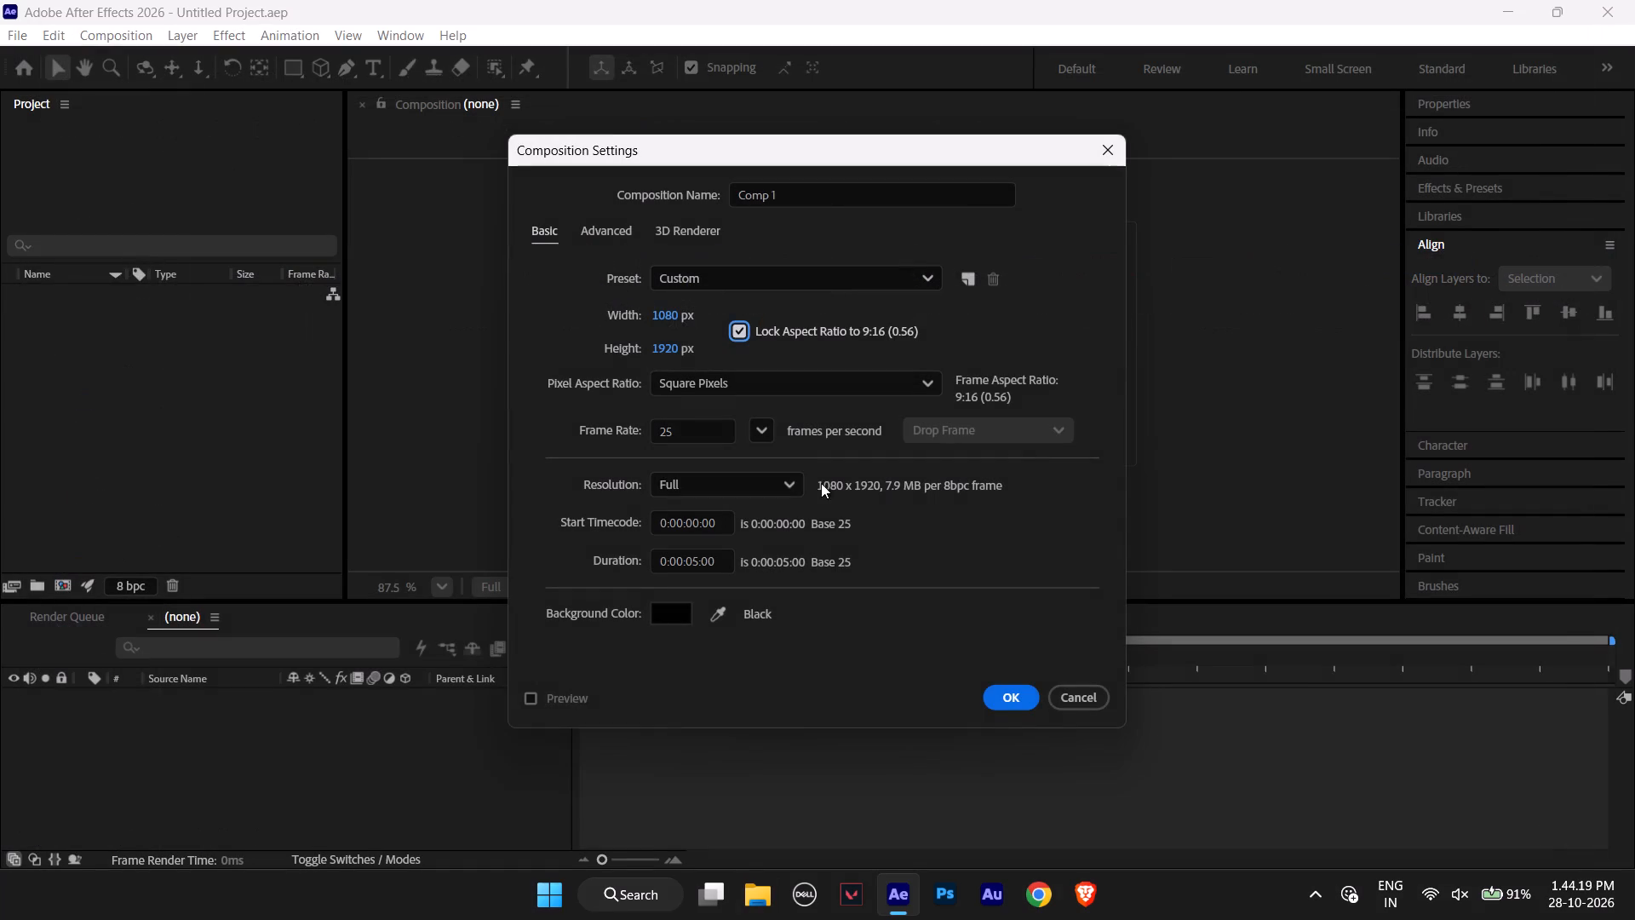
click(1000, 685)
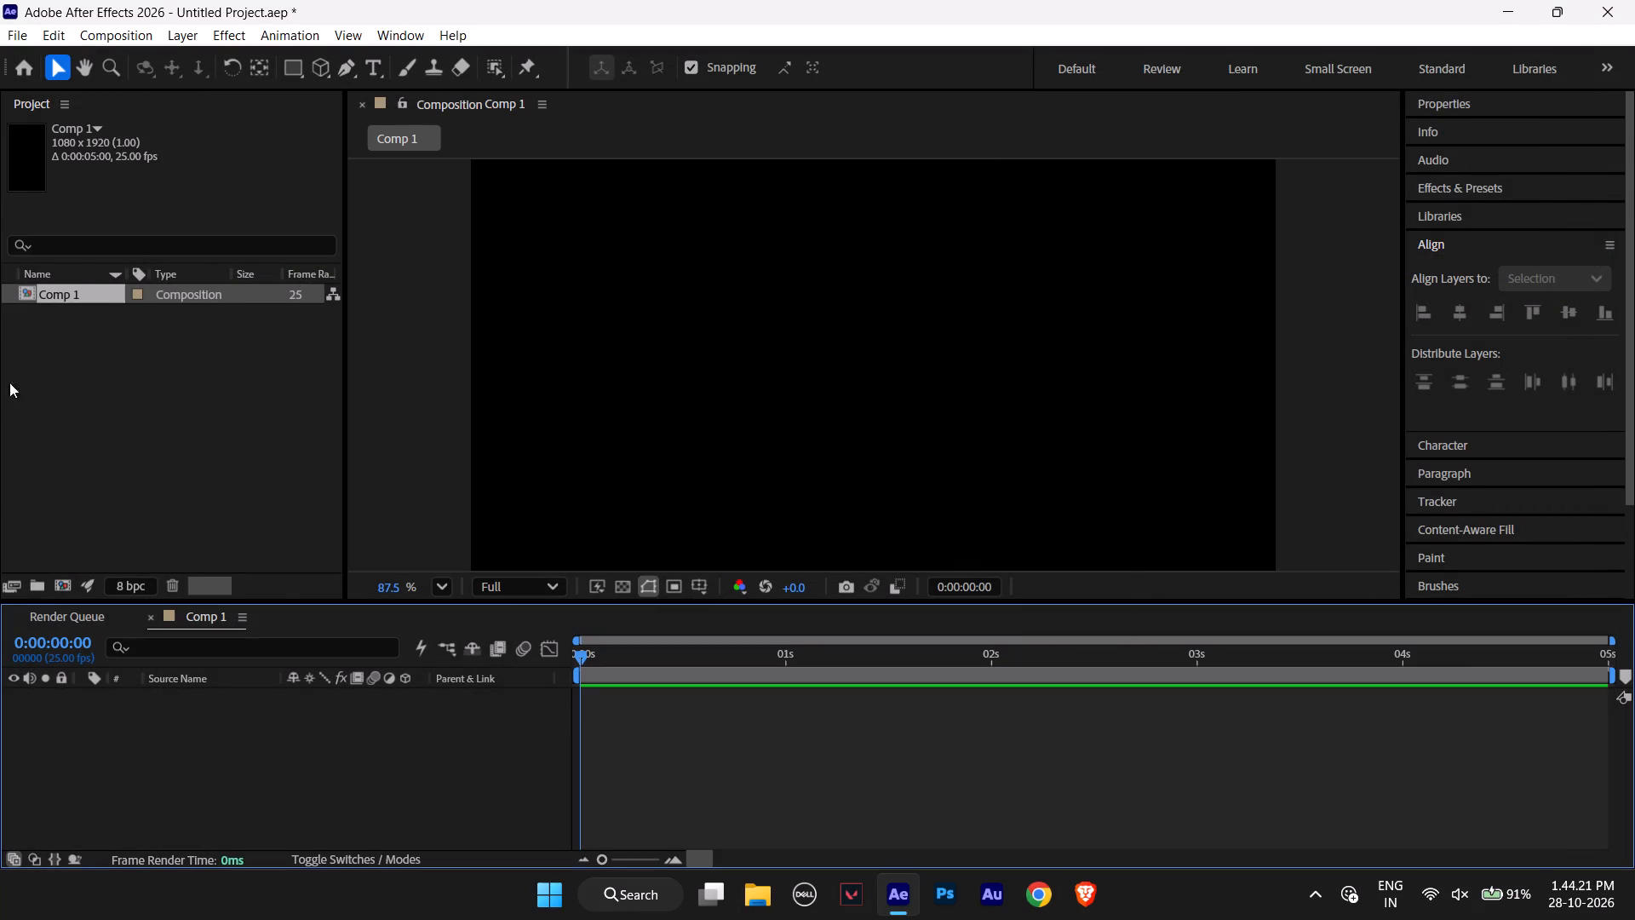
Import the ten Mercedes PNG images from 41265f2c through ec5cd942 in the Maer folder as footage.
click(18, 33)
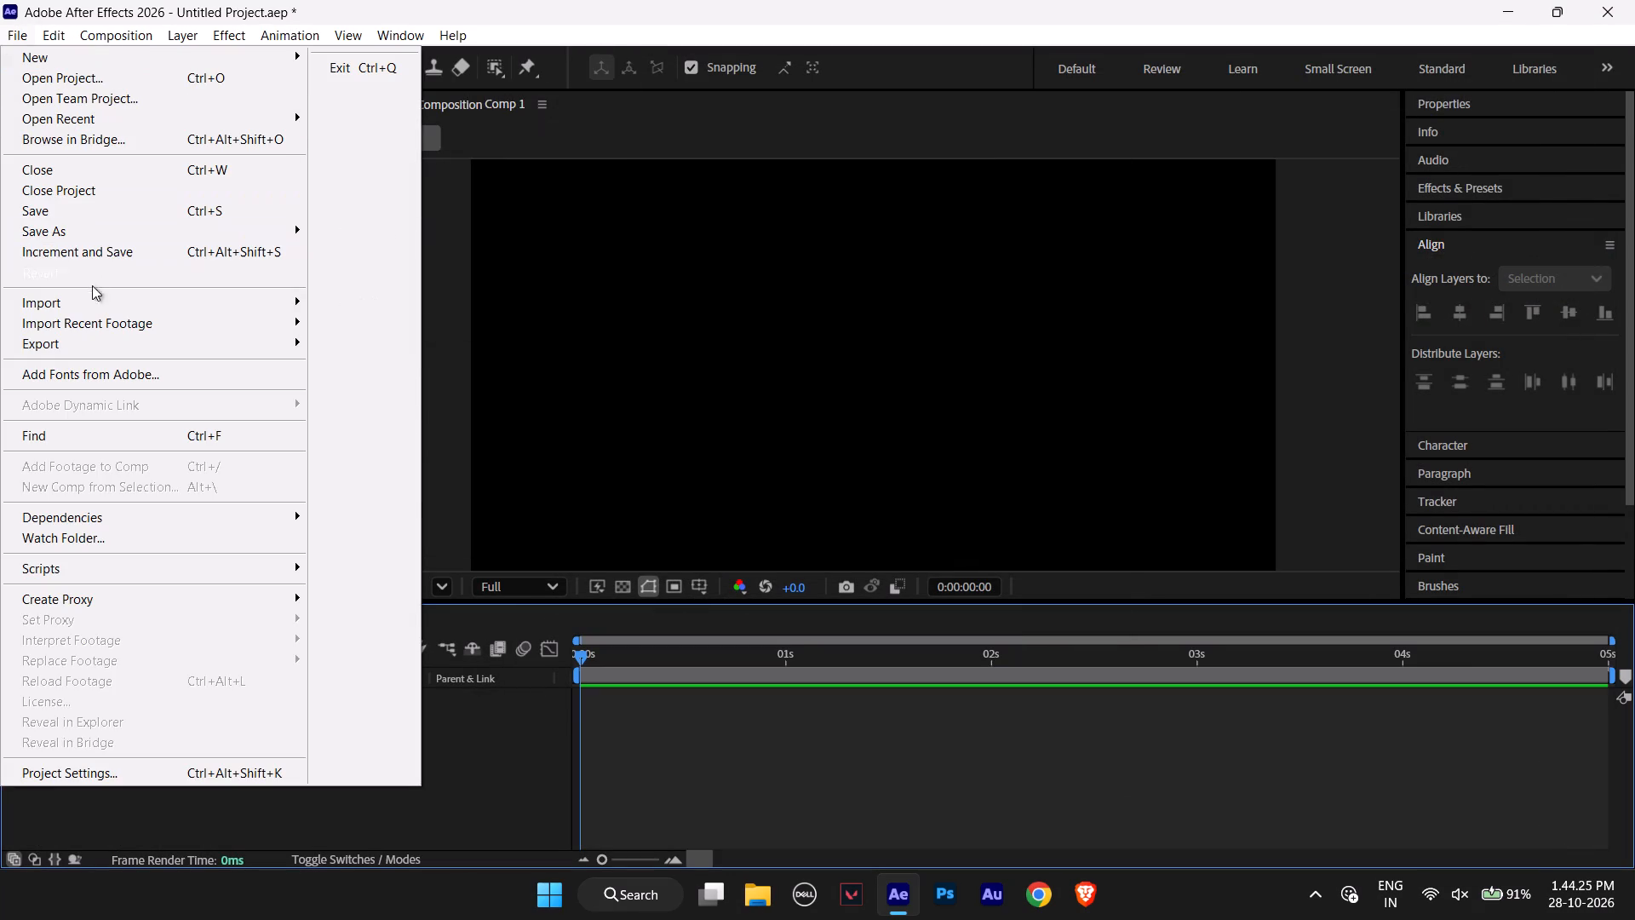
click(364, 302)
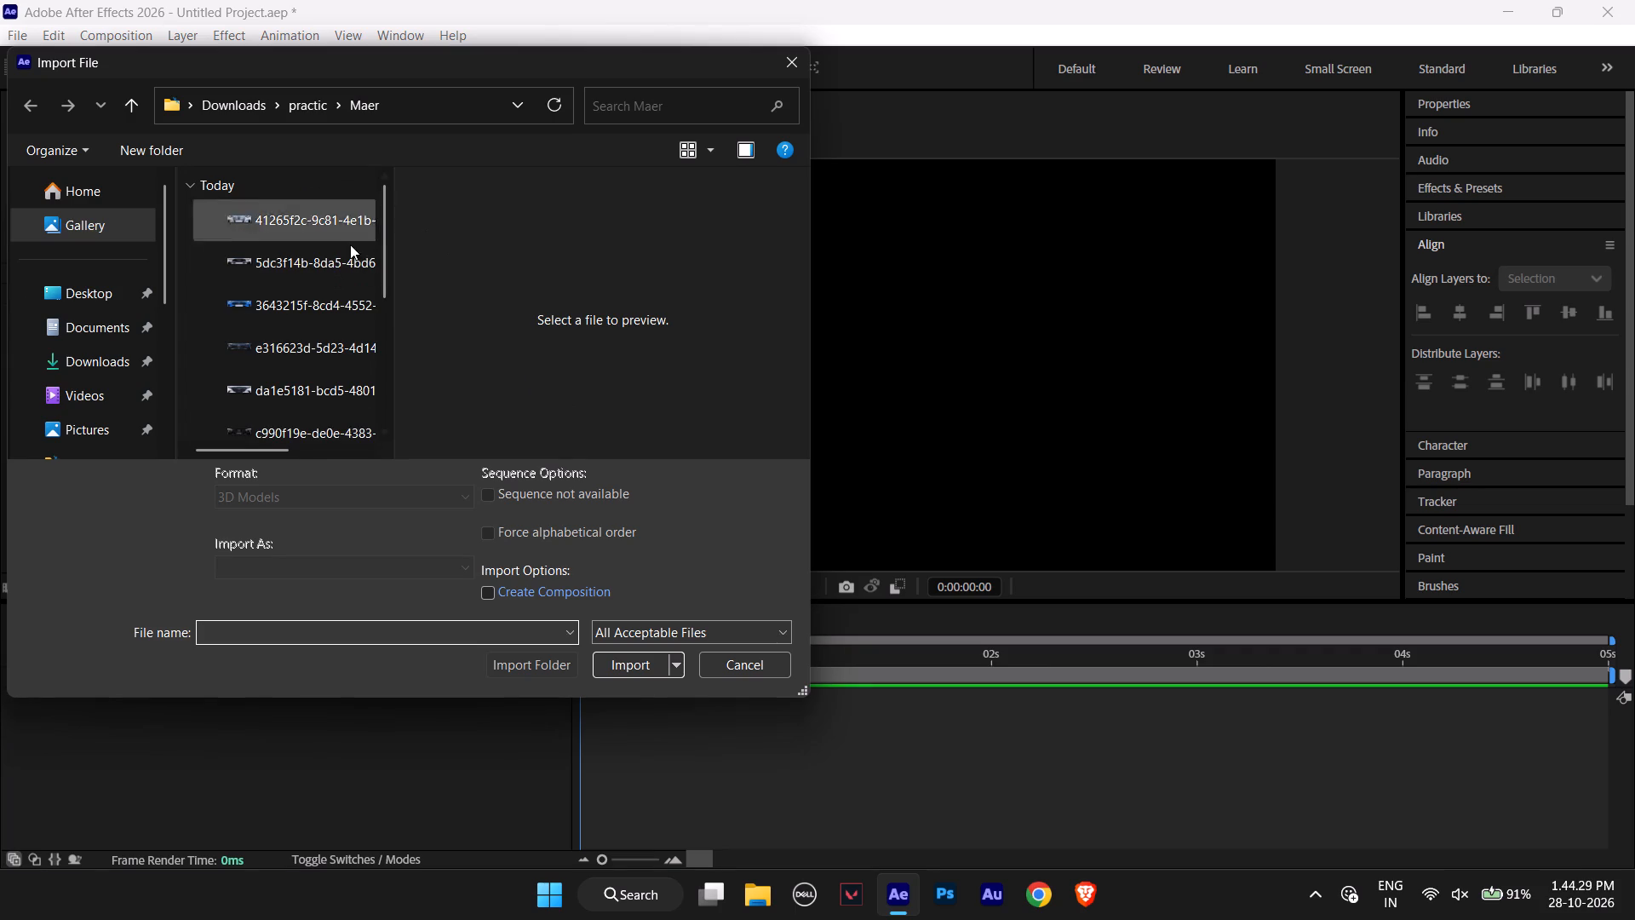
drag(395, 272, 579, 285)
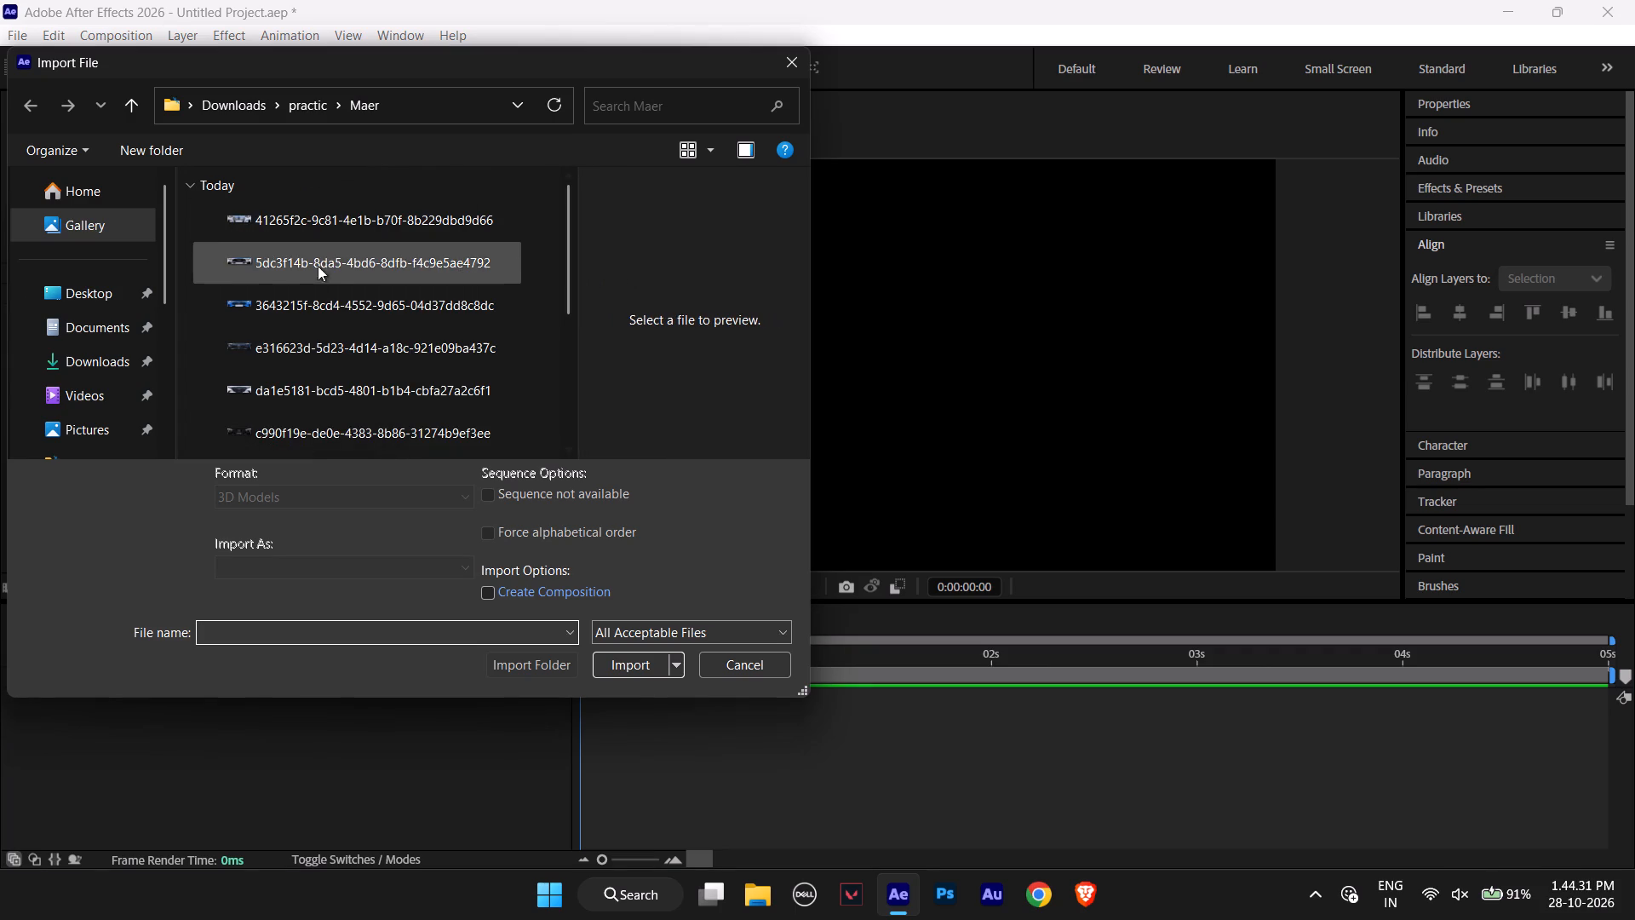
click(343, 213)
scroll(408, 285, down, 9)
scroll(399, 300, up, 1)
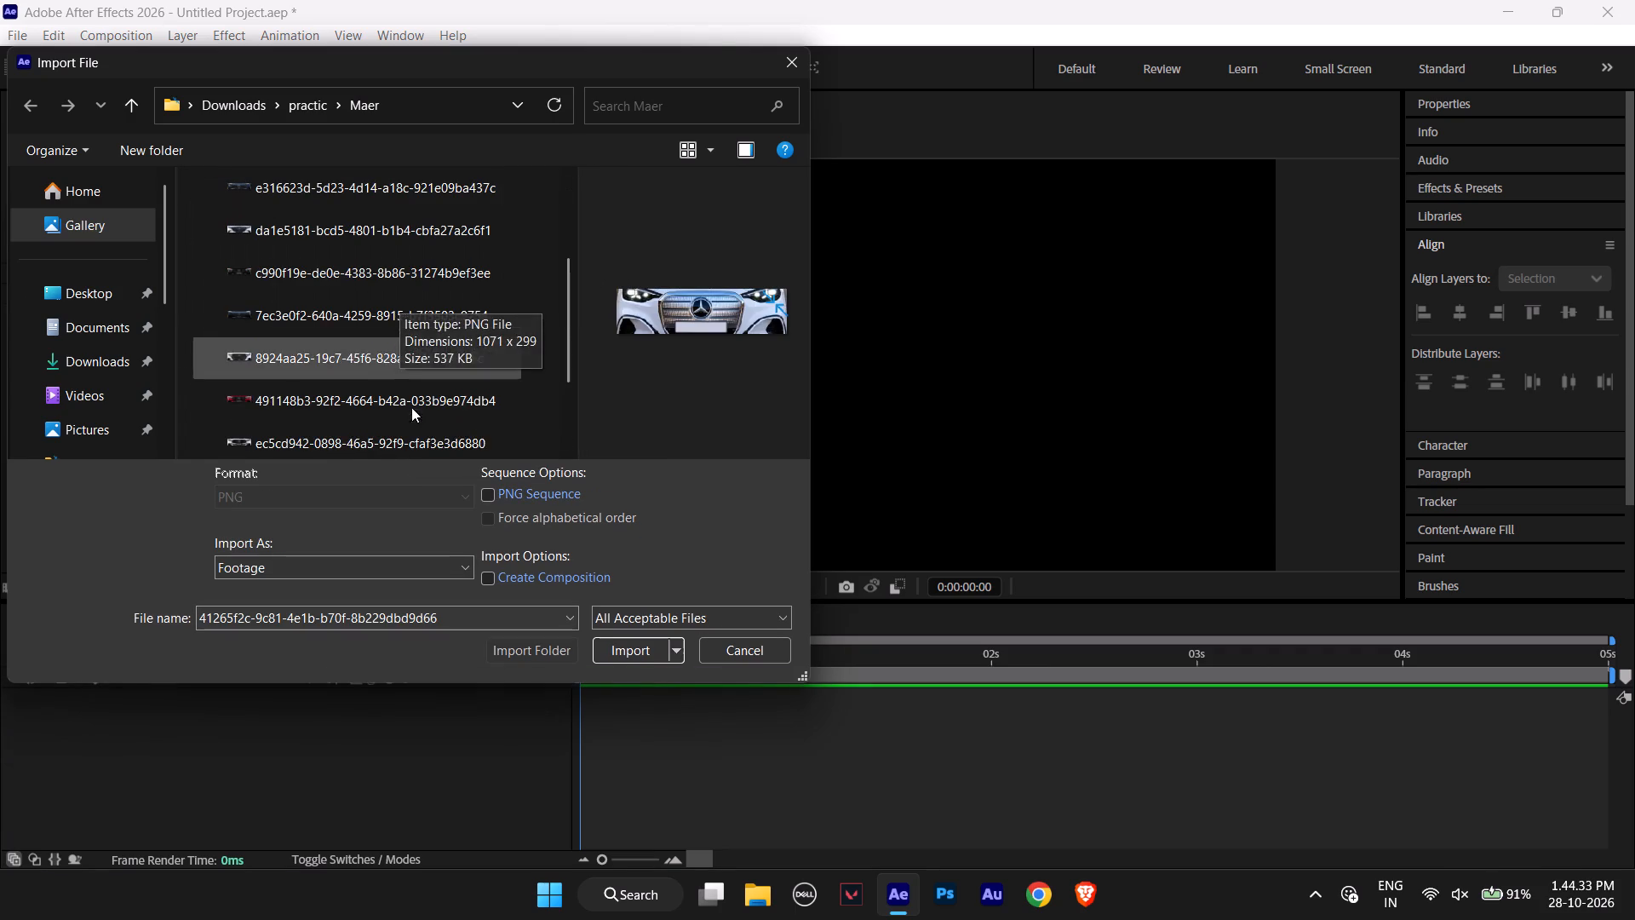
shift+click(409, 424)
click(645, 653)
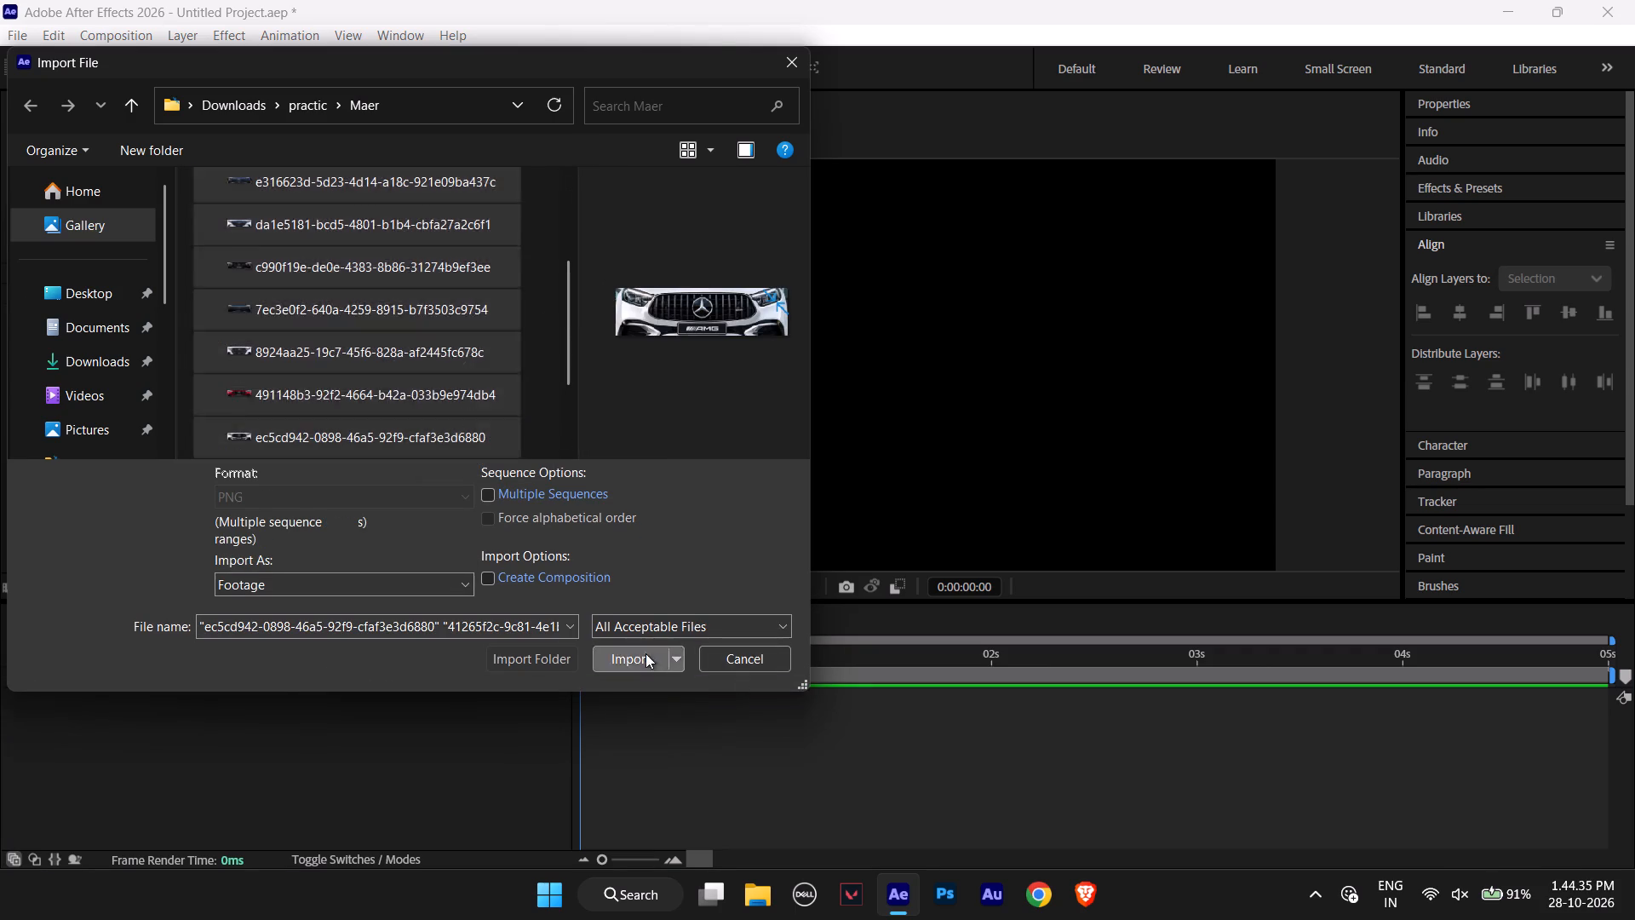
scroll(152, 355, up, 3)
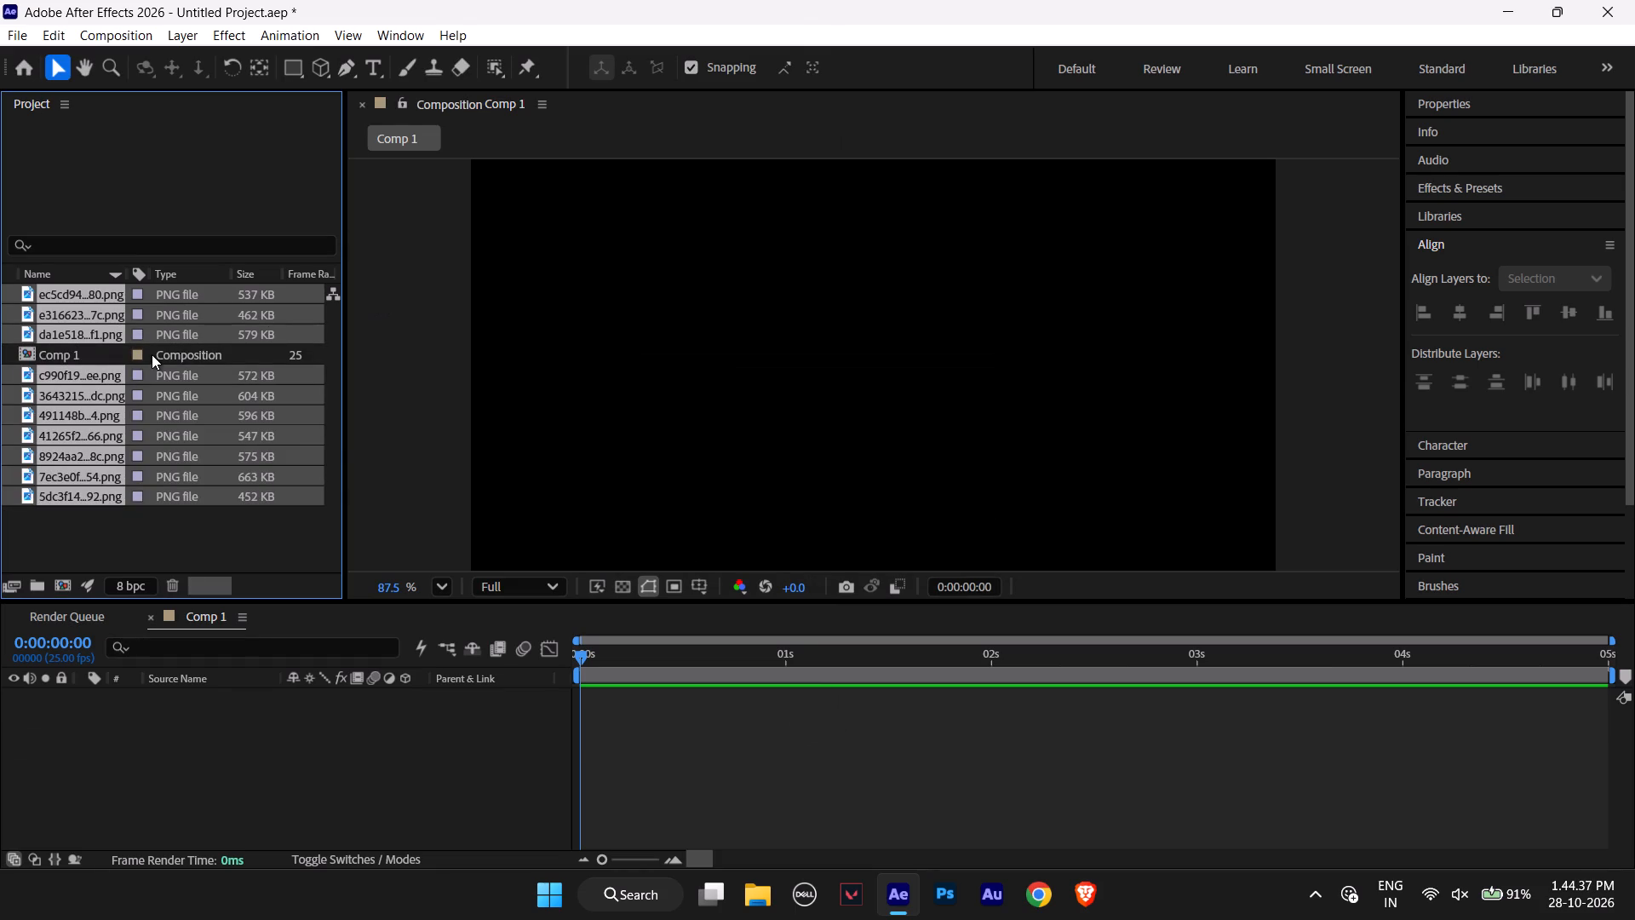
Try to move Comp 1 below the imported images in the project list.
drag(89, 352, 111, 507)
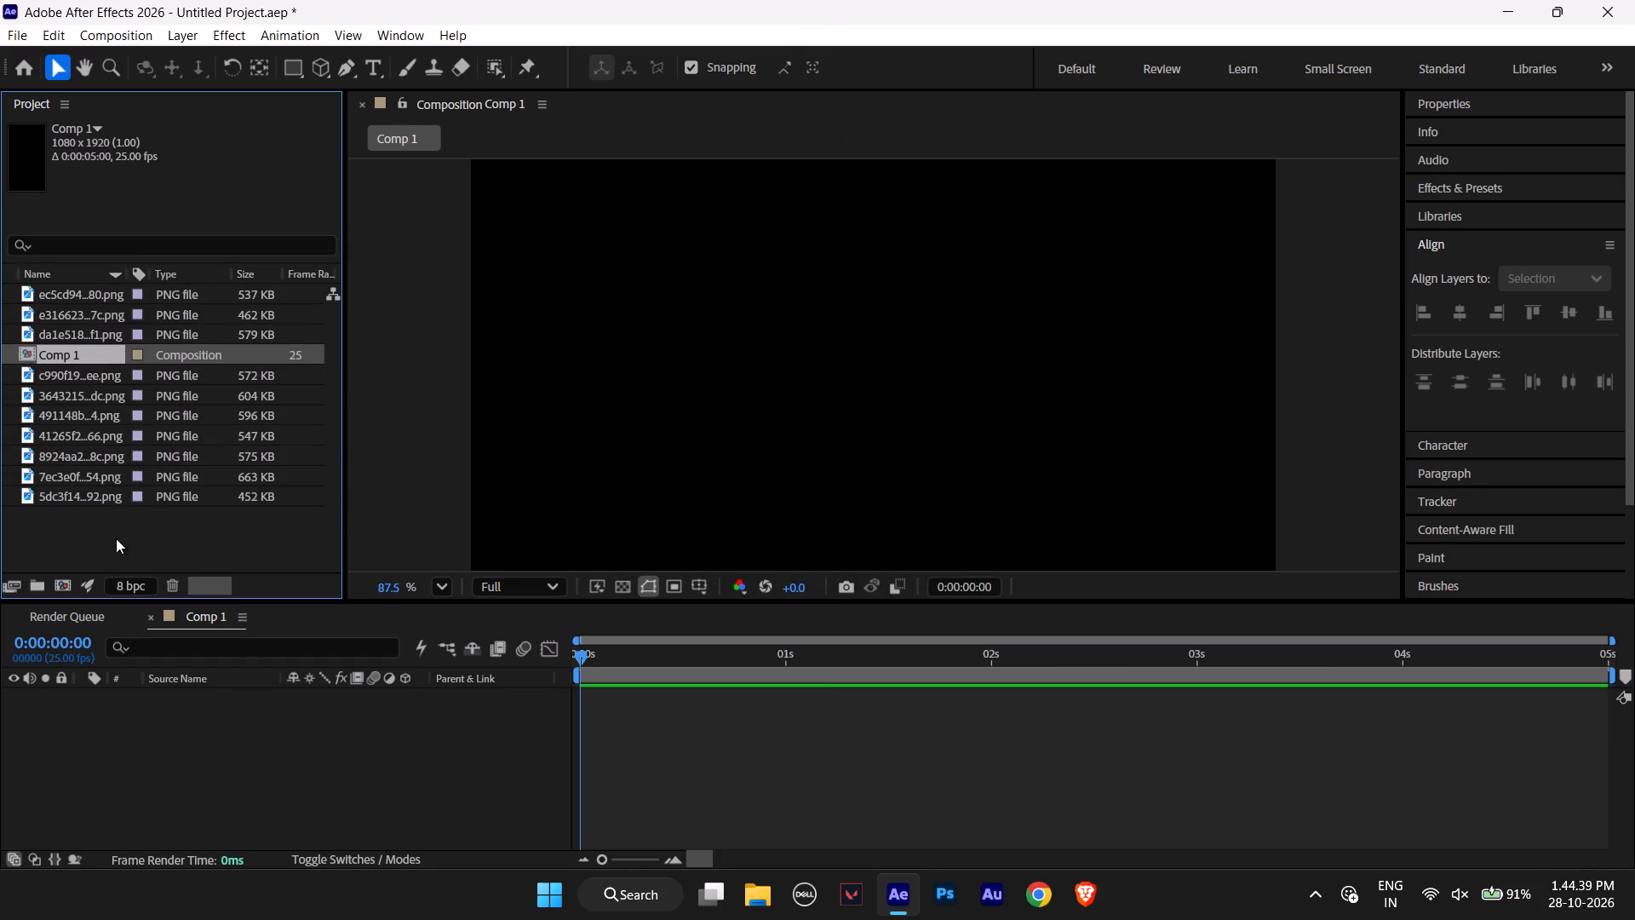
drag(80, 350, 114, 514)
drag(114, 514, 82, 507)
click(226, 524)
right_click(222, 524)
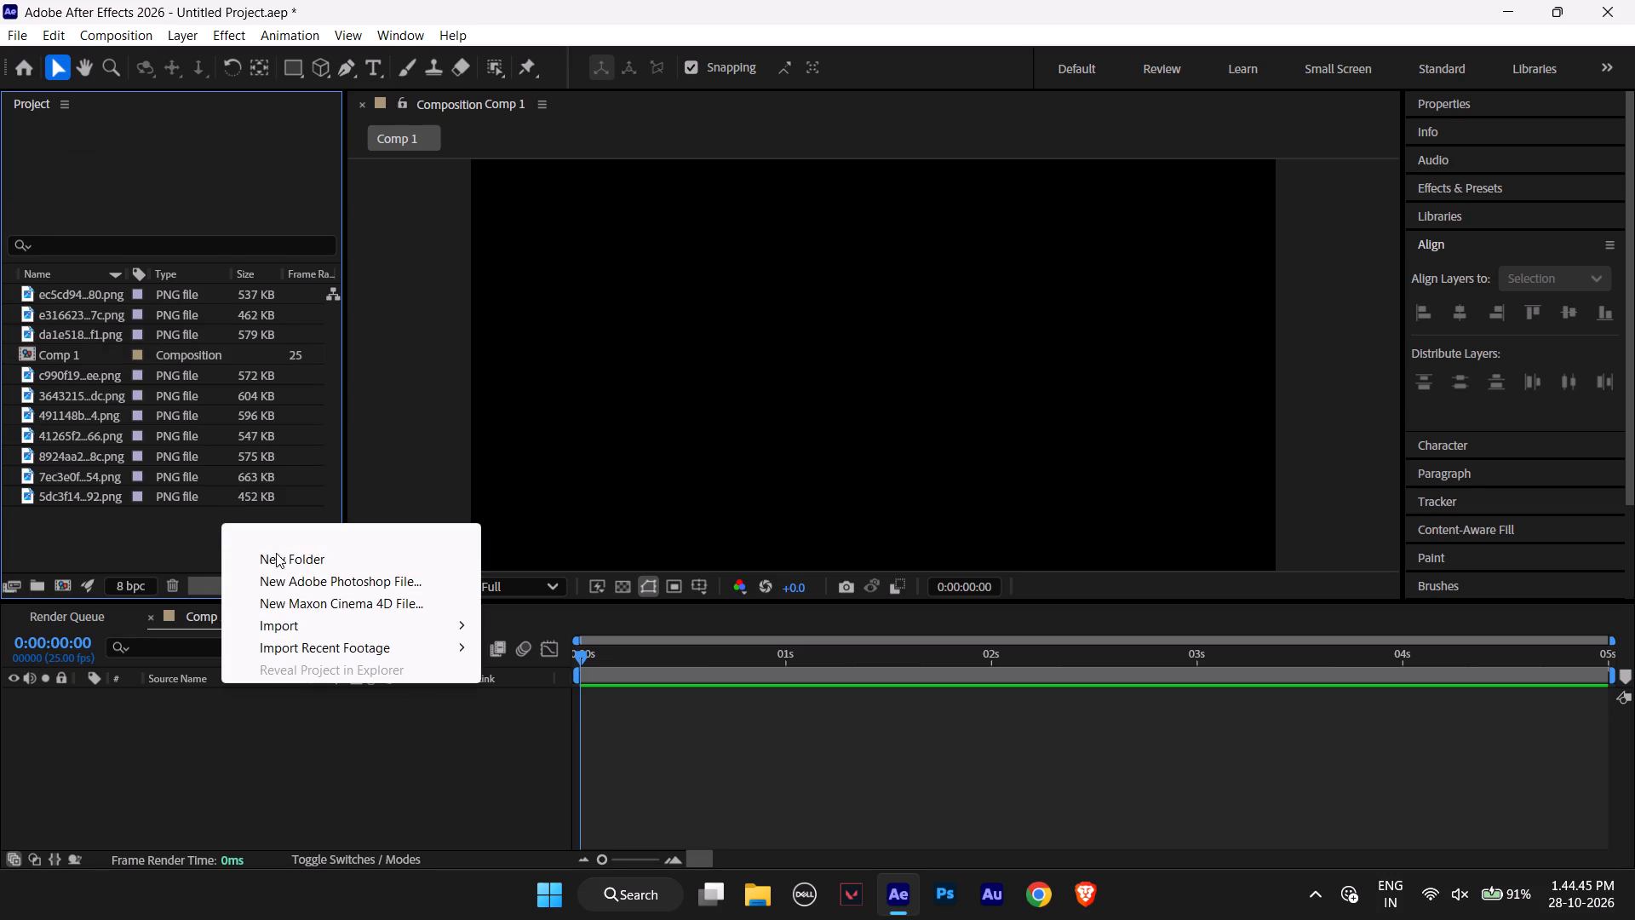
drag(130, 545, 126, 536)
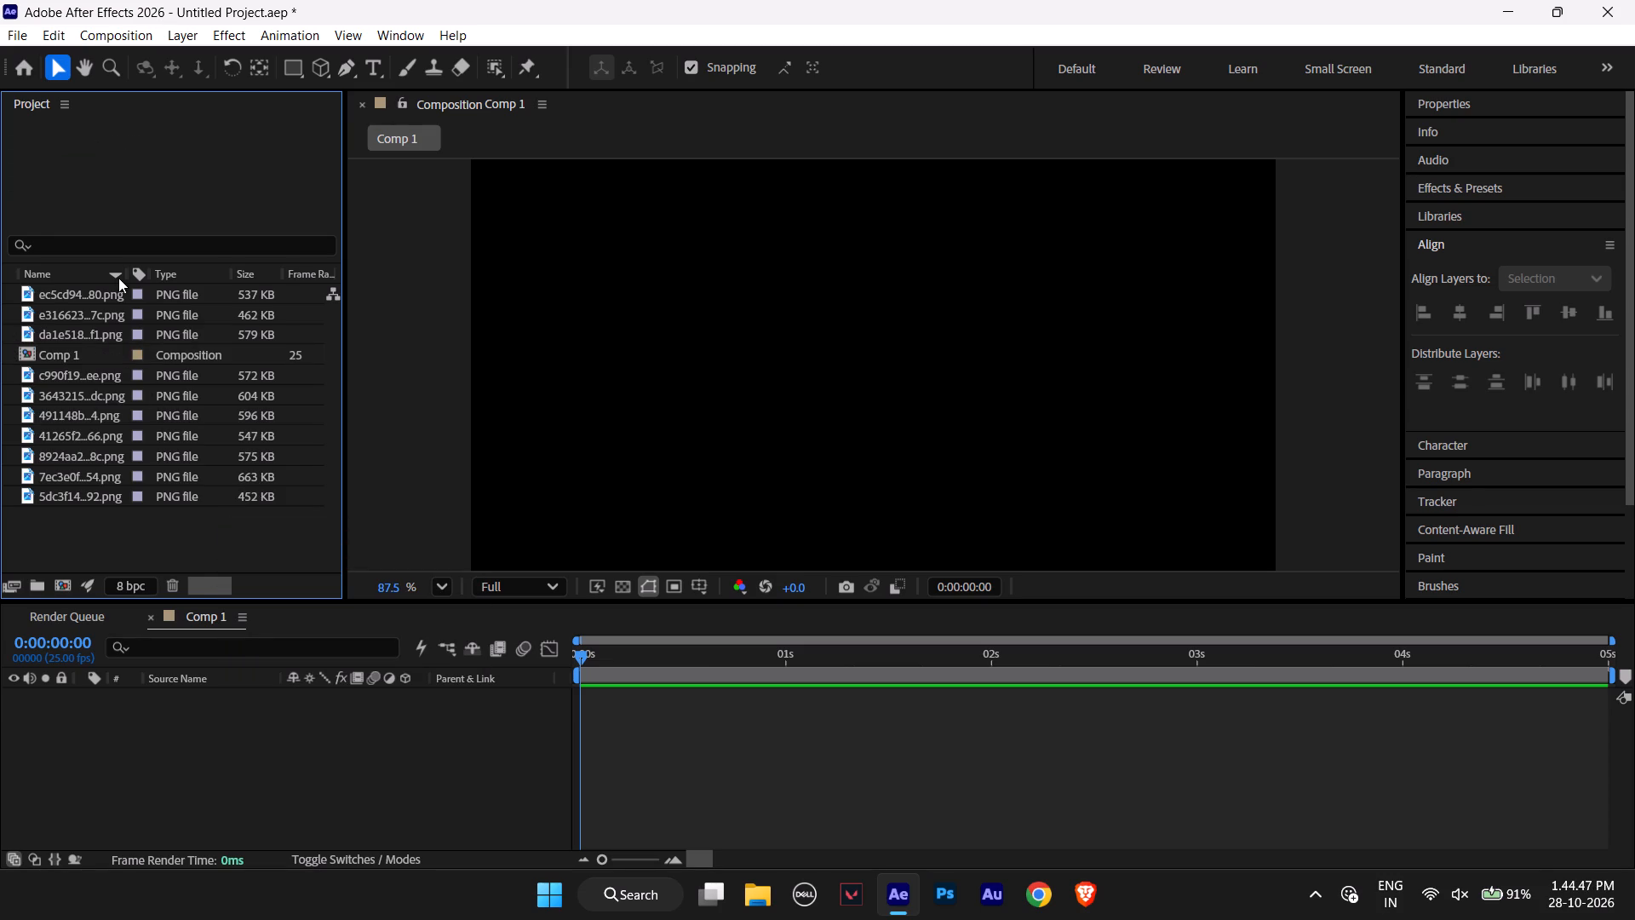
Add the white AMG front-view image ec5cd94…80.png to the Comp 1 timeline as a layer.
click(48, 296)
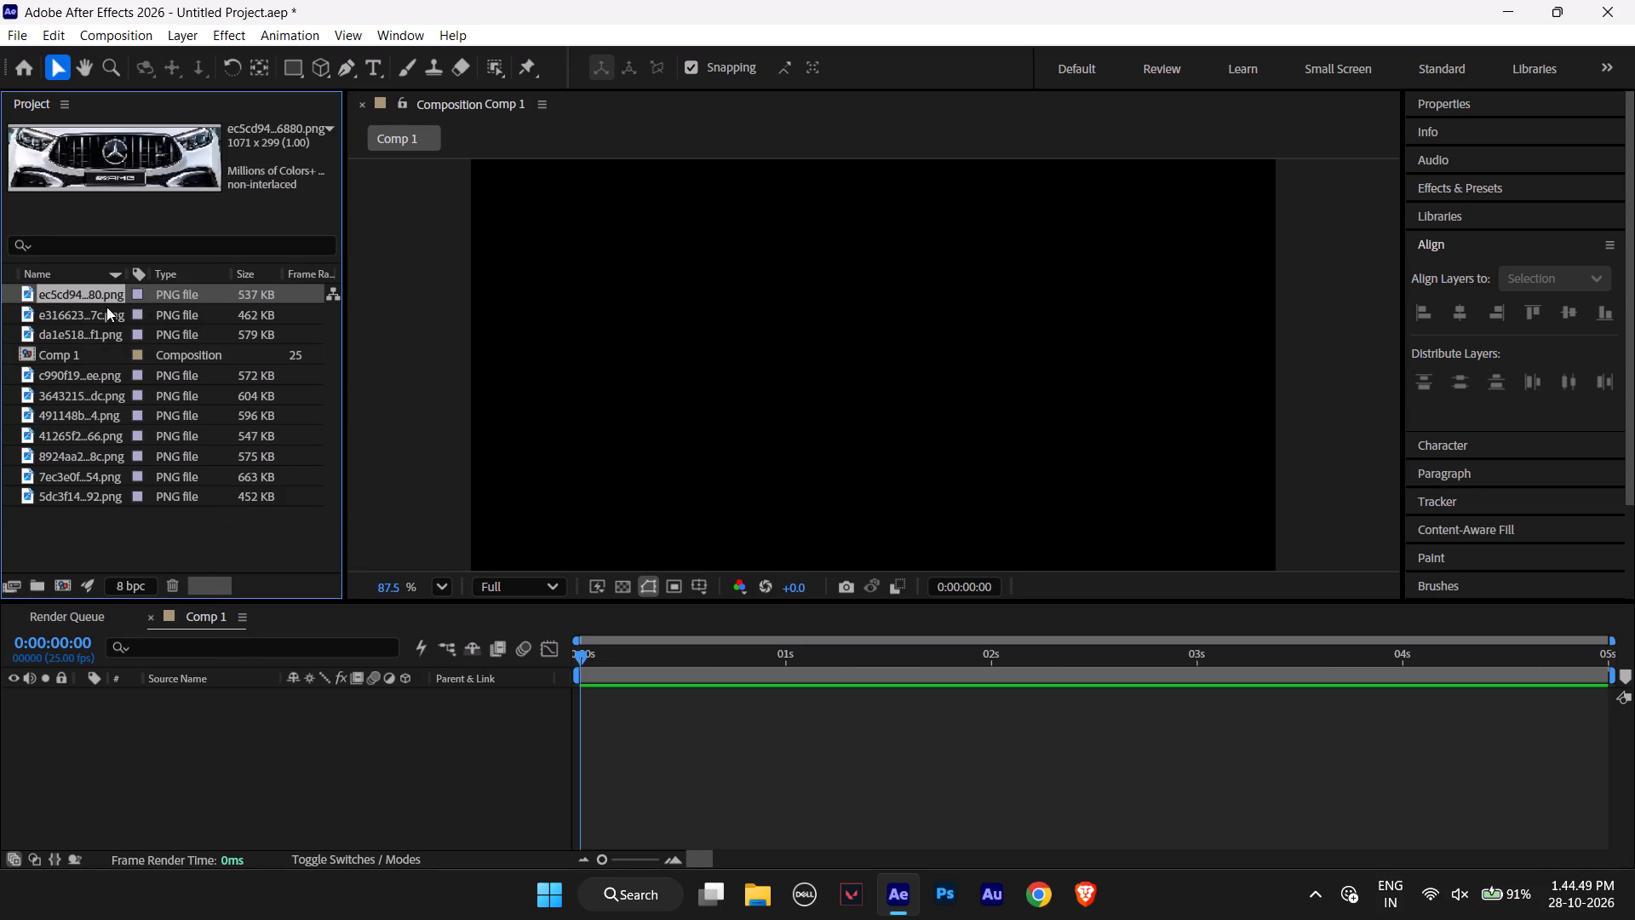
click(103, 318)
click(106, 335)
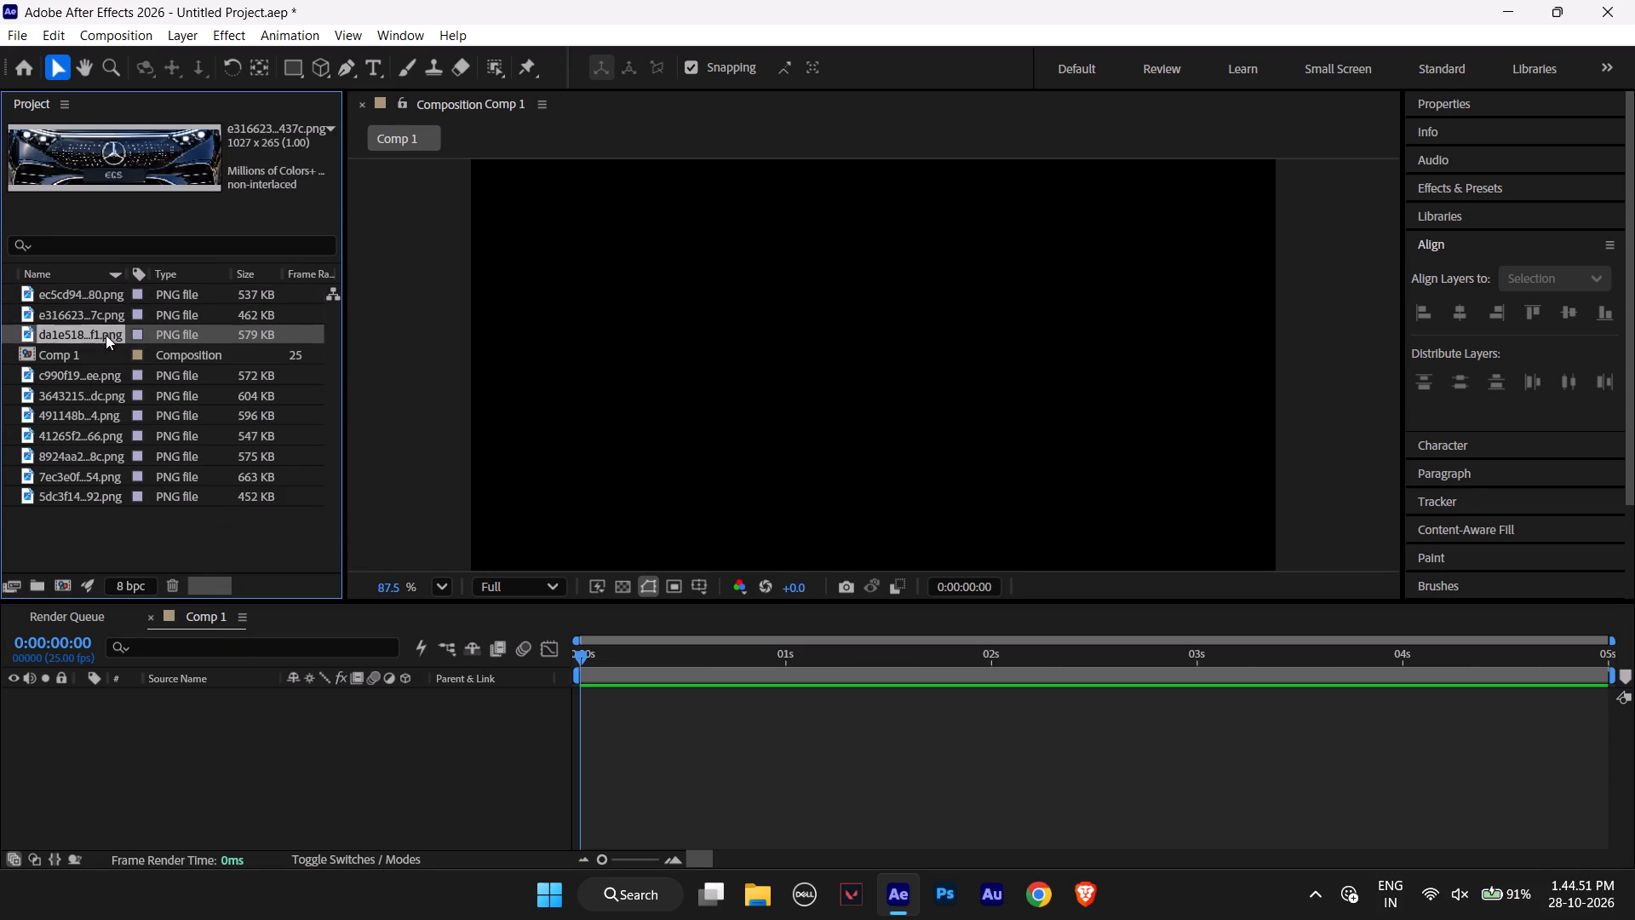
click(105, 290)
drag(105, 290, 156, 666)
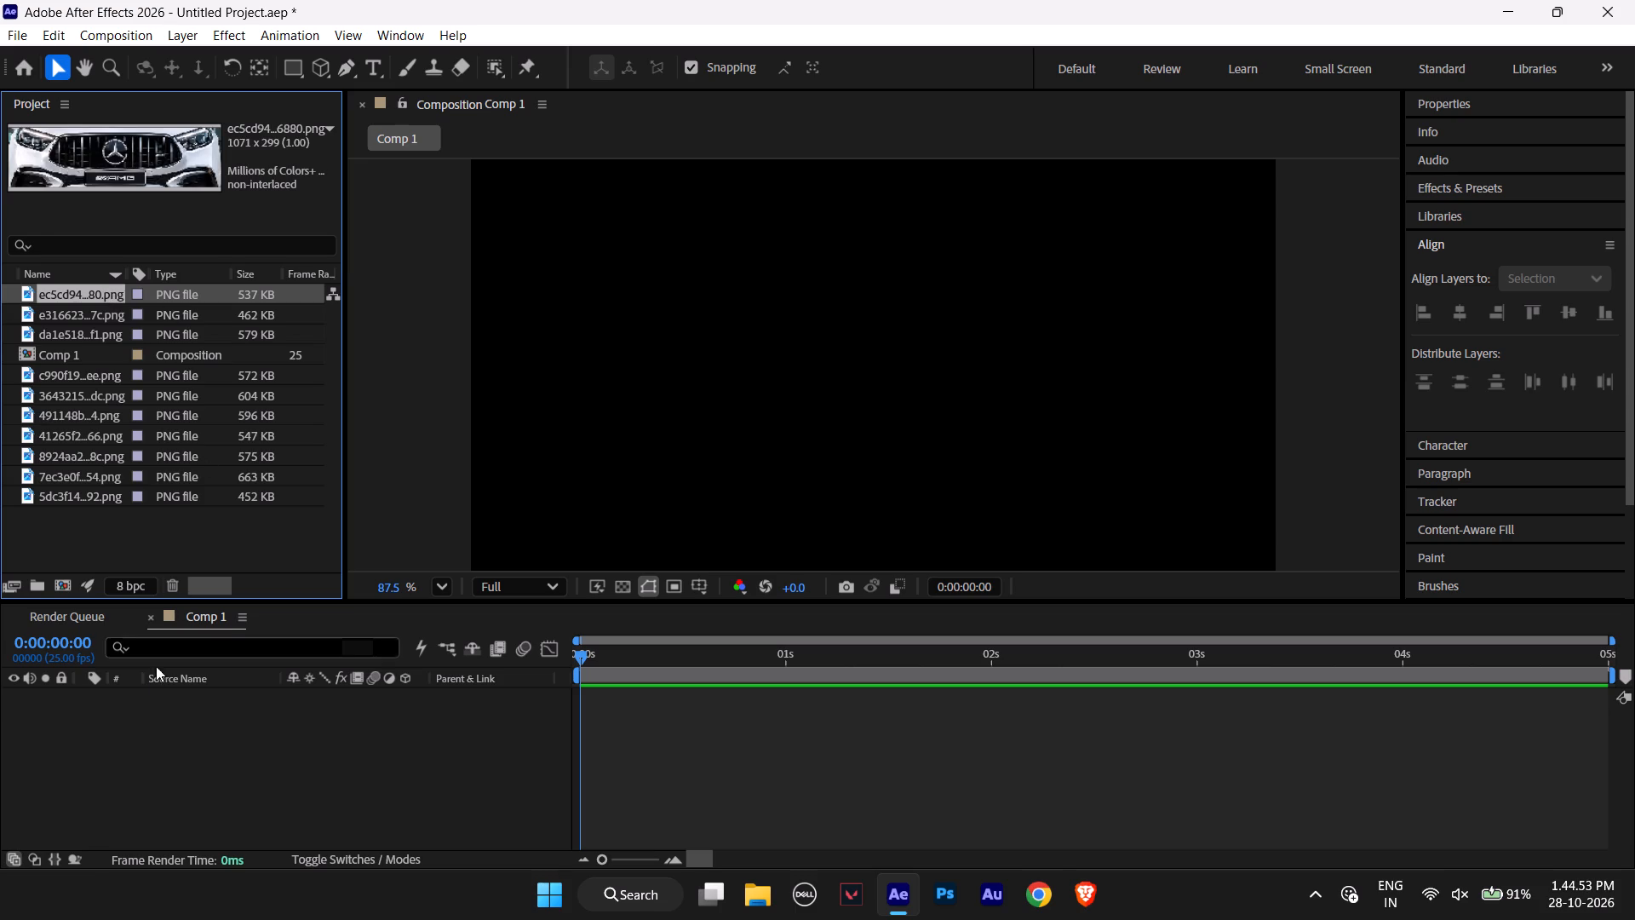
drag(156, 666, 140, 677)
drag(89, 294, 135, 690)
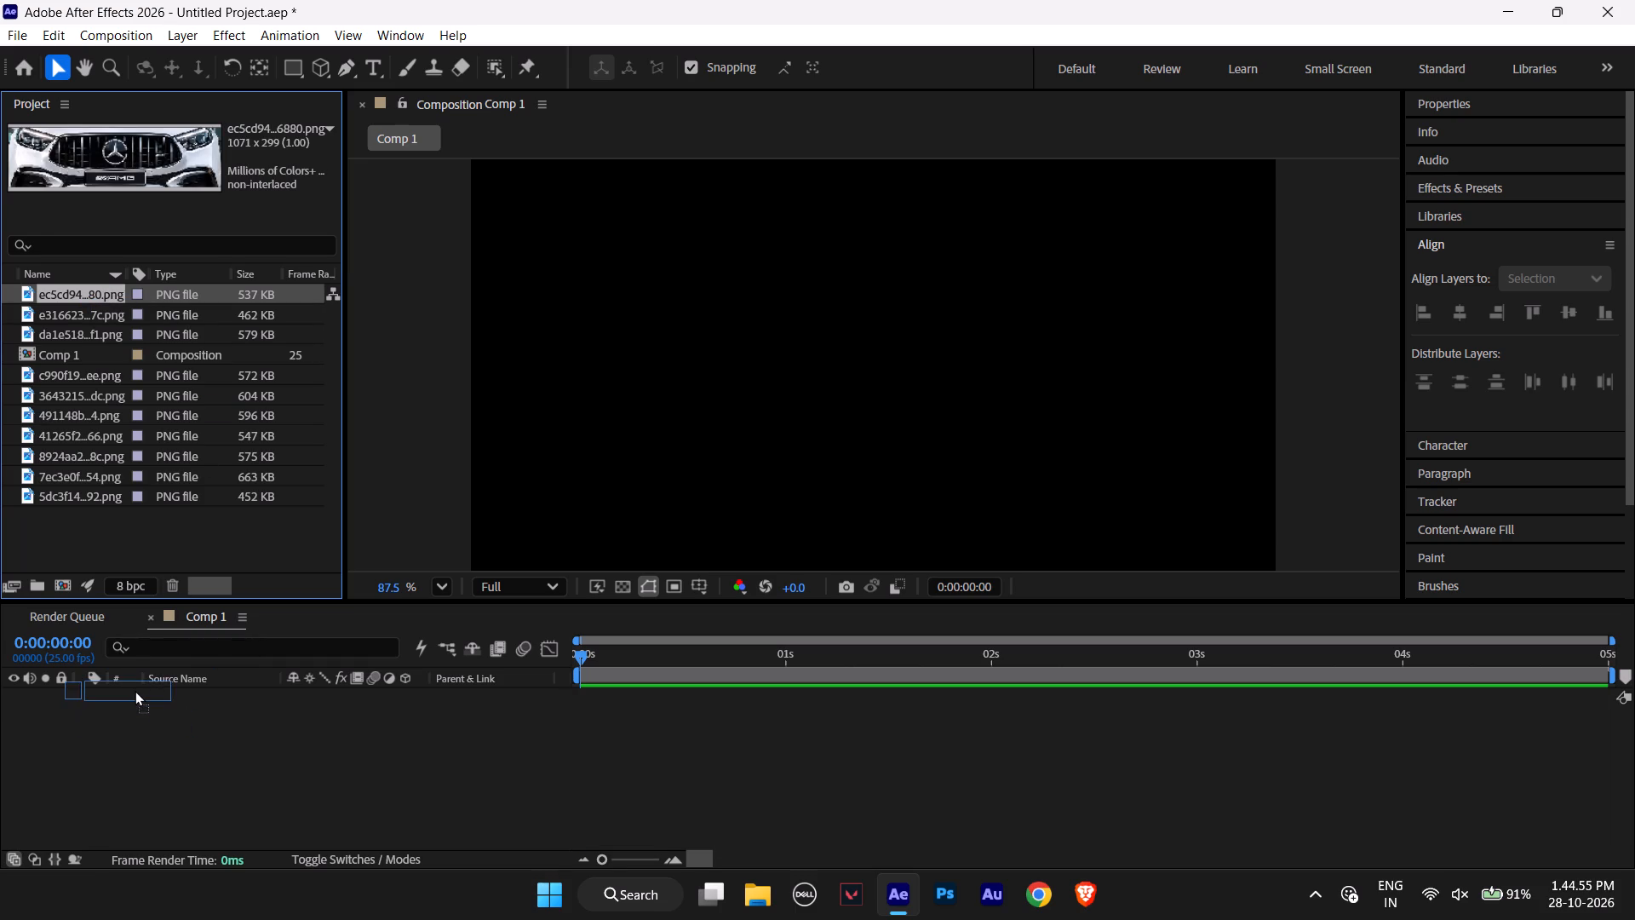
drag(135, 690, 138, 698)
Fit the whole vertical composition frame in the viewer using the Fit up to 100% magnification.
scroll(801, 379, down, 4)
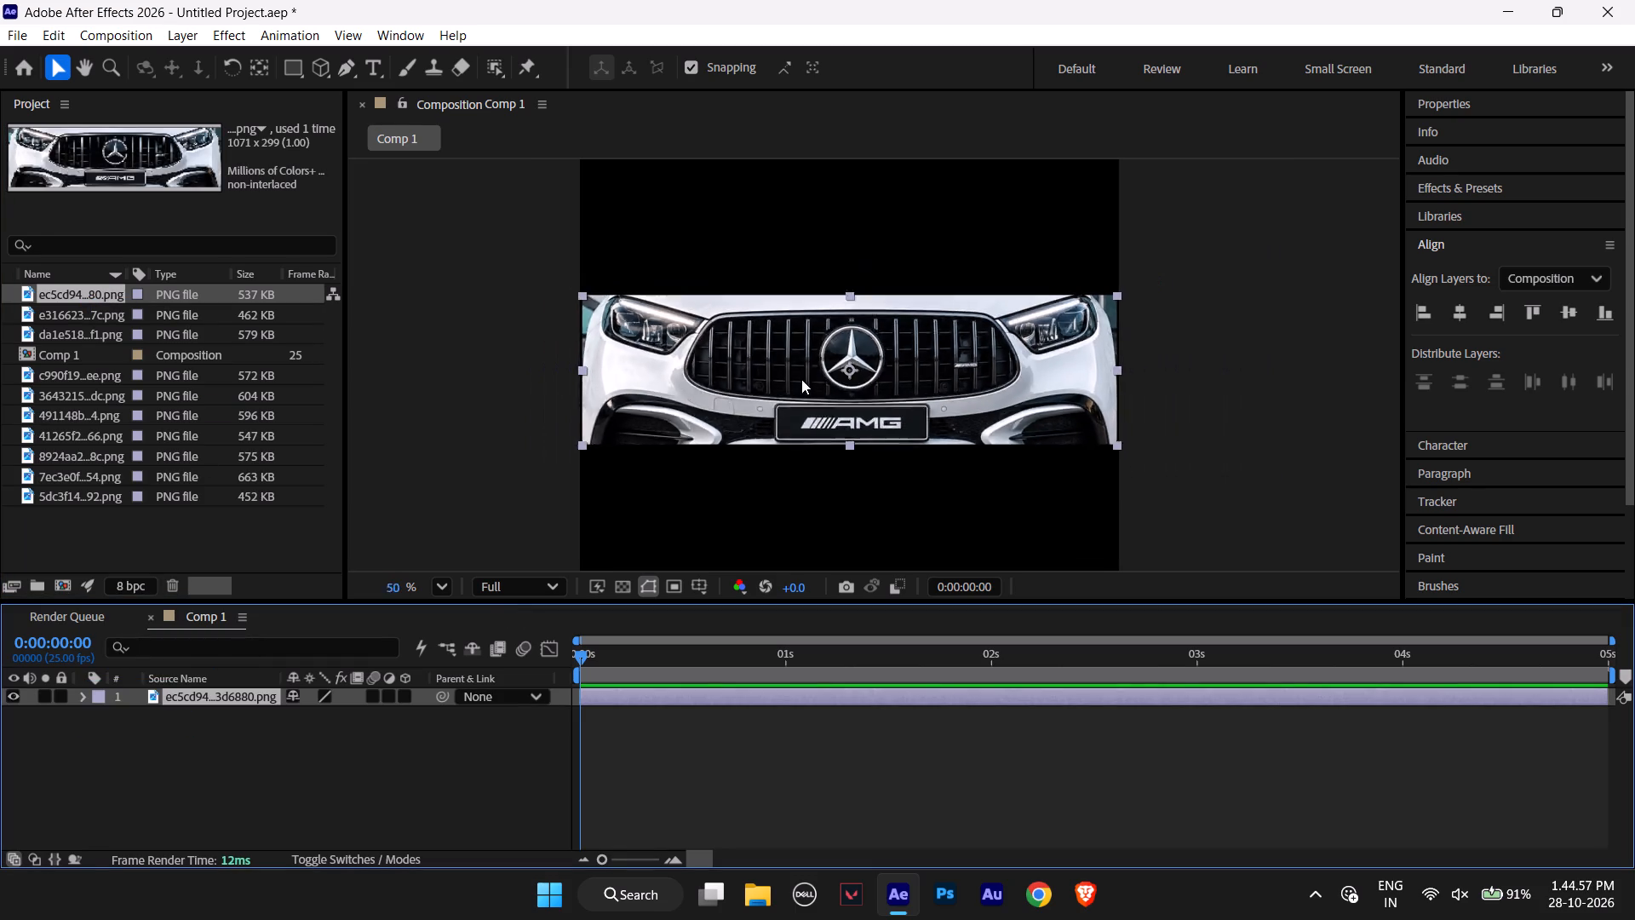
scroll(801, 379, down, 3)
scroll(801, 379, up, 1)
scroll(801, 379, down, 8)
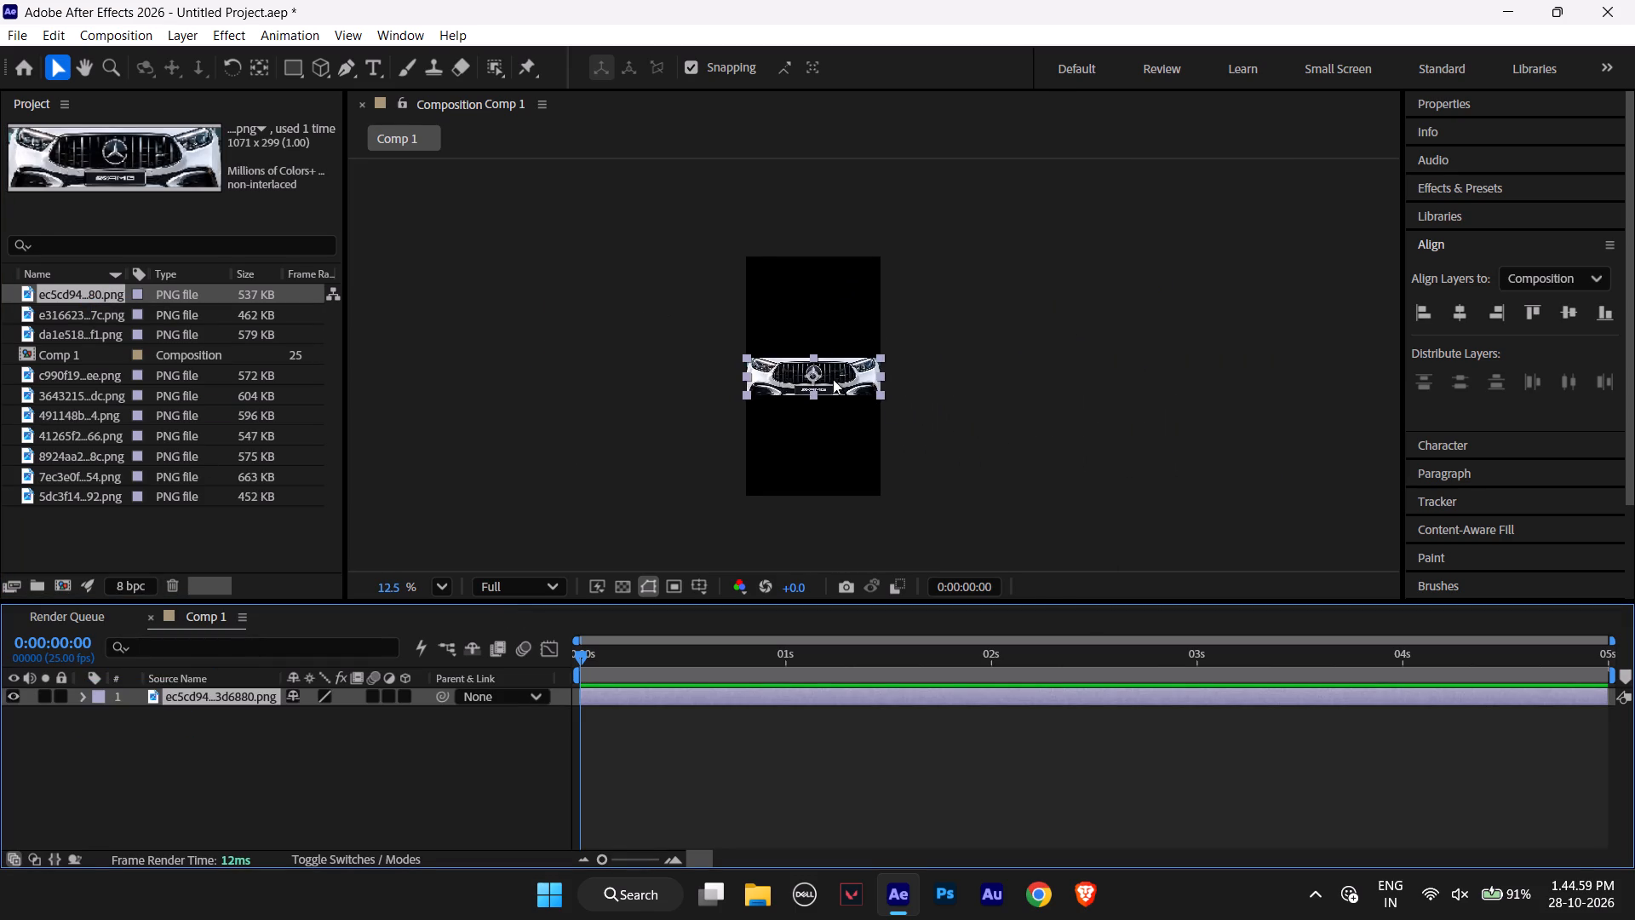
click(435, 579)
click(479, 195)
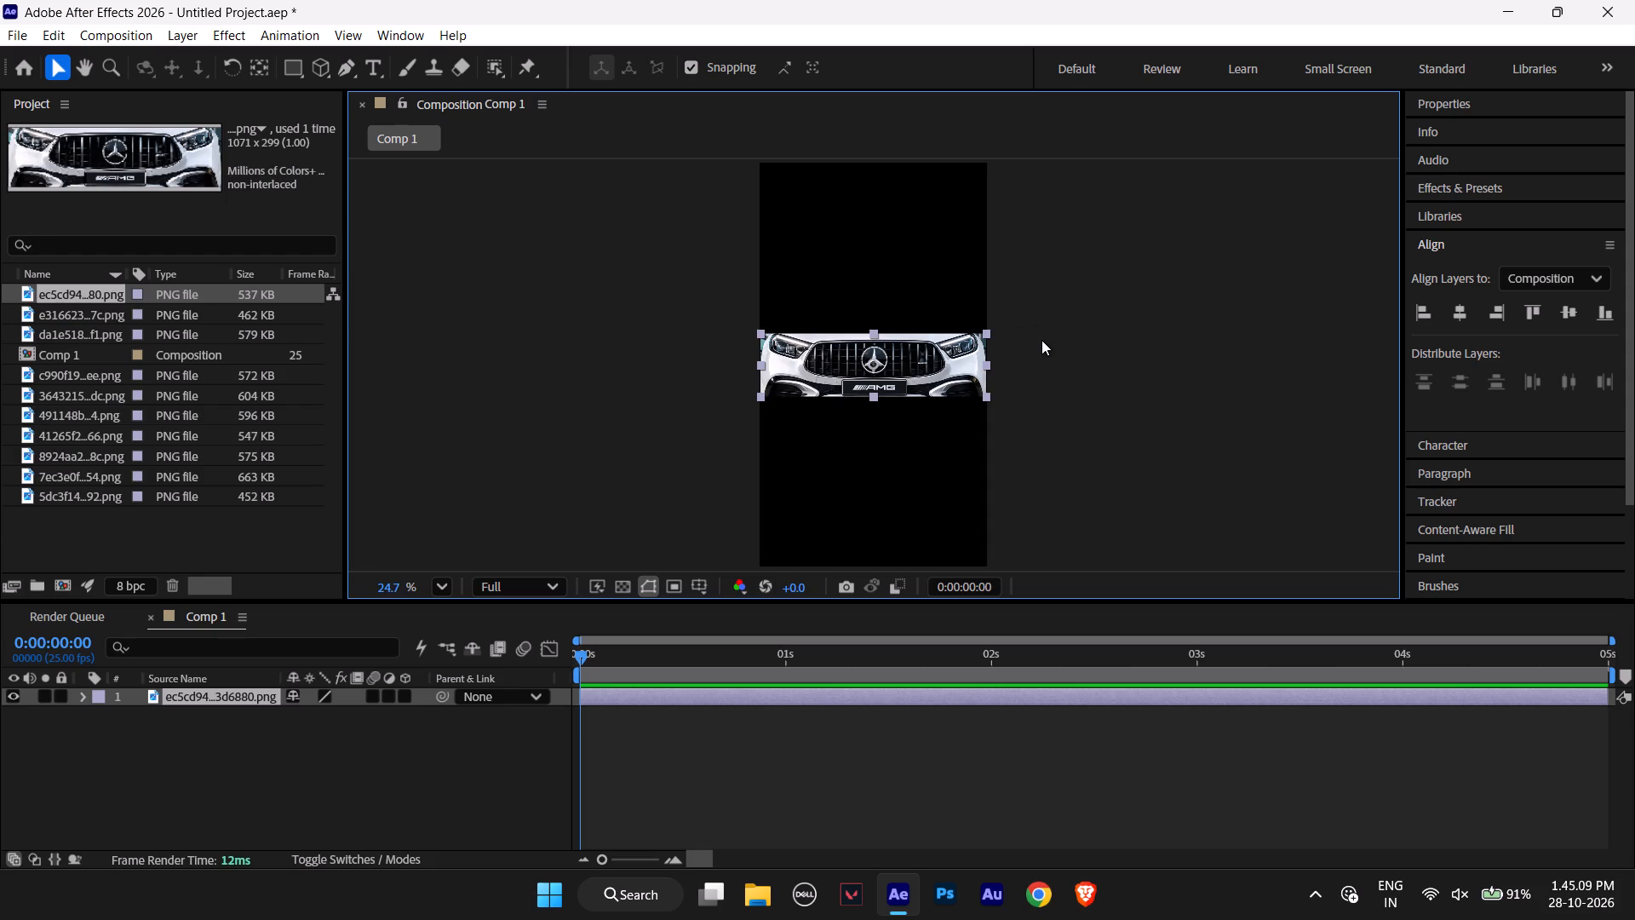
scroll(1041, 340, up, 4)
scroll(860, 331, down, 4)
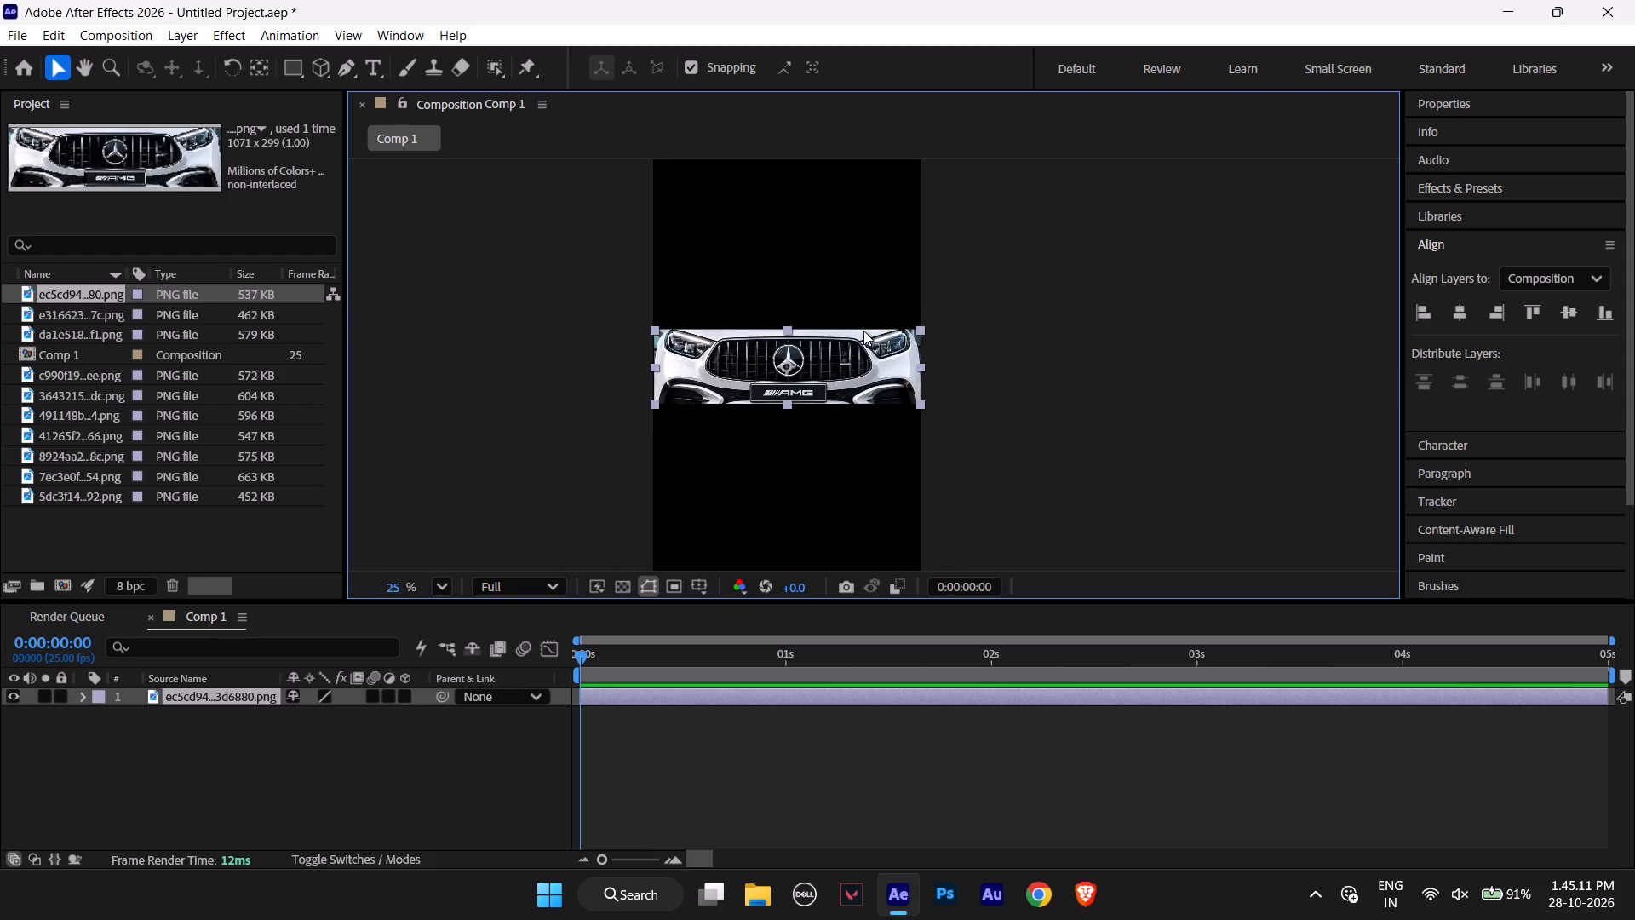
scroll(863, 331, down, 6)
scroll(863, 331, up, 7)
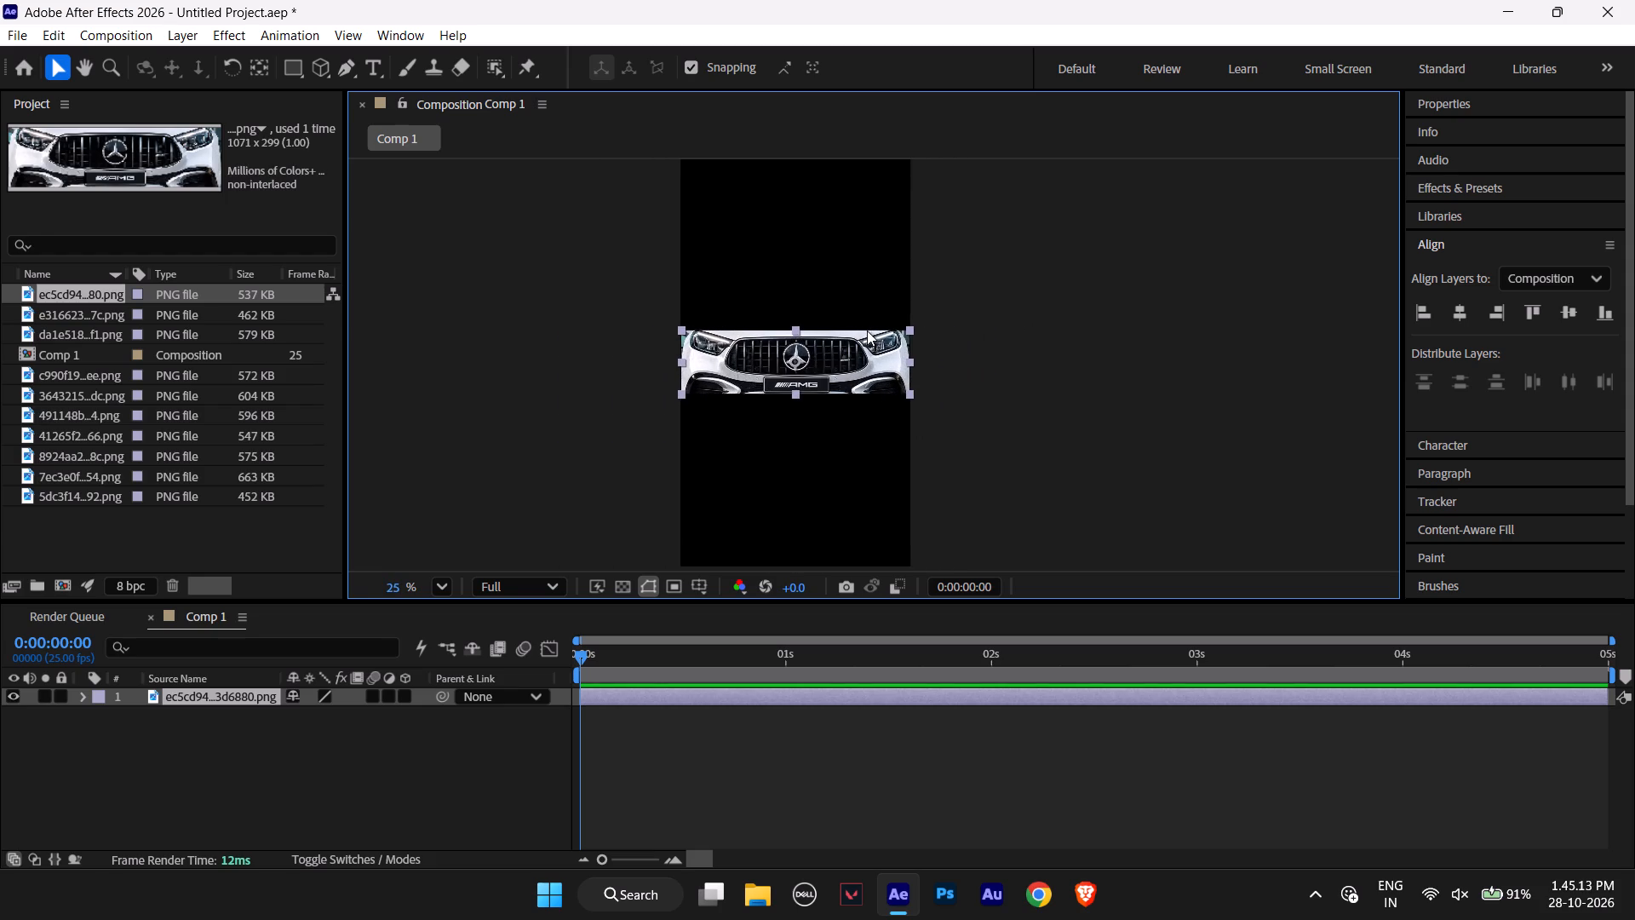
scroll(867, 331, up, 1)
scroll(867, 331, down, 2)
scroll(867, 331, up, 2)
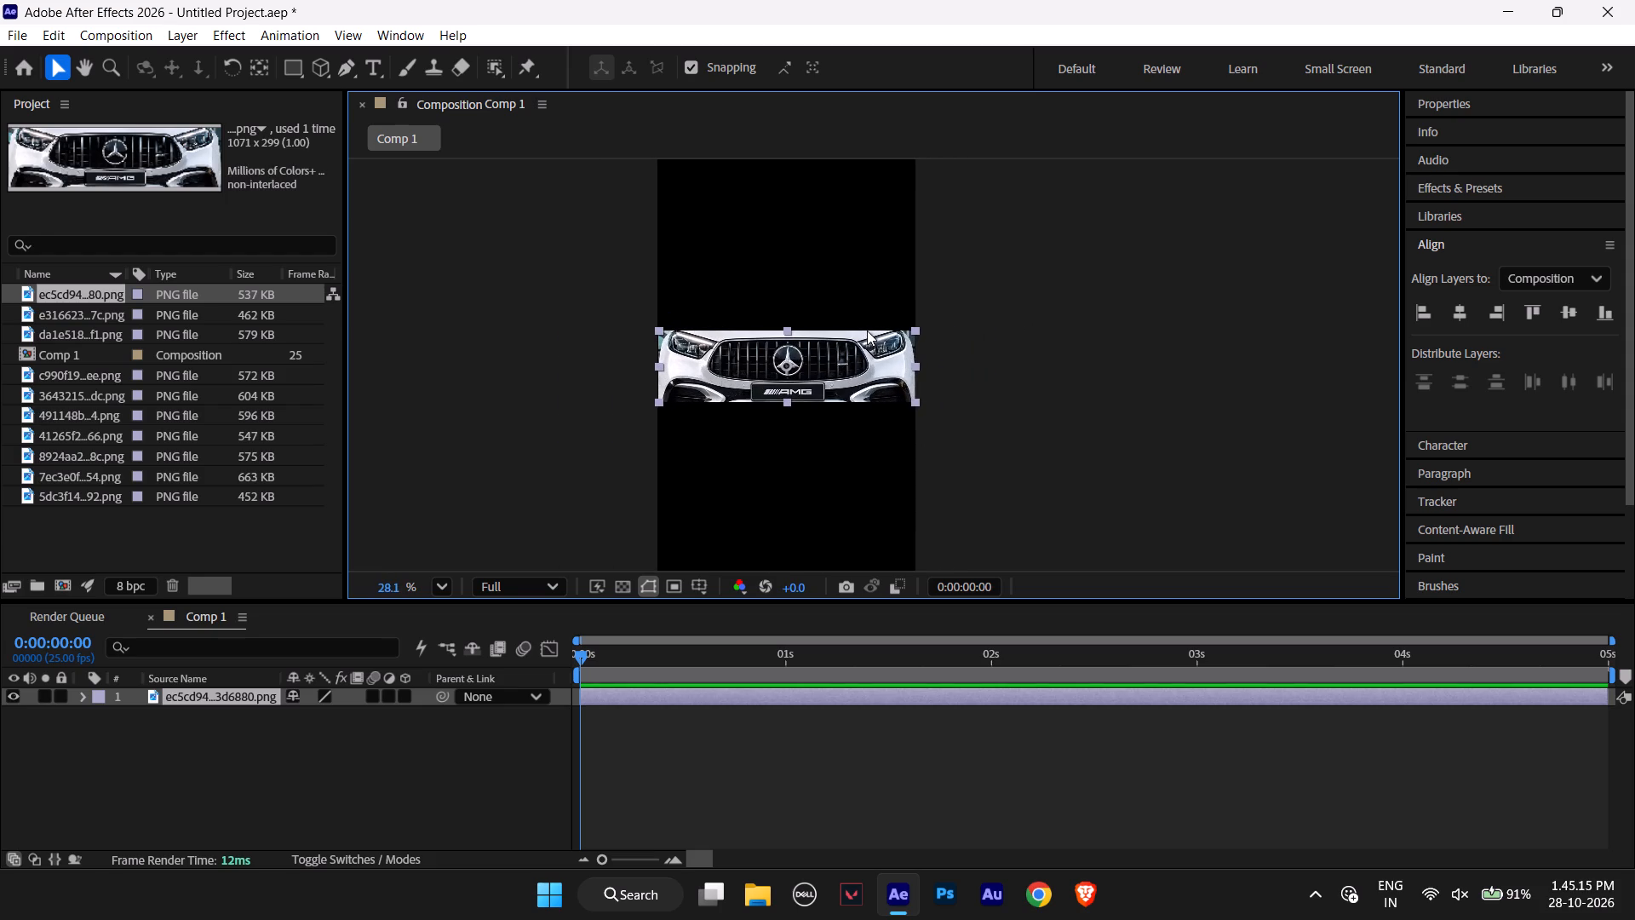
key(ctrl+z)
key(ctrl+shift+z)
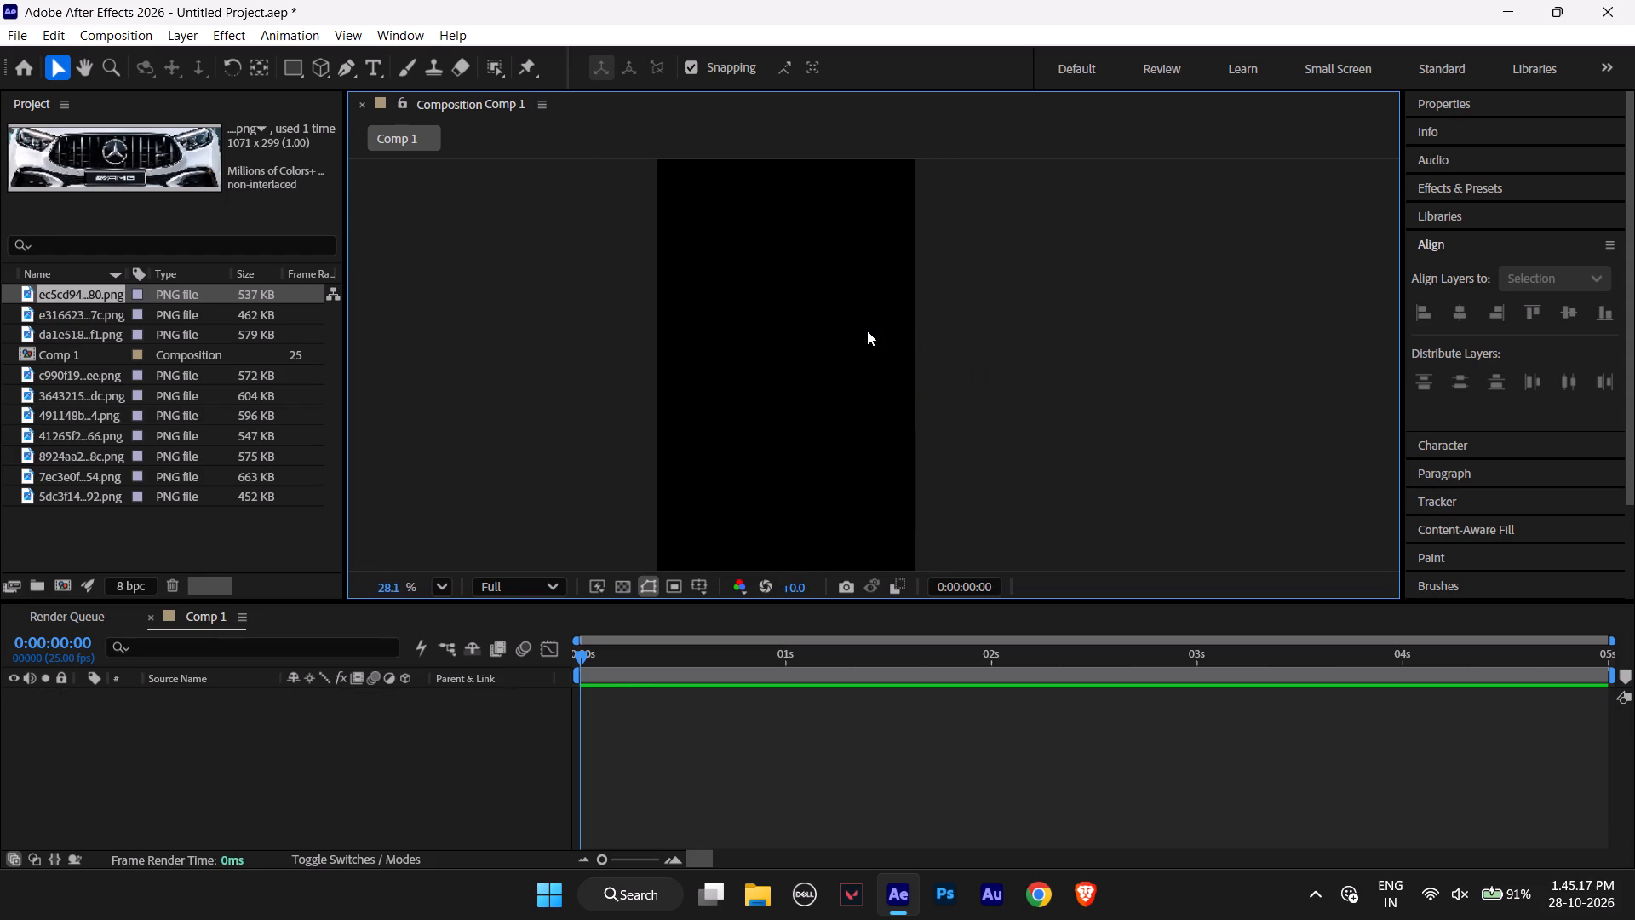
Restore the Fit up to 100% magnification of the composition and deselect the image layer.
click(447, 578)
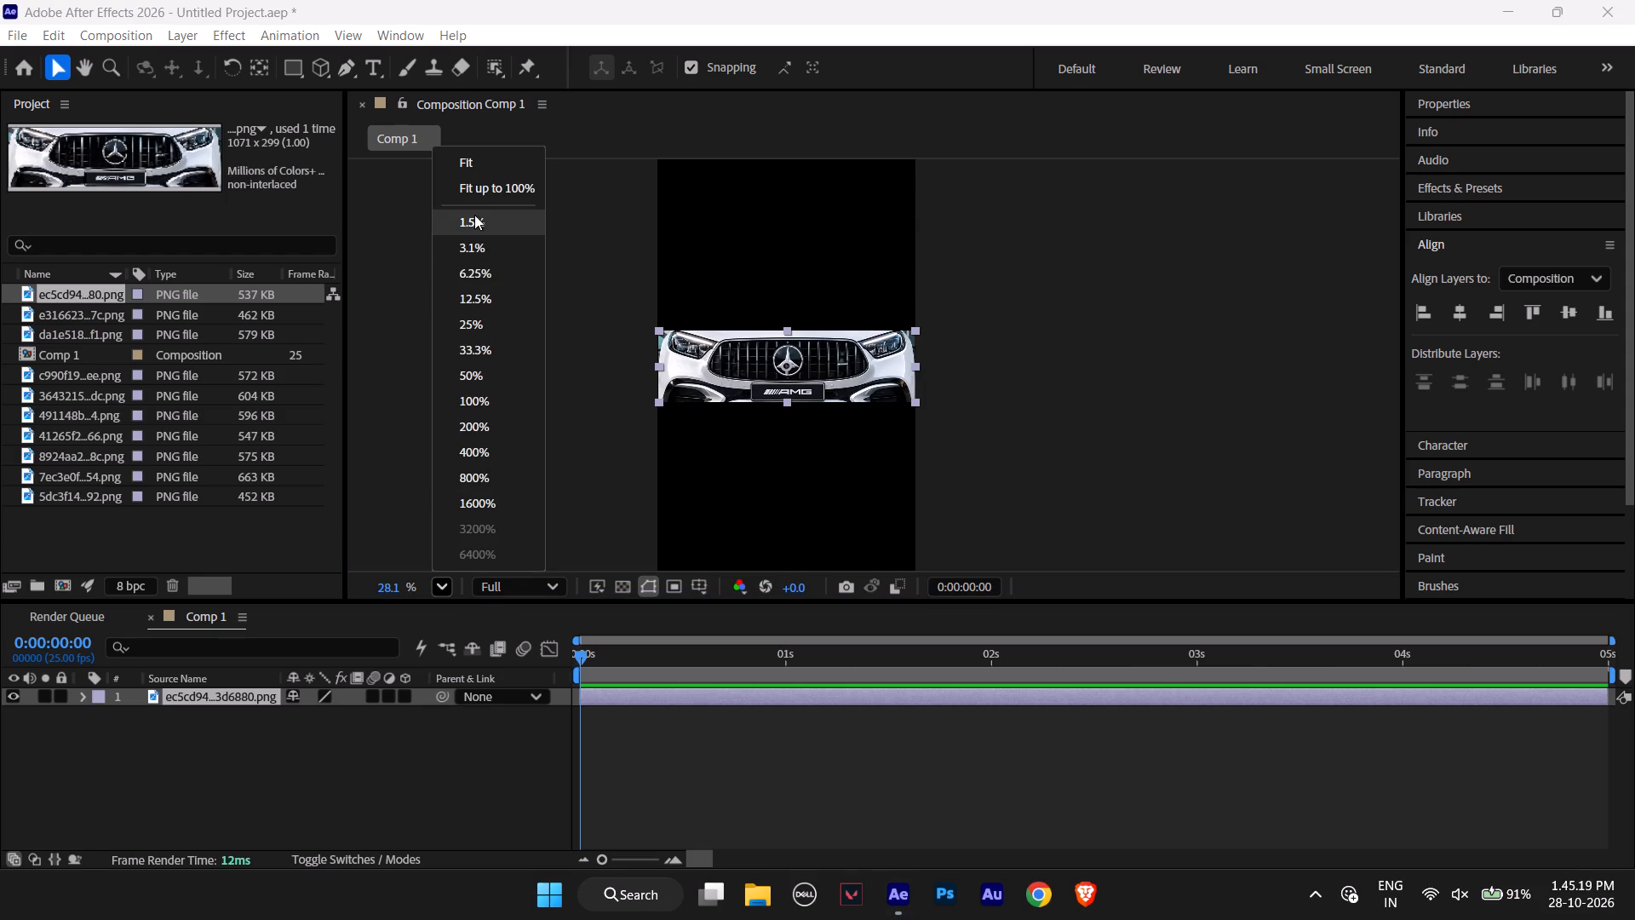
click(487, 199)
click(1123, 291)
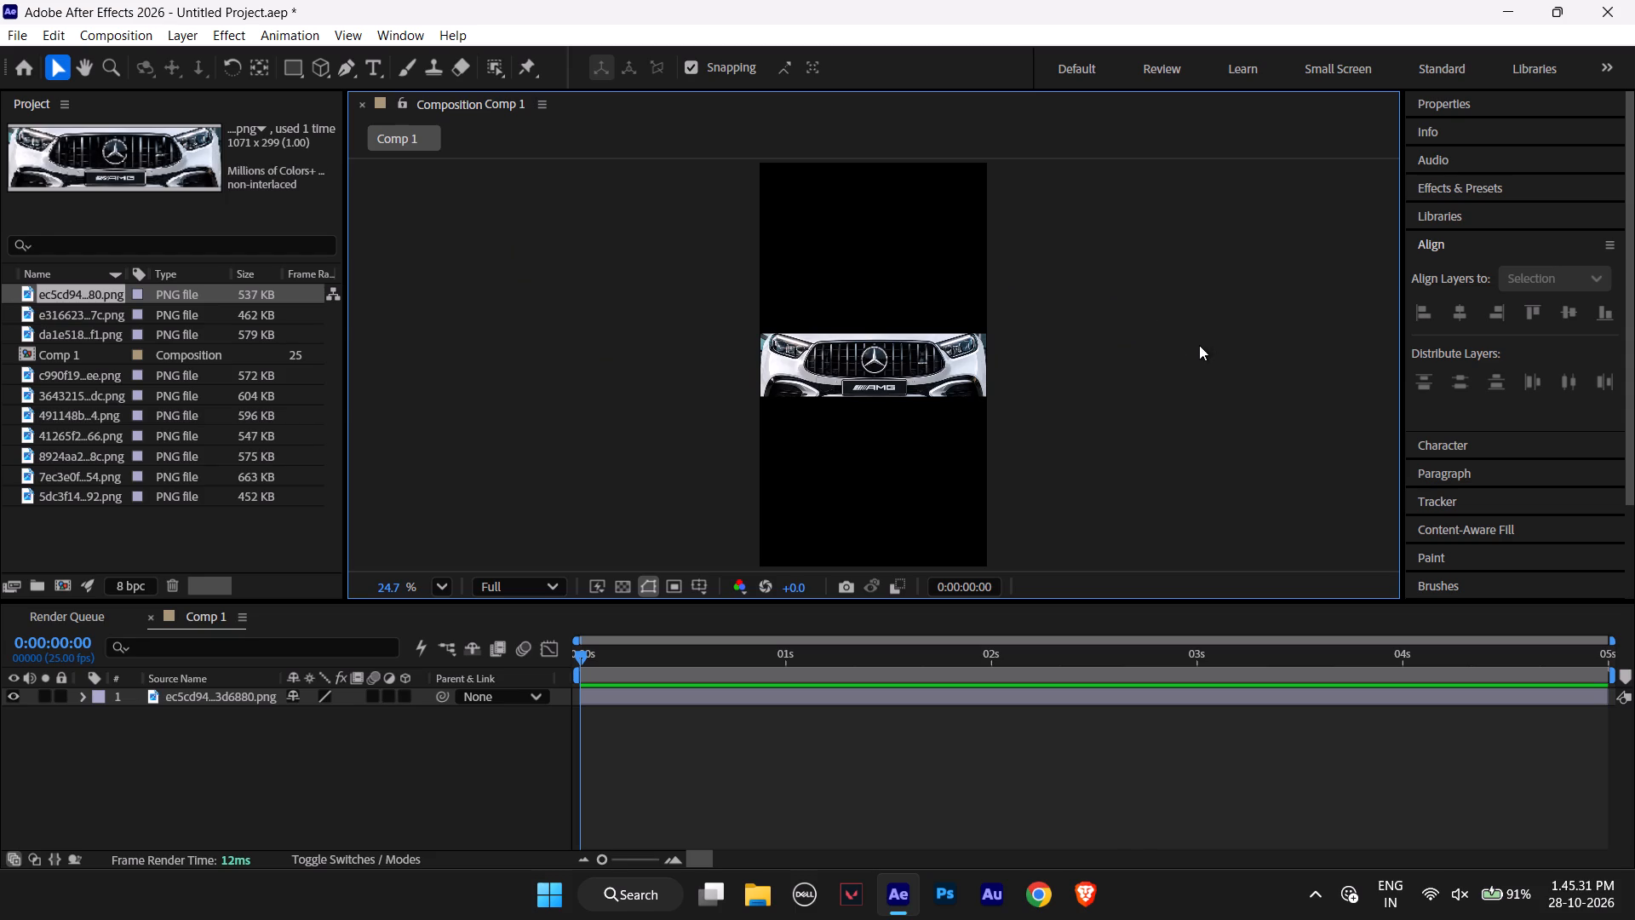
Scale the white AMG image layer up proportionally about its centre until it spans about 1.7 times the frame width.
click(886, 370)
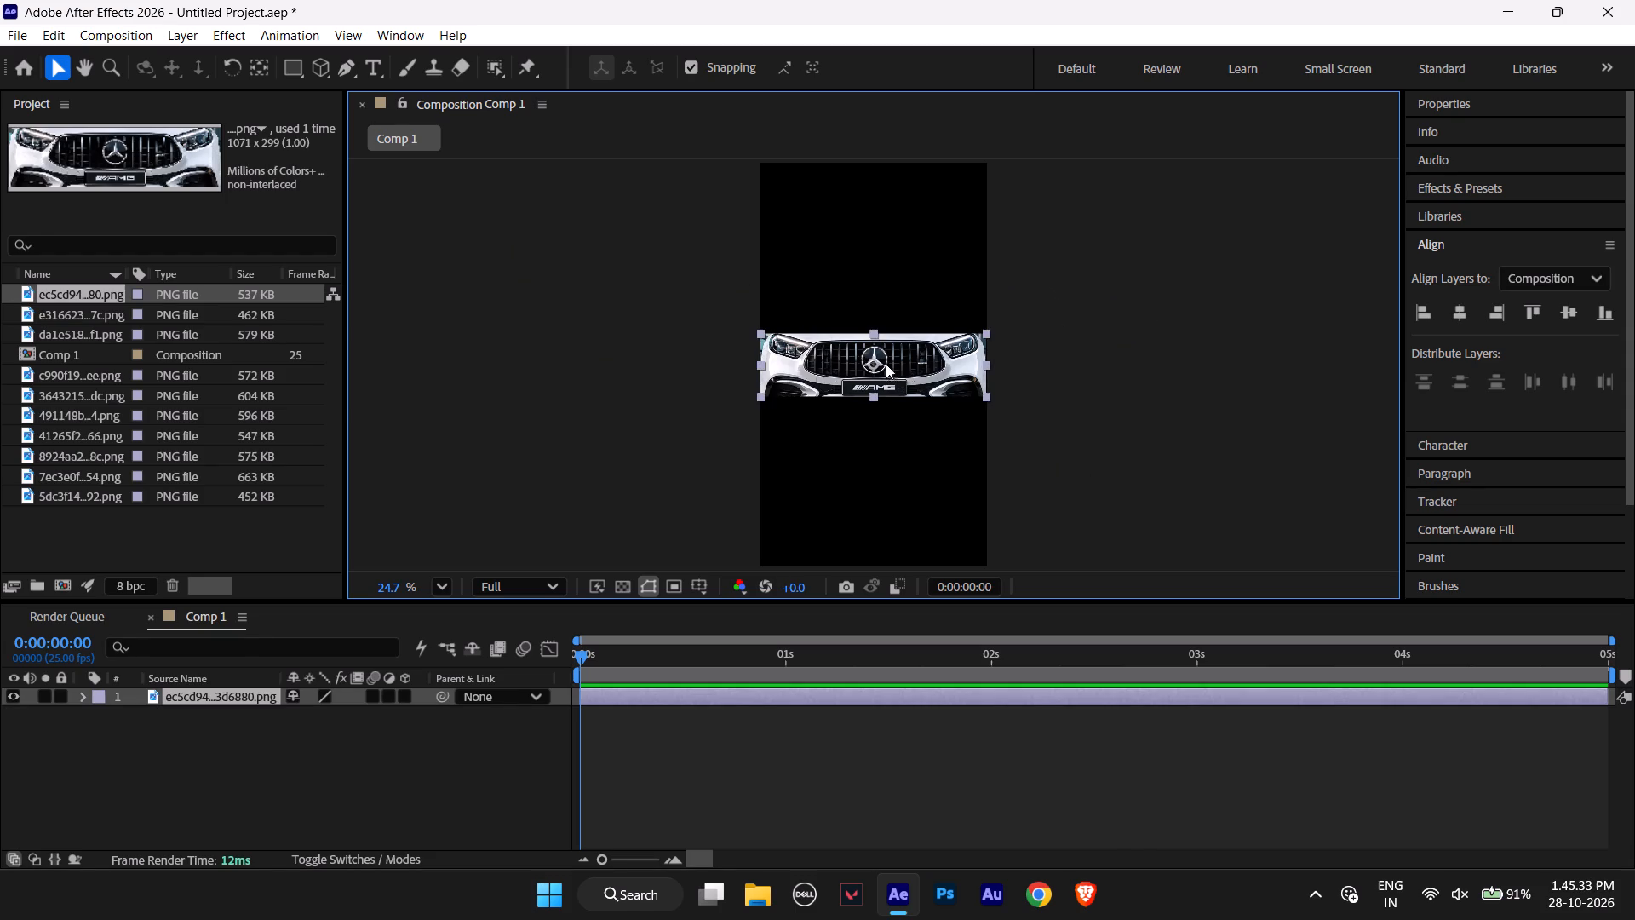
click(874, 336)
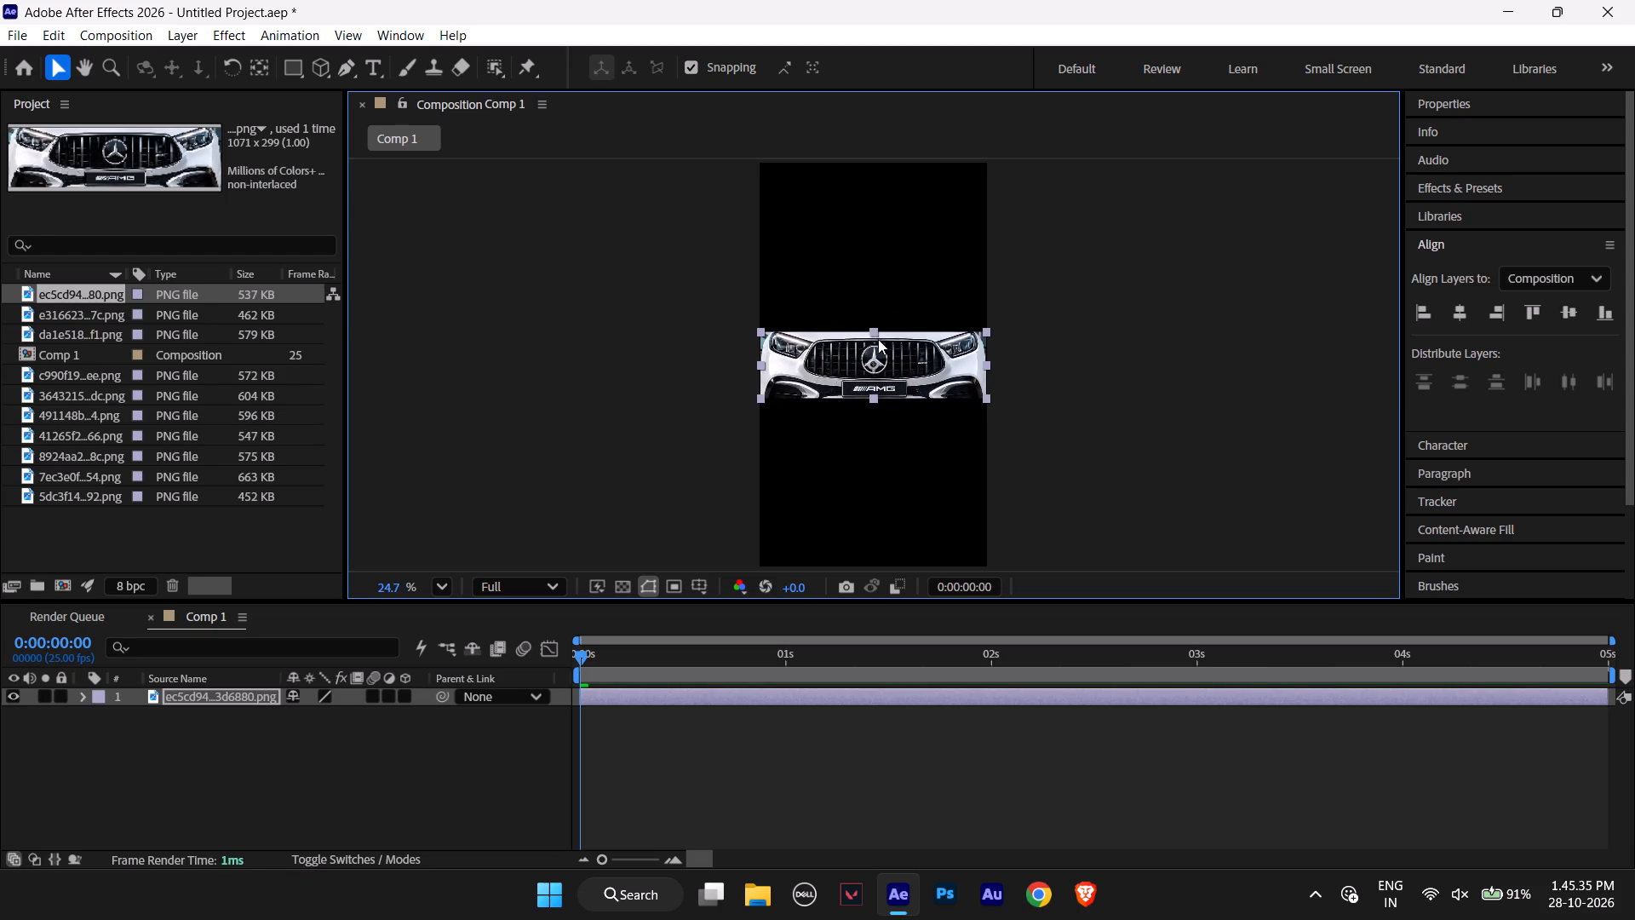
key(ctrl+z)
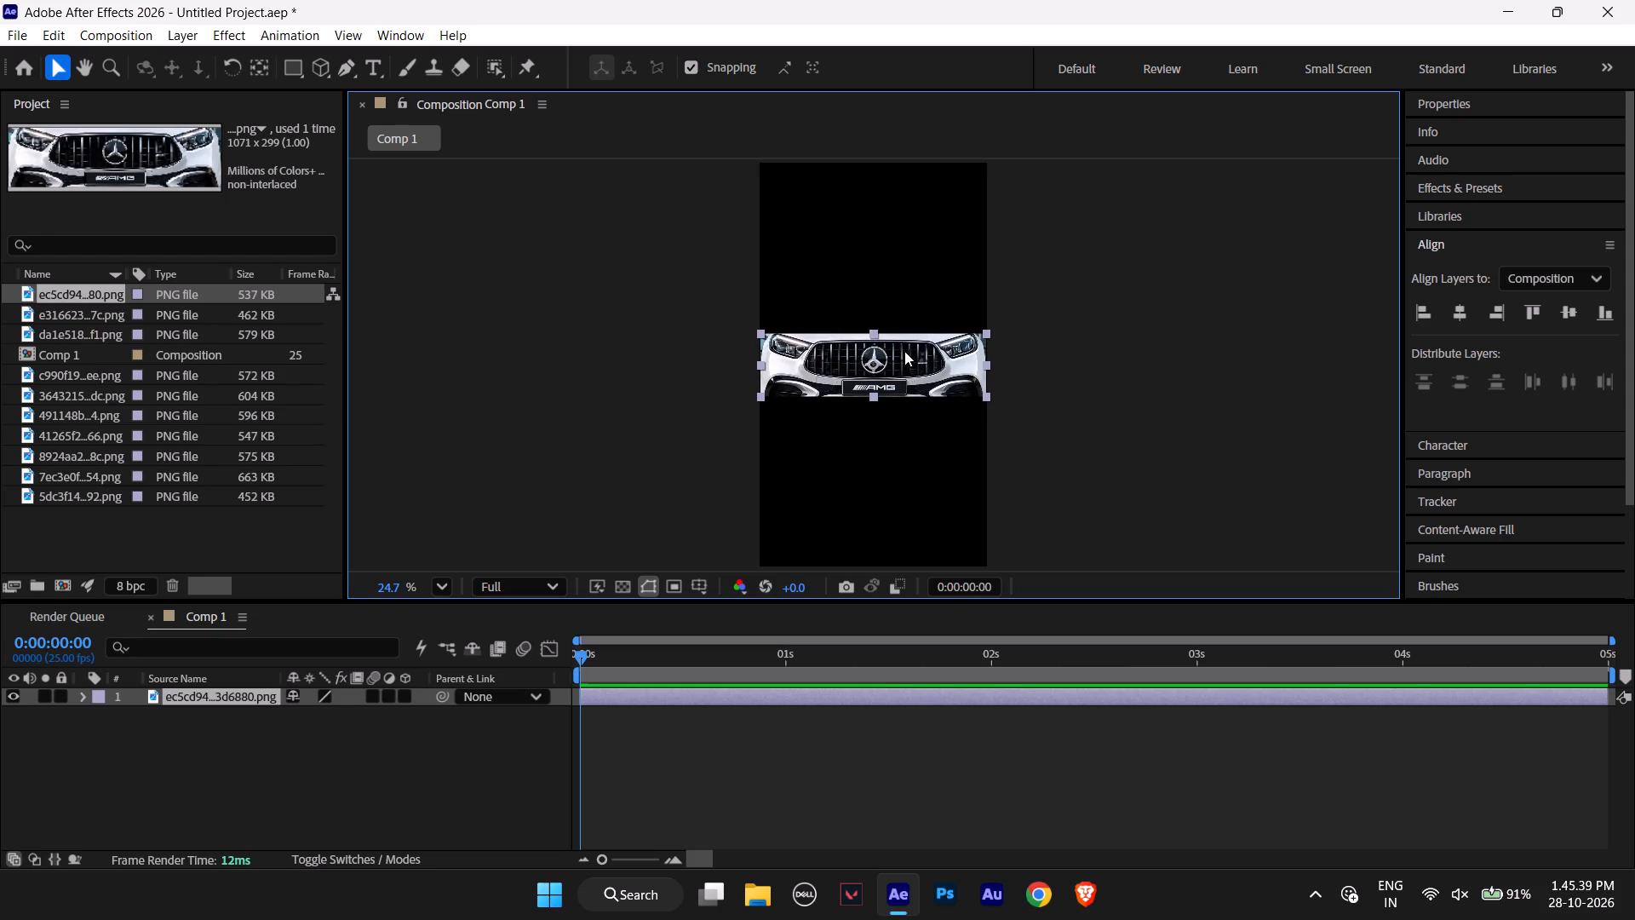
drag(985, 330, 990, 328)
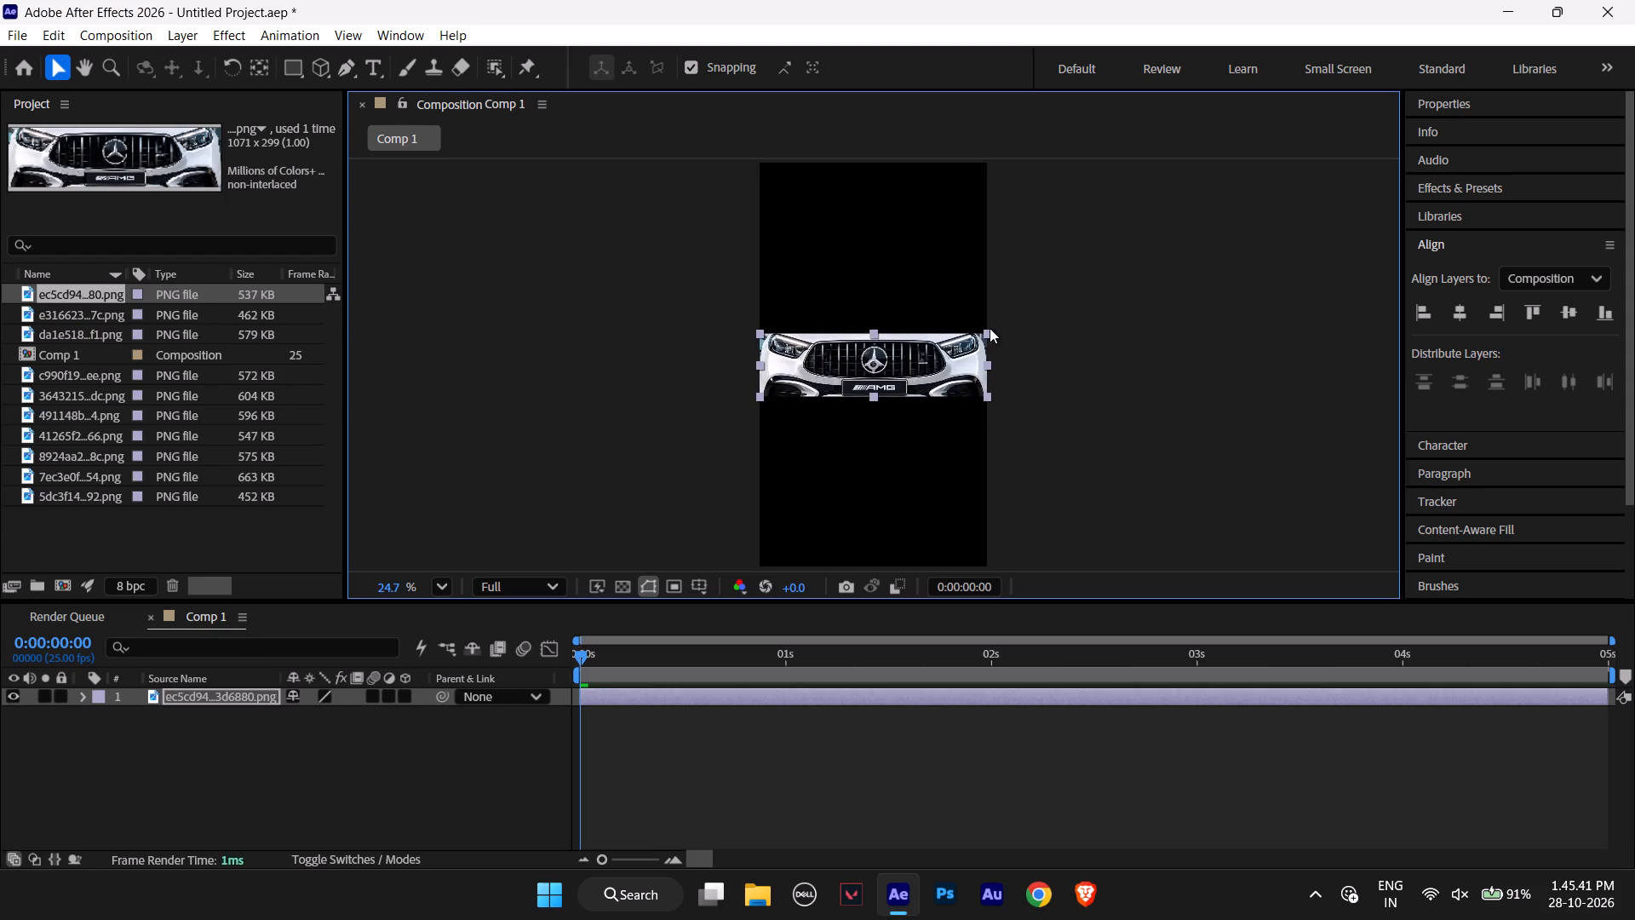
drag(990, 328, 1032, 316)
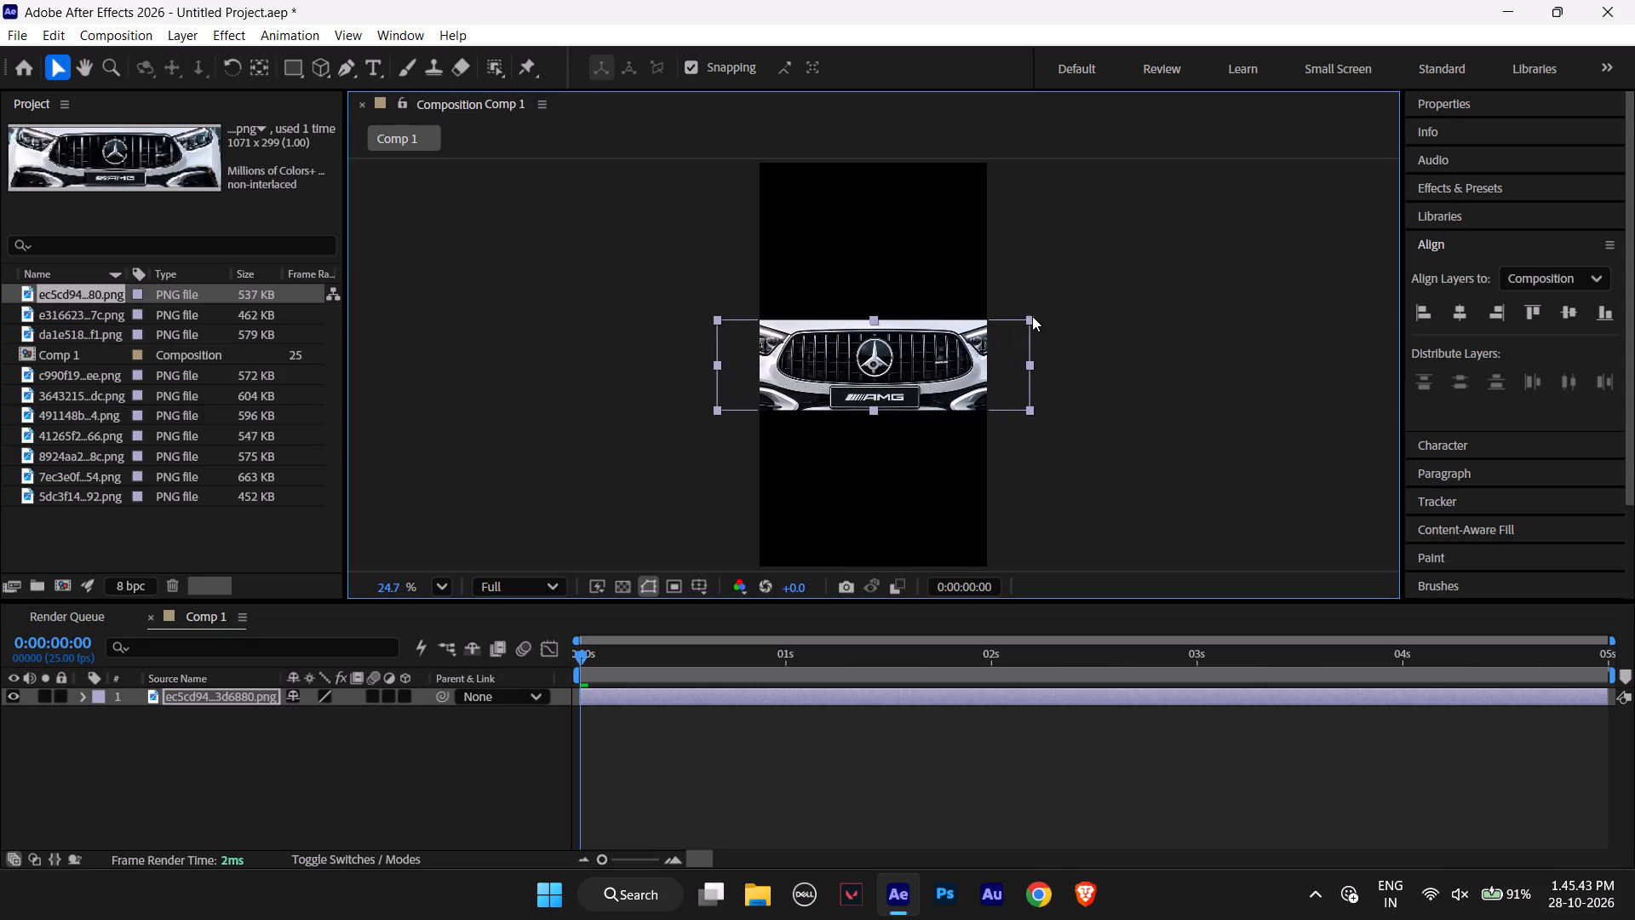
drag(1032, 316, 1035, 315)
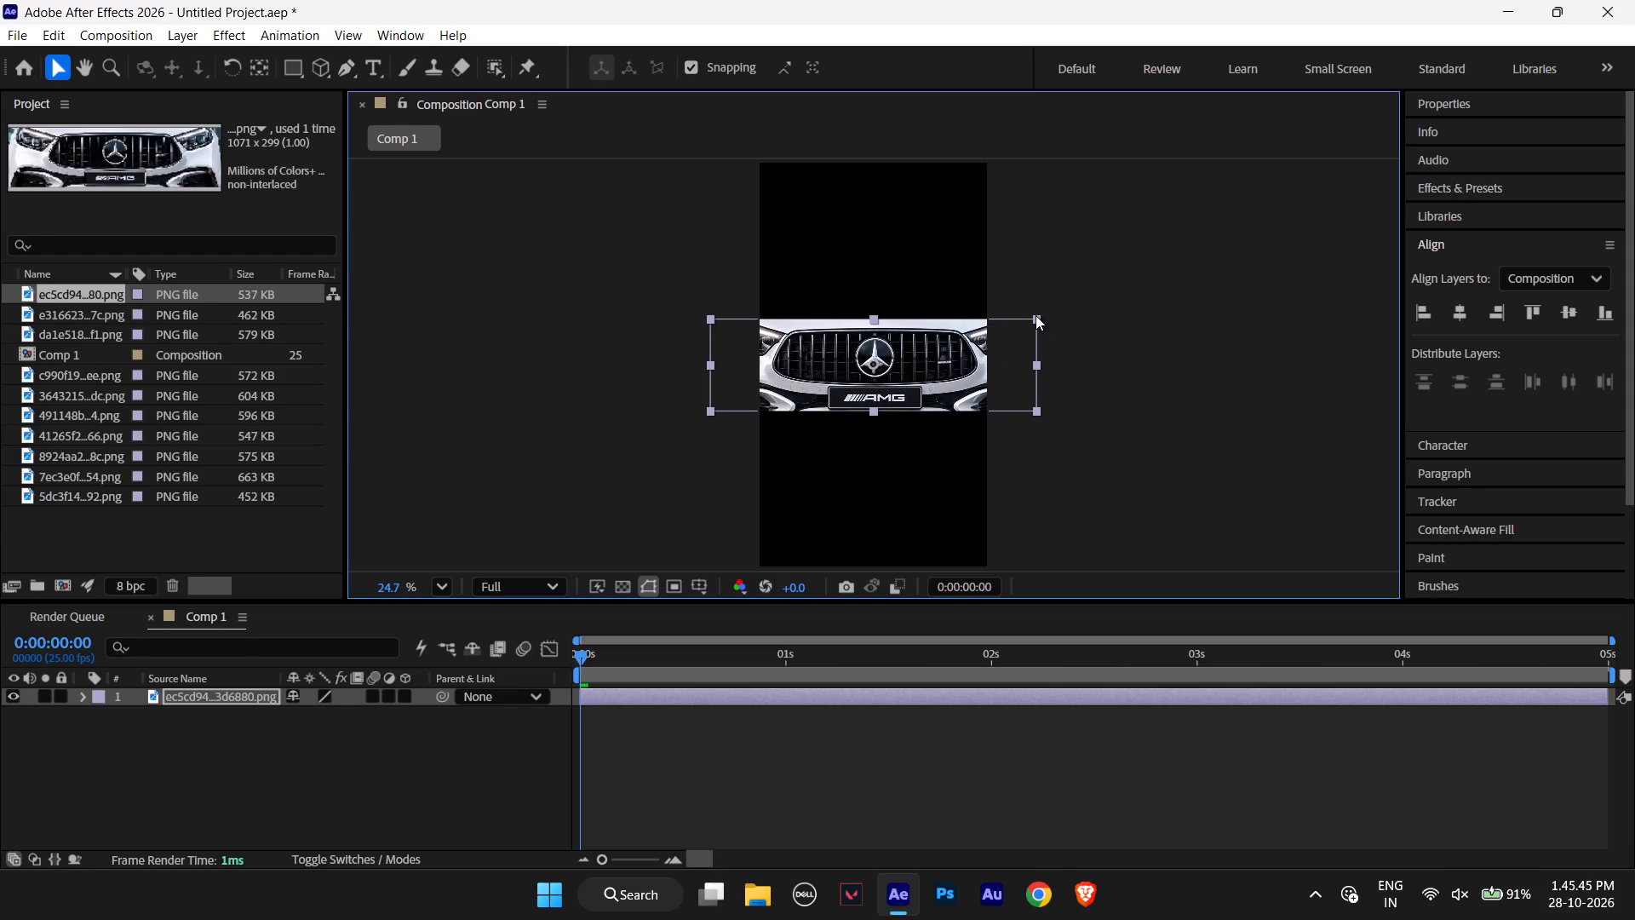
drag(1035, 315, 1071, 302)
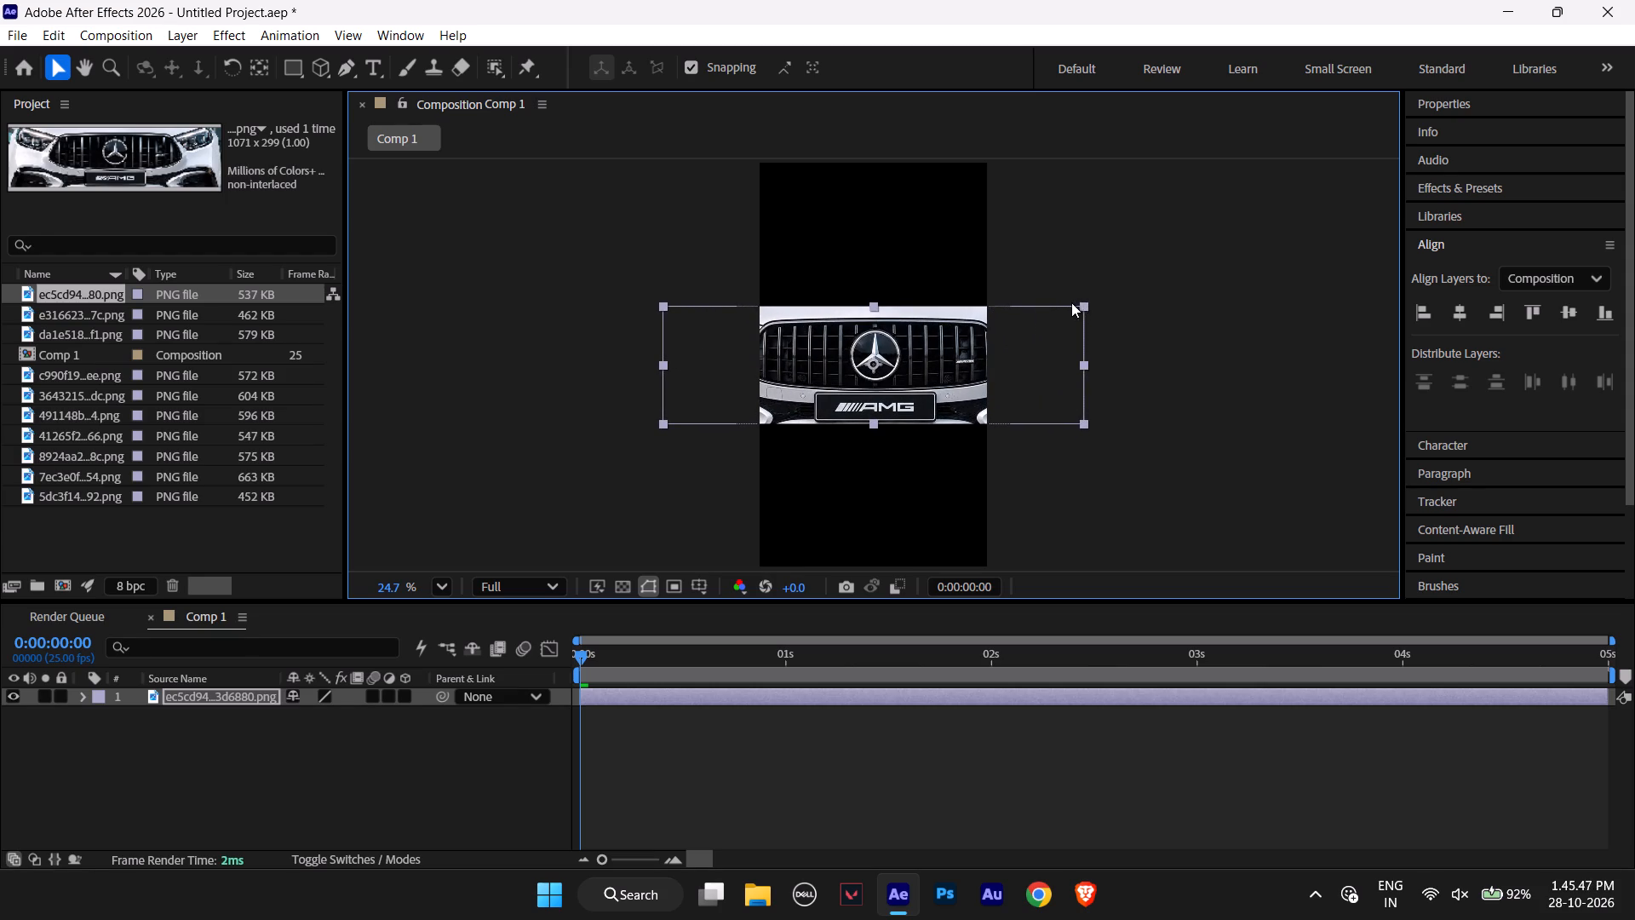
drag(1071, 302, 1048, 310)
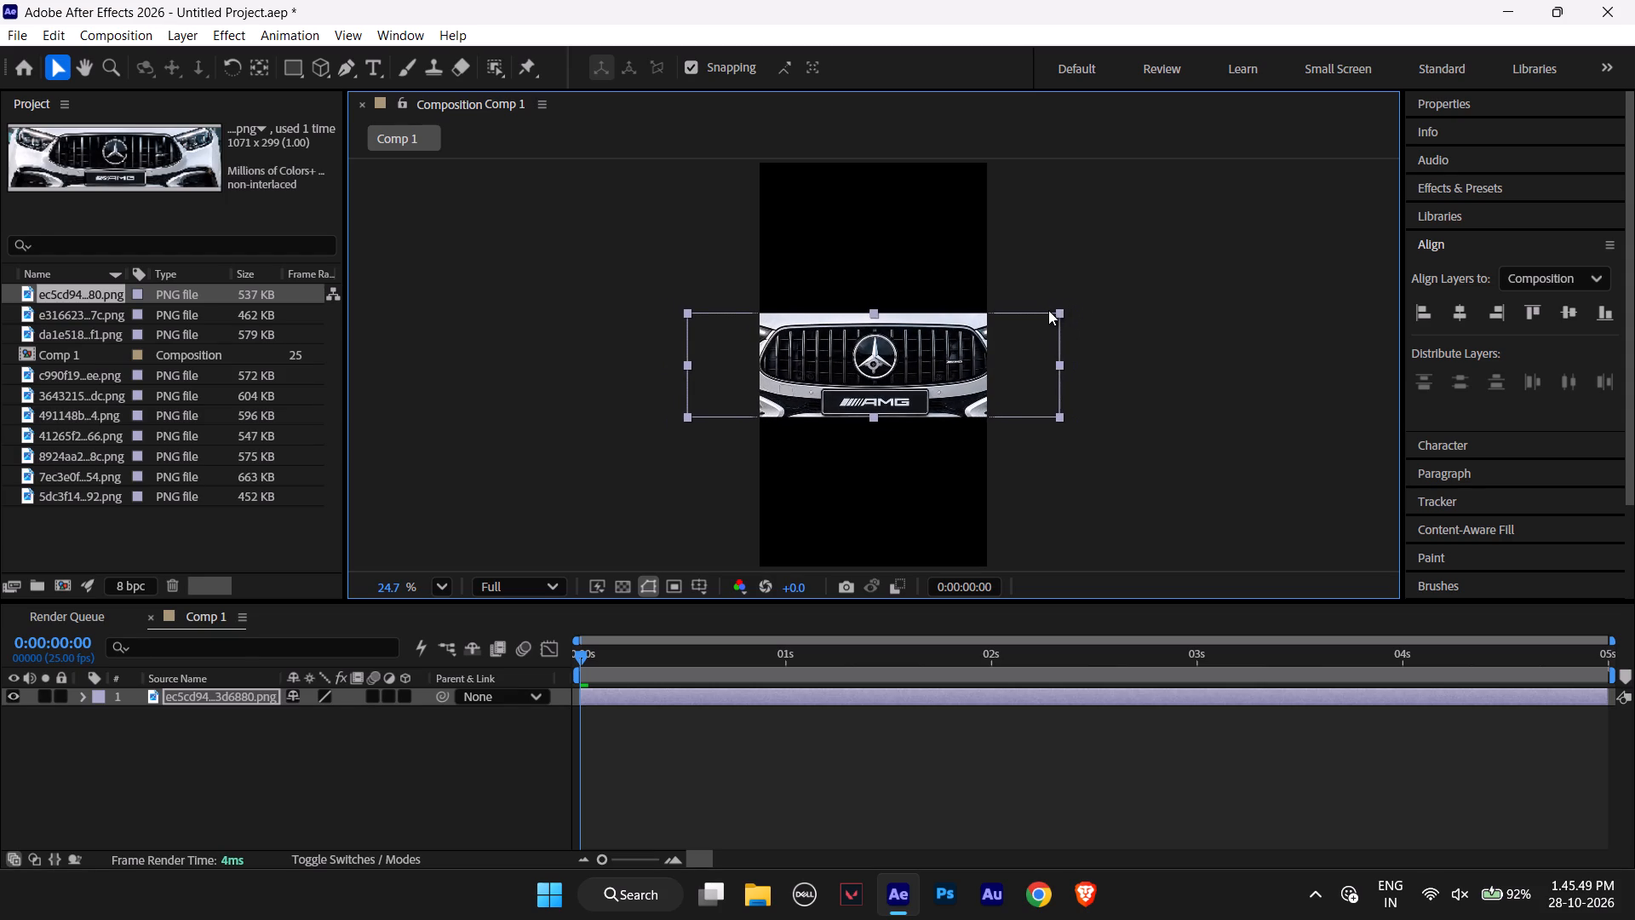
drag(1048, 310, 1034, 321)
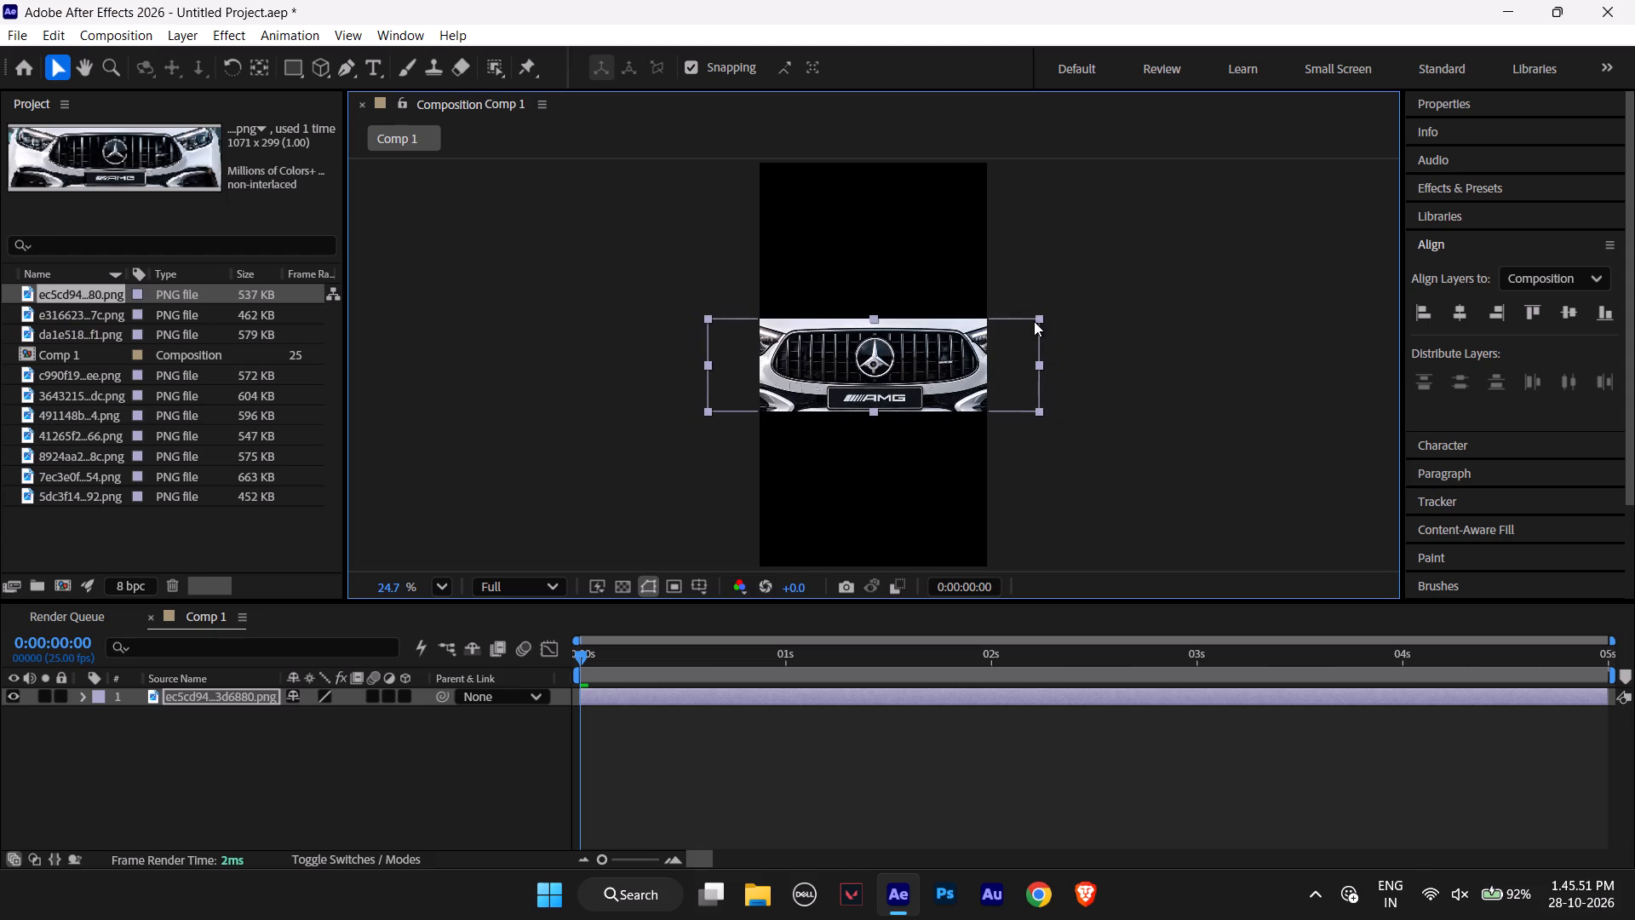
drag(1034, 321, 1062, 319)
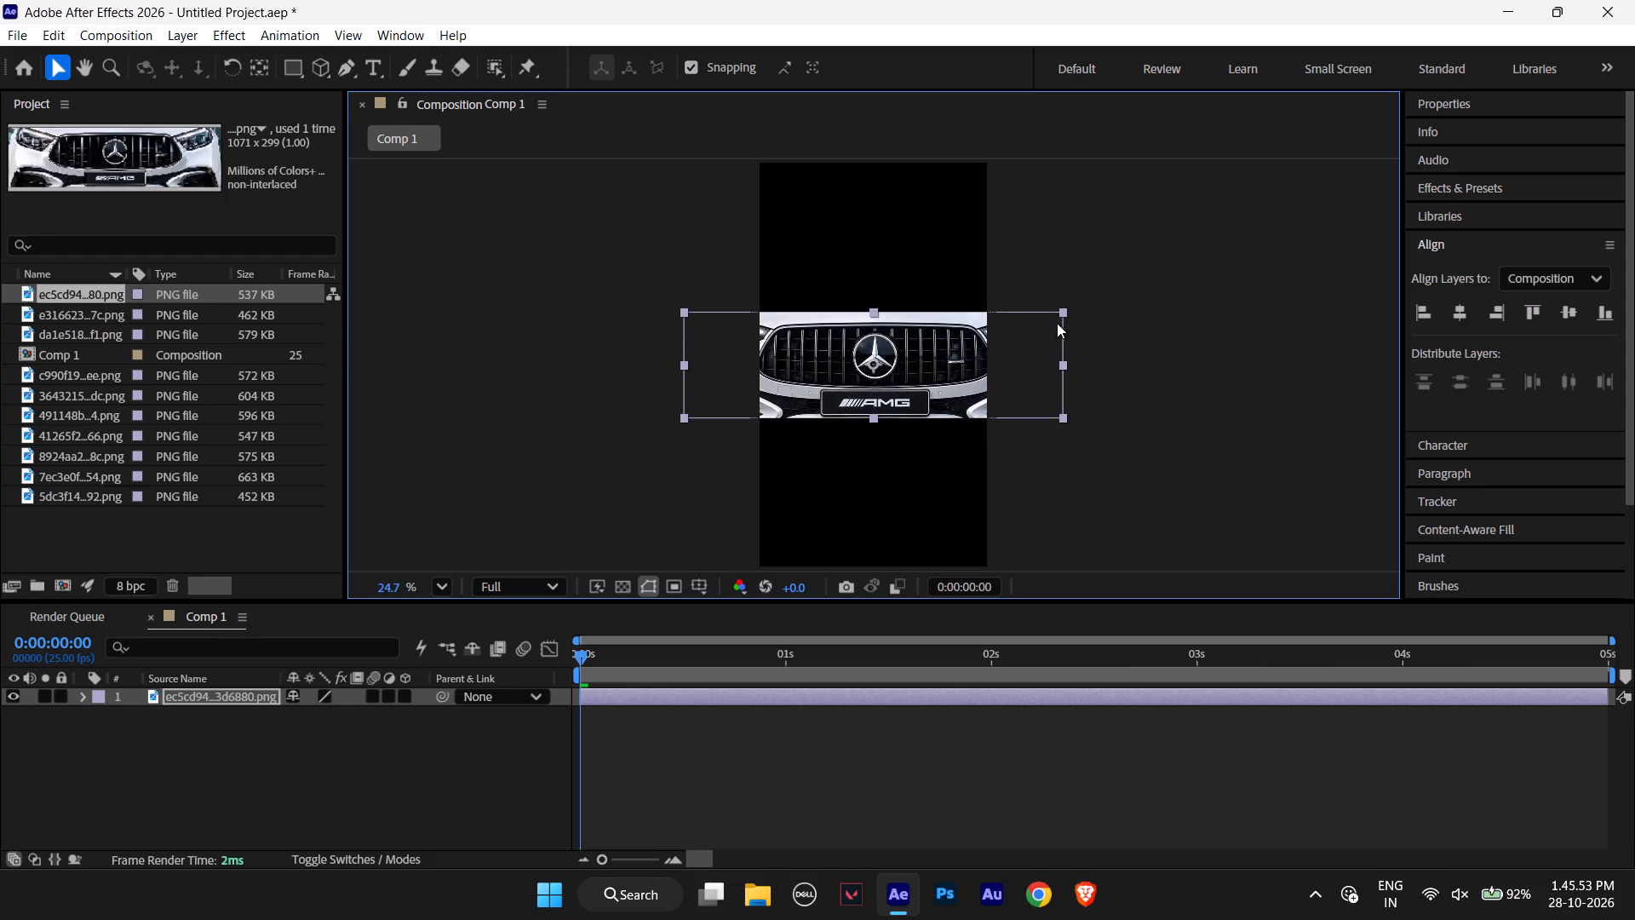
click(1167, 383)
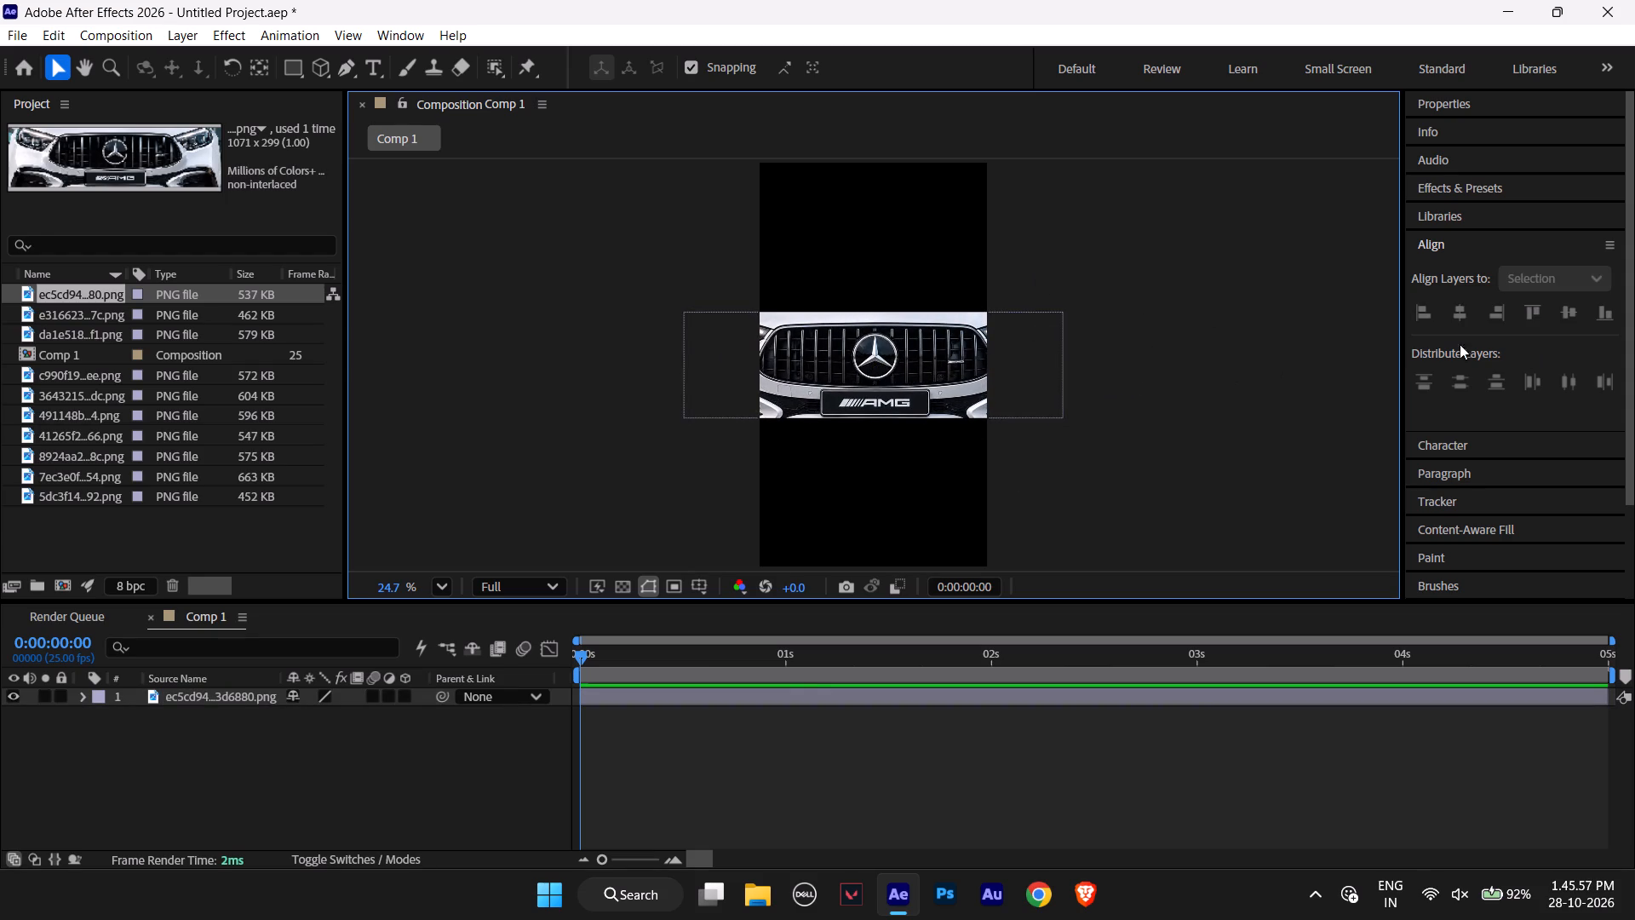
Centre the AMG image layer horizontally and vertically relative to the composition, and leave it deselected.
click(190, 691)
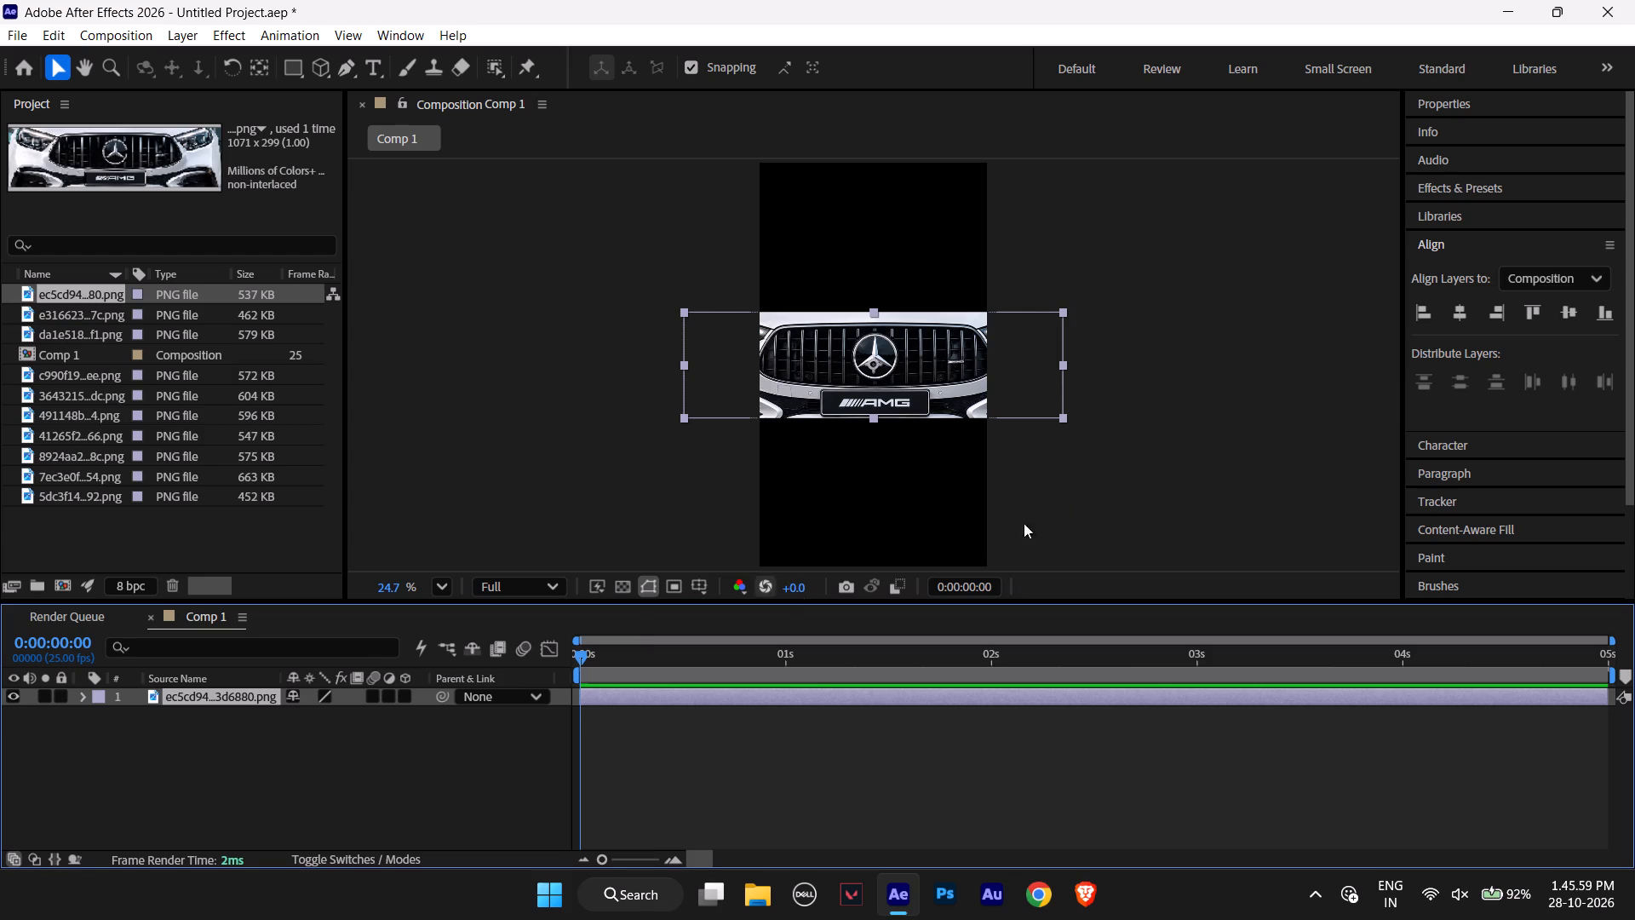
click(1457, 317)
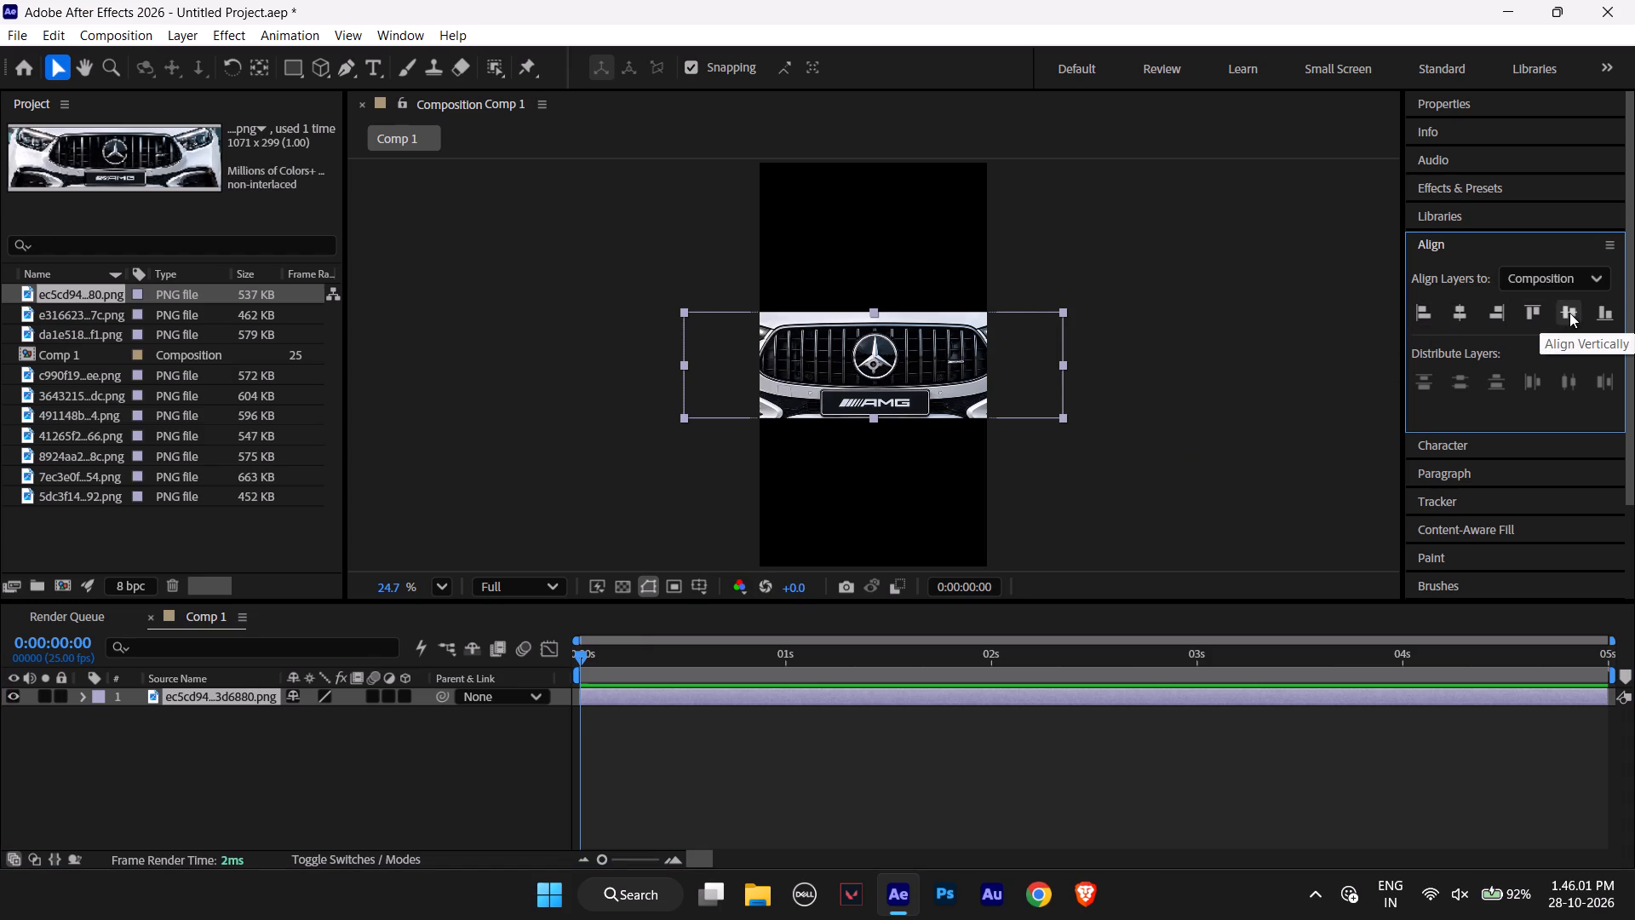
click(1569, 313)
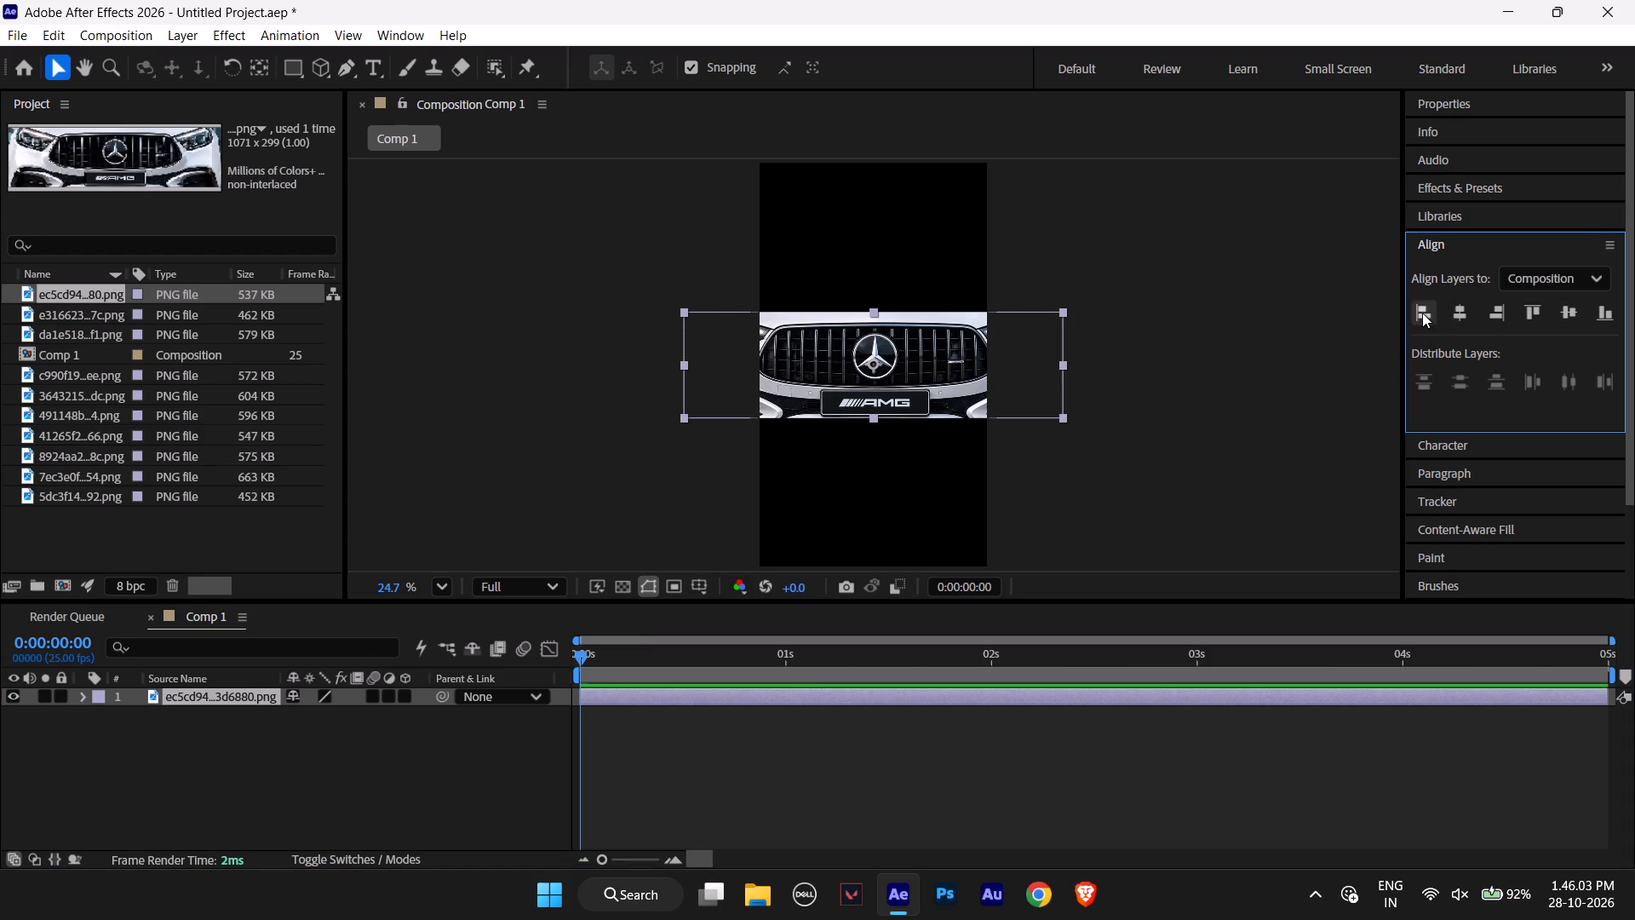
click(1422, 313)
click(1451, 319)
click(1270, 359)
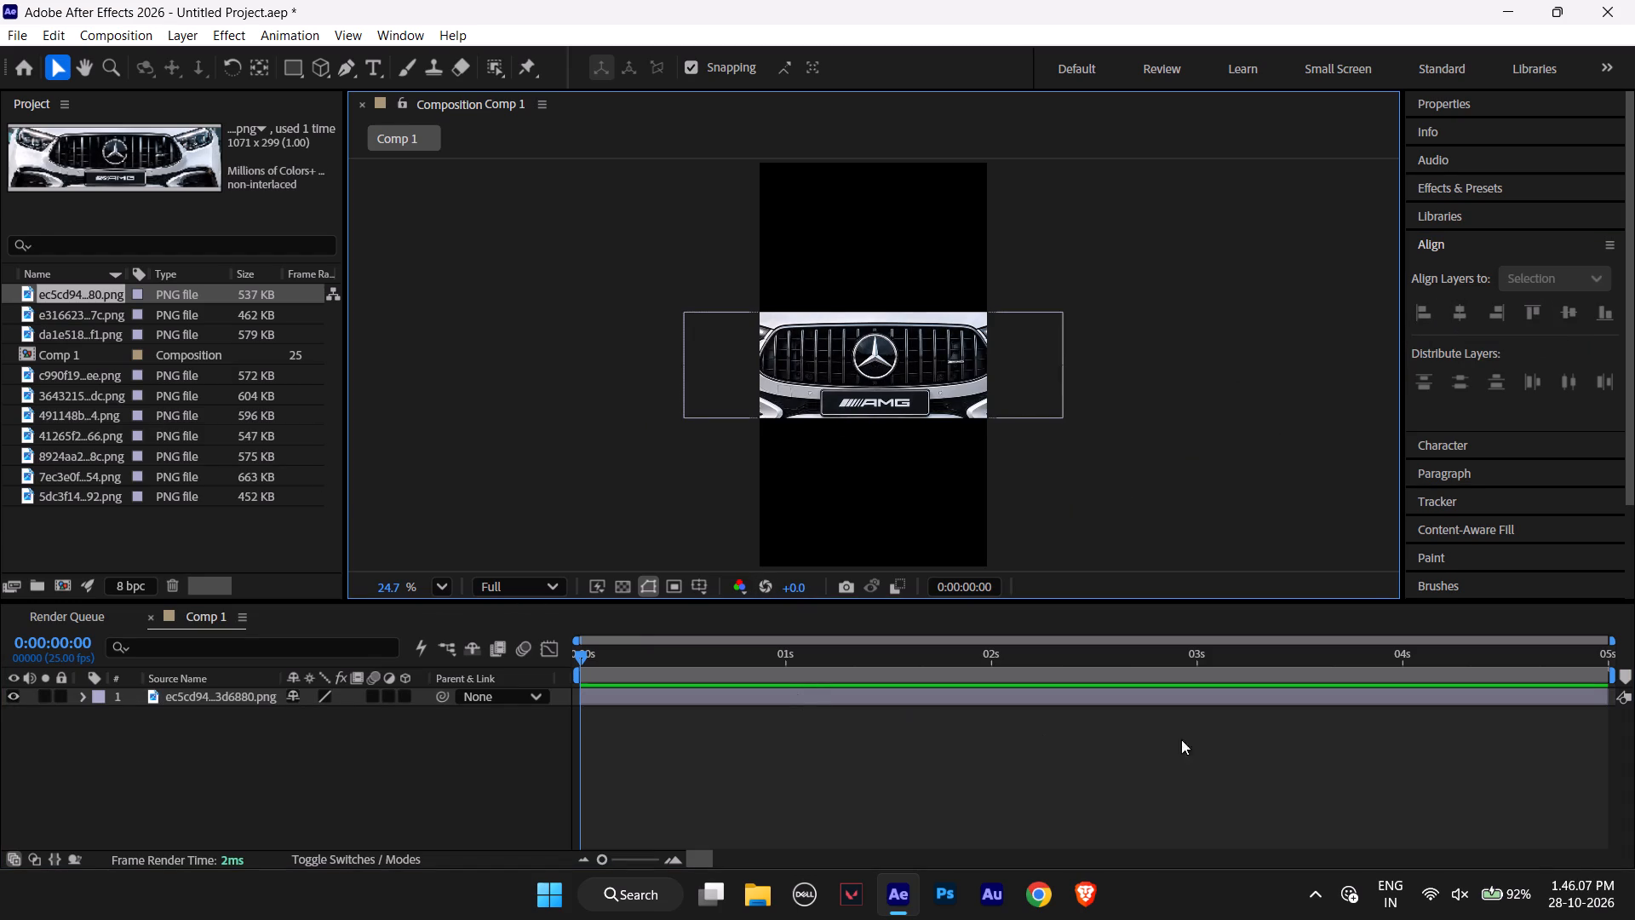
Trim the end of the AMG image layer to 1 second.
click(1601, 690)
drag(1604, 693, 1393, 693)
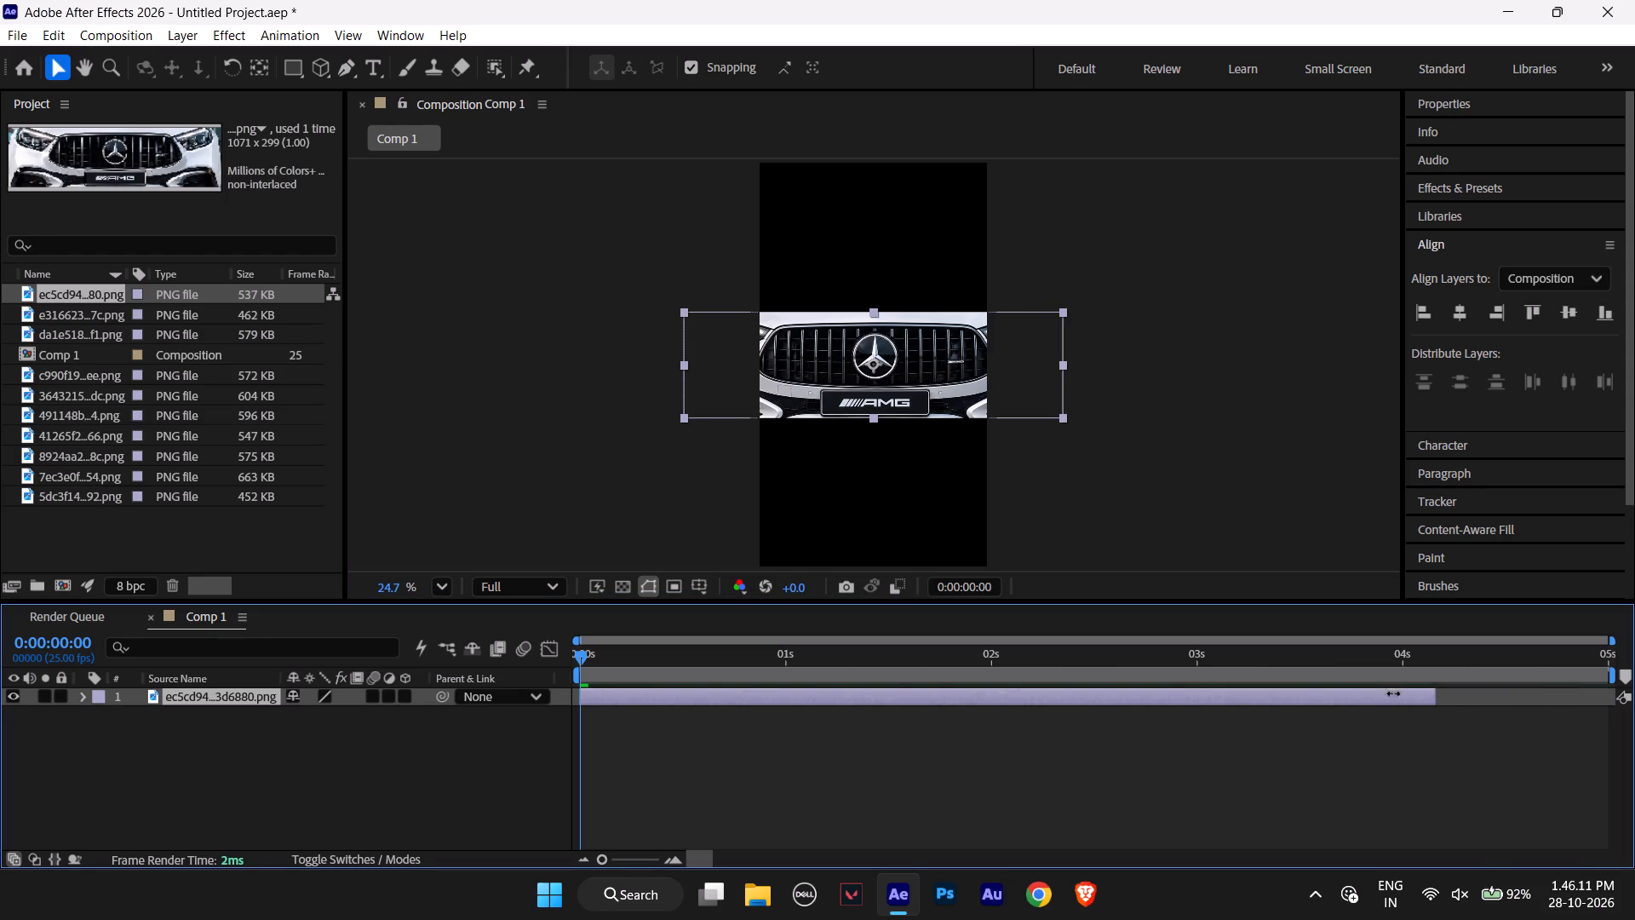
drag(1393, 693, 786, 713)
Preview the trimmed AMG clip and return the playhead to the start of the composition.
key(space)
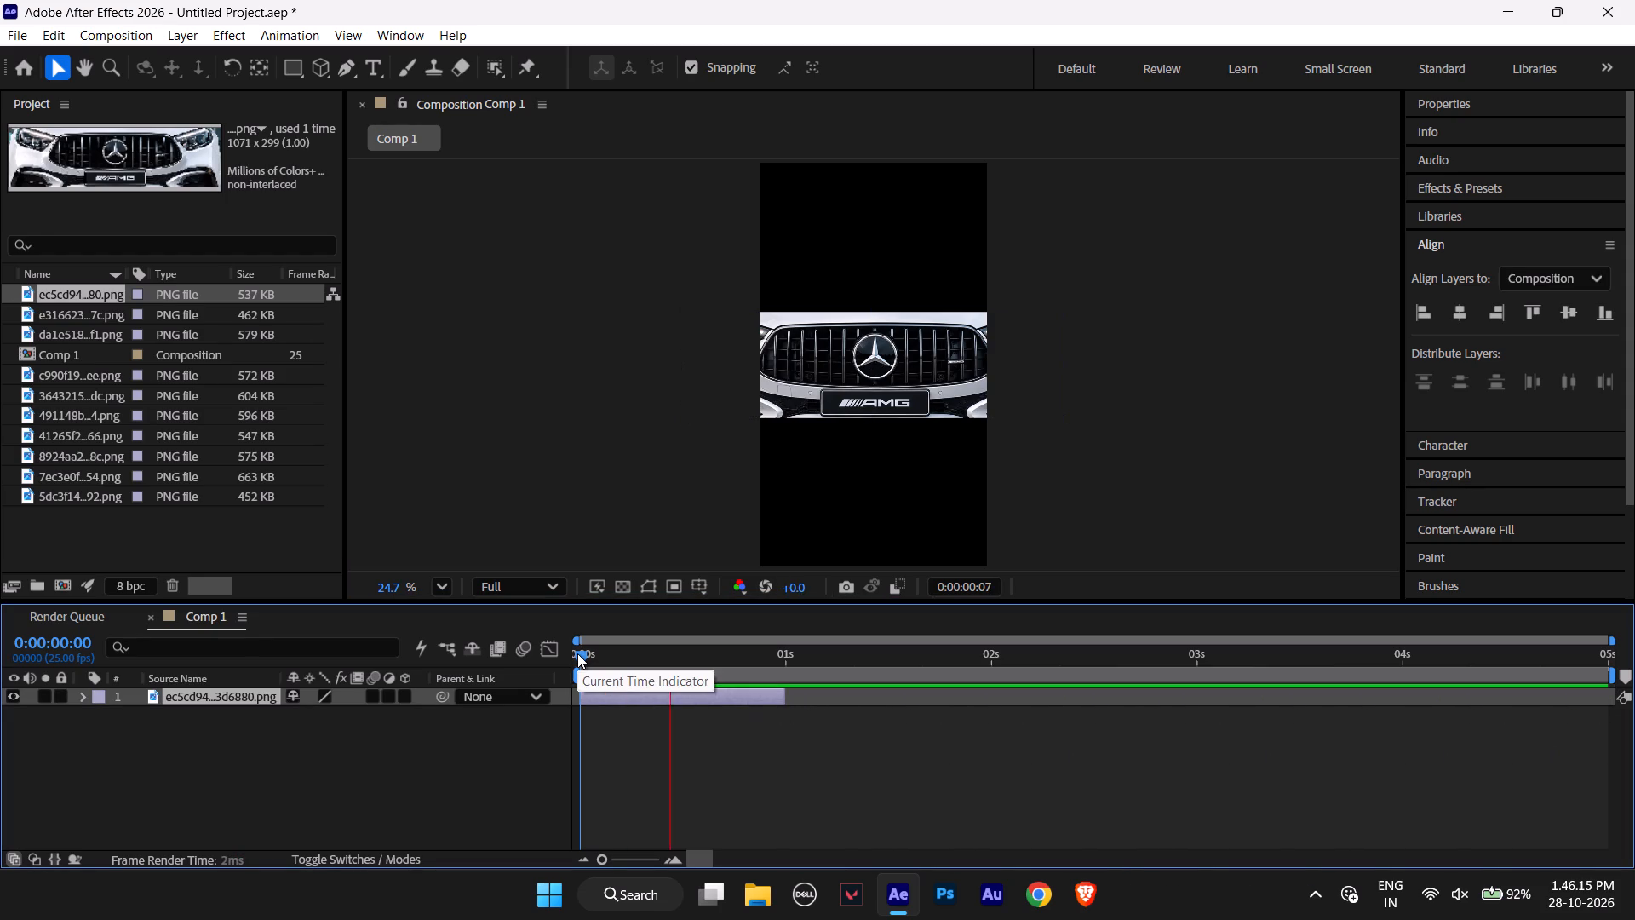
key(space)
drag(808, 656, 716, 658)
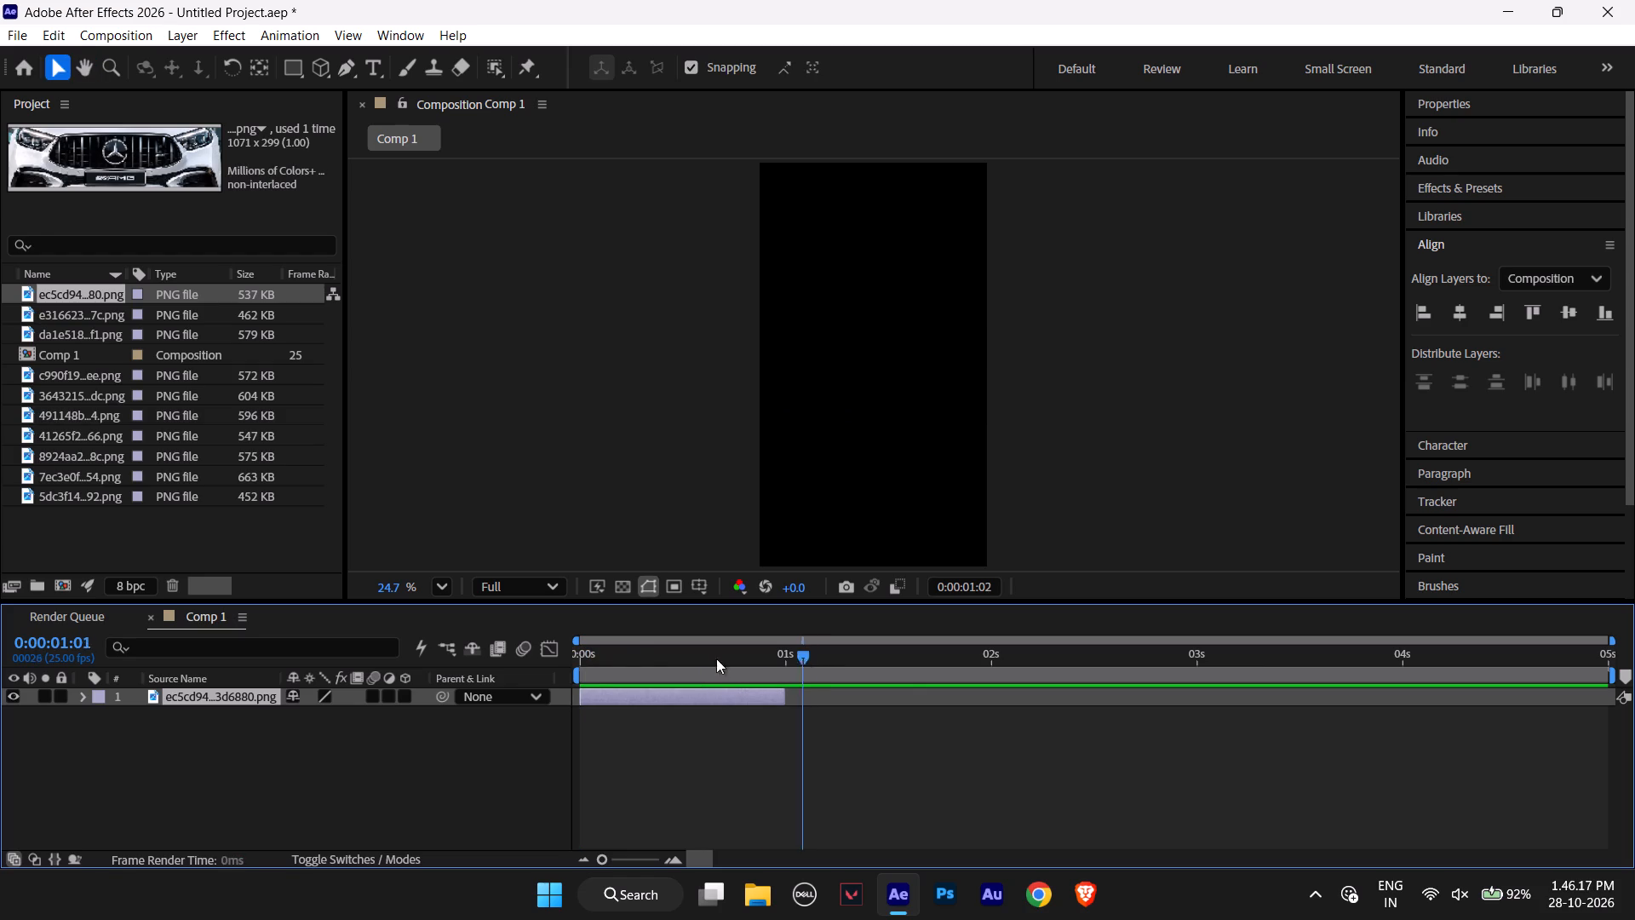
drag(716, 658, 513, 659)
Trim the end of the AMG image layer to 0:00:00:05, making the clip five frames long.
drag(782, 698, 629, 701)
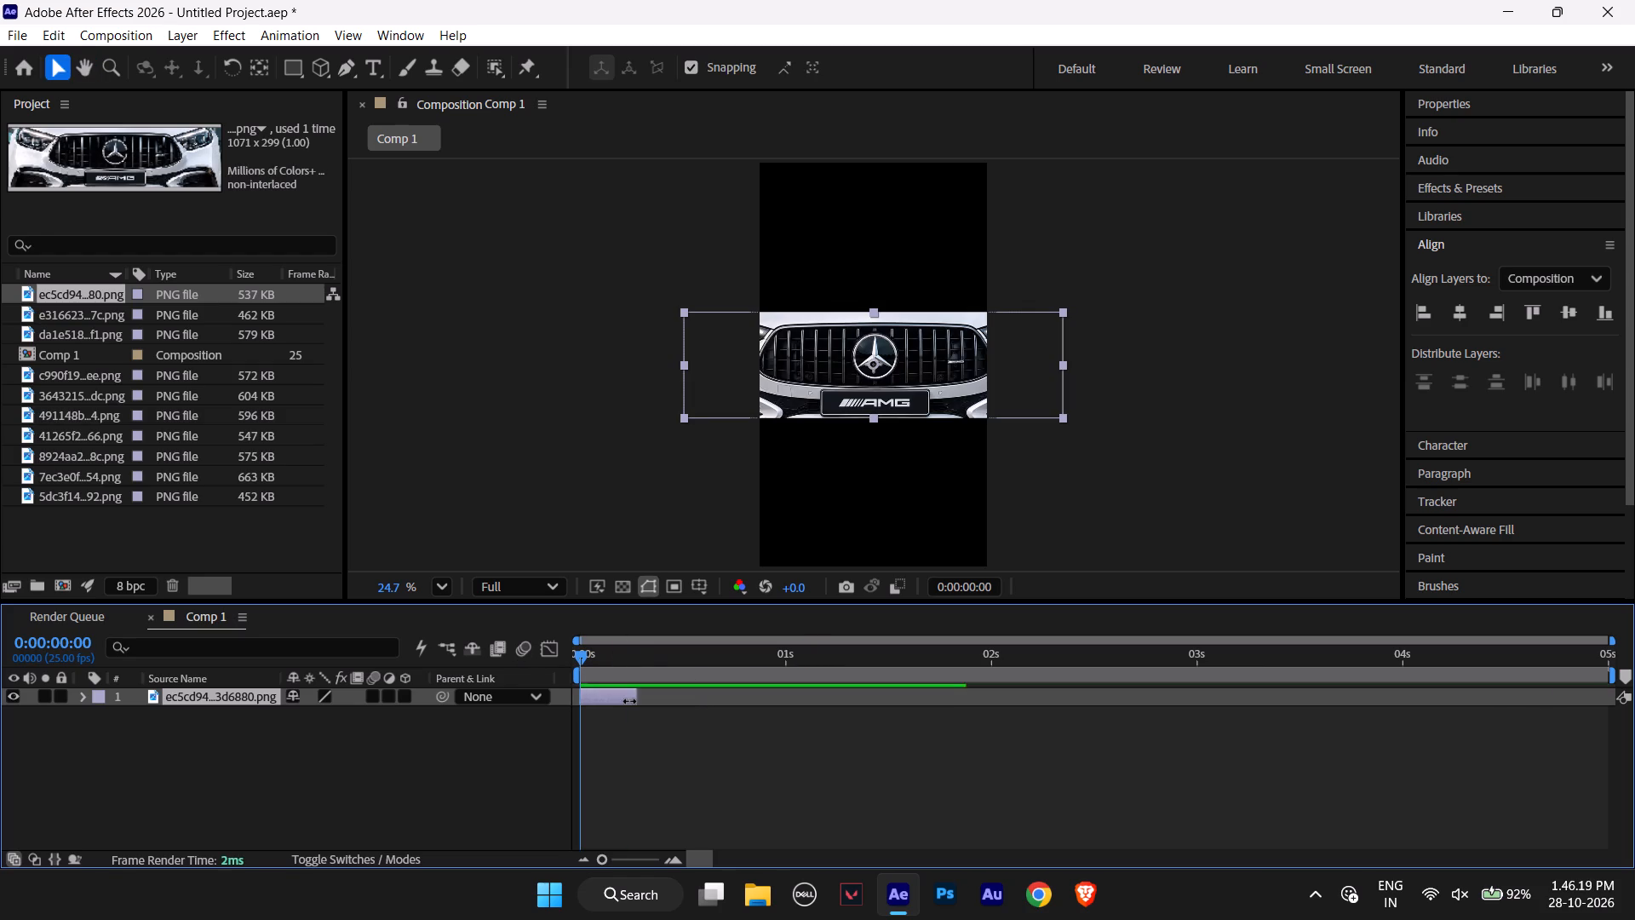
drag(629, 701, 605, 701)
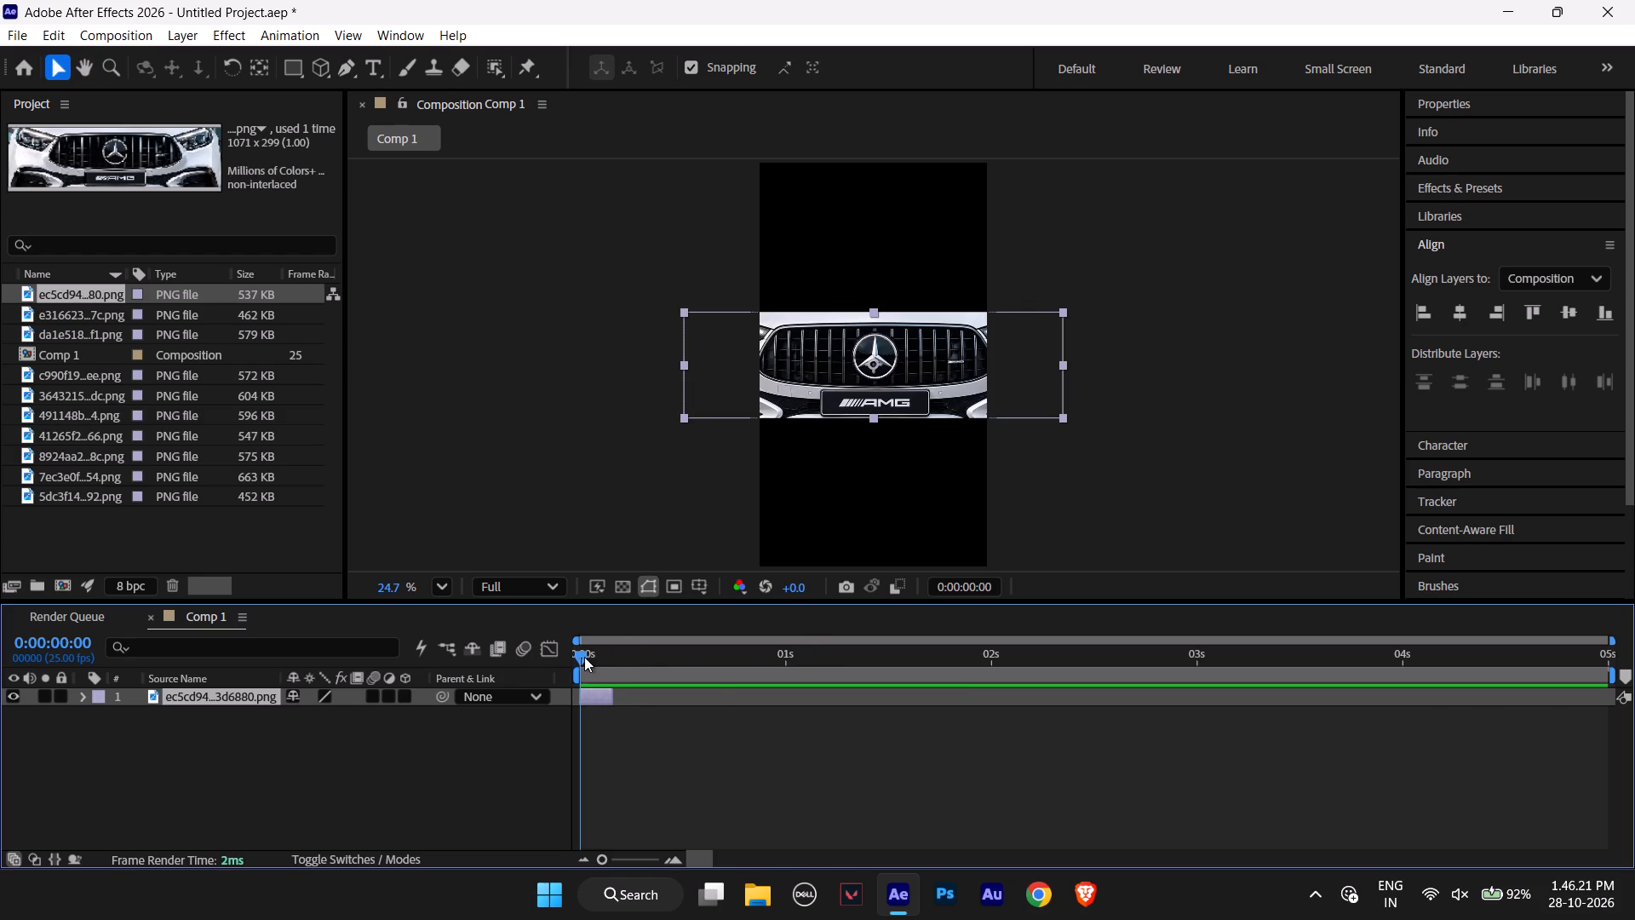
key(ctrl+Right)
key(ctrl+Right)
key(ctrl+Right)
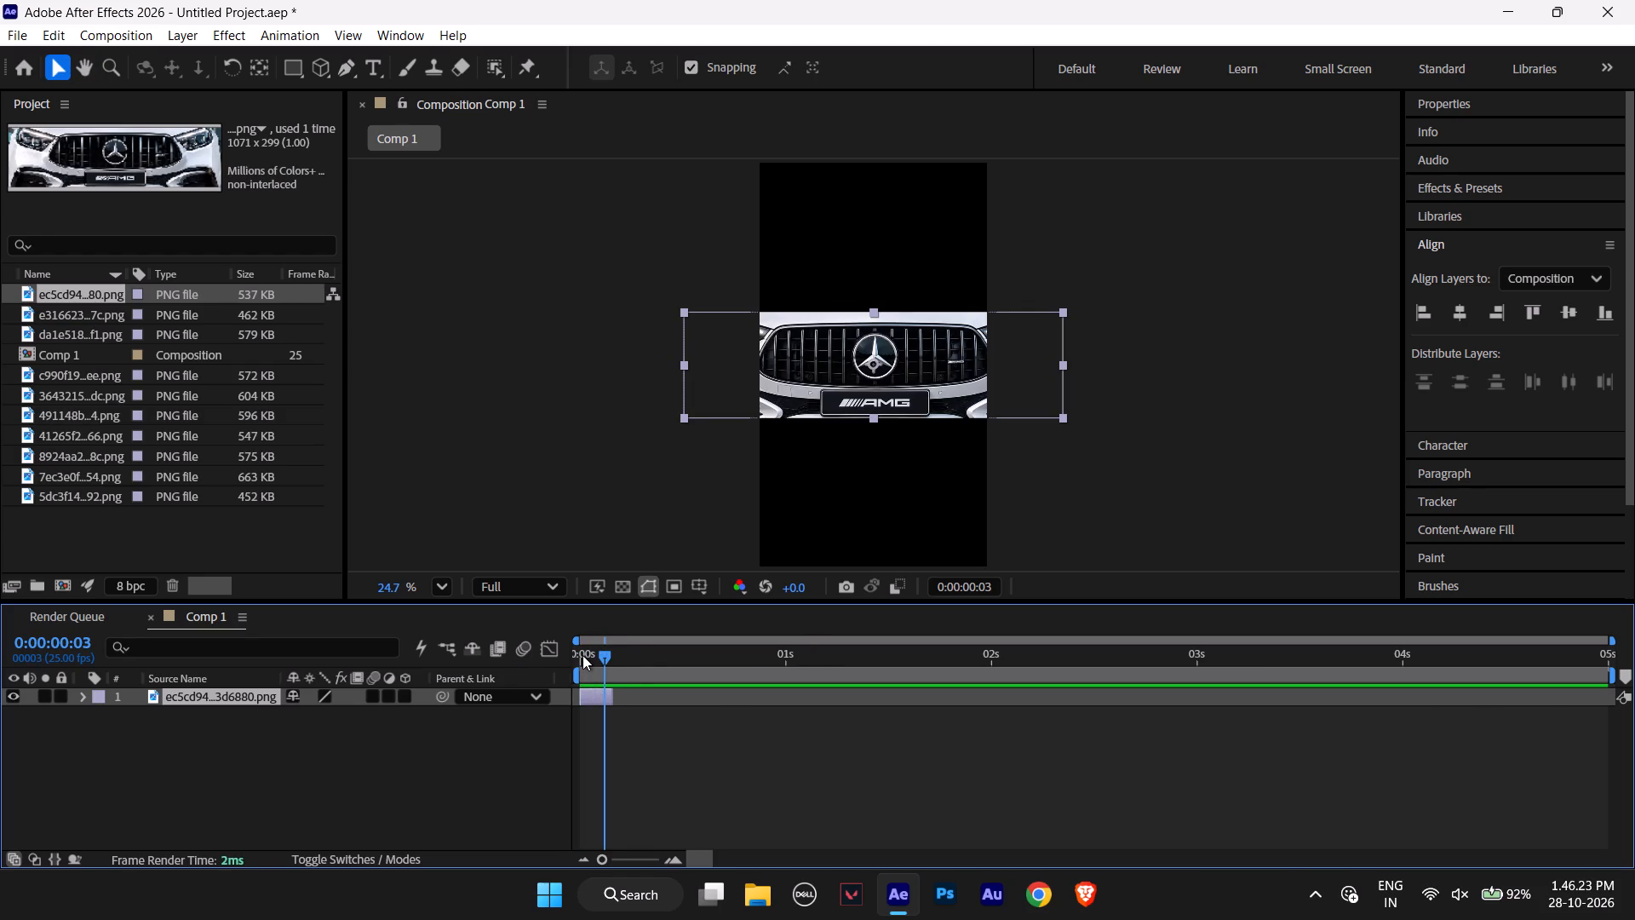
key(ctrl+Right)
key(ctrl+Right)
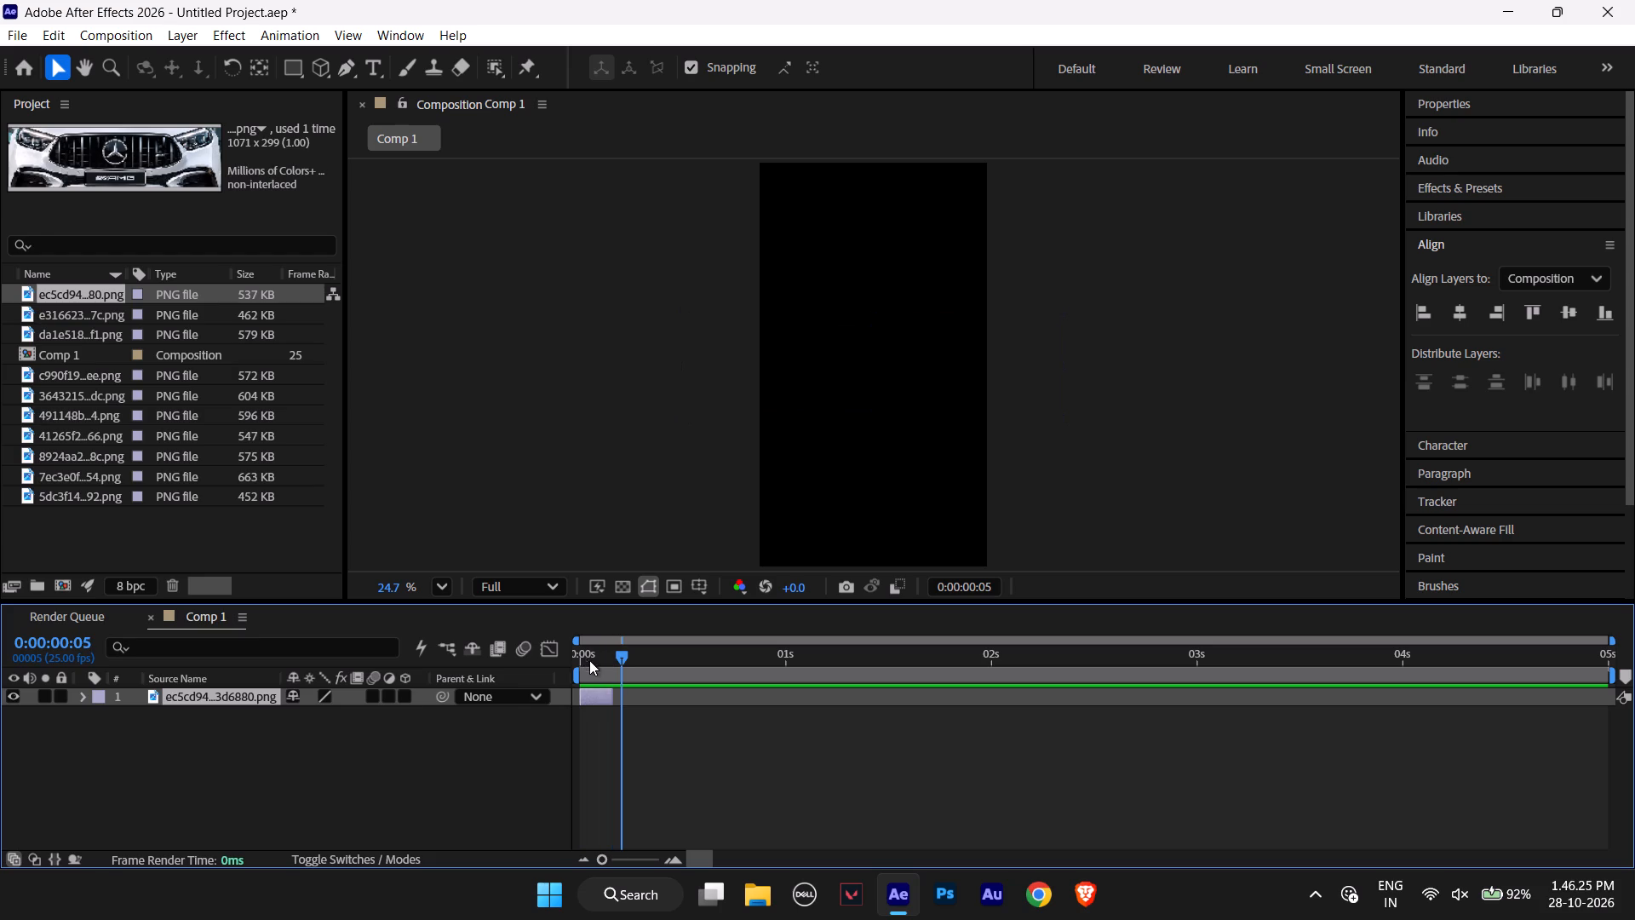
click(616, 693)
Add the dark blue EQS image e316623…7c.png to Comp 1 as a layer below the AMG layer.
drag(70, 309, 158, 713)
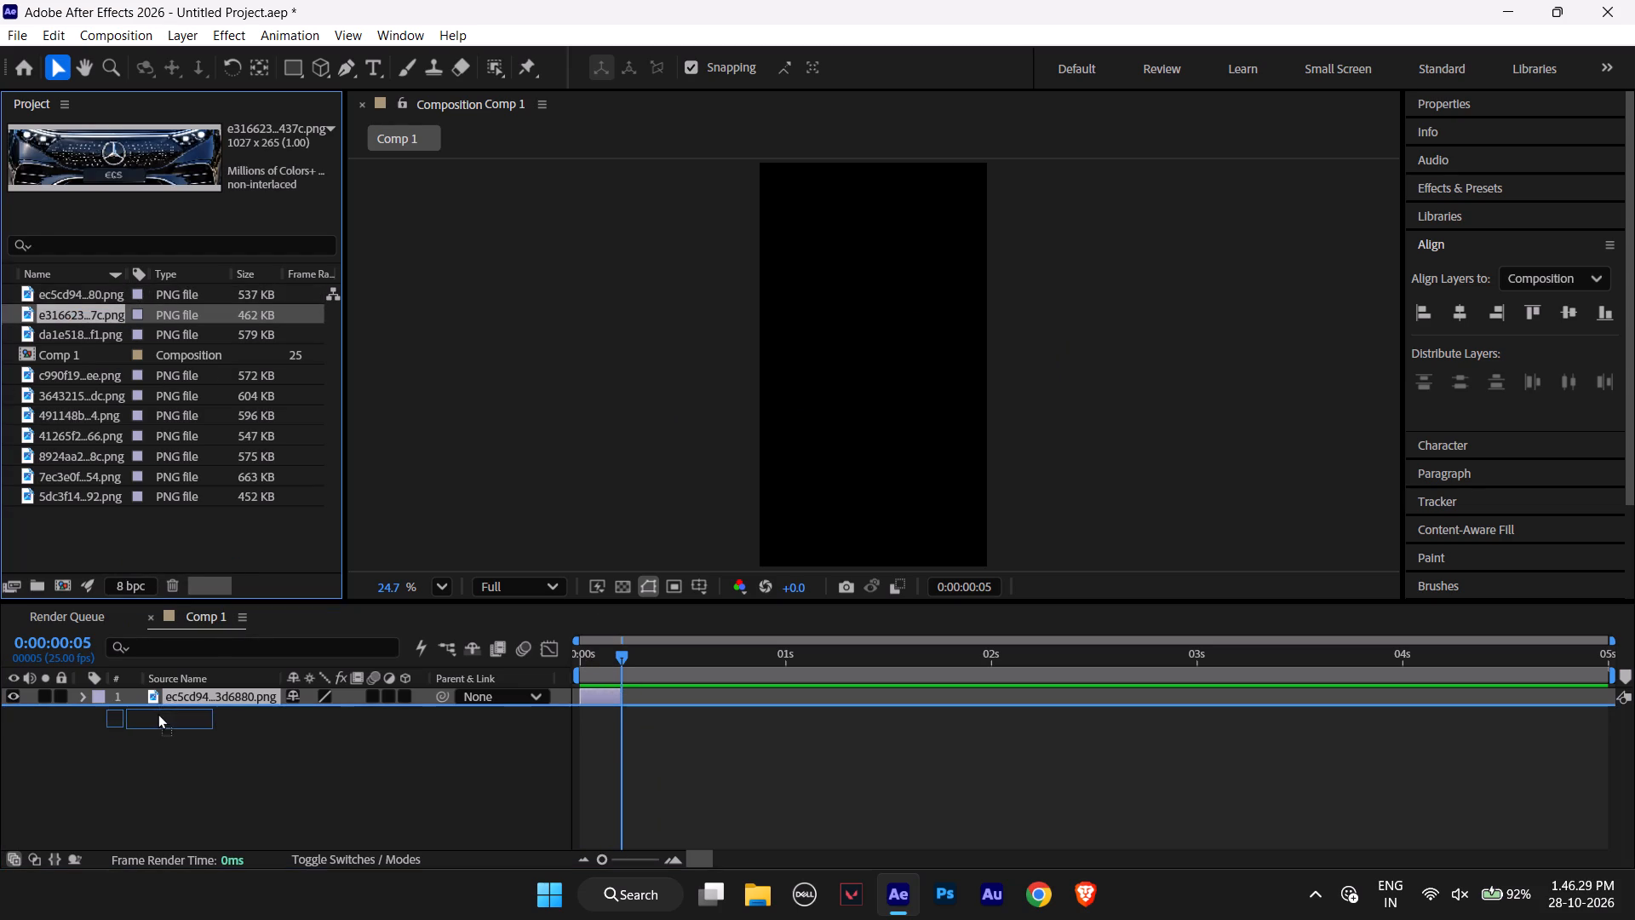
drag(158, 713, 157, 713)
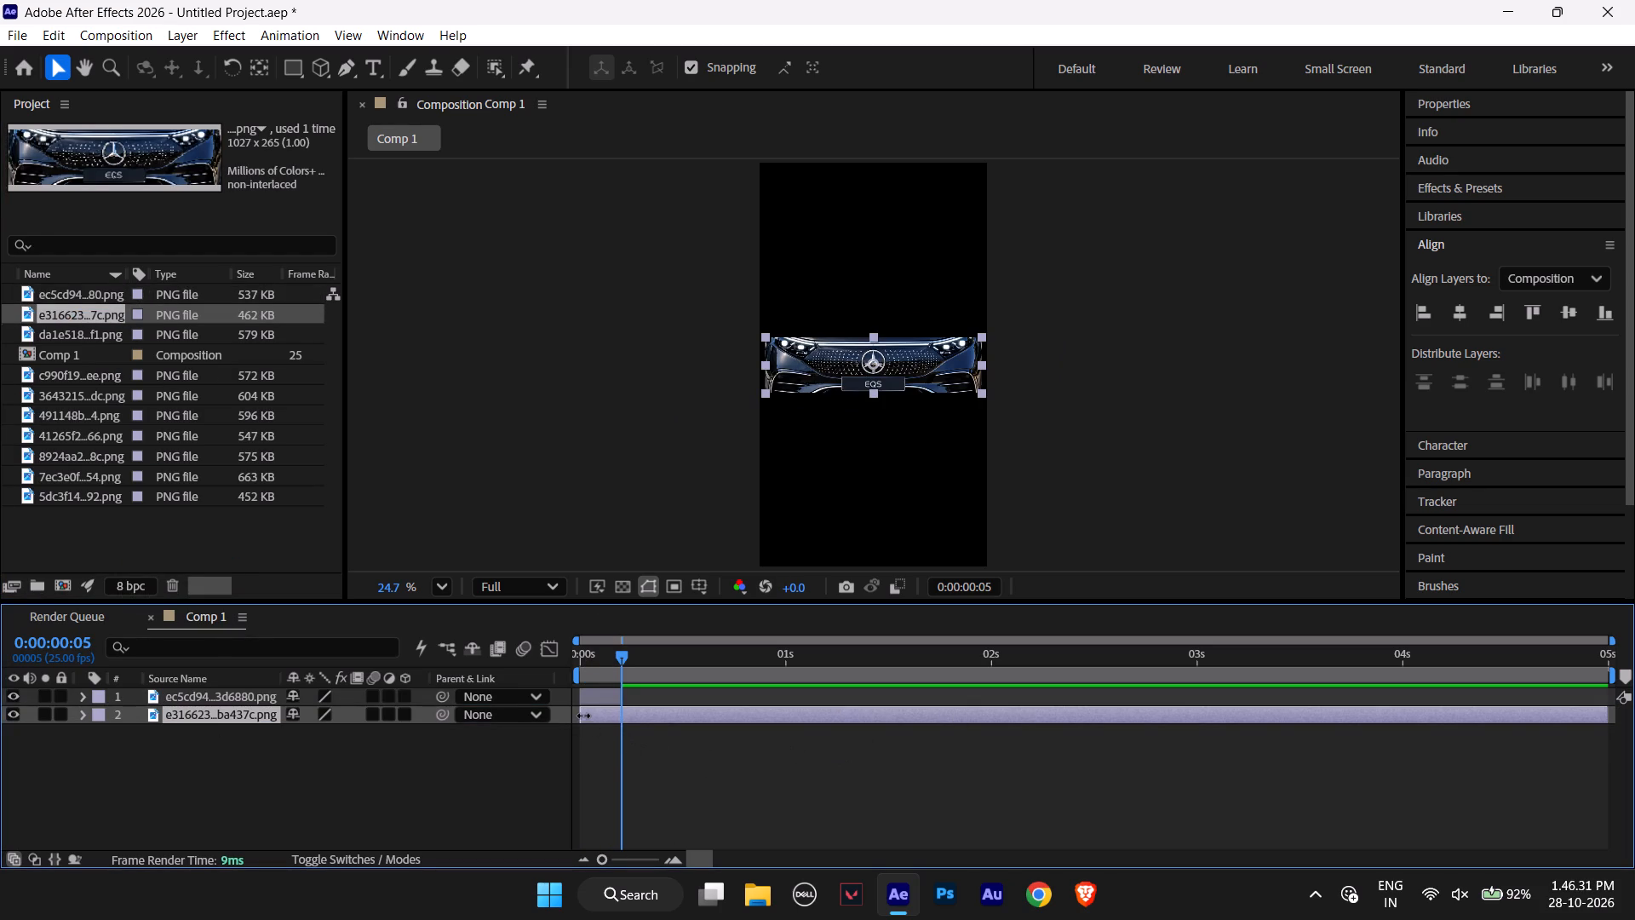
Trim the EQS image layer so it starts at 0:00:00:05 and ends at 0:00:00:10.
drag(582, 716, 621, 719)
drag(1605, 711, 685, 747)
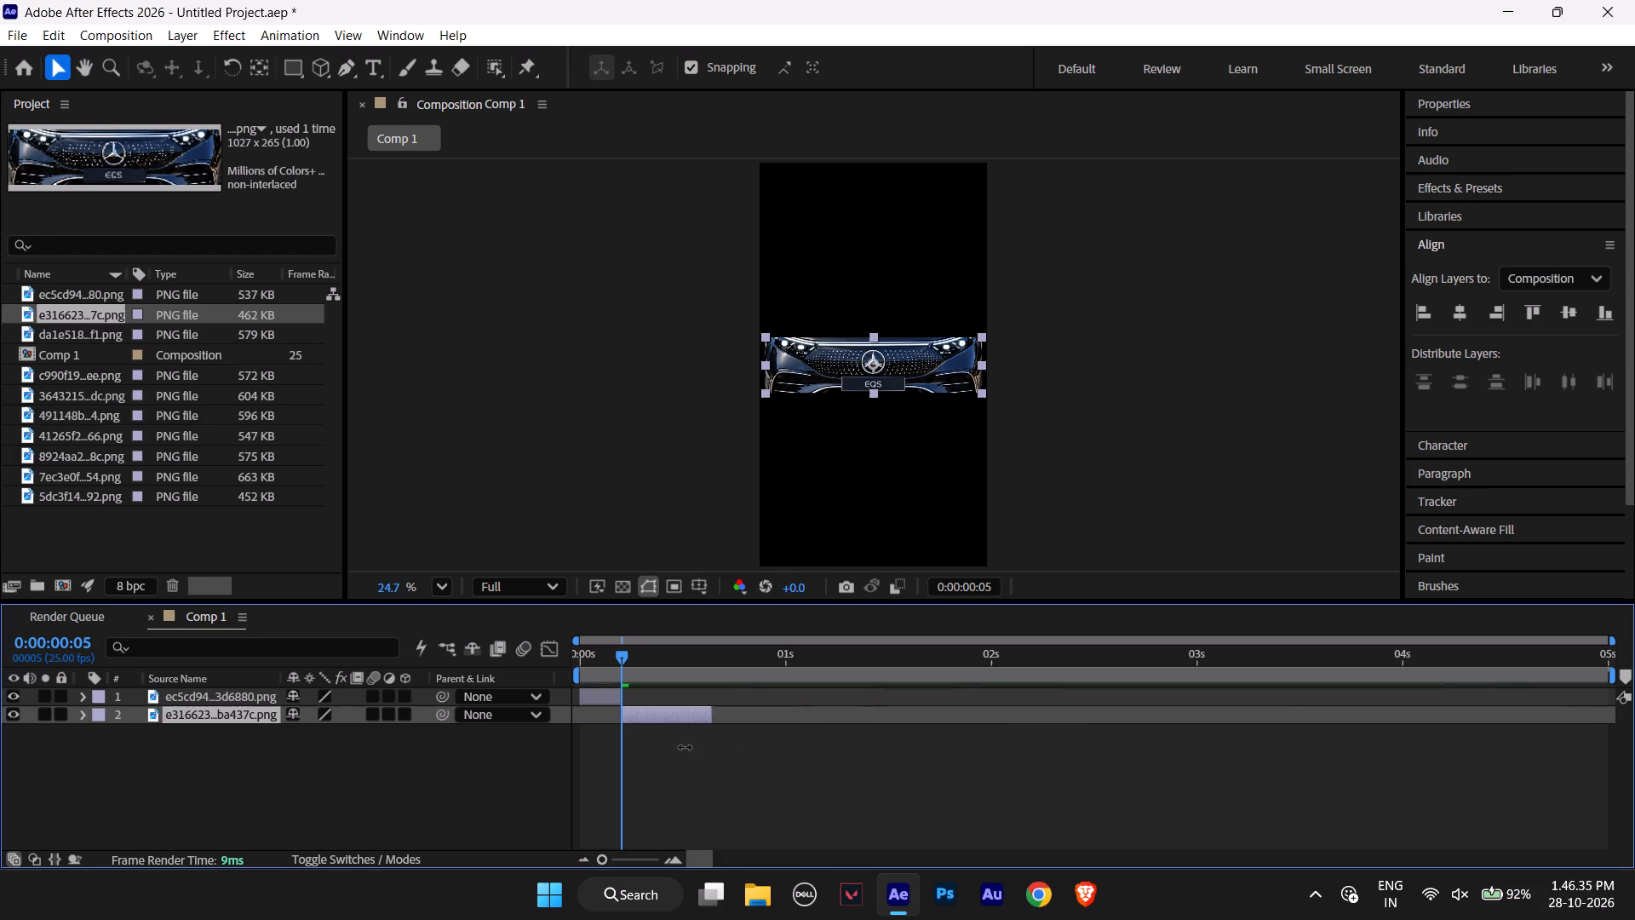
drag(685, 747, 645, 745)
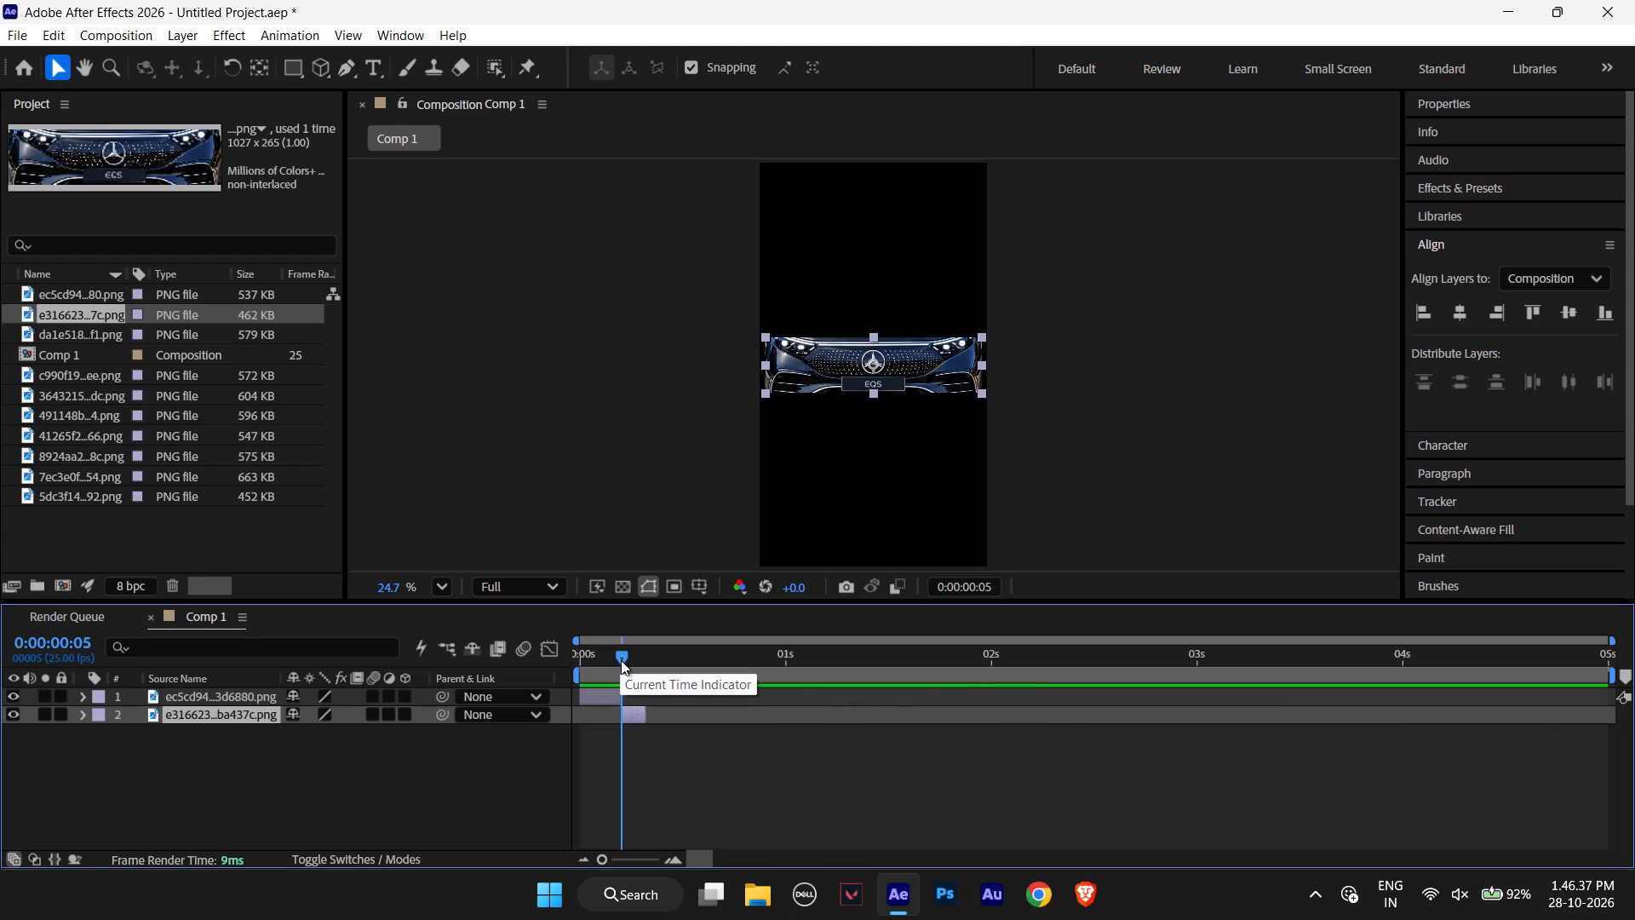
key(ctrl+Right)
key(ctrl+Right)
key(ctrl+Right)
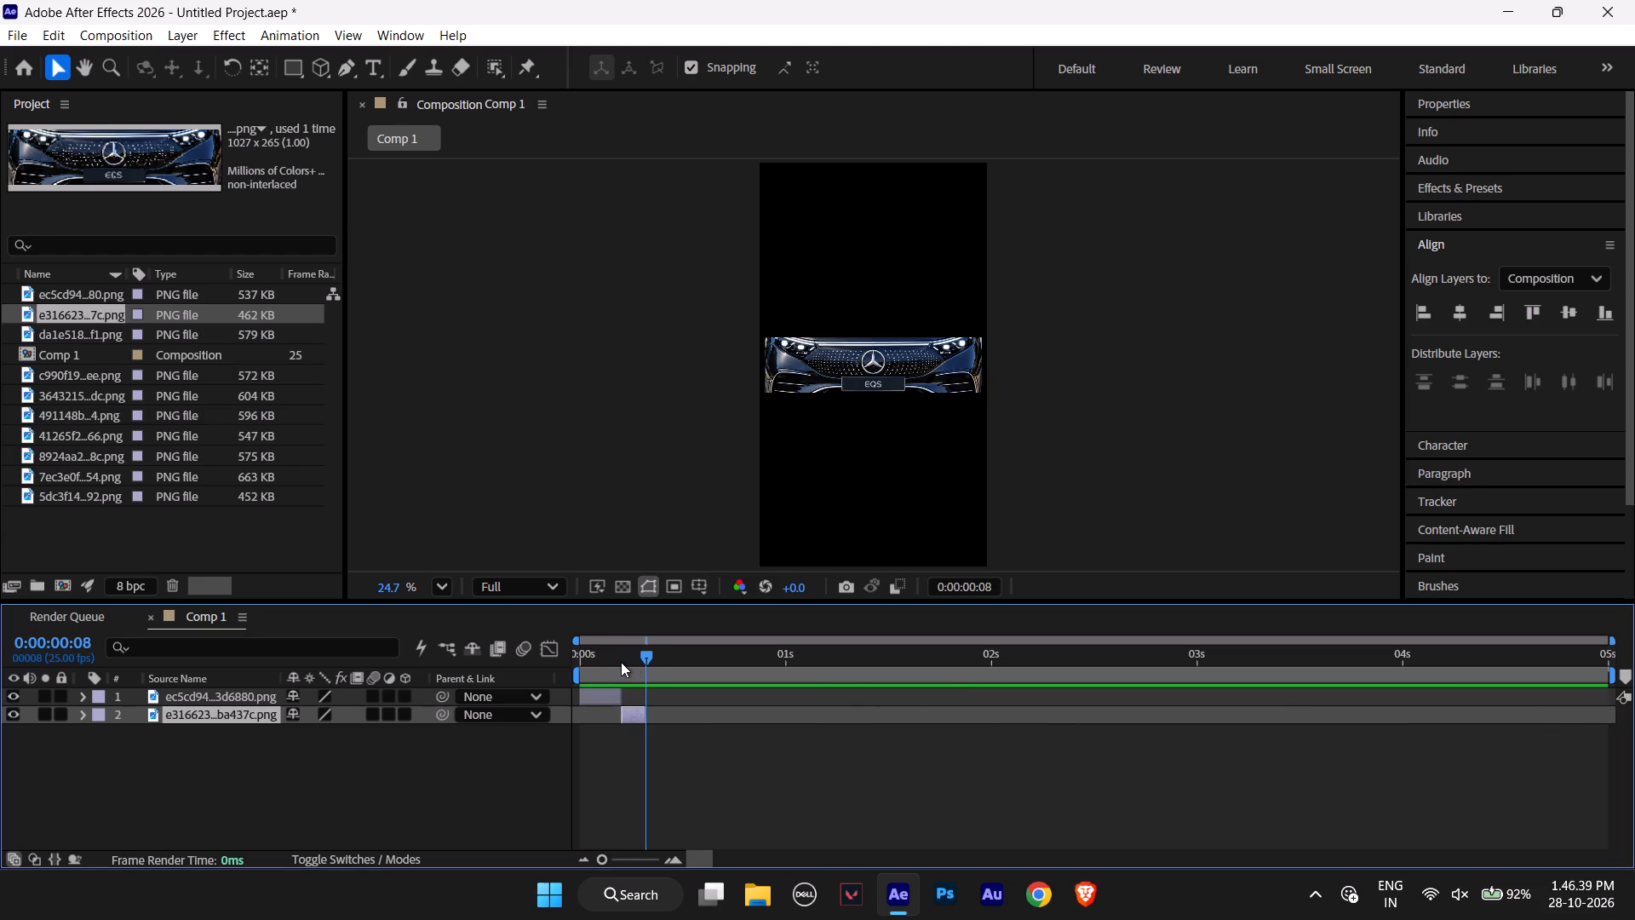
key(ctrl+Right)
key(ctrl+Right)
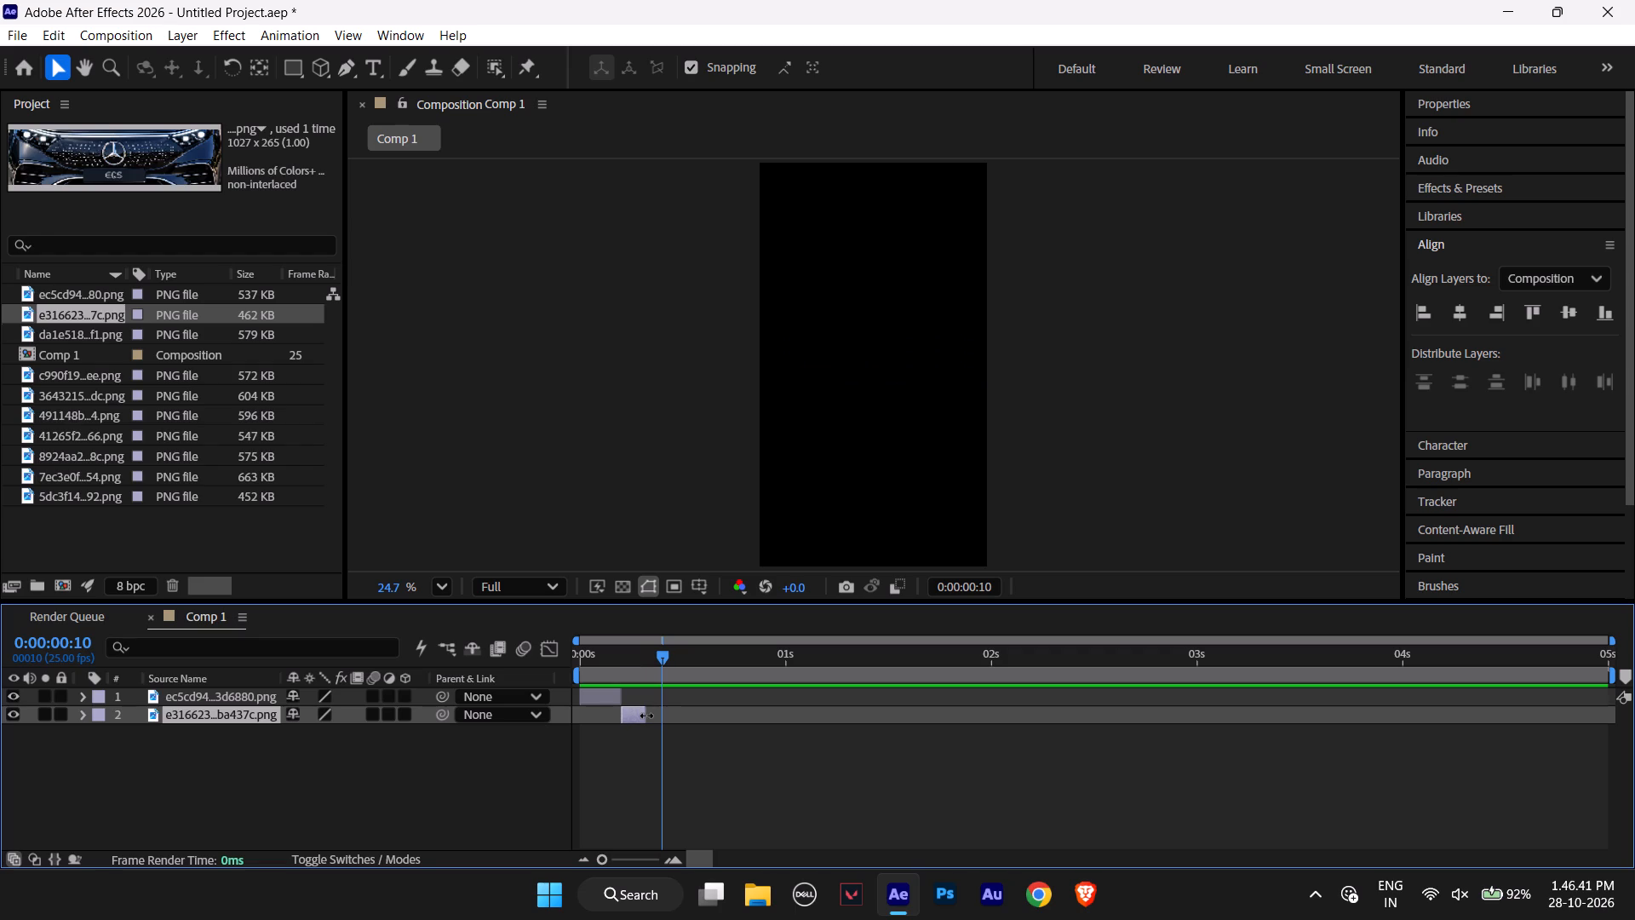
drag(646, 716, 664, 716)
Preview the two-image sequence from the start and return the playhead to 0:00:00:00.
drag(663, 654, 509, 654)
key(space)
key(space)
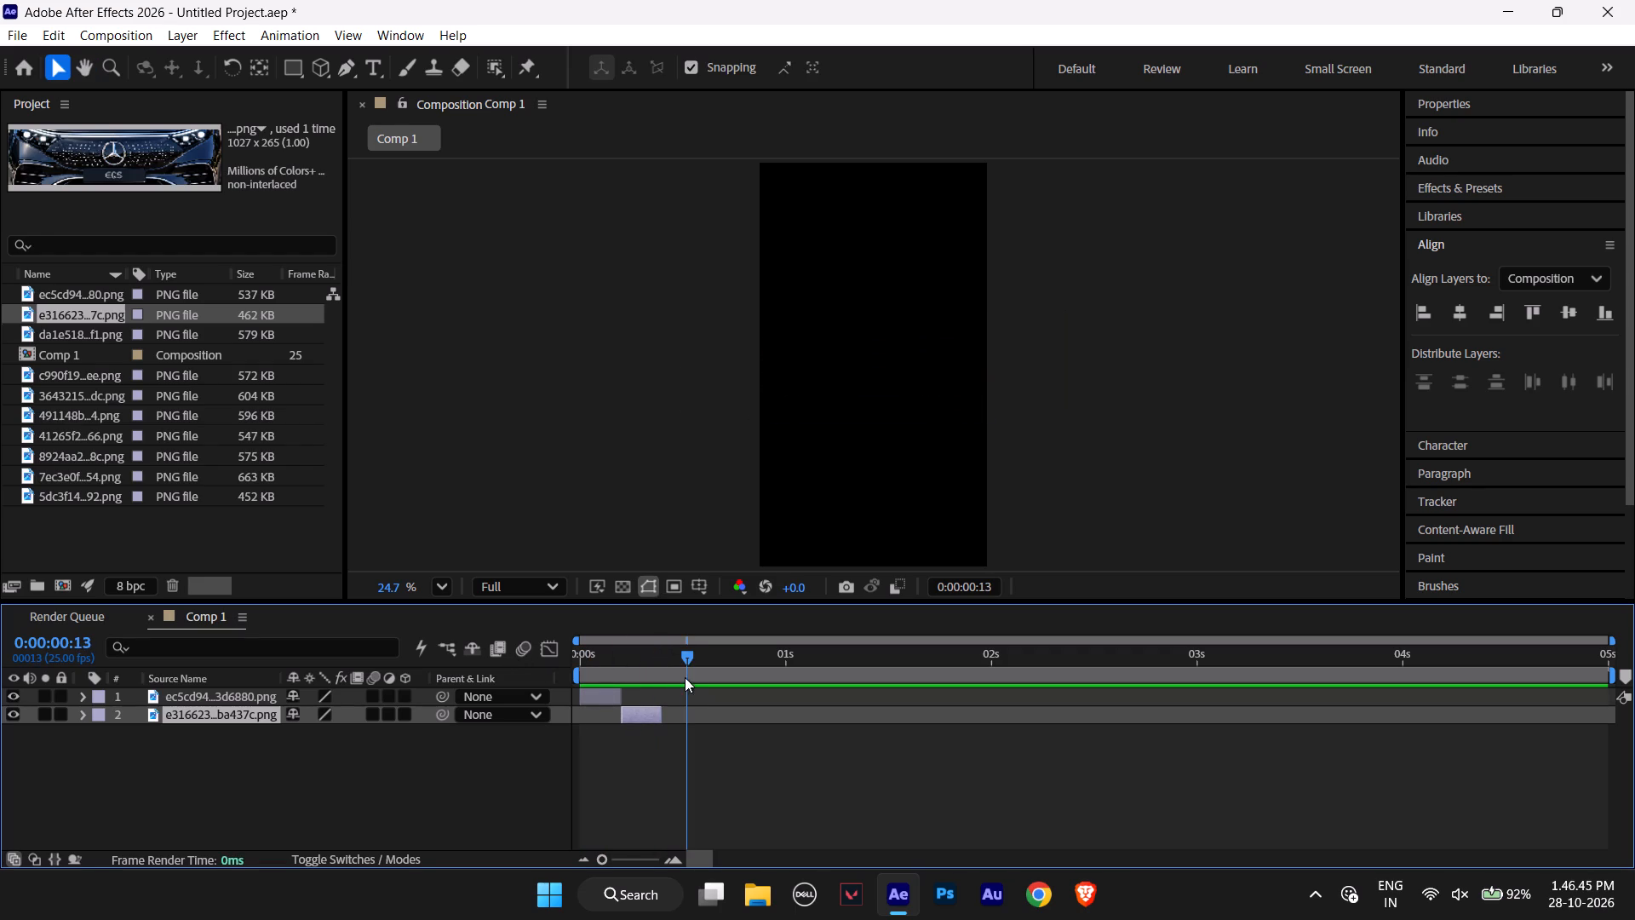
drag(685, 660, 540, 663)
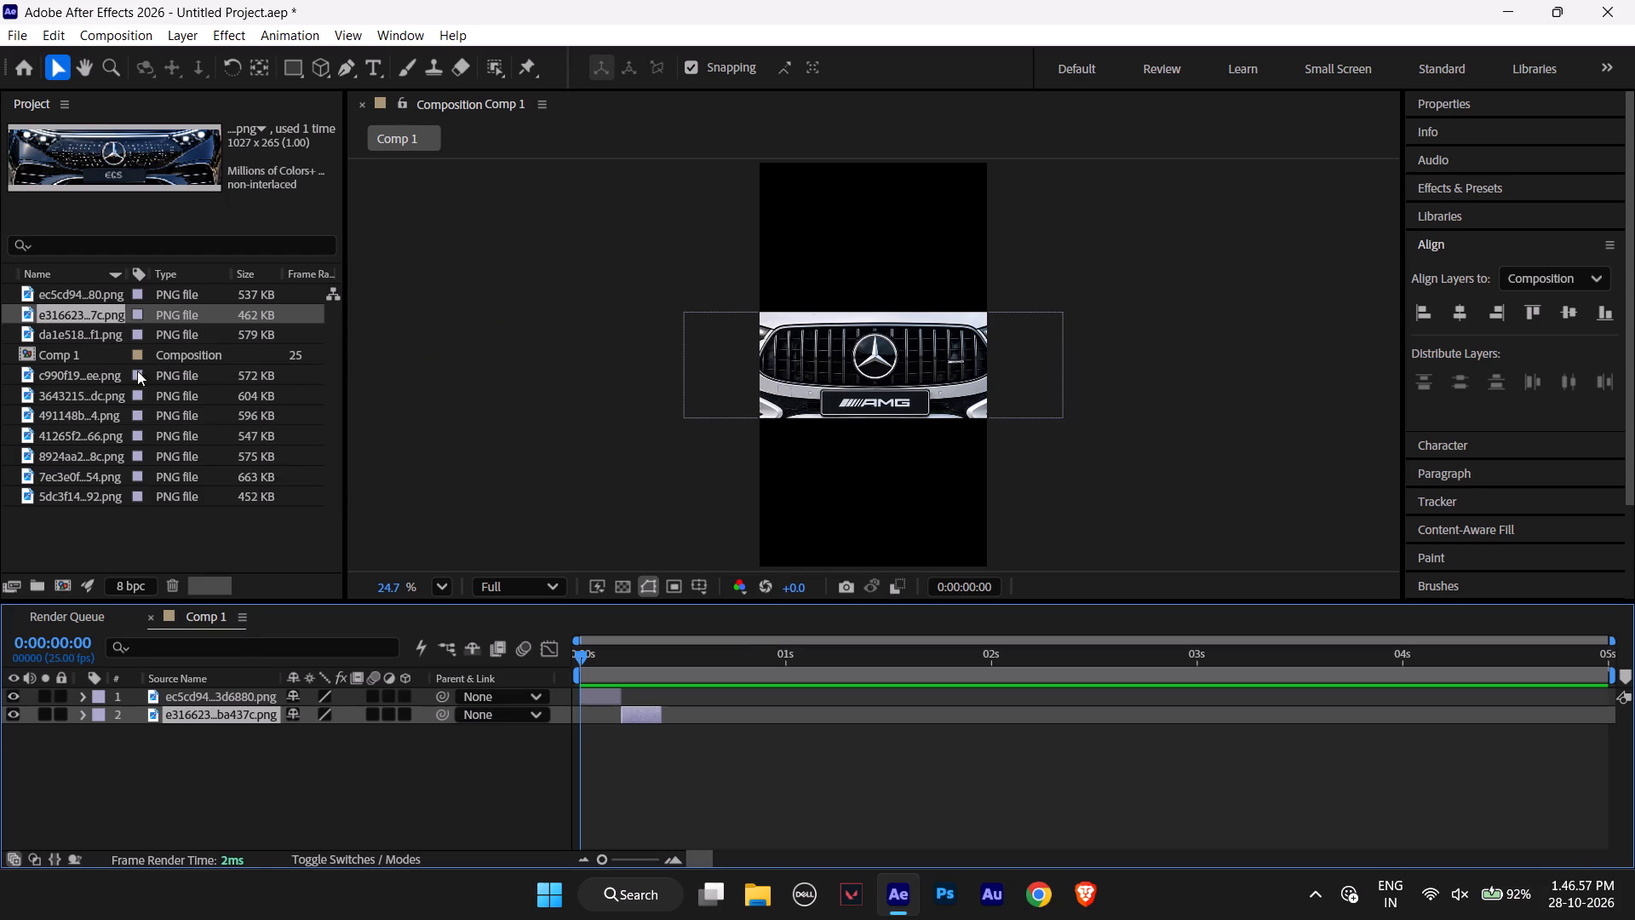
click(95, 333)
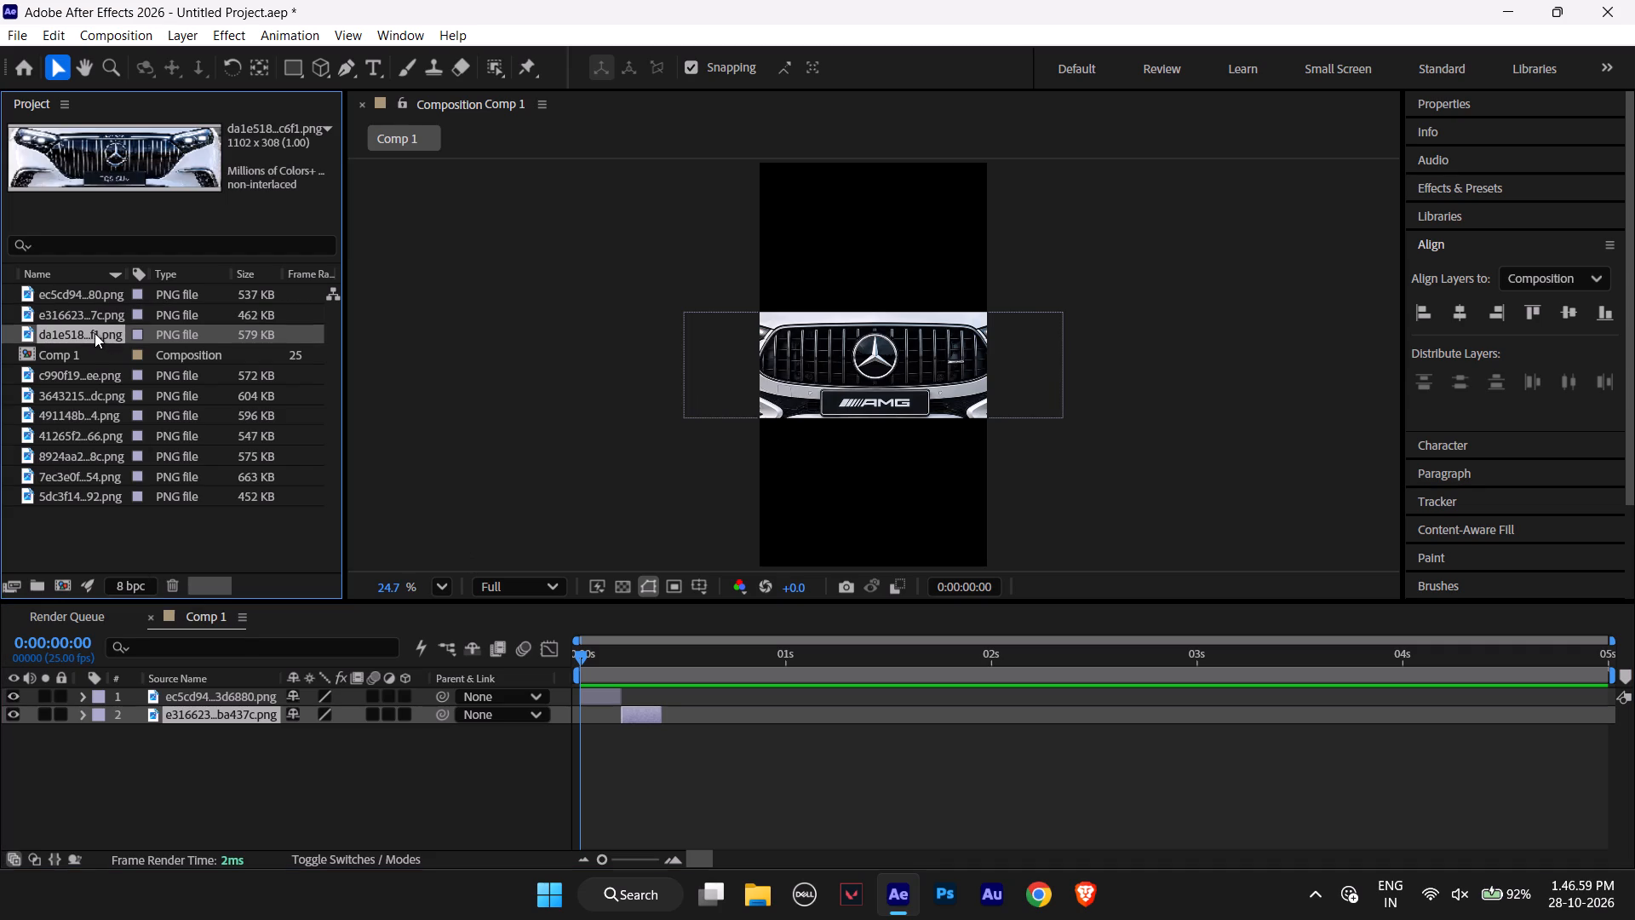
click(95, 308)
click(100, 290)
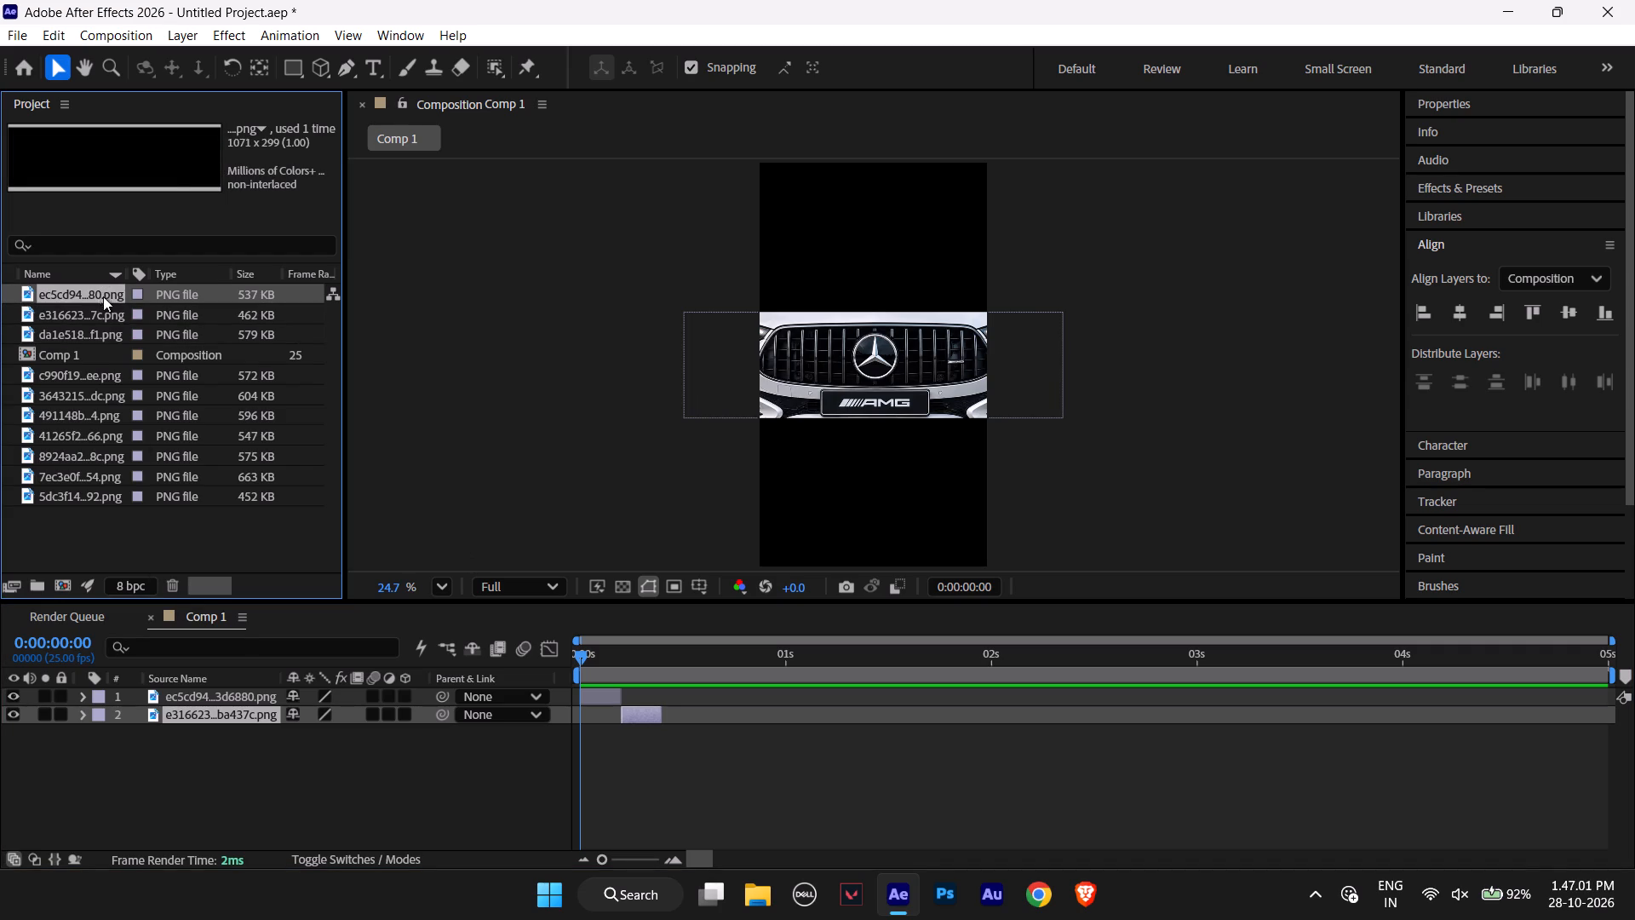
Park the playhead at 0:00:00:03 on the AMG image and show the rulers around the enlarged composition view.
drag(577, 651, 622, 651)
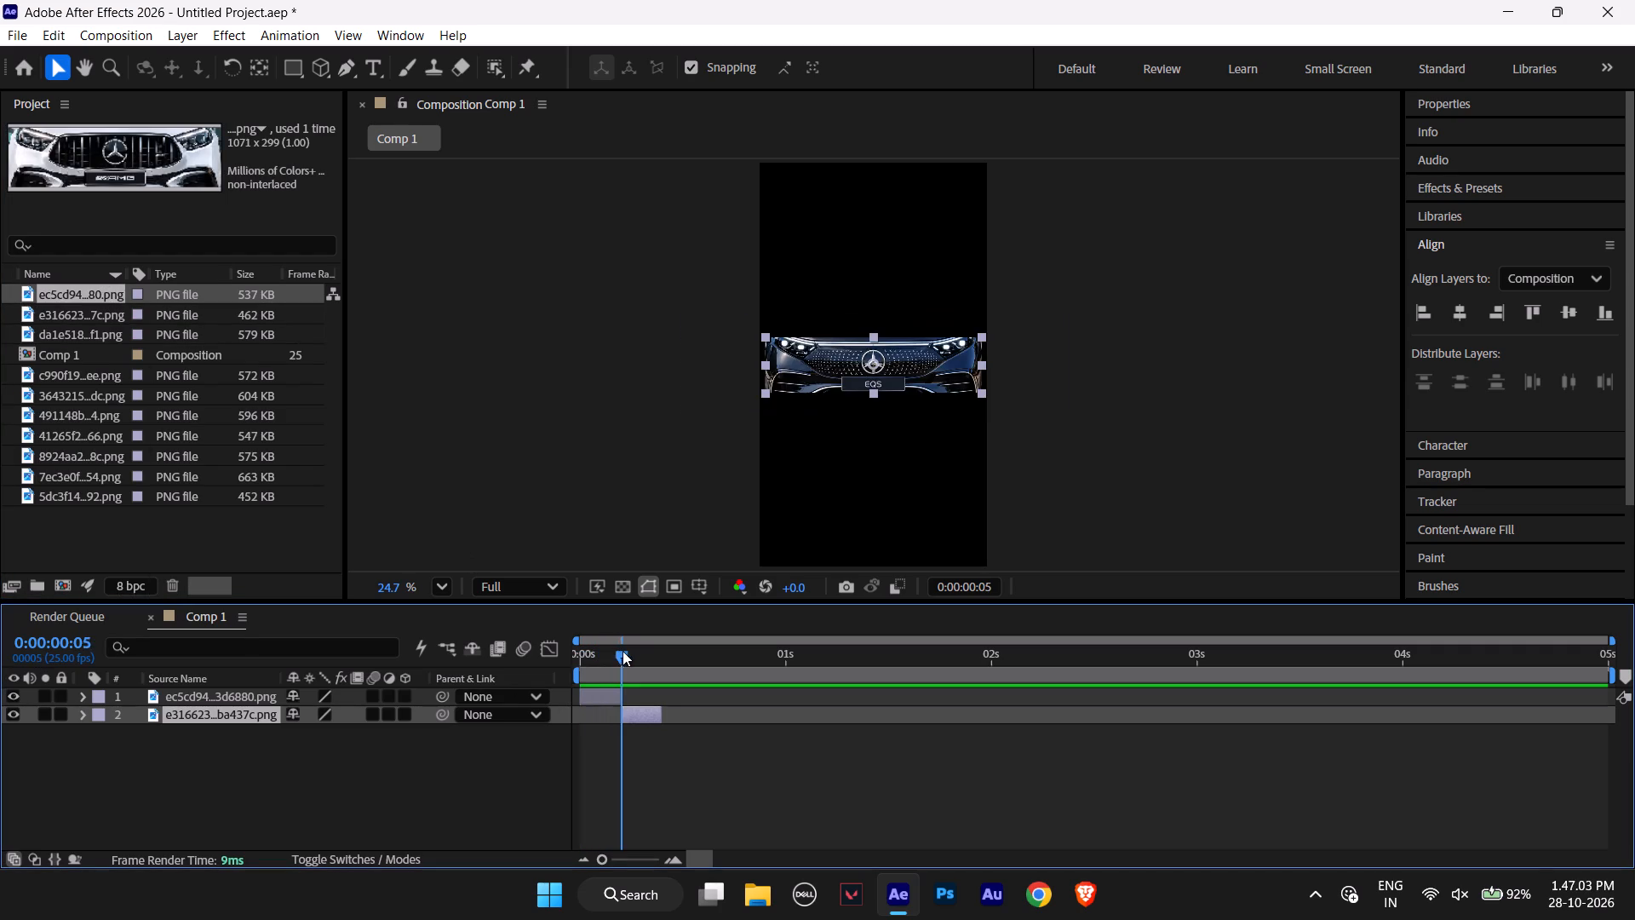
drag(622, 651, 617, 648)
drag(624, 650, 617, 650)
drag(617, 650, 604, 650)
alt+scroll(983, 345, up, 2)
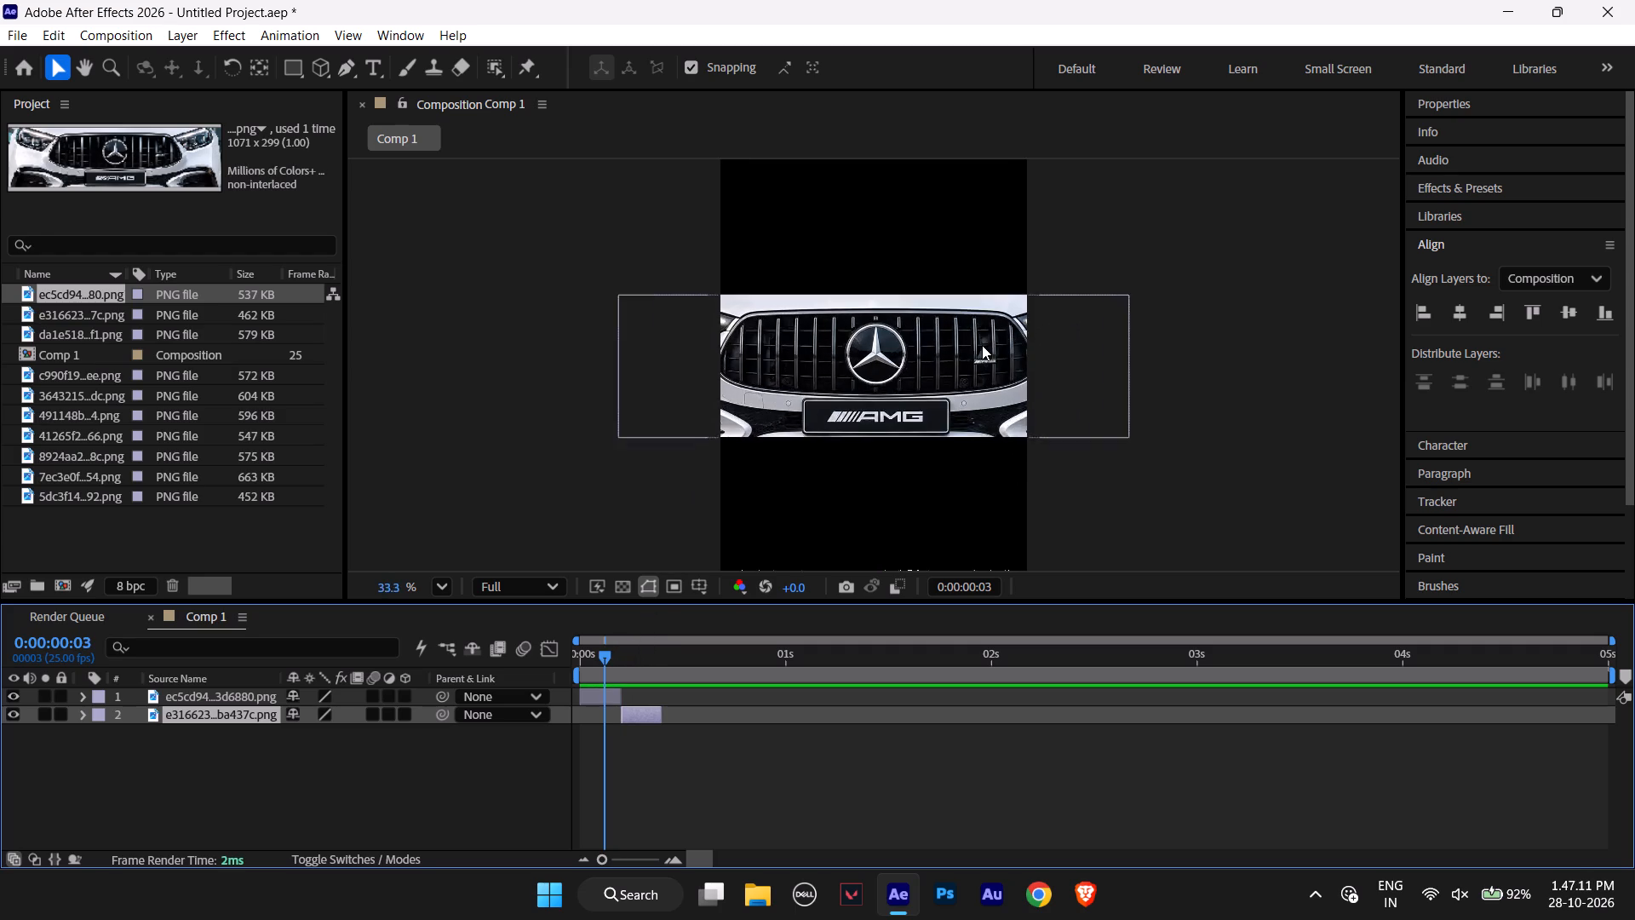
alt+scroll(982, 345, up, 4)
alt+scroll(982, 347, down, 1)
alt+scroll(982, 347, up, 2)
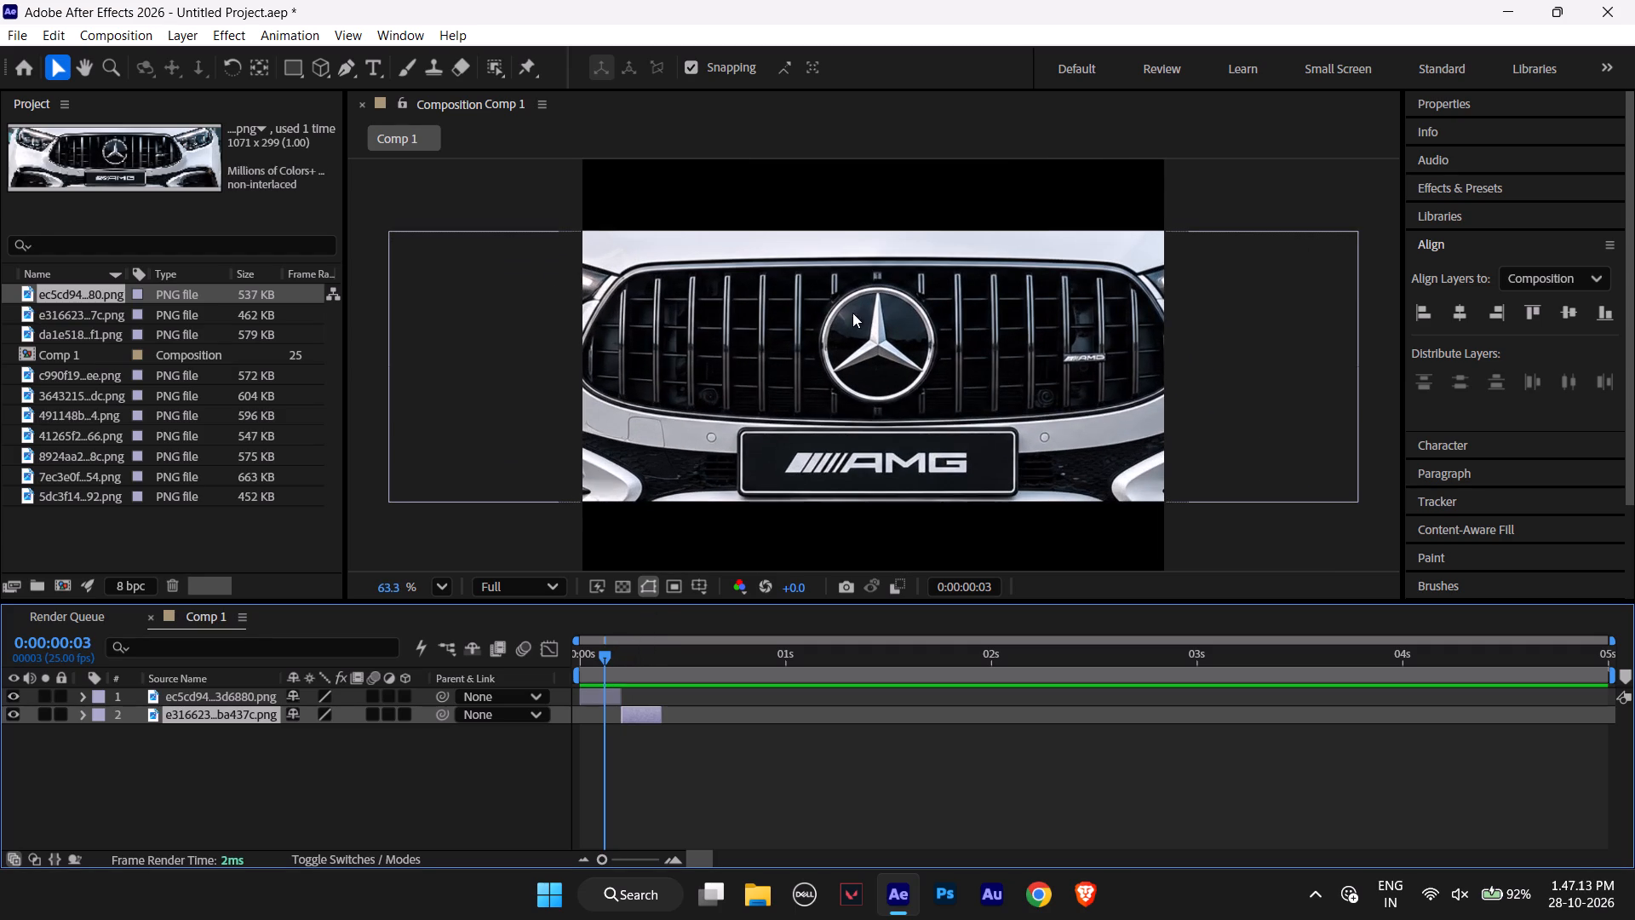
alt+scroll(872, 339, up, 1)
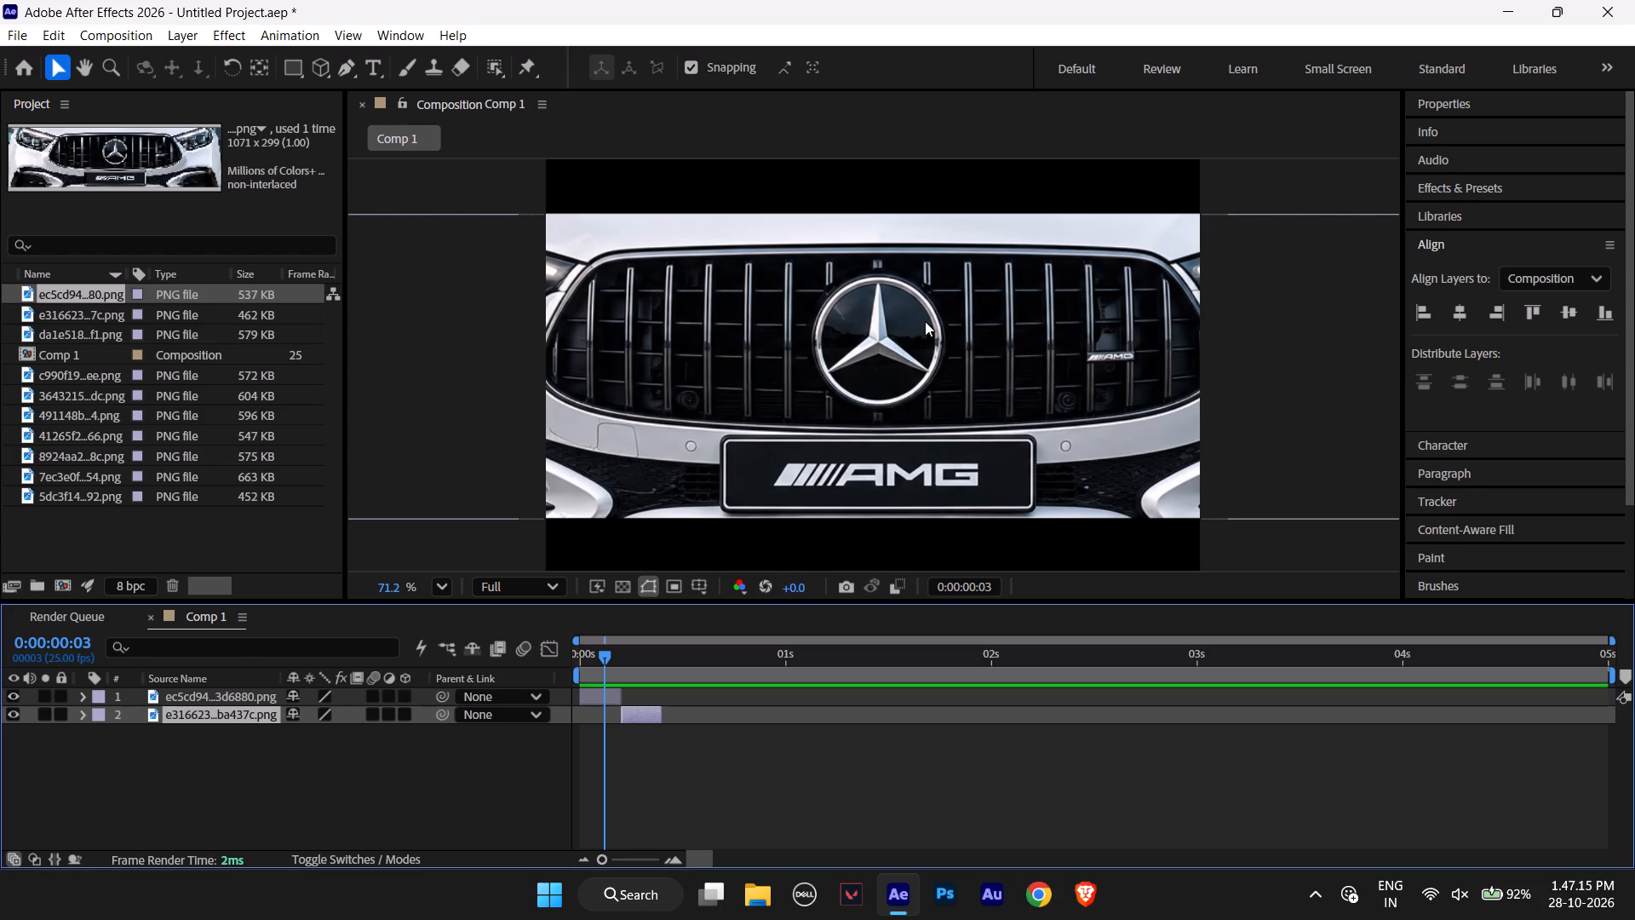
key(ctrl+r)
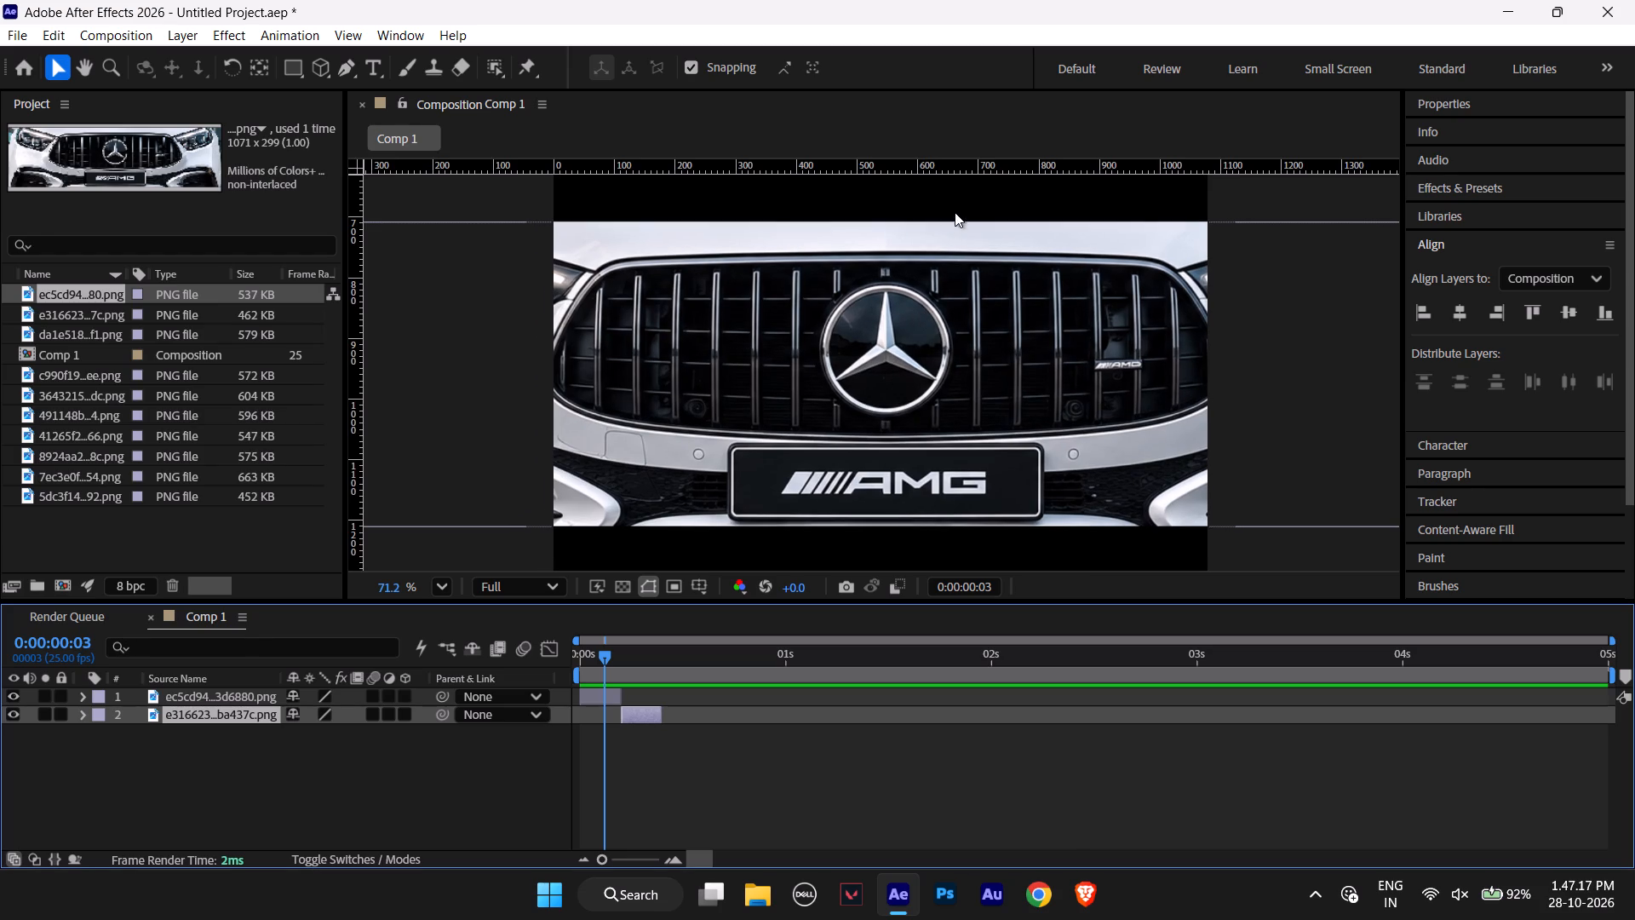
Add a vertical guide through the centre of the Mercedes star on the AMG image at about 545 px.
drag(350, 256, 367, 260)
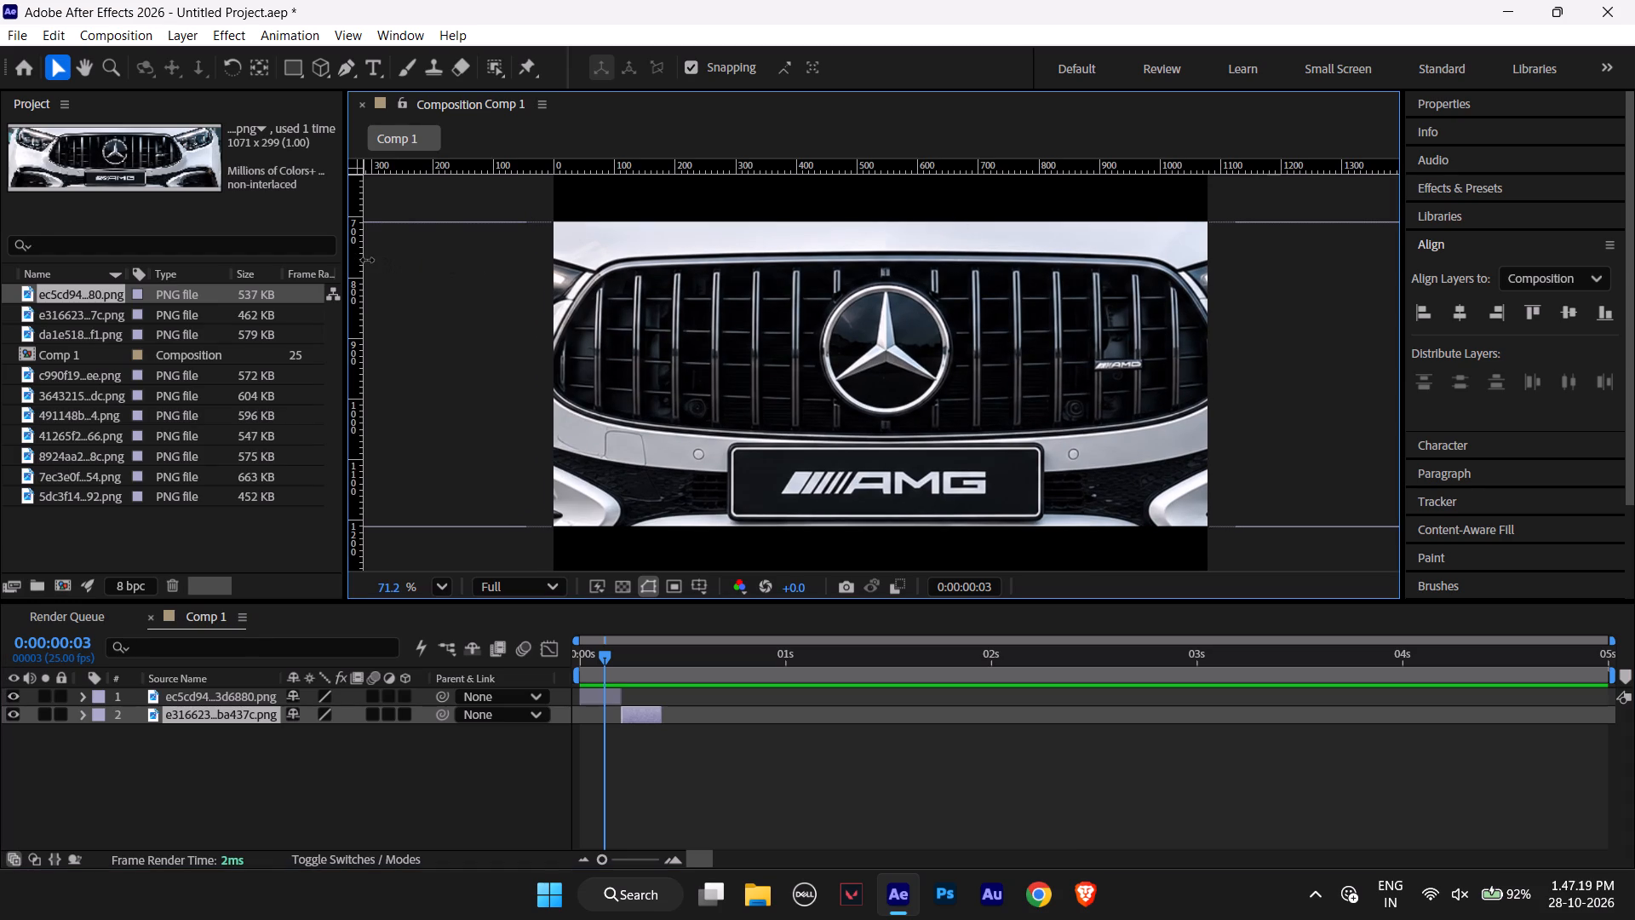
drag(367, 260, 818, 313)
drag(818, 313, 866, 315)
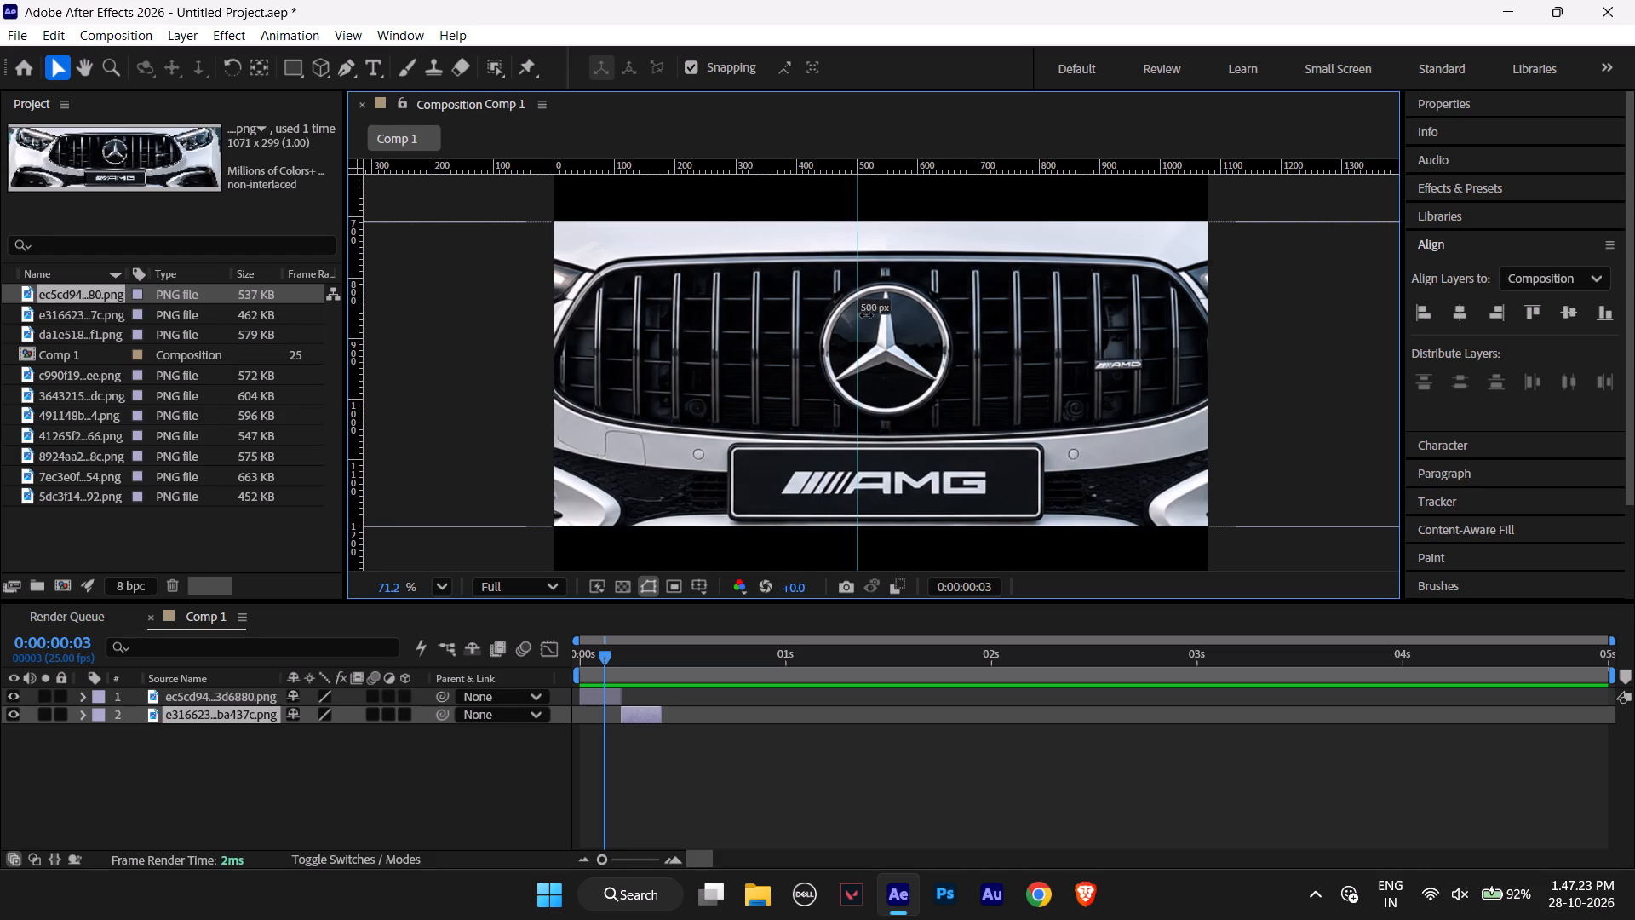
drag(866, 315, 883, 315)
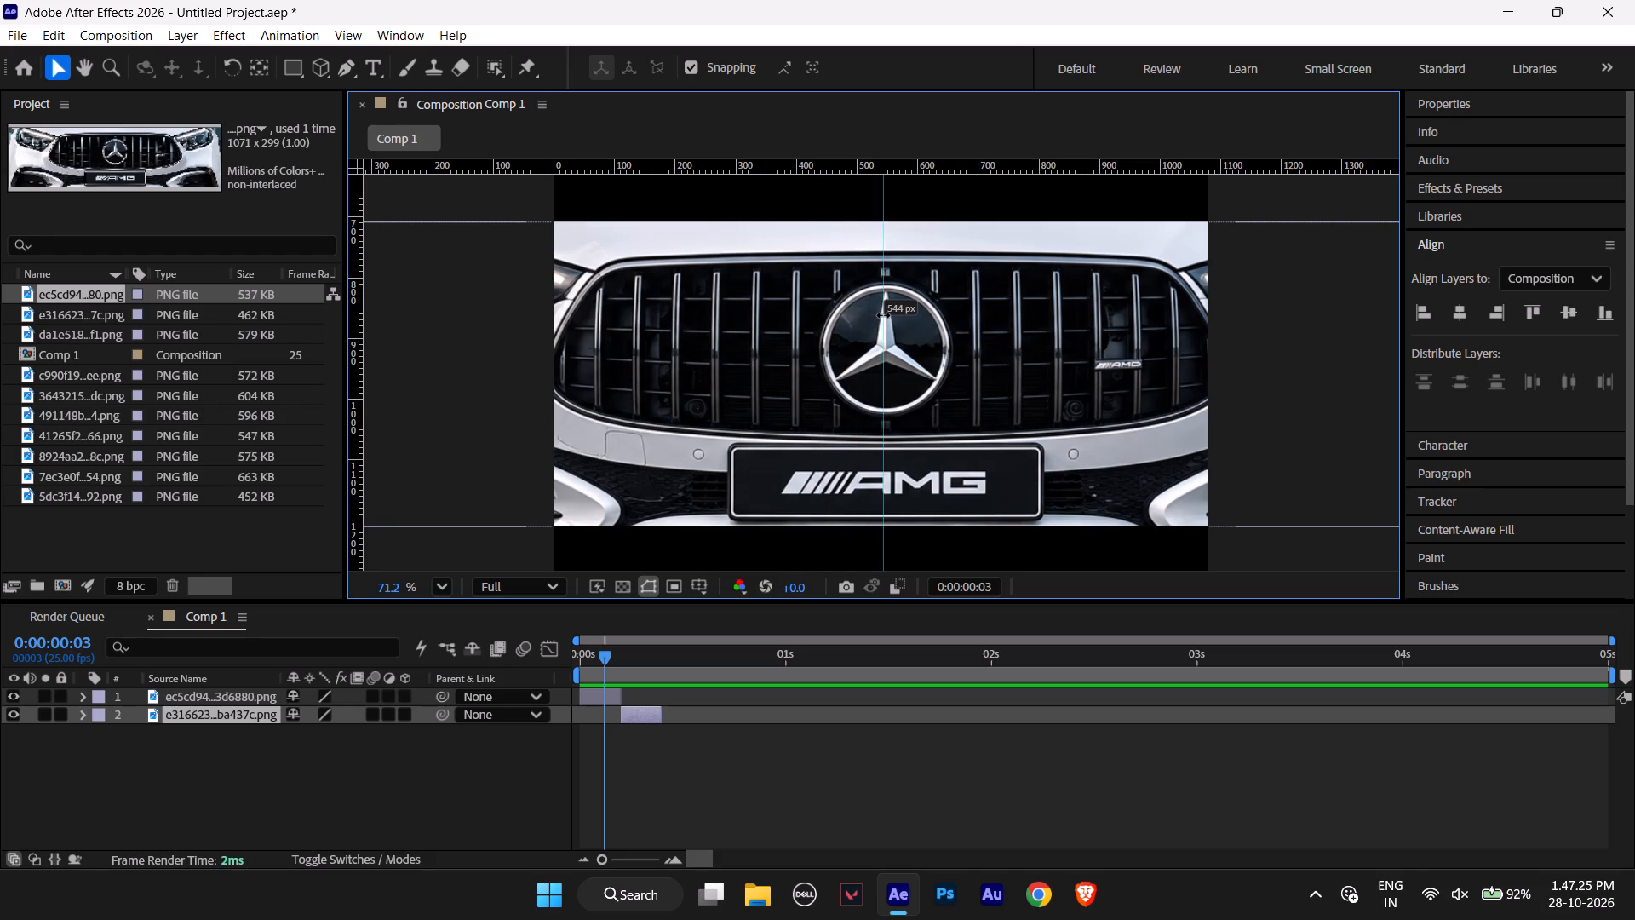
drag(883, 315, 885, 315)
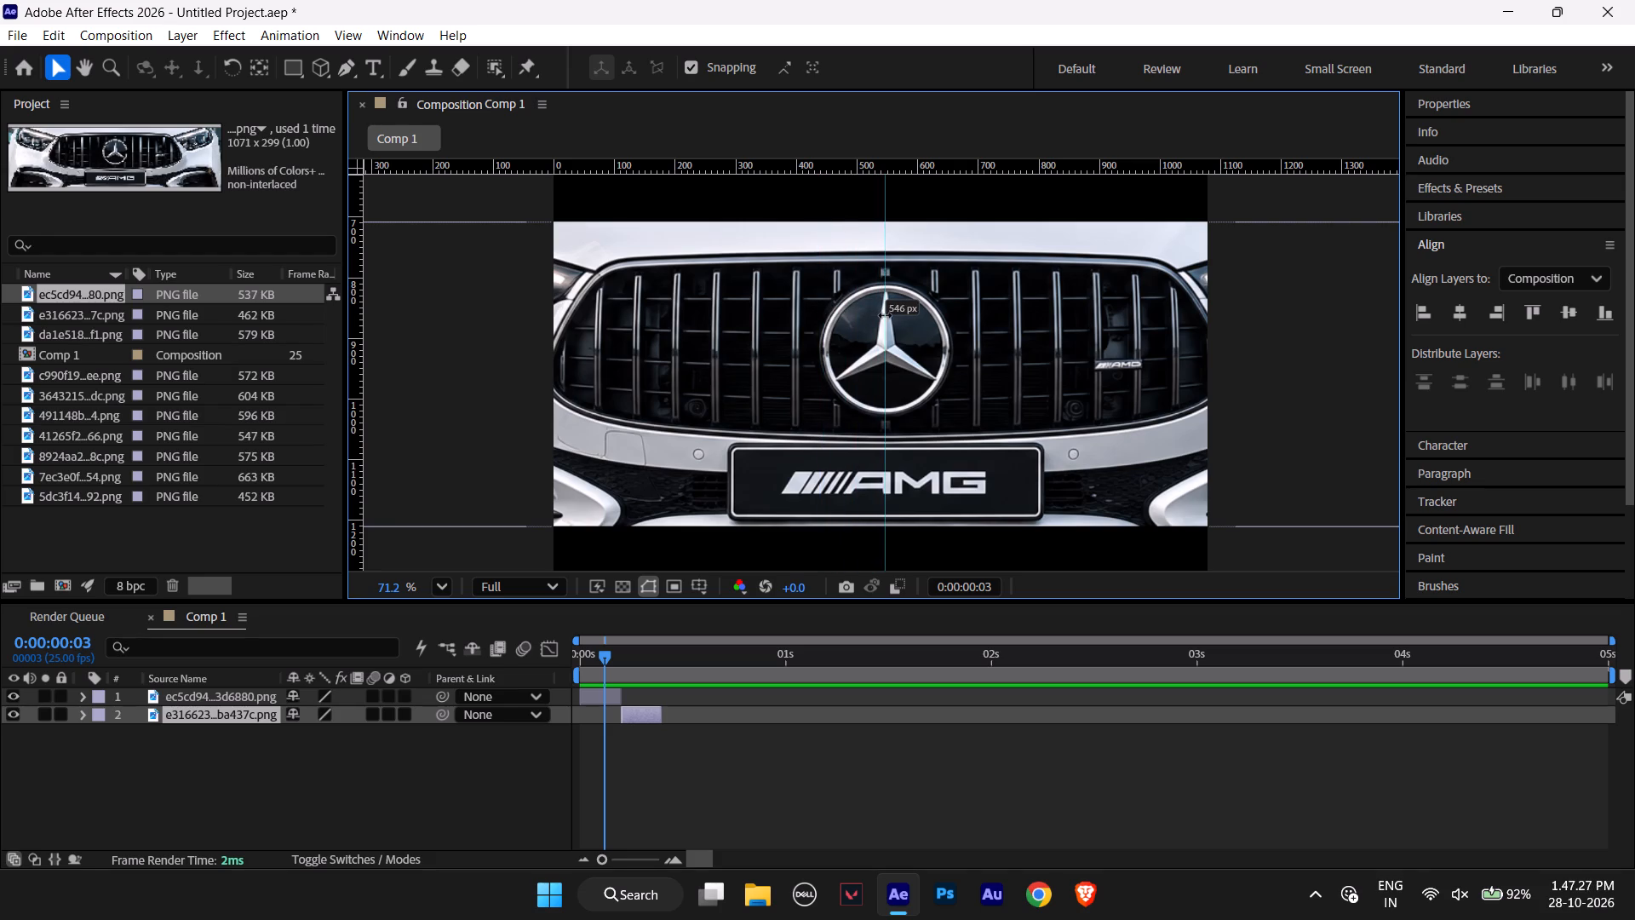
drag(885, 315, 883, 317)
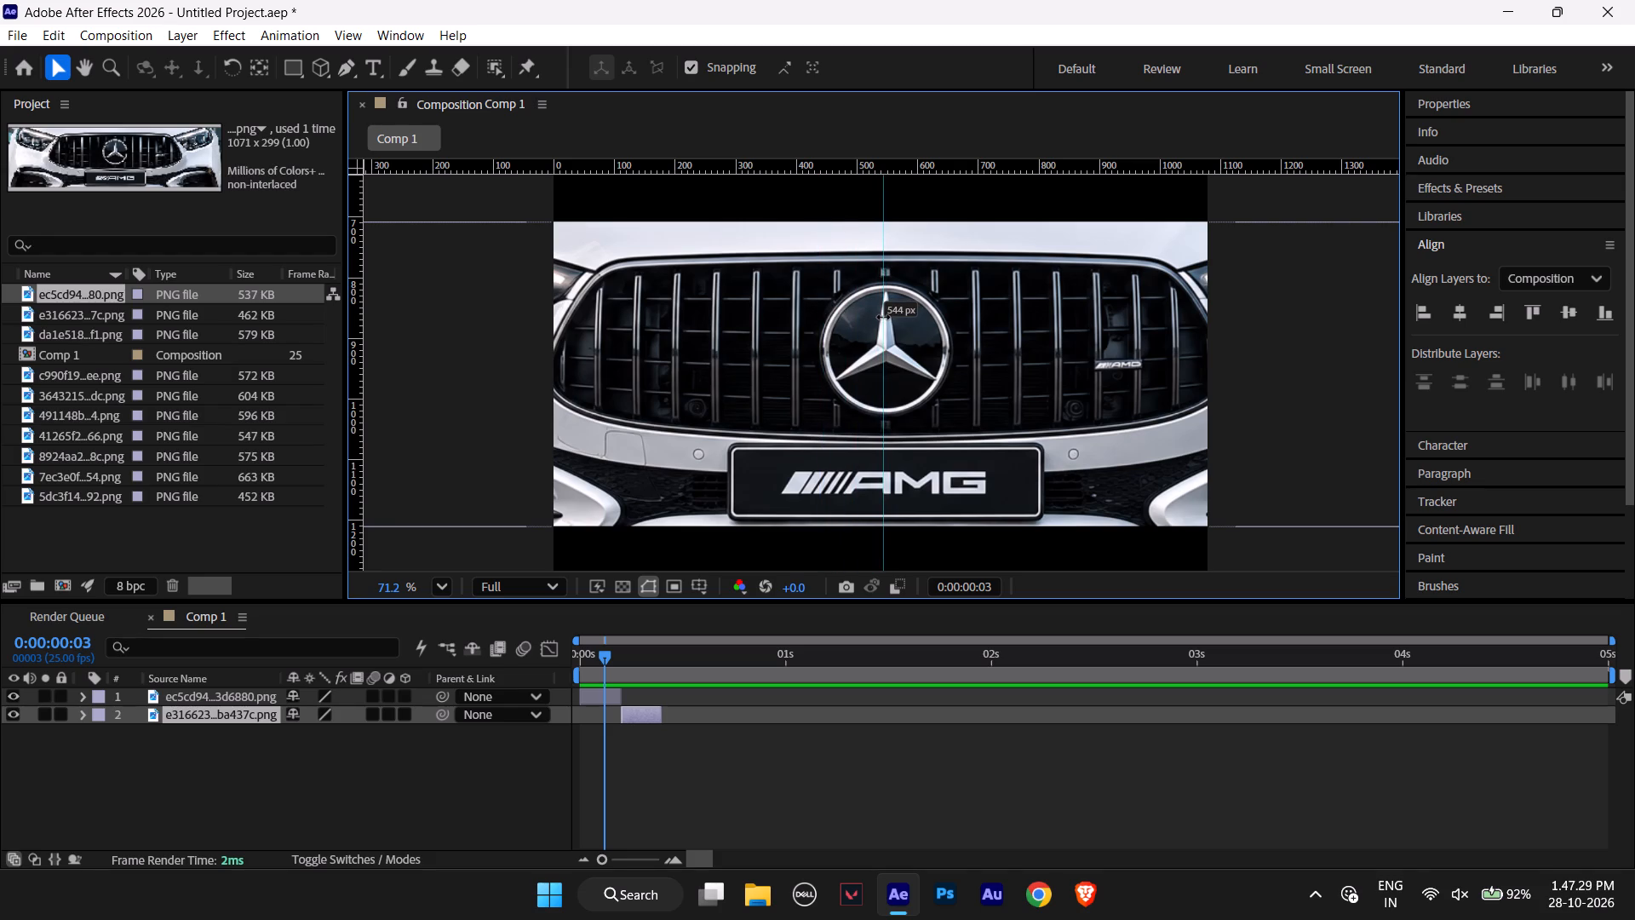
drag(883, 317, 884, 317)
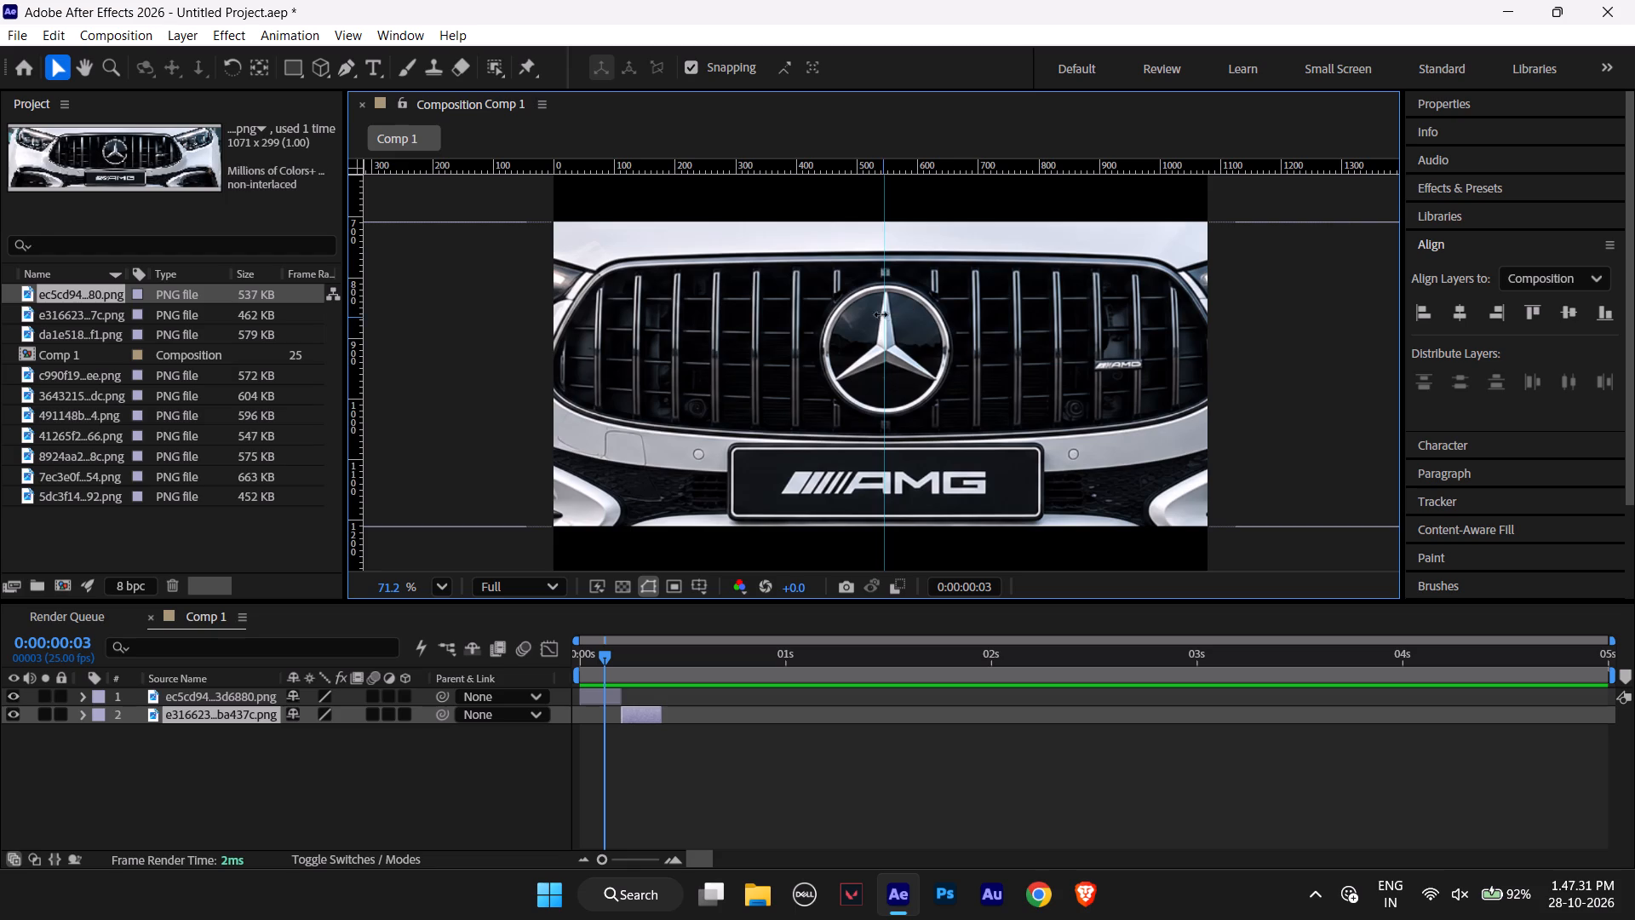
Add a horizontal guide through the centre of the Mercedes star on the AMG image at about 919 px.
drag(940, 171, 935, 302)
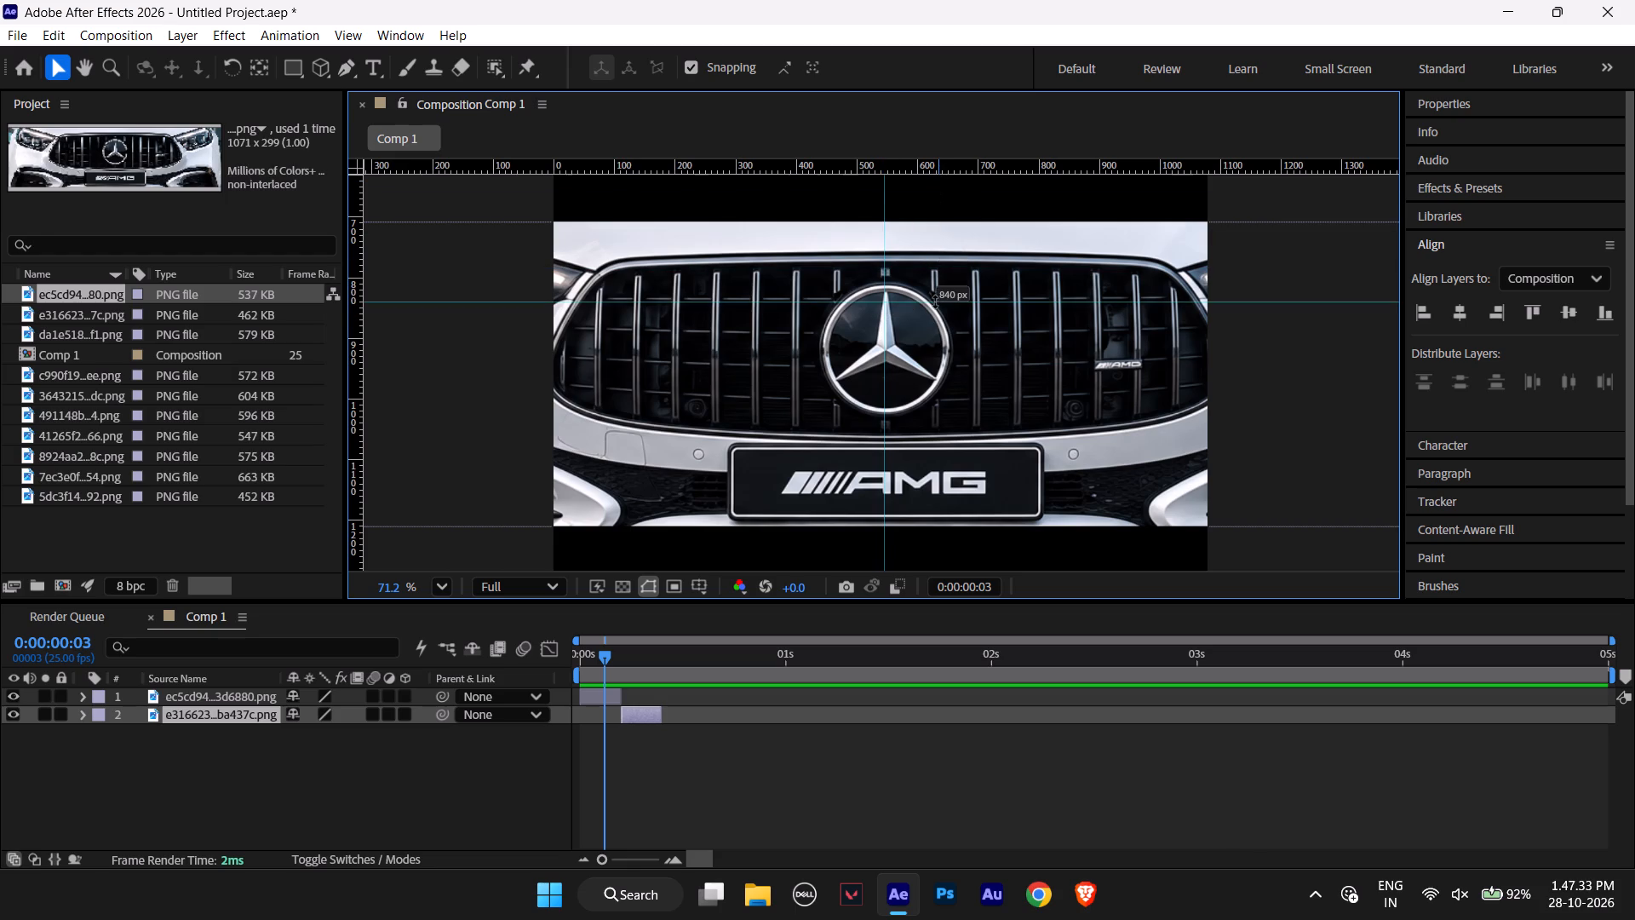
drag(935, 302, 937, 349)
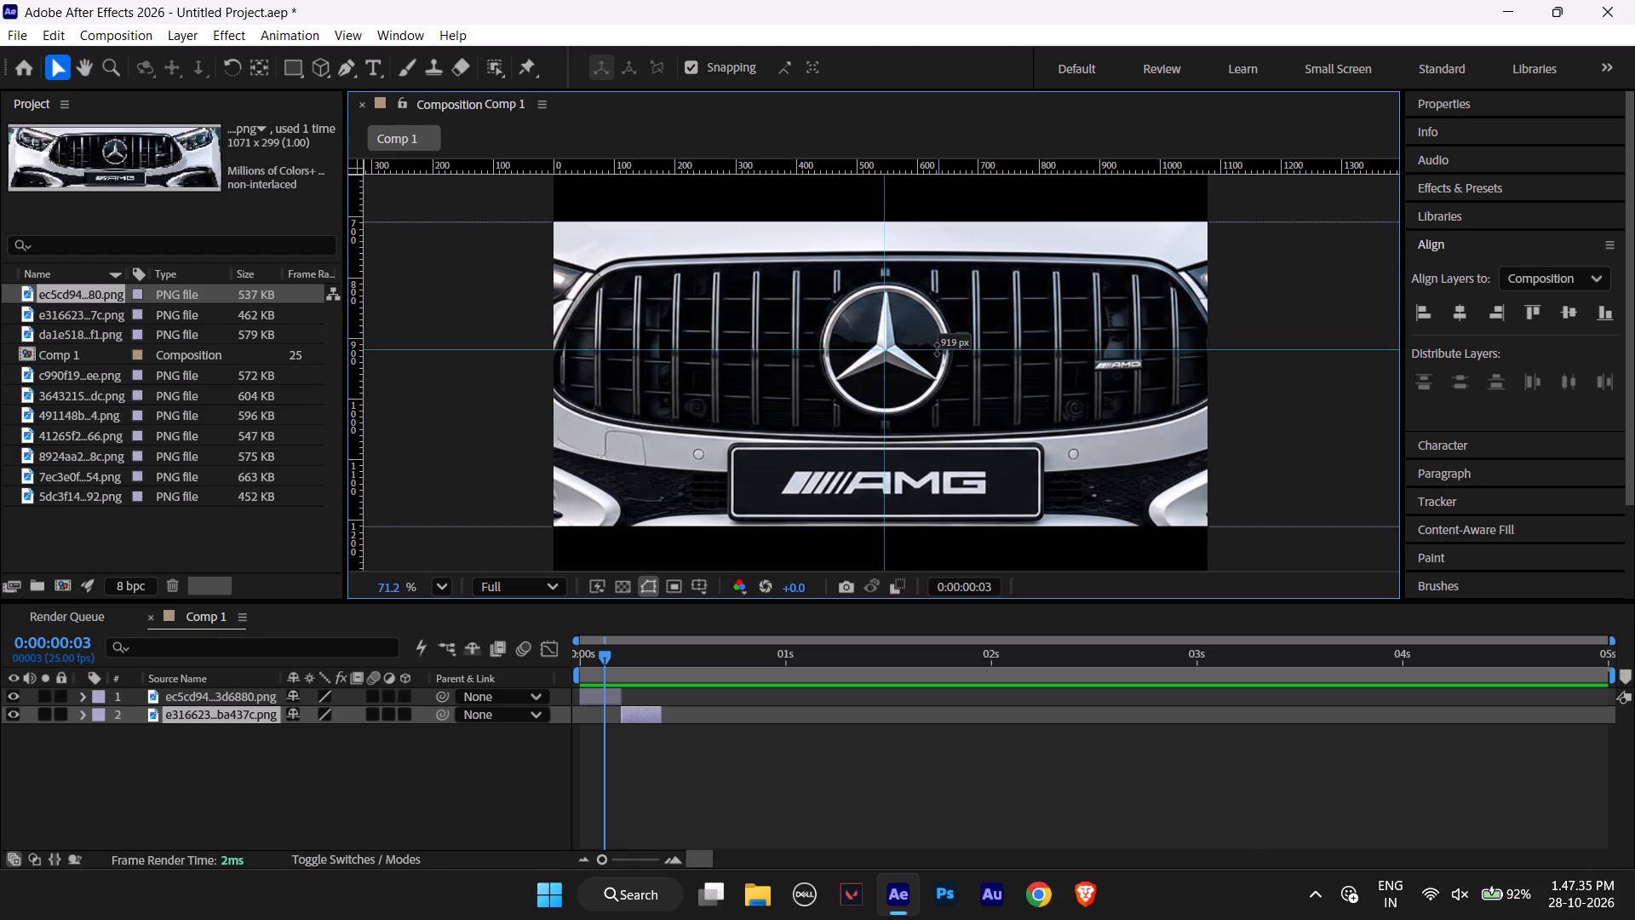
drag(937, 349, 938, 349)
drag(938, 349, 938, 348)
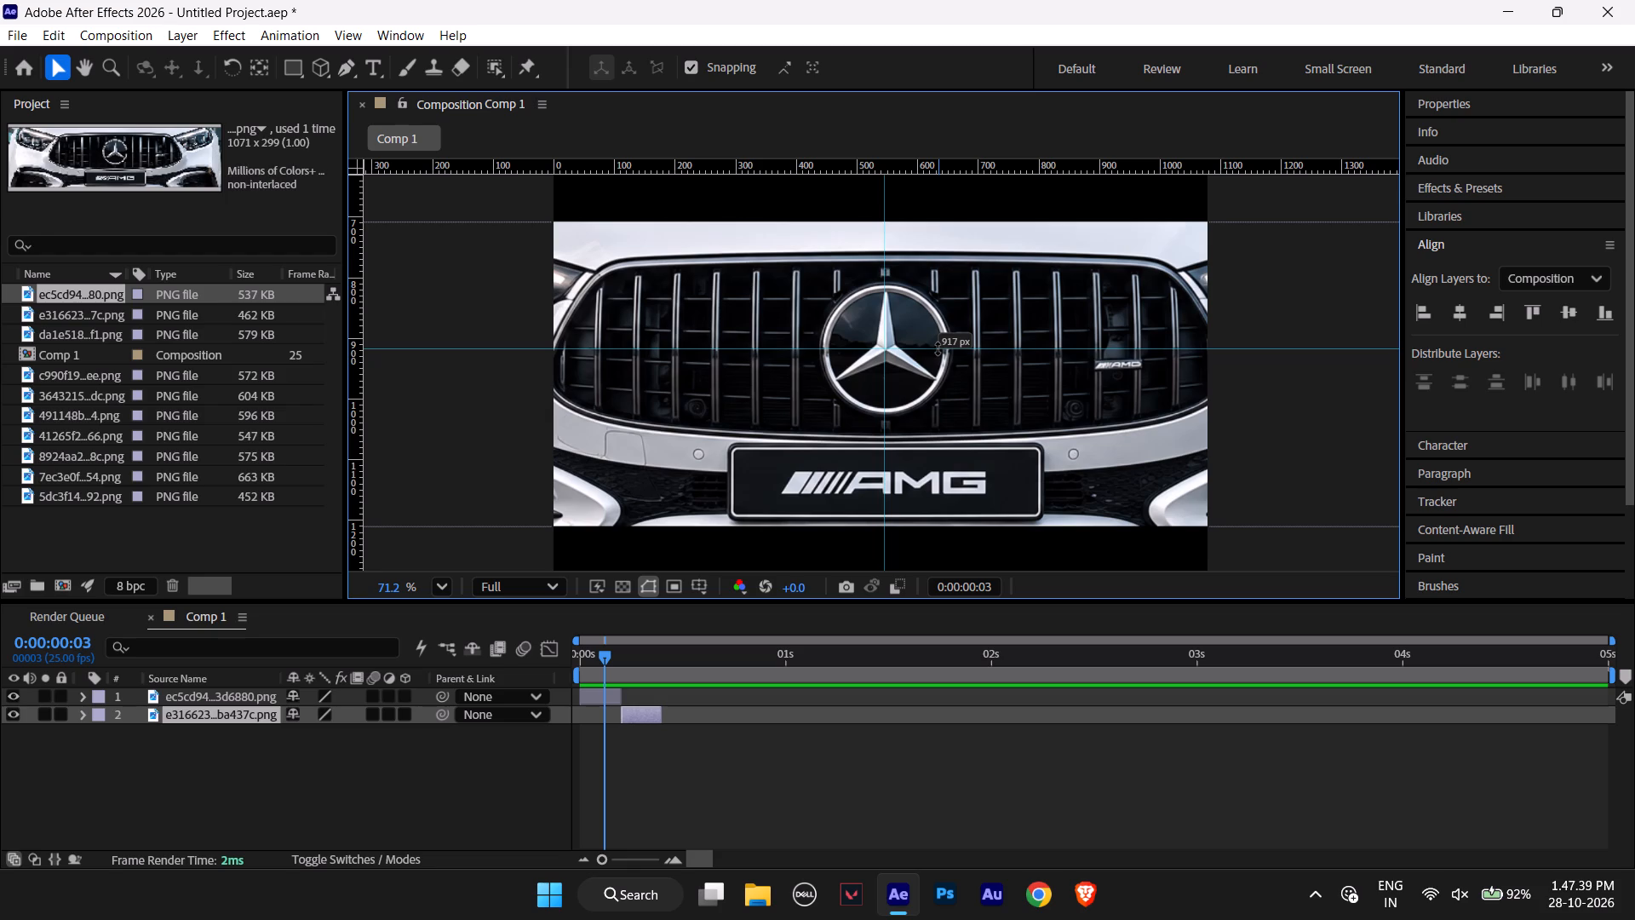
drag(938, 348, 947, 348)
drag(947, 348, 947, 349)
click(885, 233)
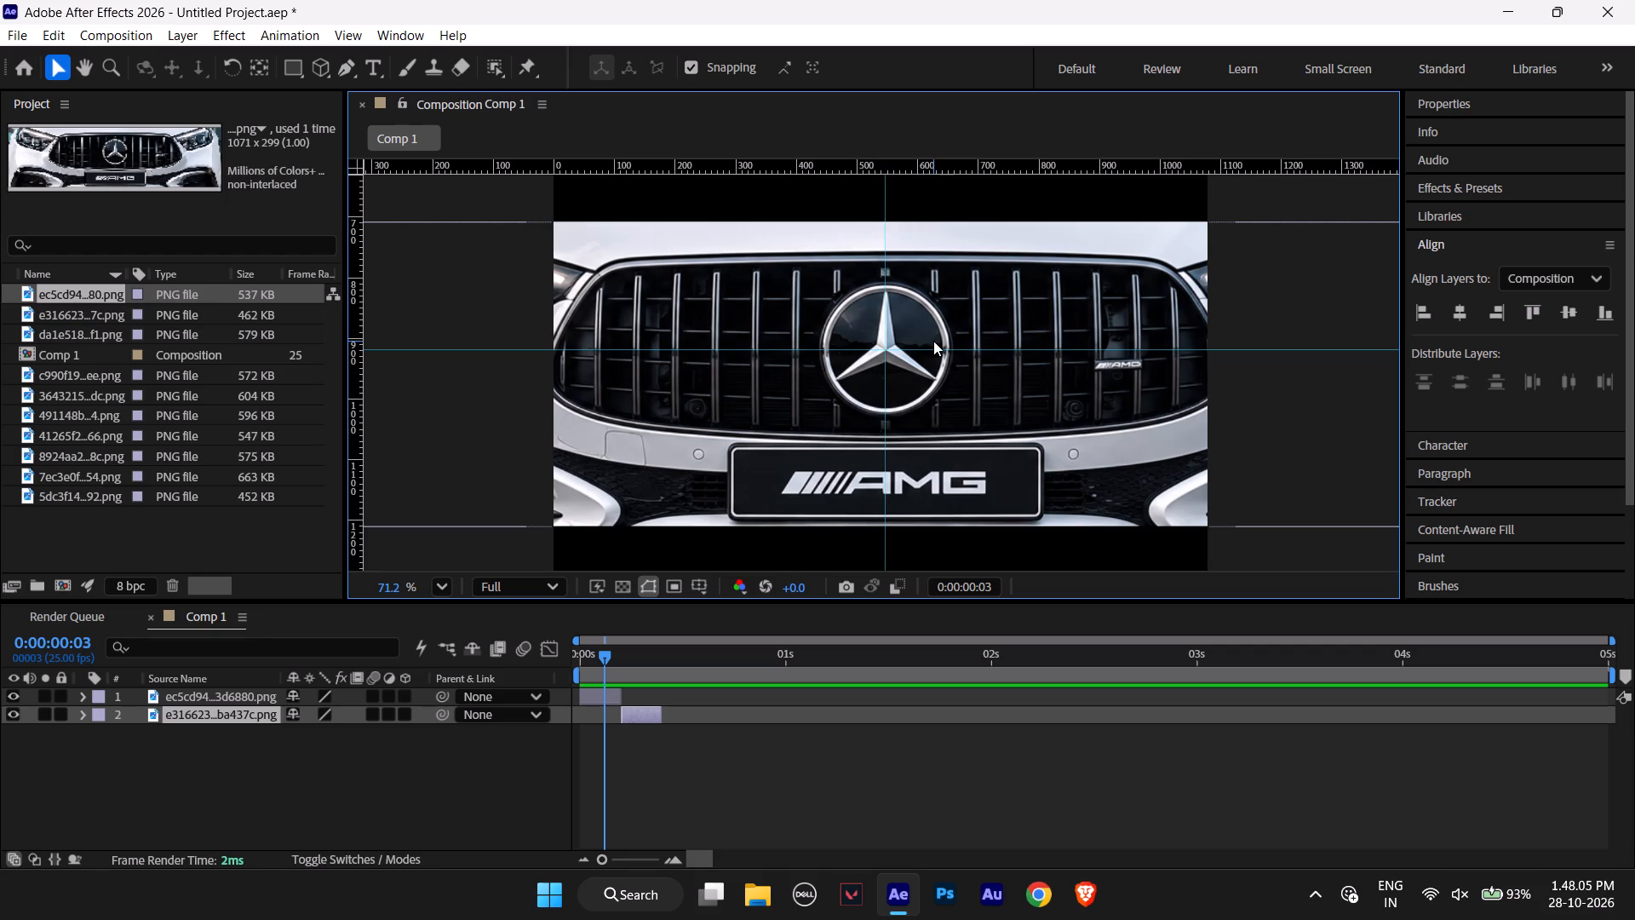
Fine-tune both guides at 800% magnification to cross on the star's centre point, at about 548 px horizontally and 921 px vertically.
alt+scroll(937, 387, up, 12)
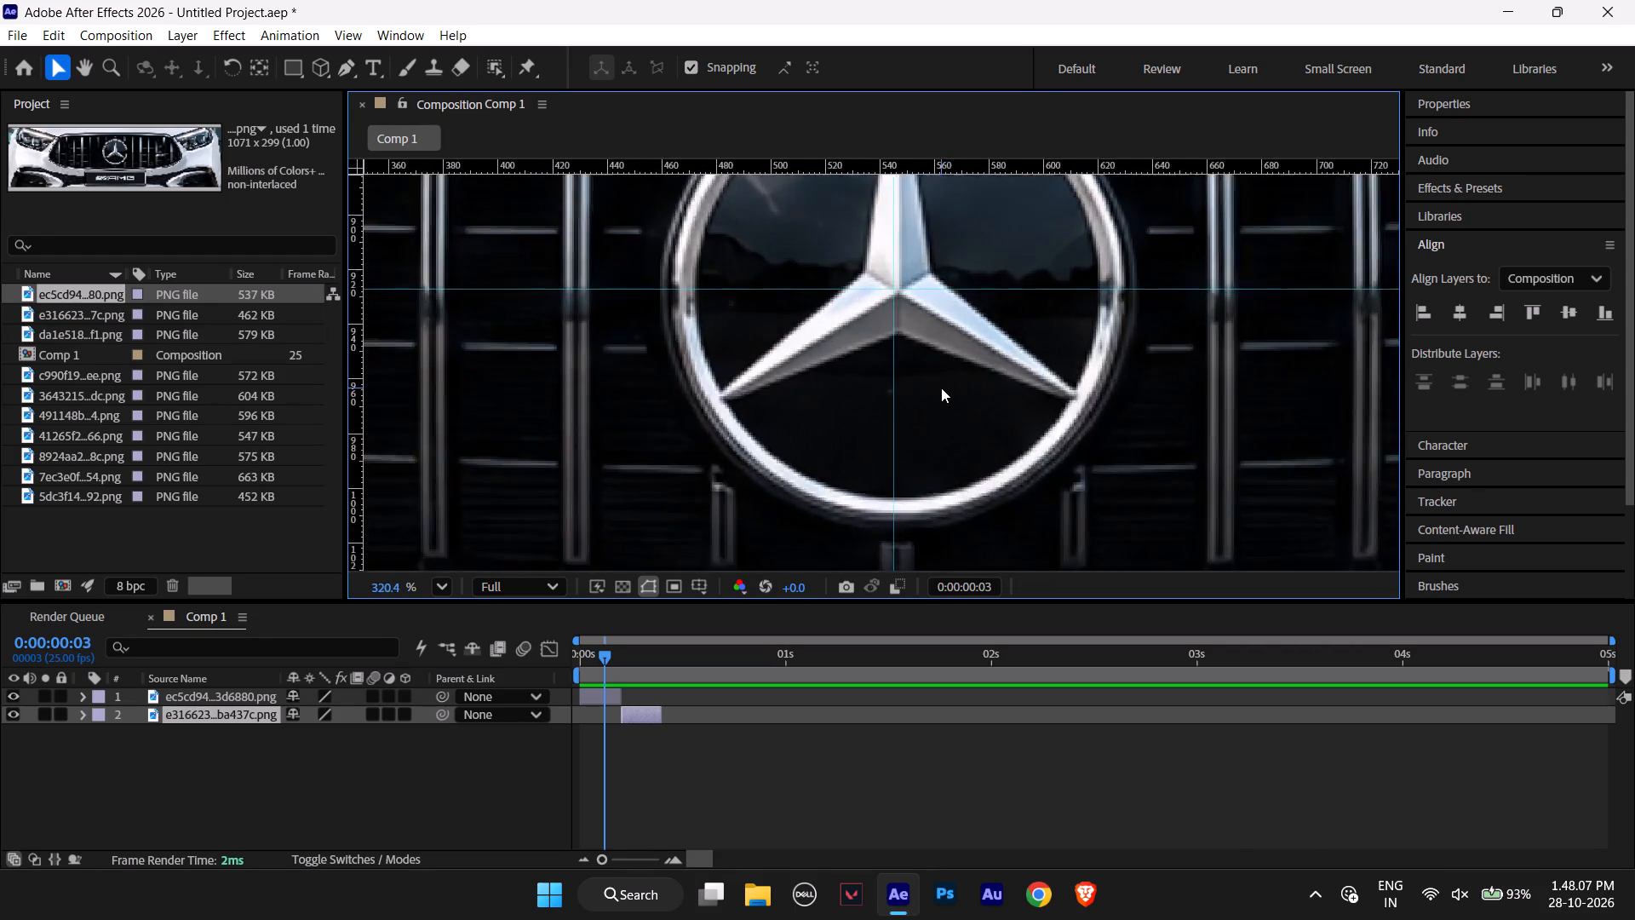
alt+scroll(941, 388, up, 6)
scroll(949, 346, up, 2)
scroll(950, 345, down, 1)
scroll(951, 345, up, 2)
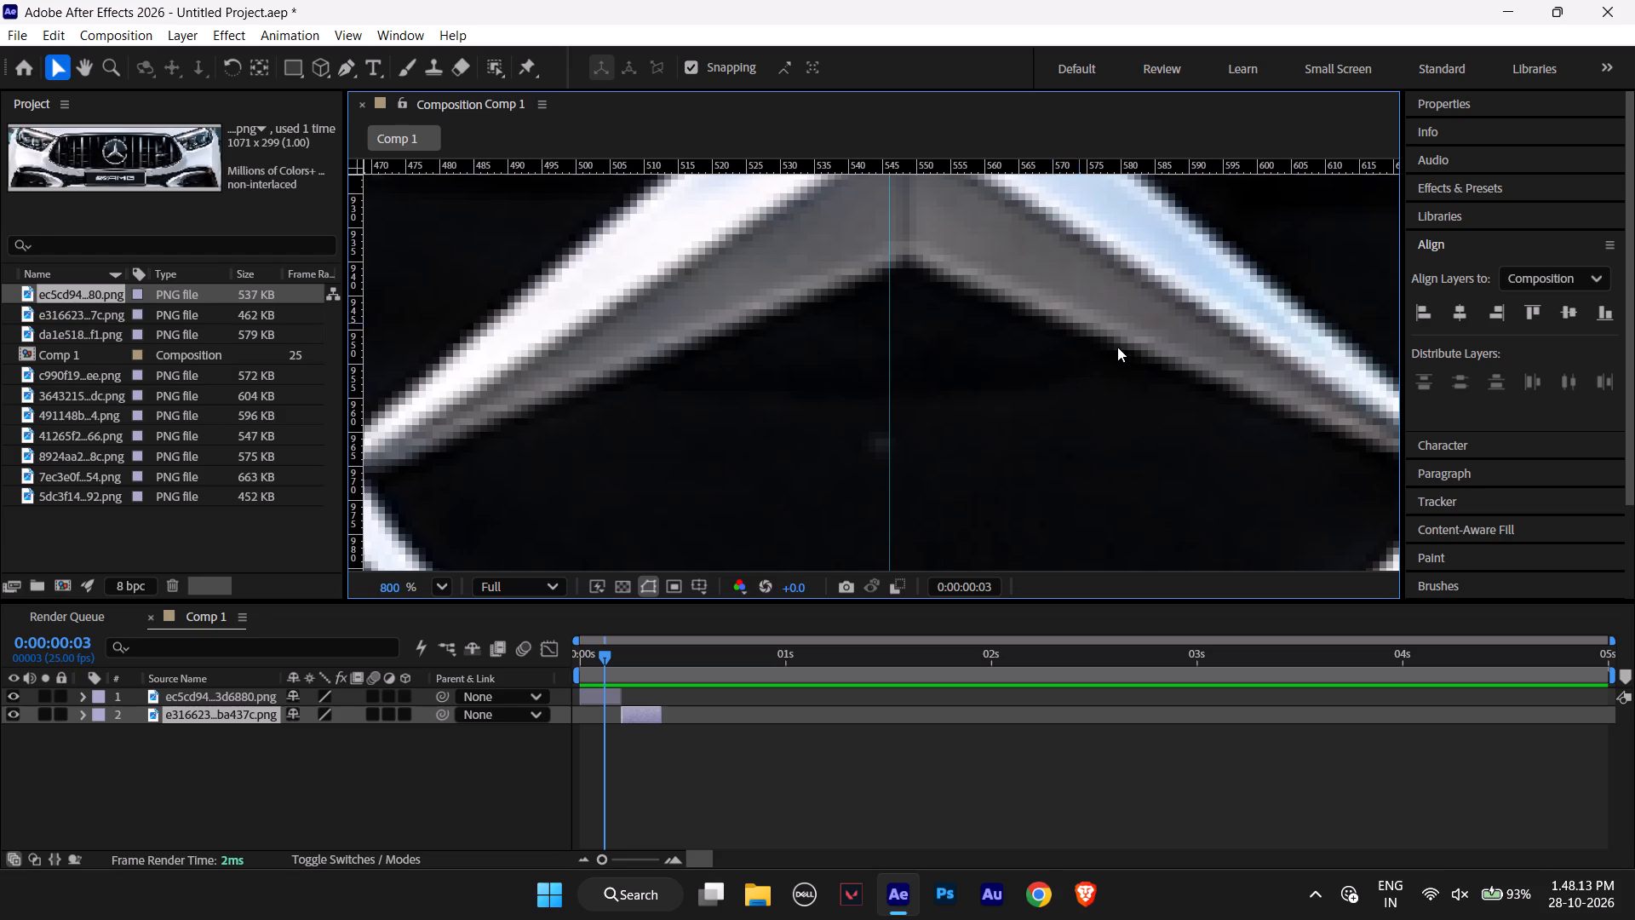
key(space)
key(space)
key(space)
key(space)
key(space)
key(space)
key(space)
key(space)
key(space)
key(space)
key(space)
key(space)
key(space)
key(space)
key(space)
key(space)
key(space)
key(space)
key(space)
key(space)
drag(1001, 323, 978, 607)
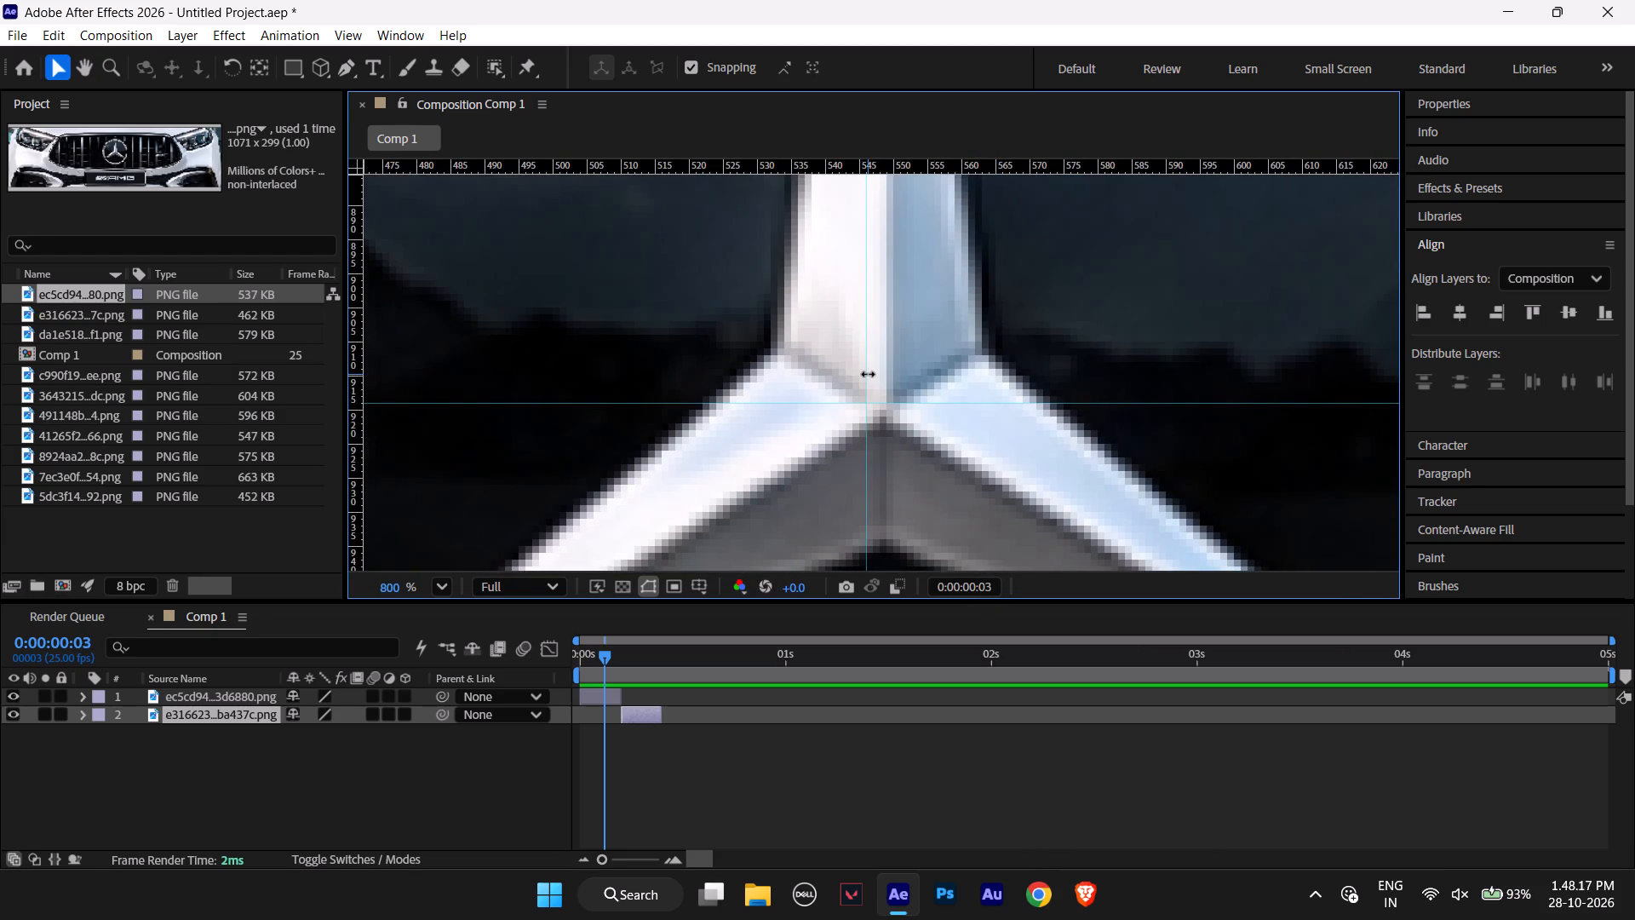
drag(868, 374, 886, 377)
drag(909, 405, 911, 420)
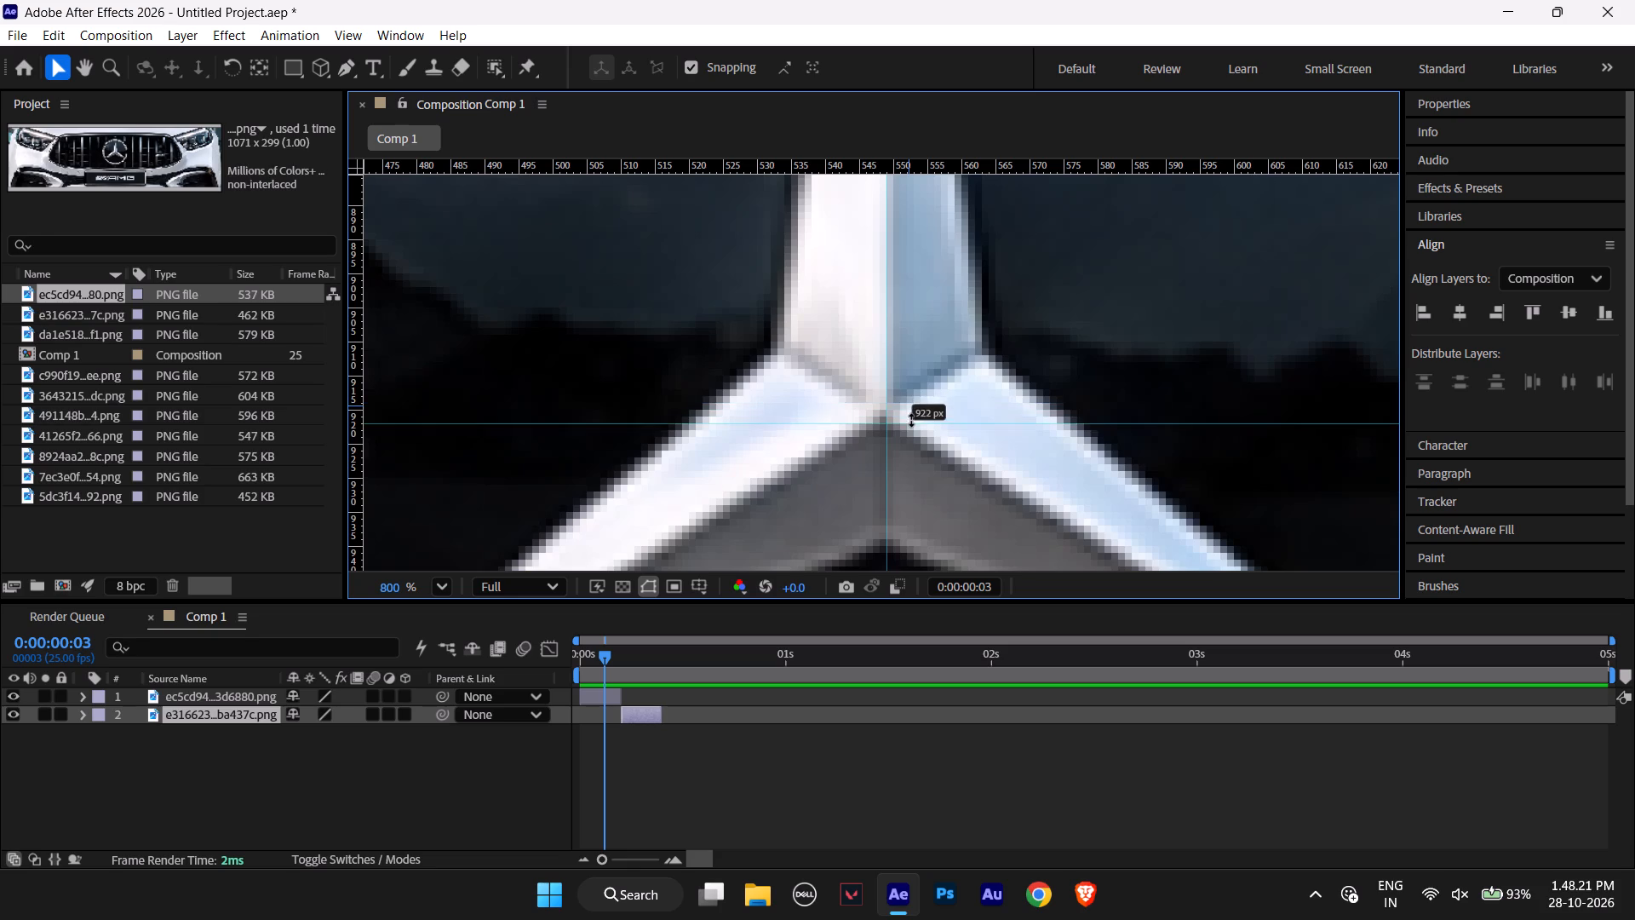
drag(911, 420, 909, 415)
click(889, 375)
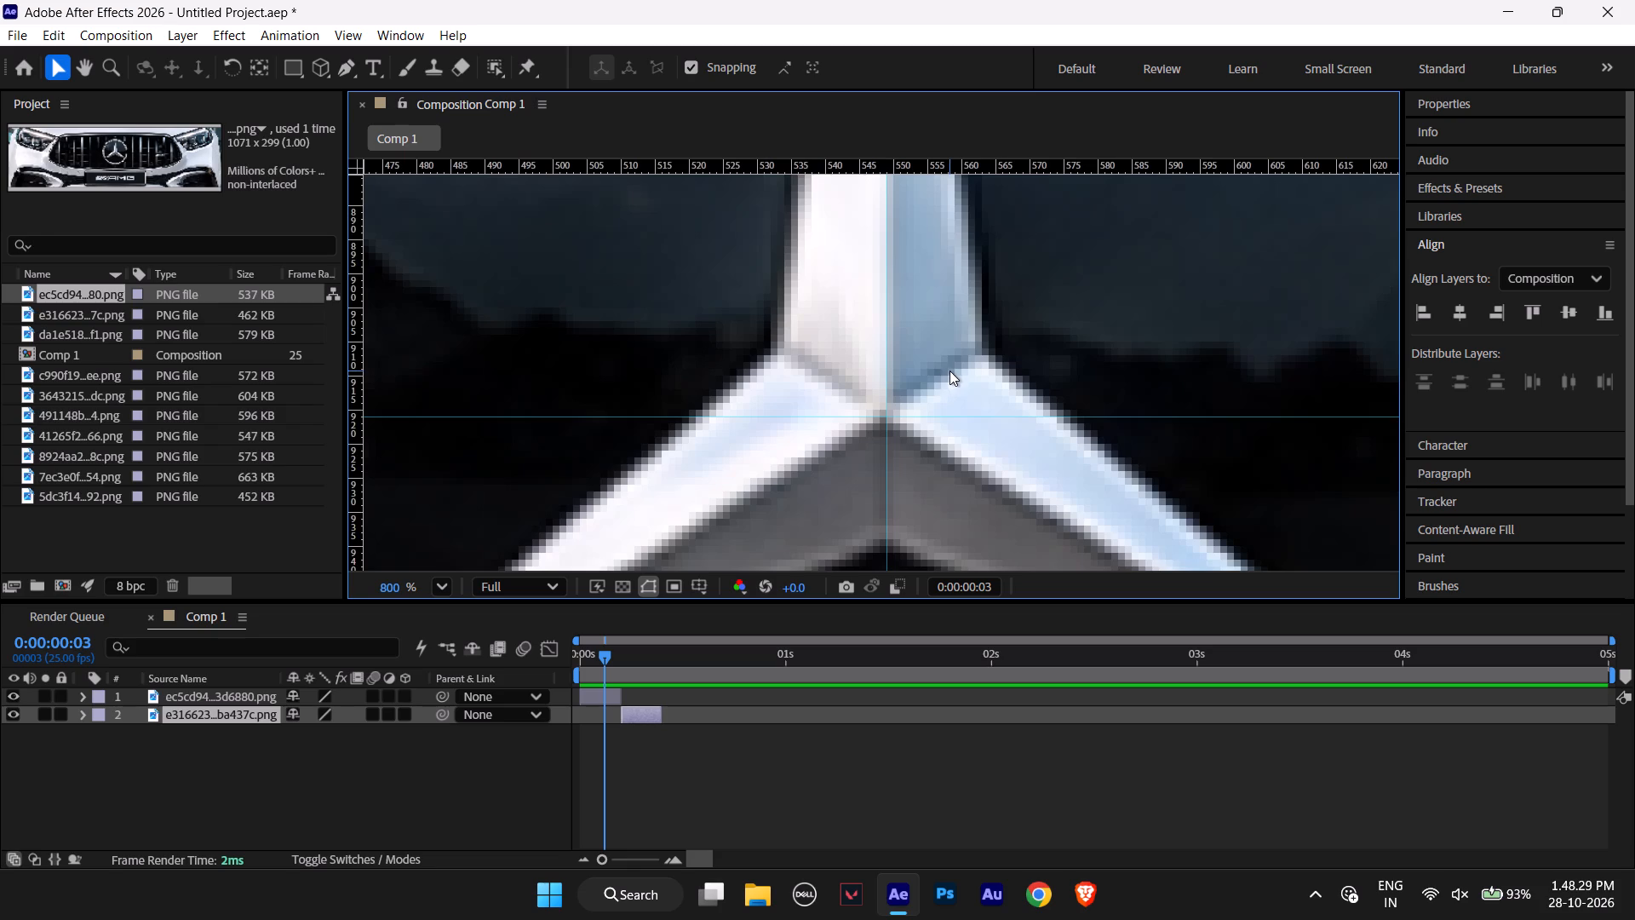
Add a second vertical guide at the tip of the star's lower-left arm at about 465 px.
scroll(909, 346, down, 12)
scroll(892, 345, up, 1)
scroll(892, 345, down, 2)
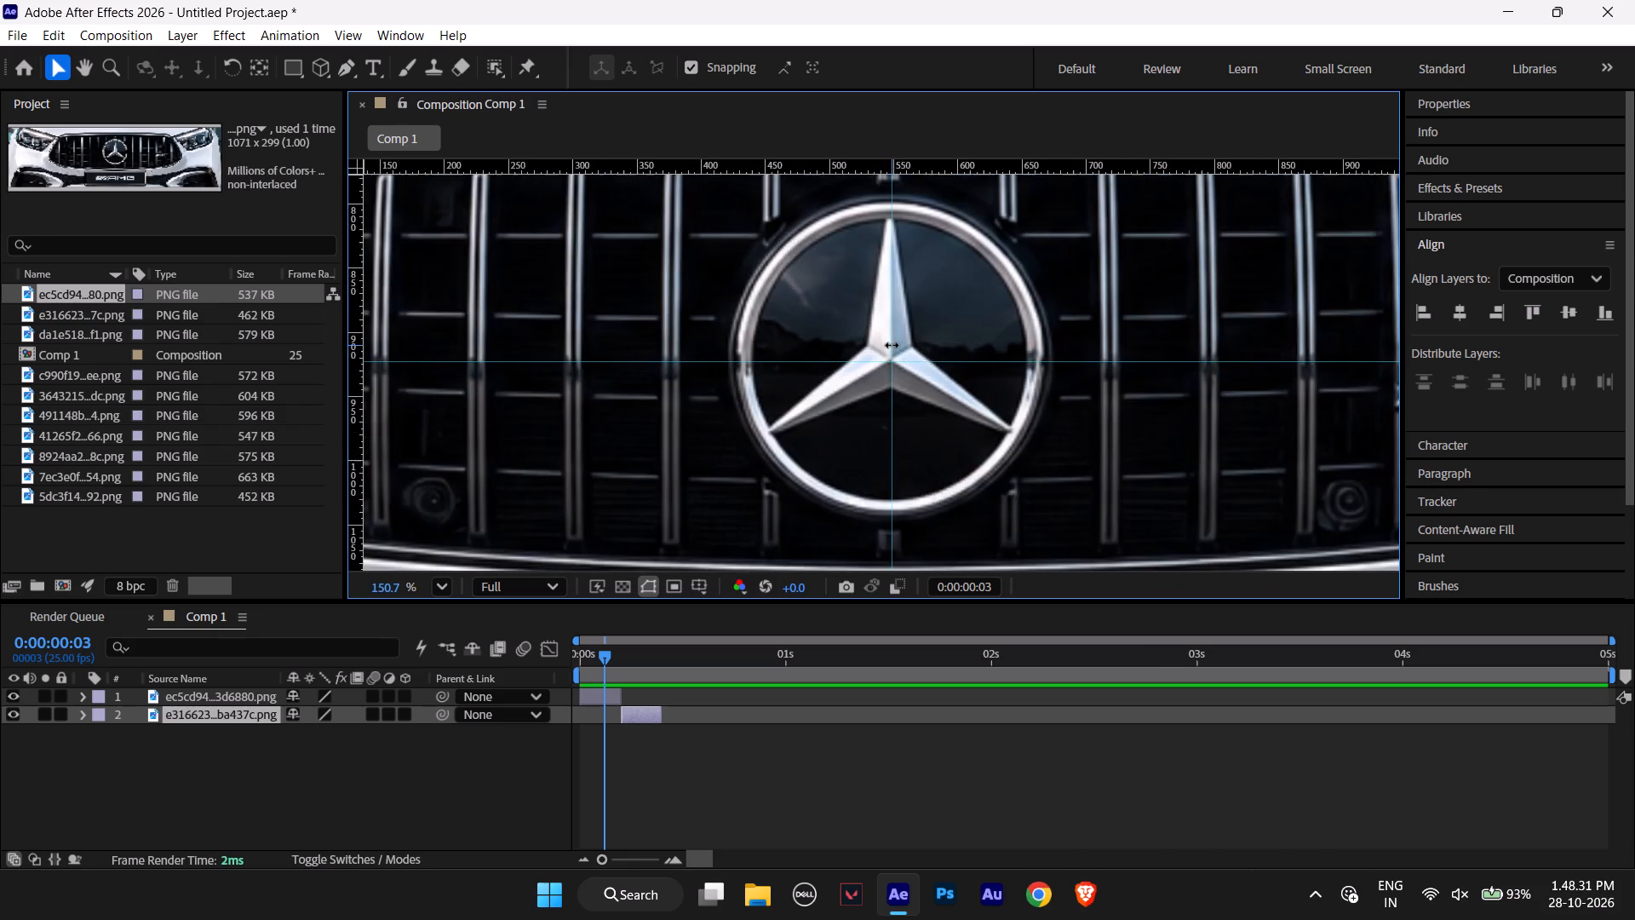
scroll(892, 345, down, 5)
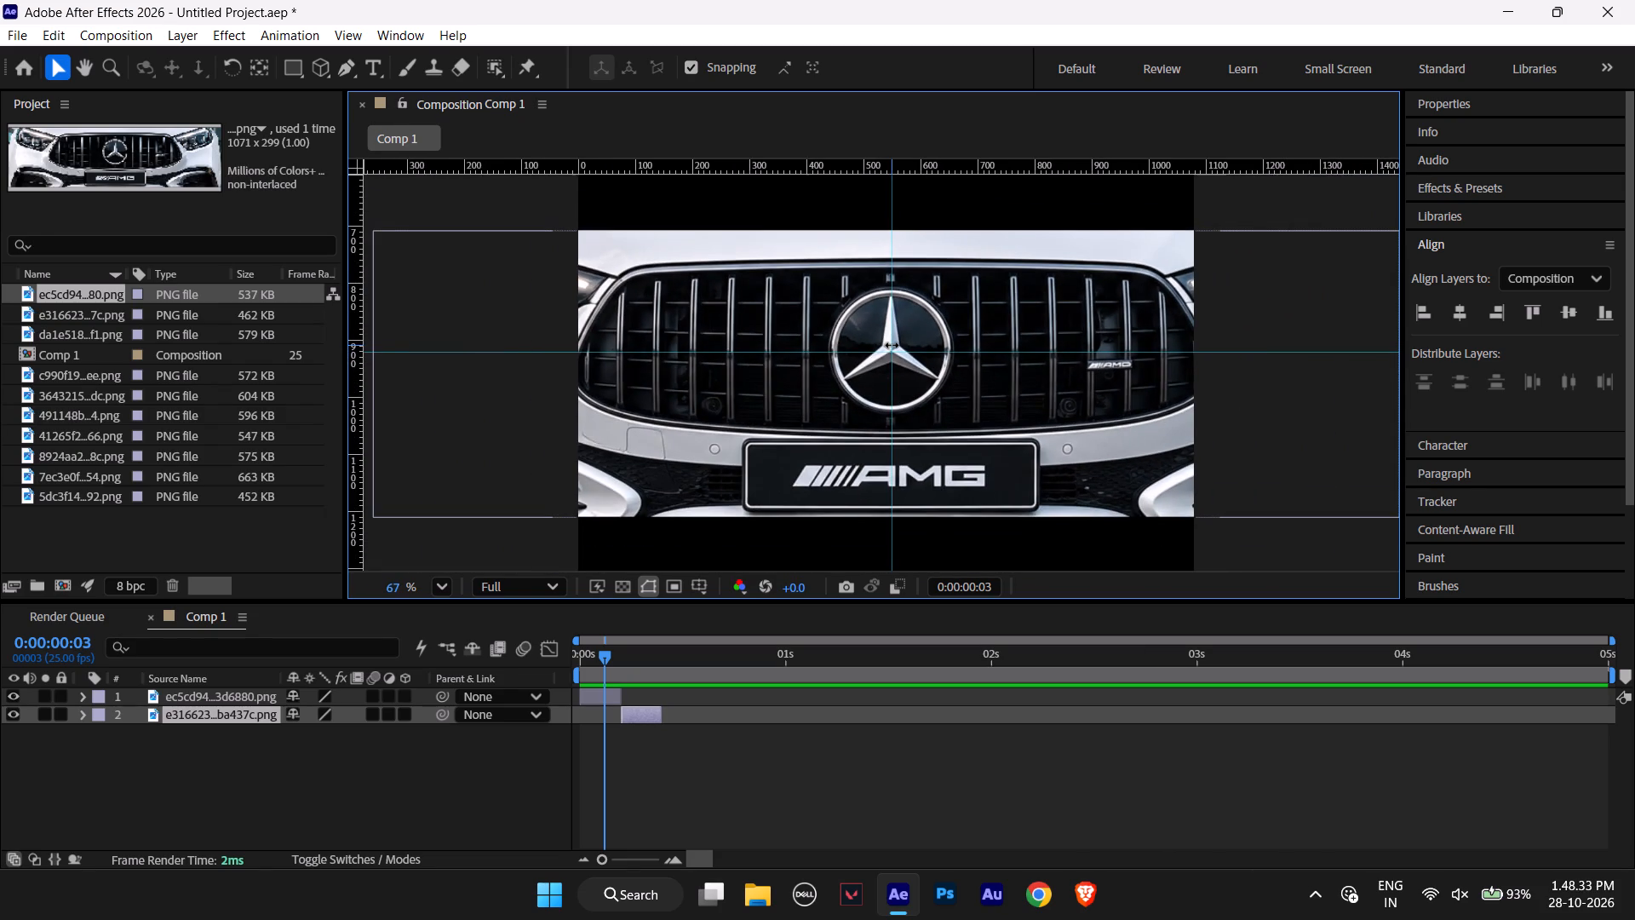
drag(358, 279, 808, 321)
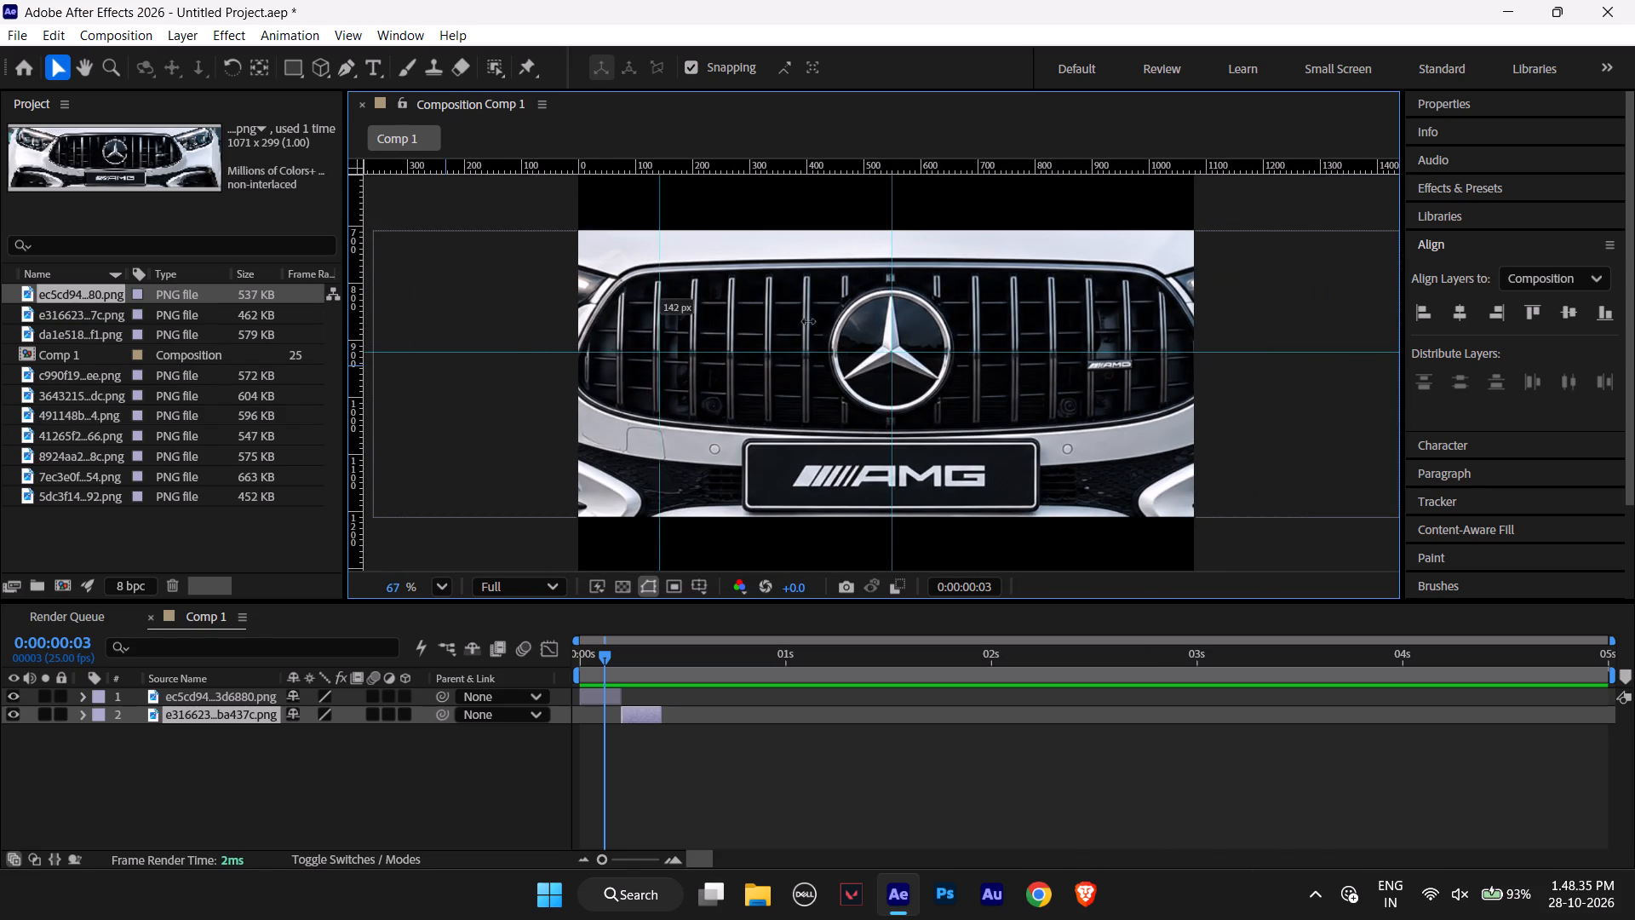
drag(808, 321, 830, 323)
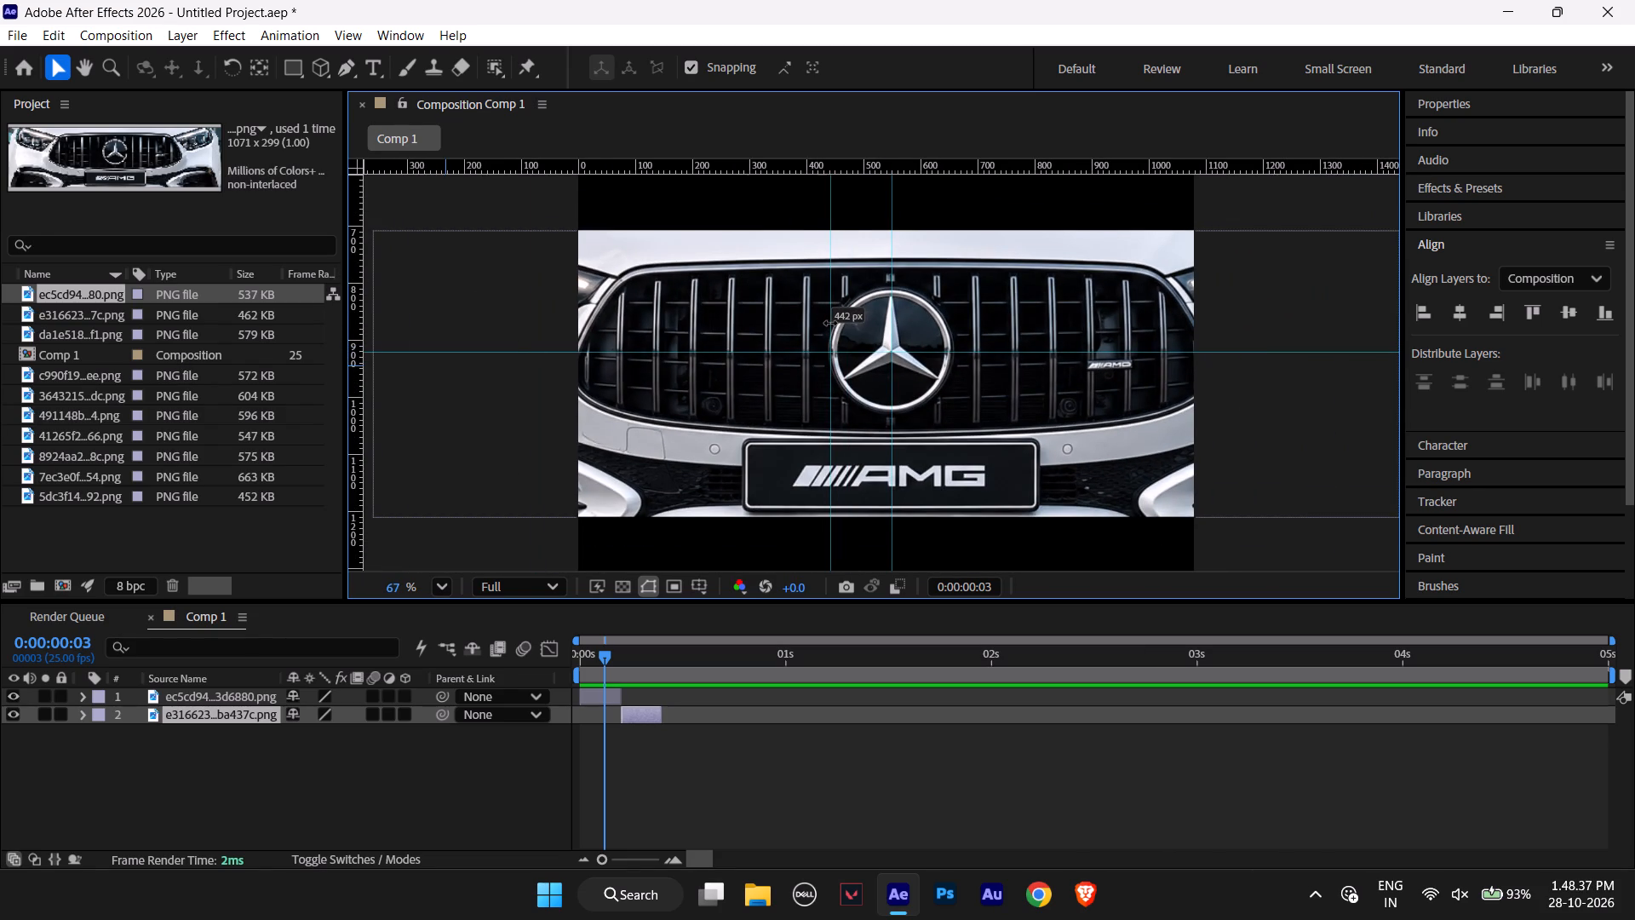
drag(830, 323, 843, 321)
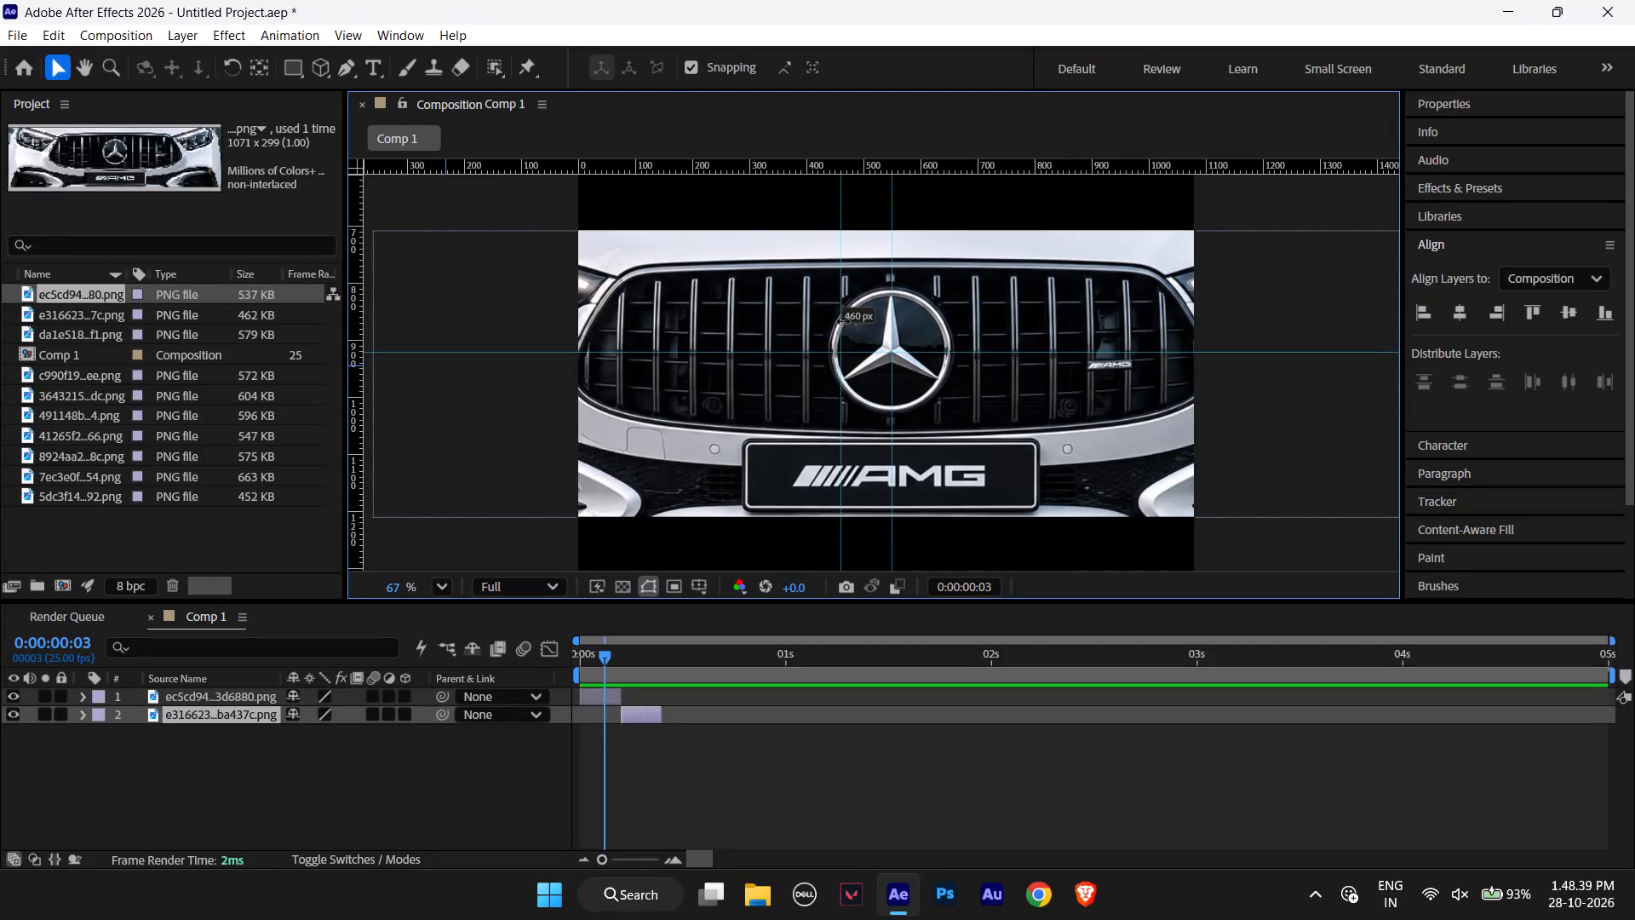
drag(843, 321, 844, 320)
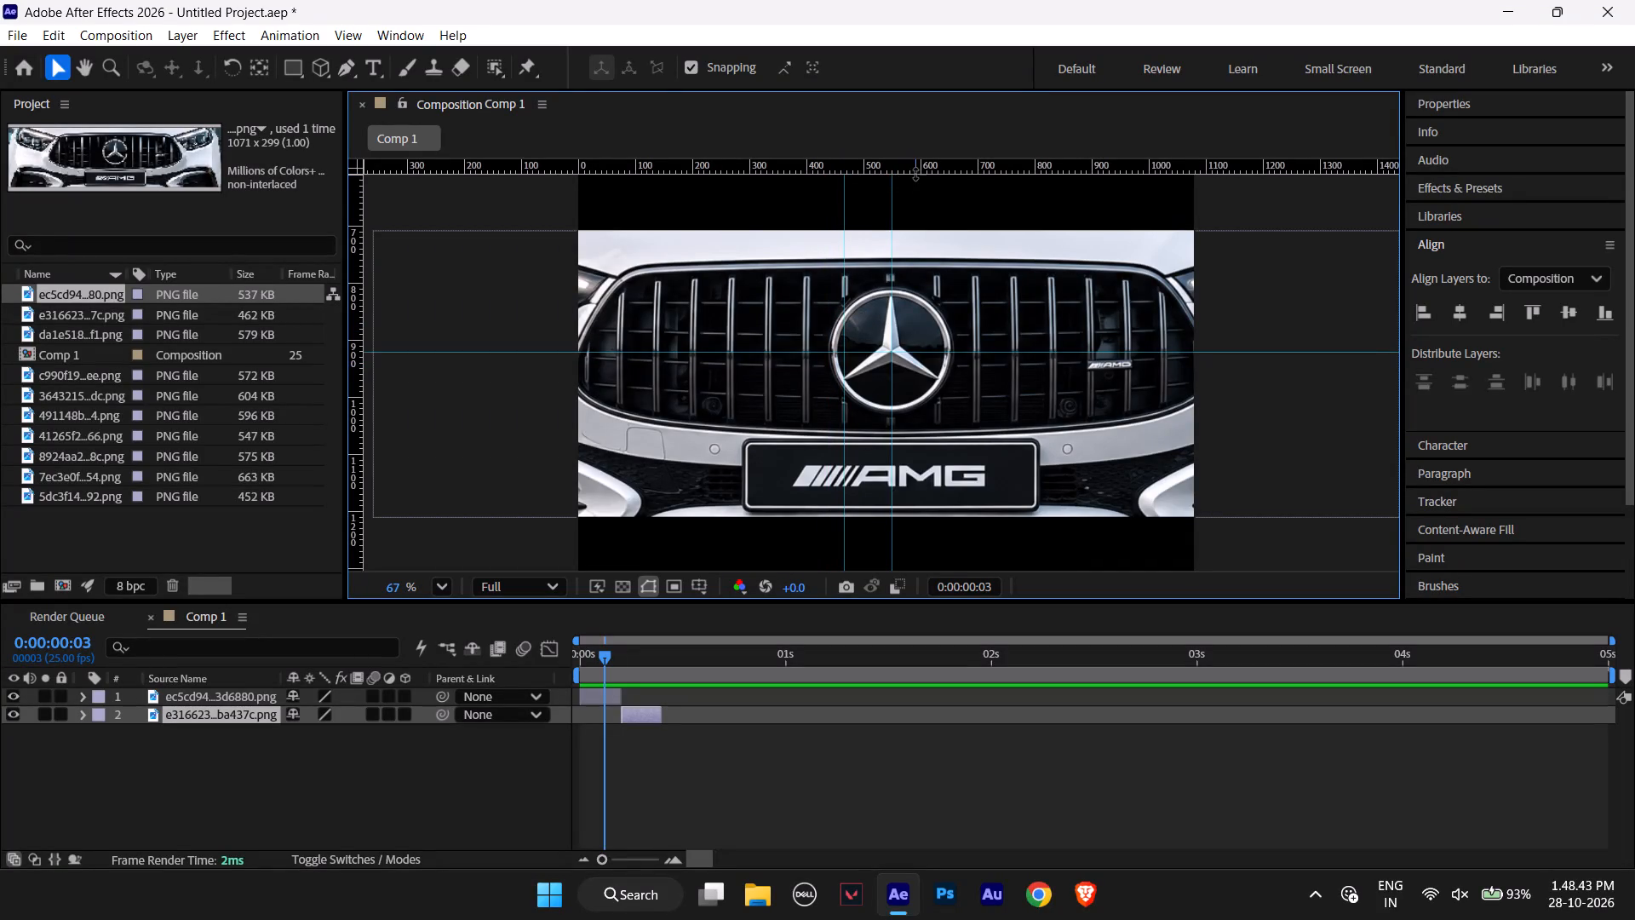
Add a horizontal guide at the tips of the star's two lower arms at about 970 px.
drag(914, 170, 932, 382)
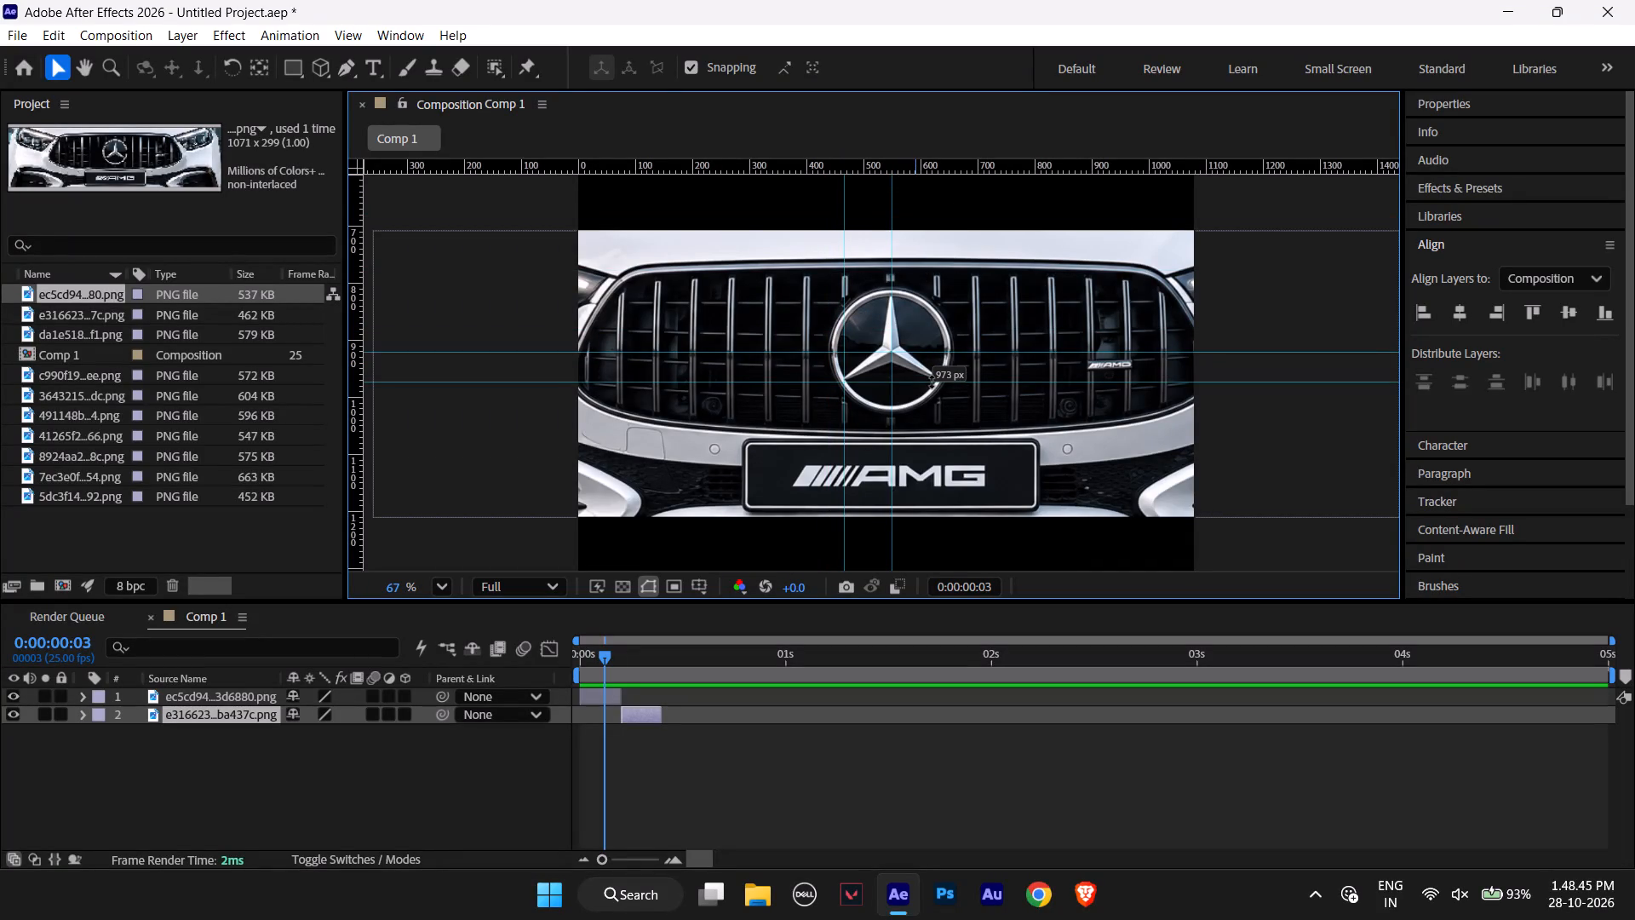
drag(932, 382, 937, 378)
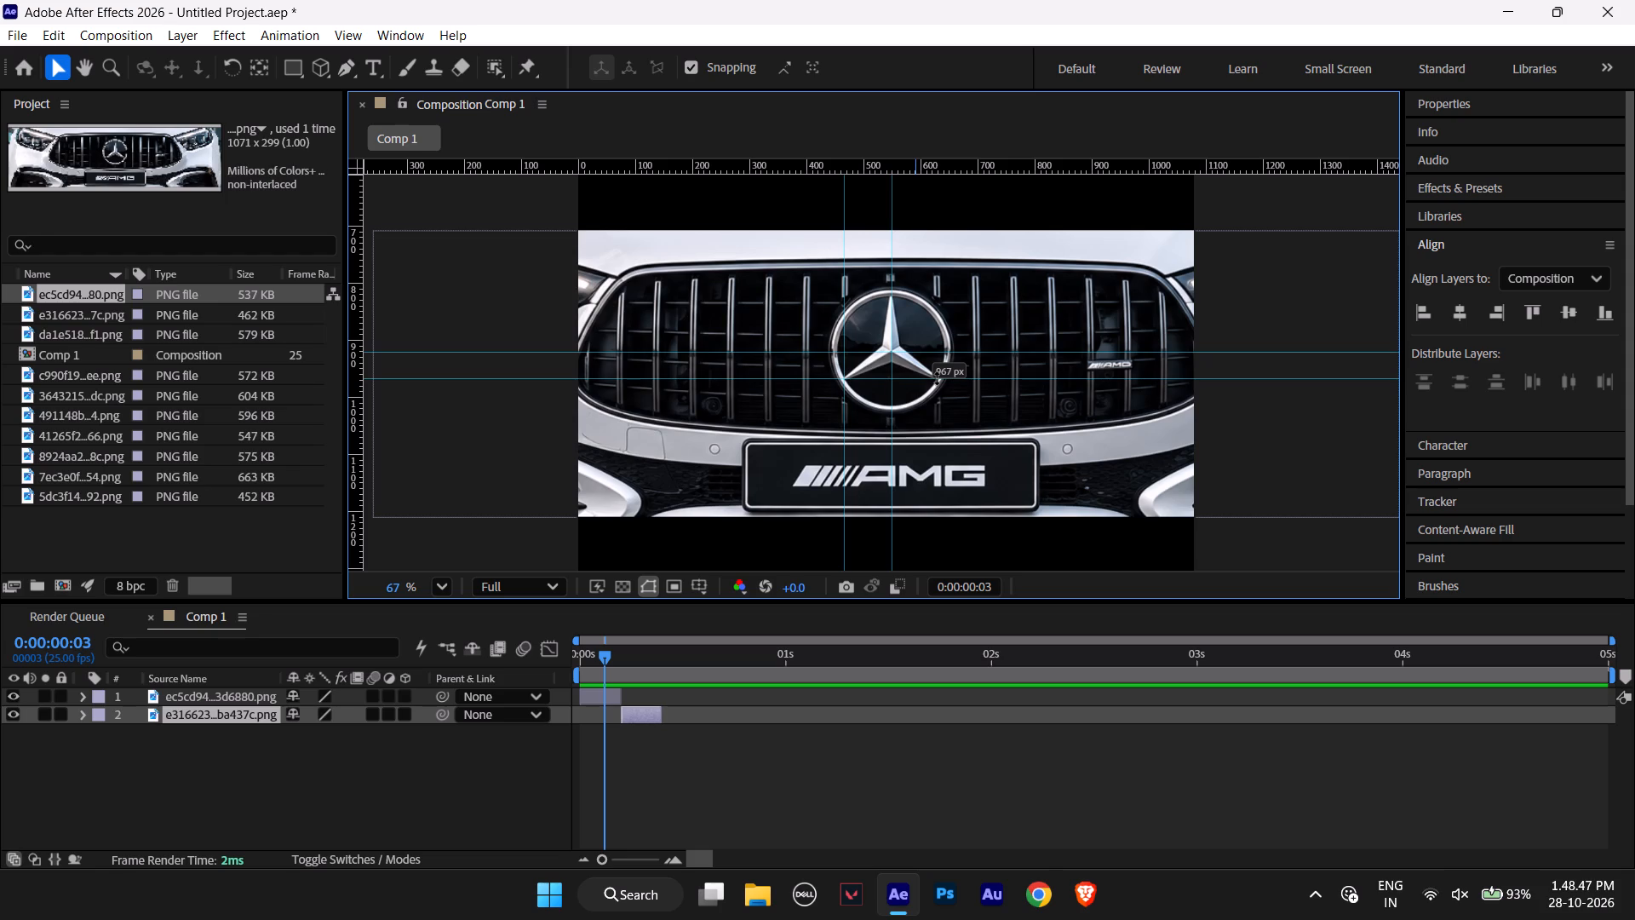
drag(937, 378, 931, 381)
Add a horizontal guide near the tip of the star's upper arm at about 827 px.
drag(933, 164, 938, 182)
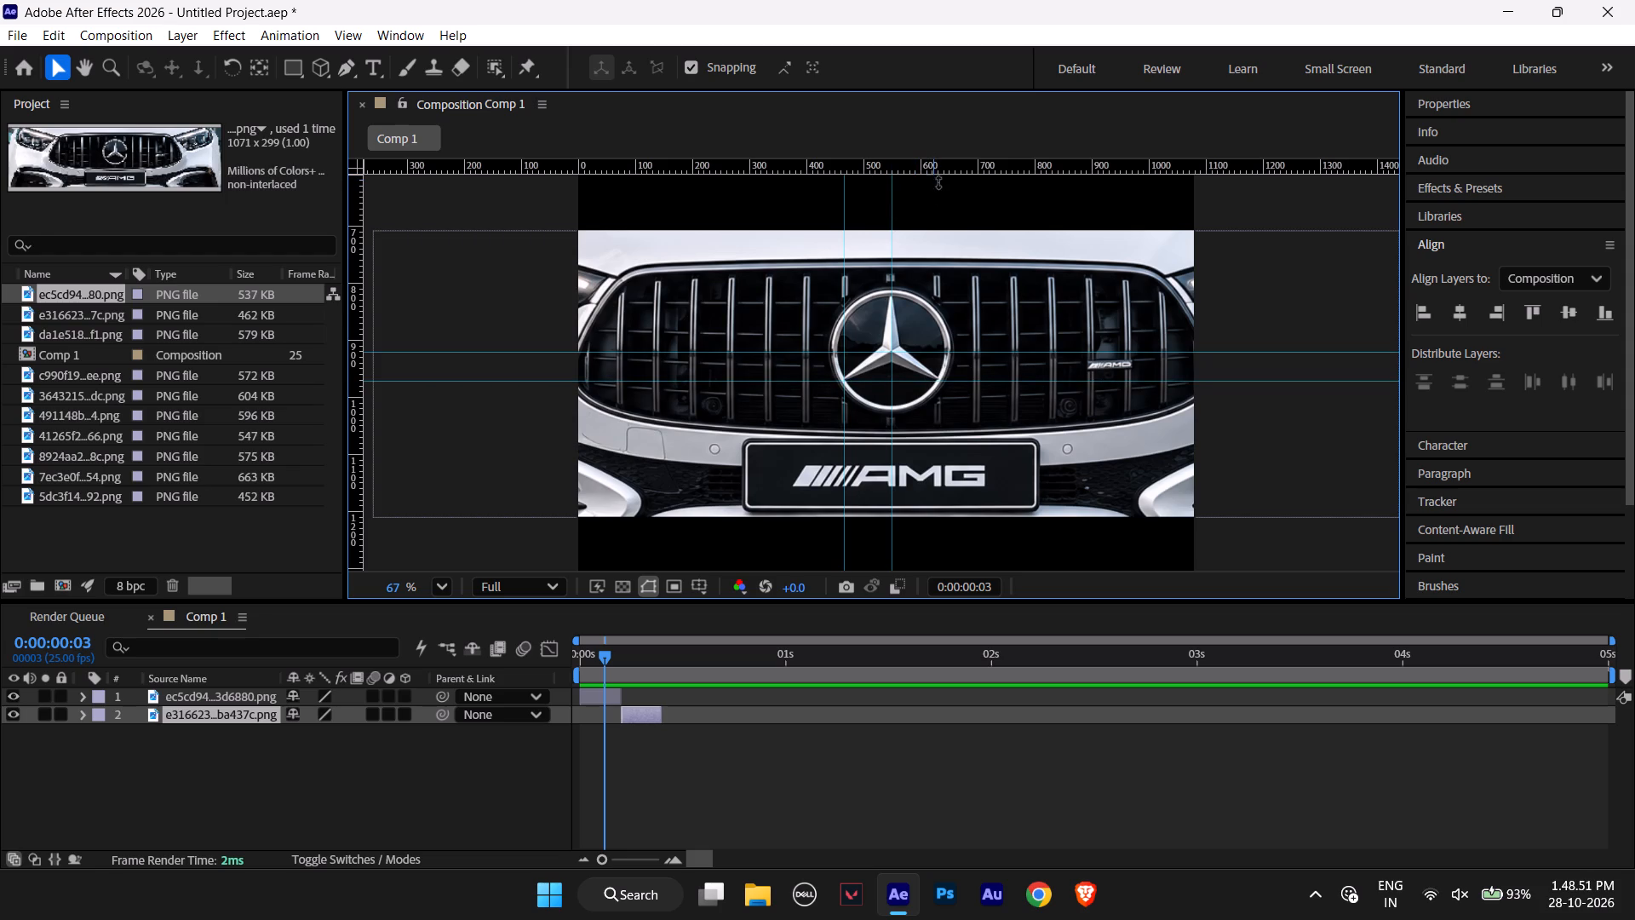
drag(938, 182, 950, 298)
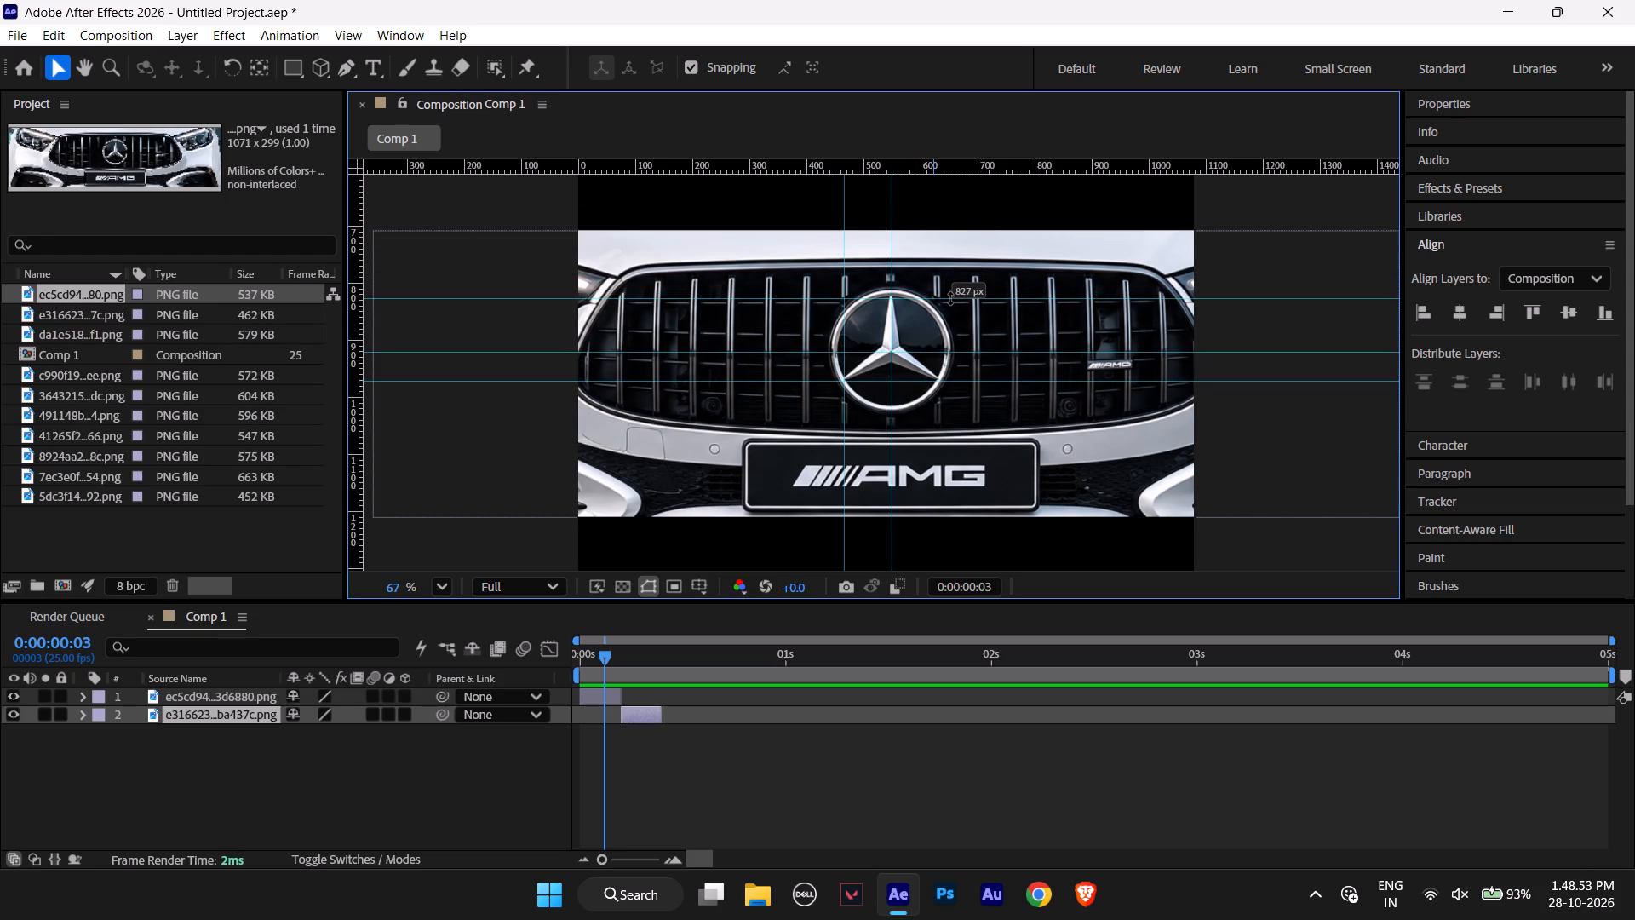
drag(950, 298, 948, 298)
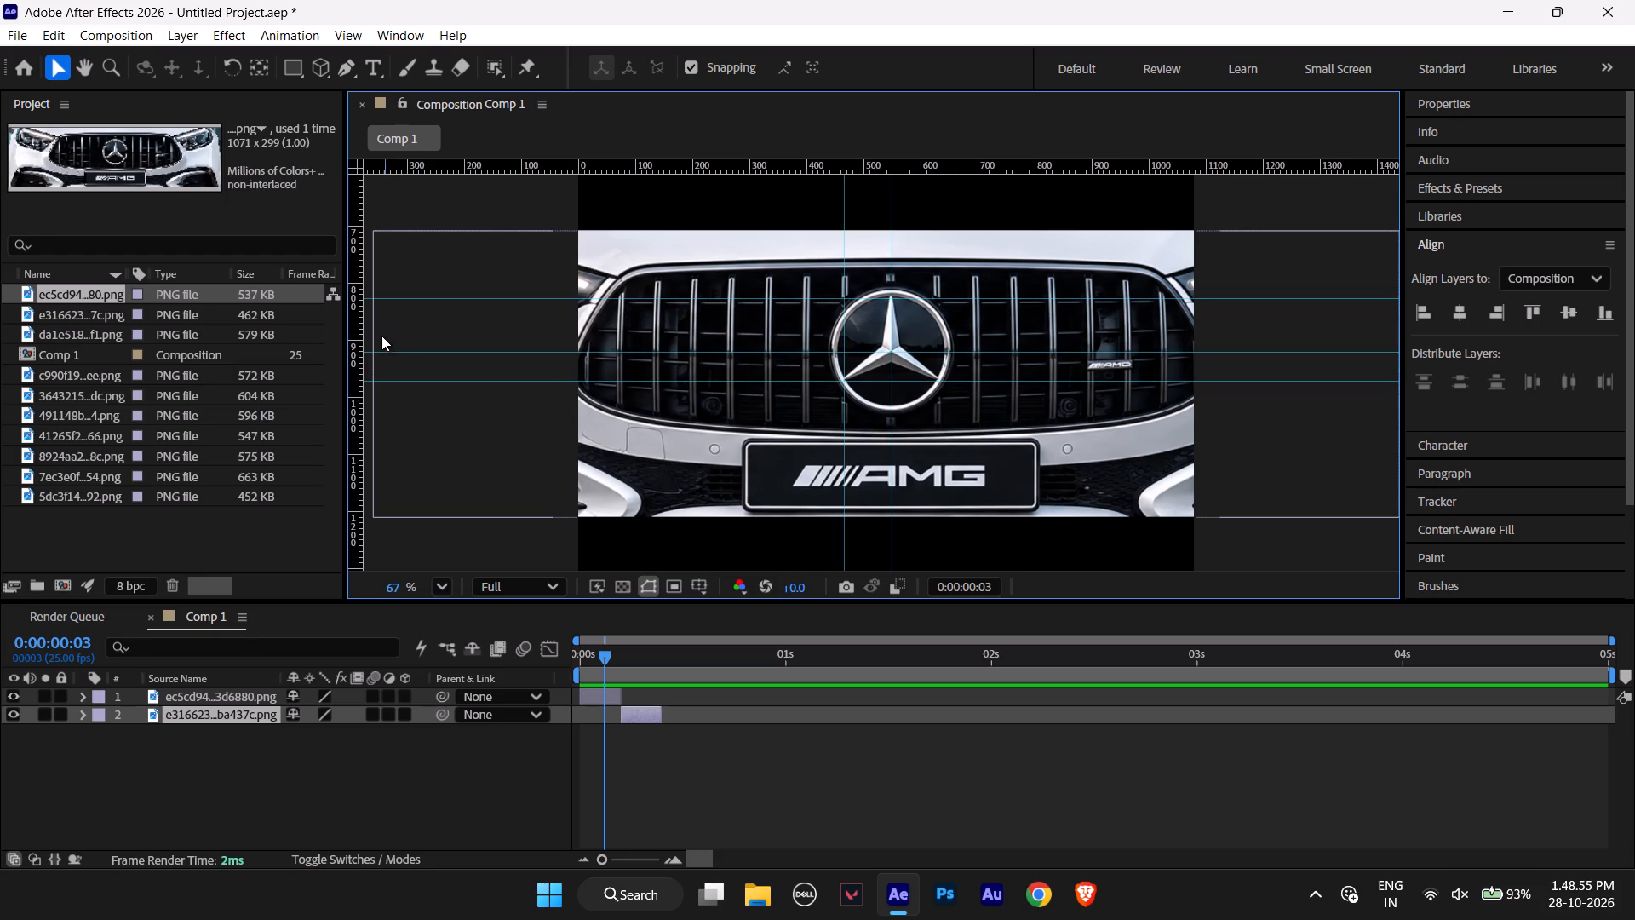
Add a vertical guide near the tip of the star's lower-right arm at about 622 px.
drag(355, 328, 927, 364)
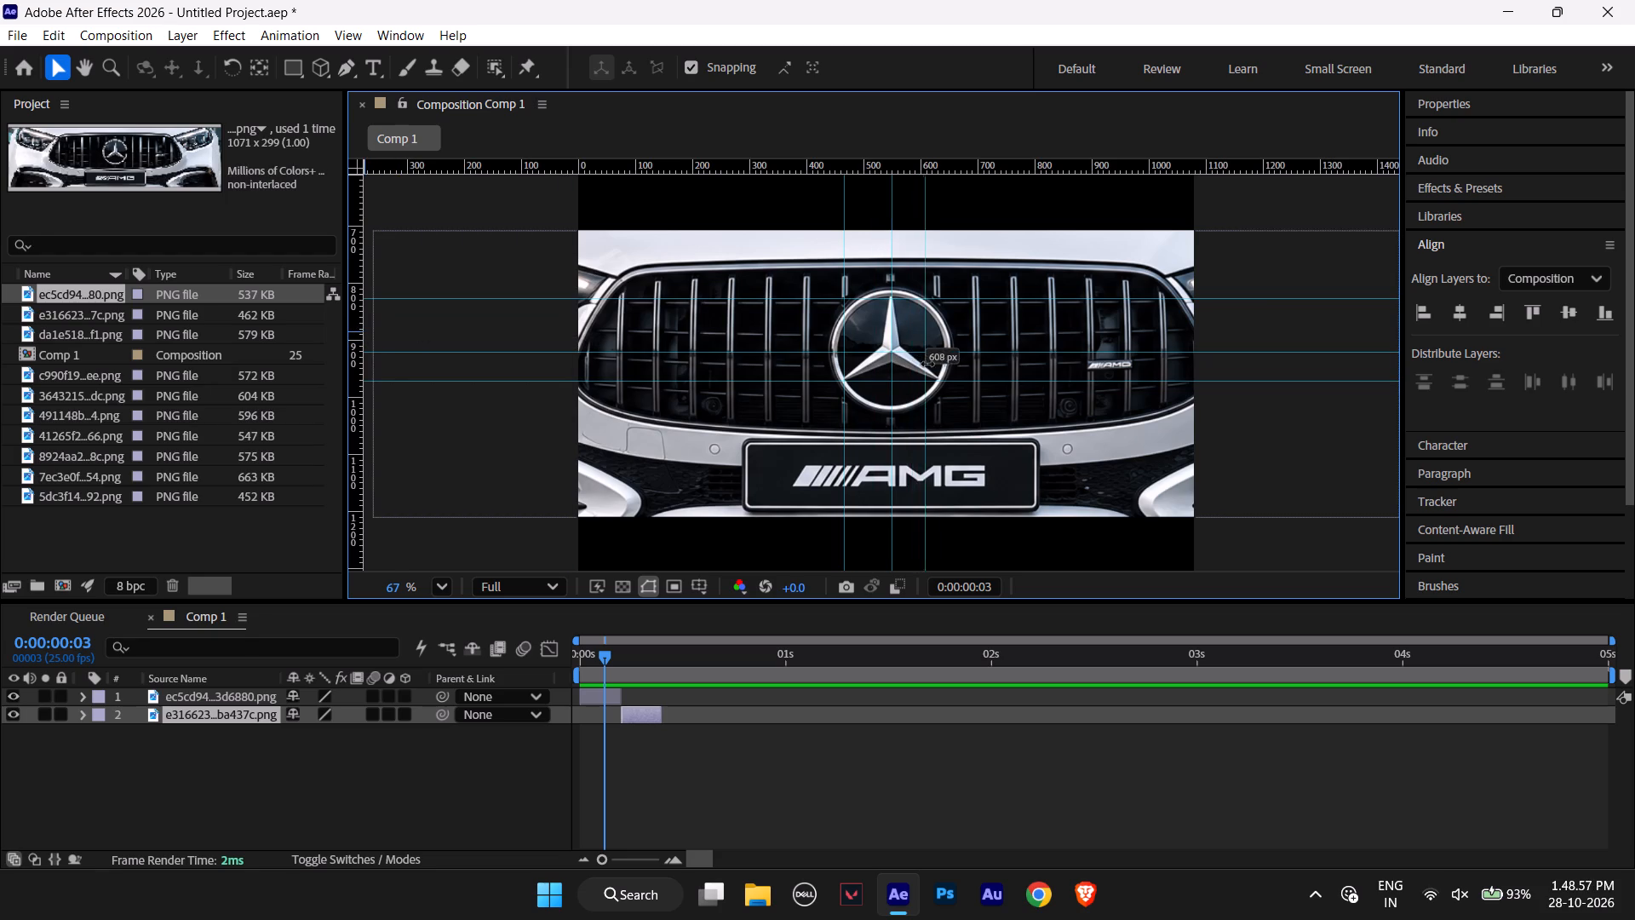
drag(927, 364, 933, 363)
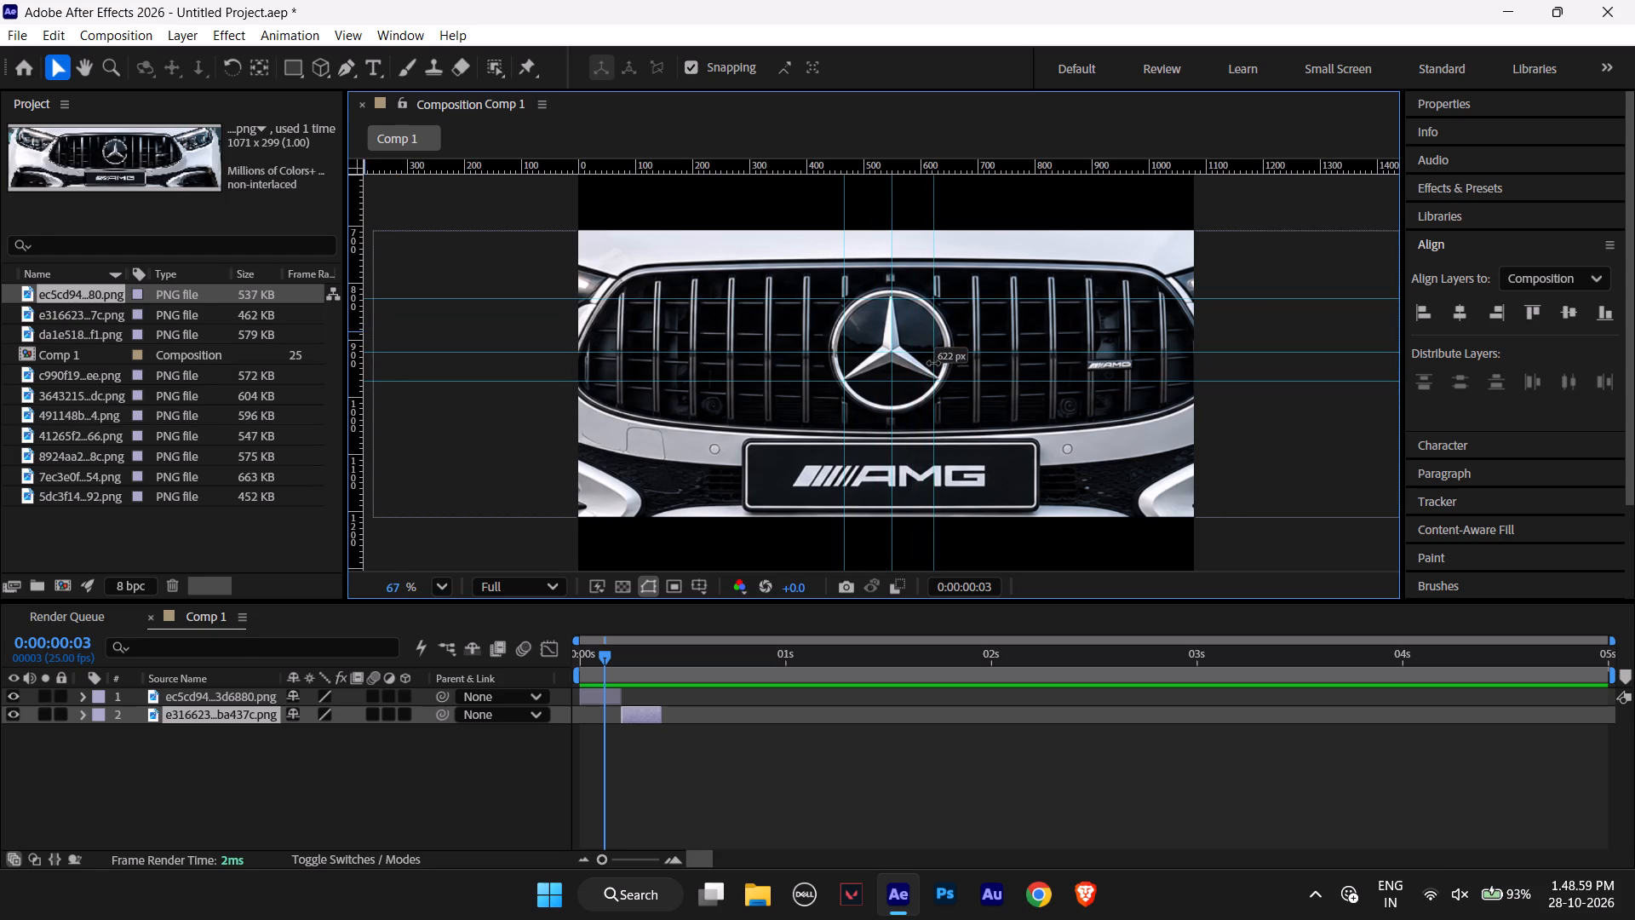
drag(933, 363, 935, 362)
At about 360% magnification, nudge the lower horizontal guide up onto the tips of the star's two lower arms.
alt+scroll(892, 394, up, 3)
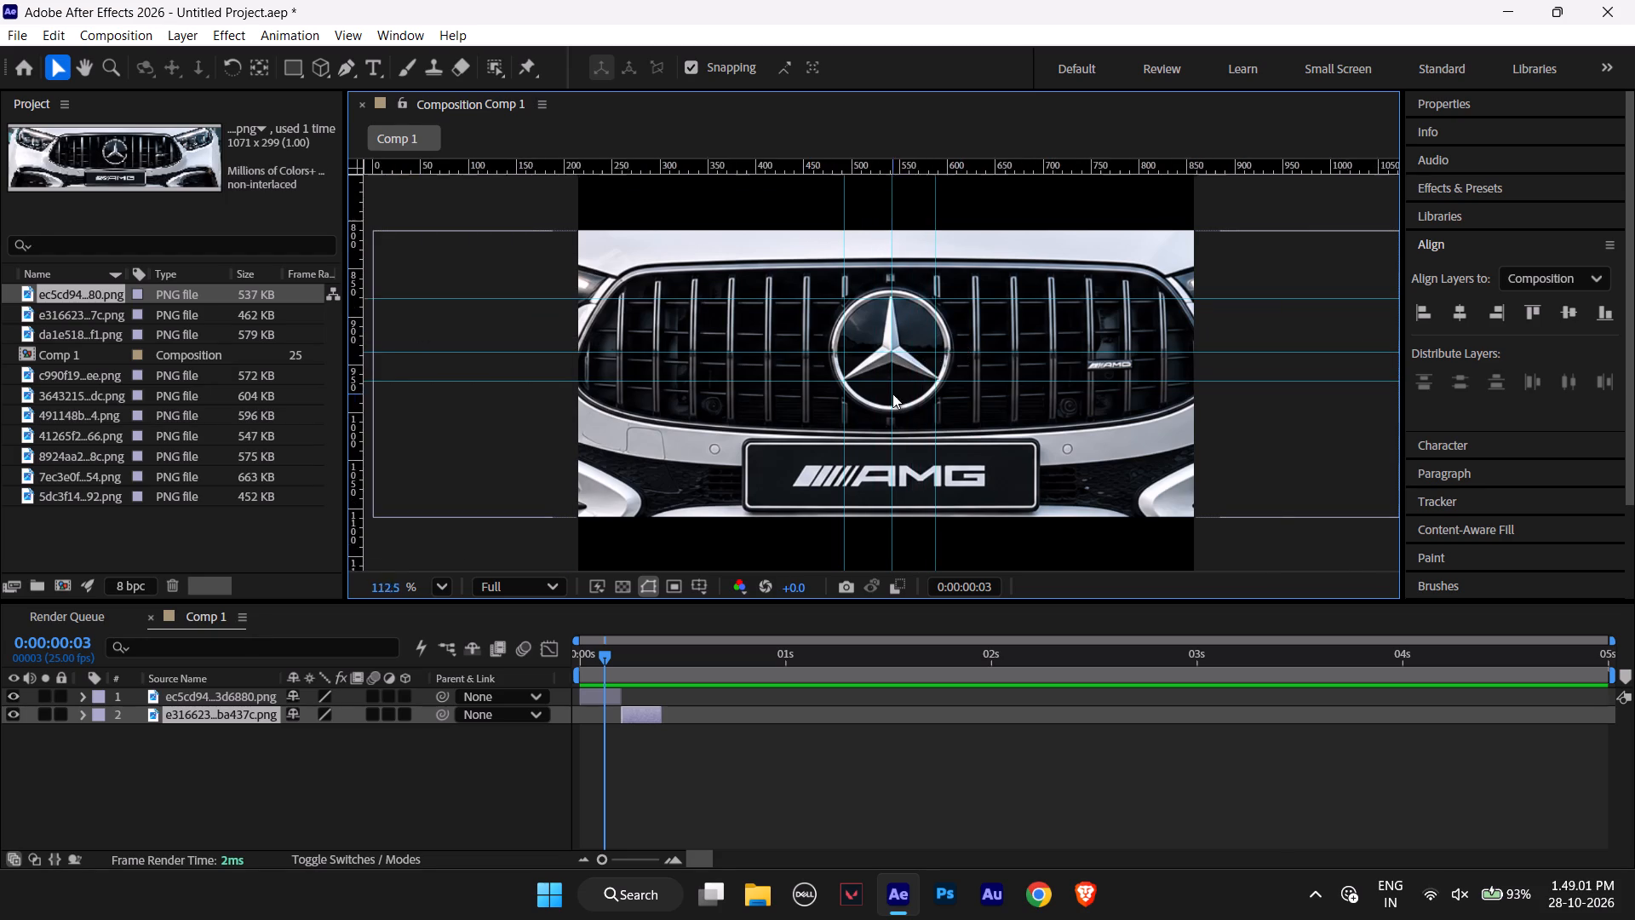
alt+scroll(892, 394, up, 2)
alt+scroll(961, 376, up, 4)
alt+scroll(1034, 366, up, 2)
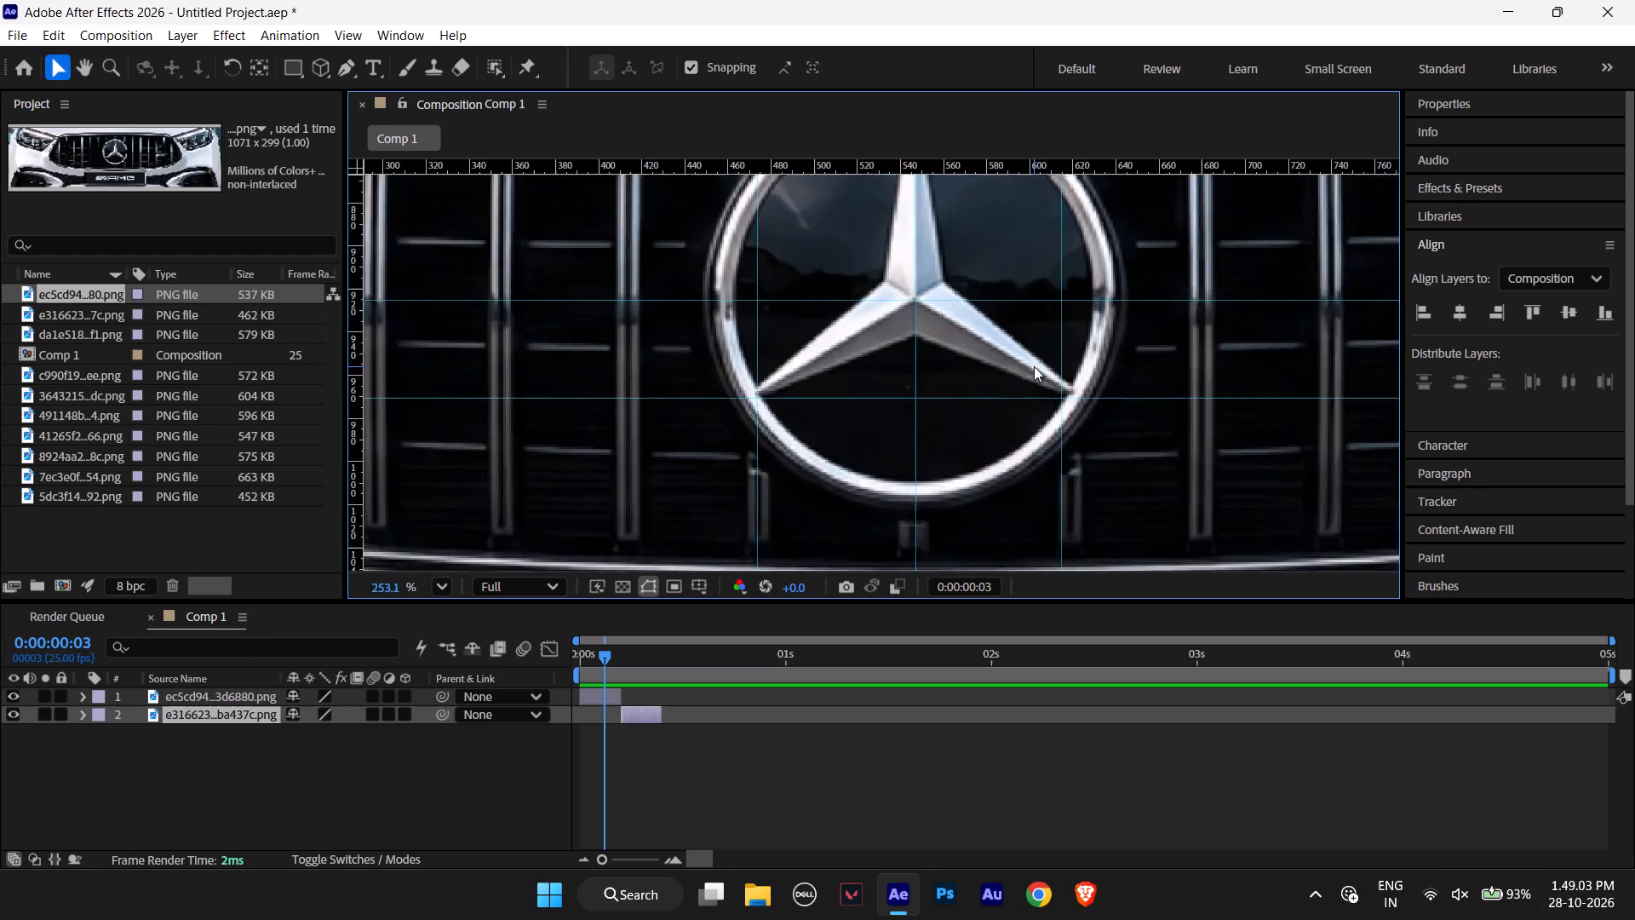
alt+scroll(1034, 366, up, 3)
key(space)
key(space)
key(space)
key(space)
key(space)
key(space)
key(space)
key(space)
key(space)
key(space)
key(space)
key(space)
key(space)
key(space)
key(space)
key(space)
key(space)
key(space)
key(space)
key(space)
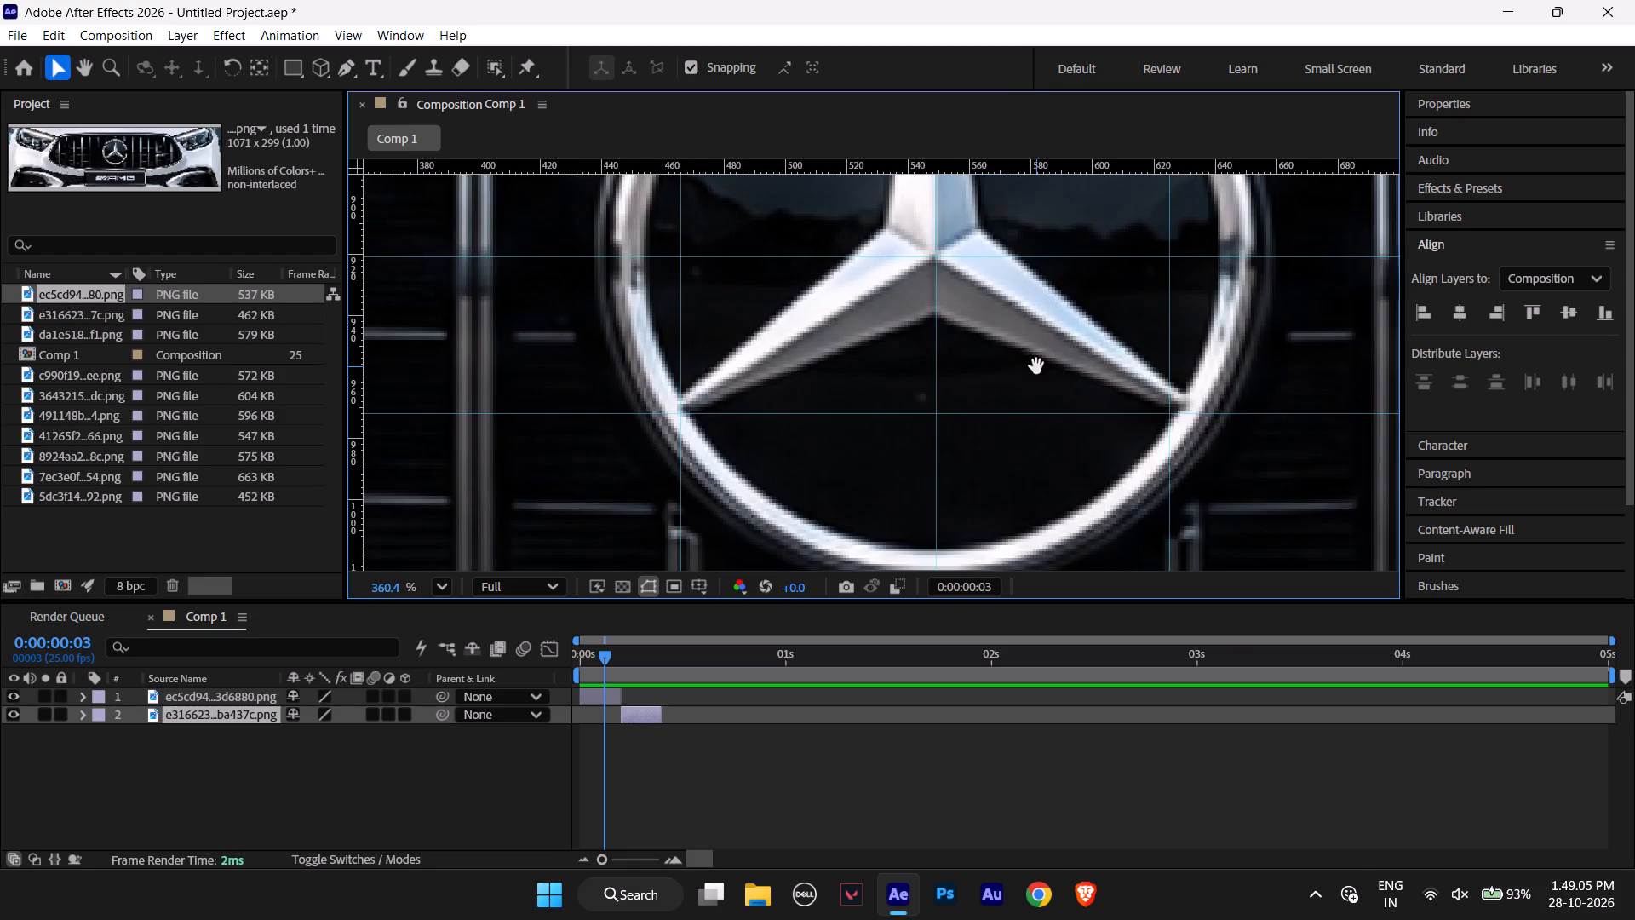
drag(1036, 366, 1007, 370)
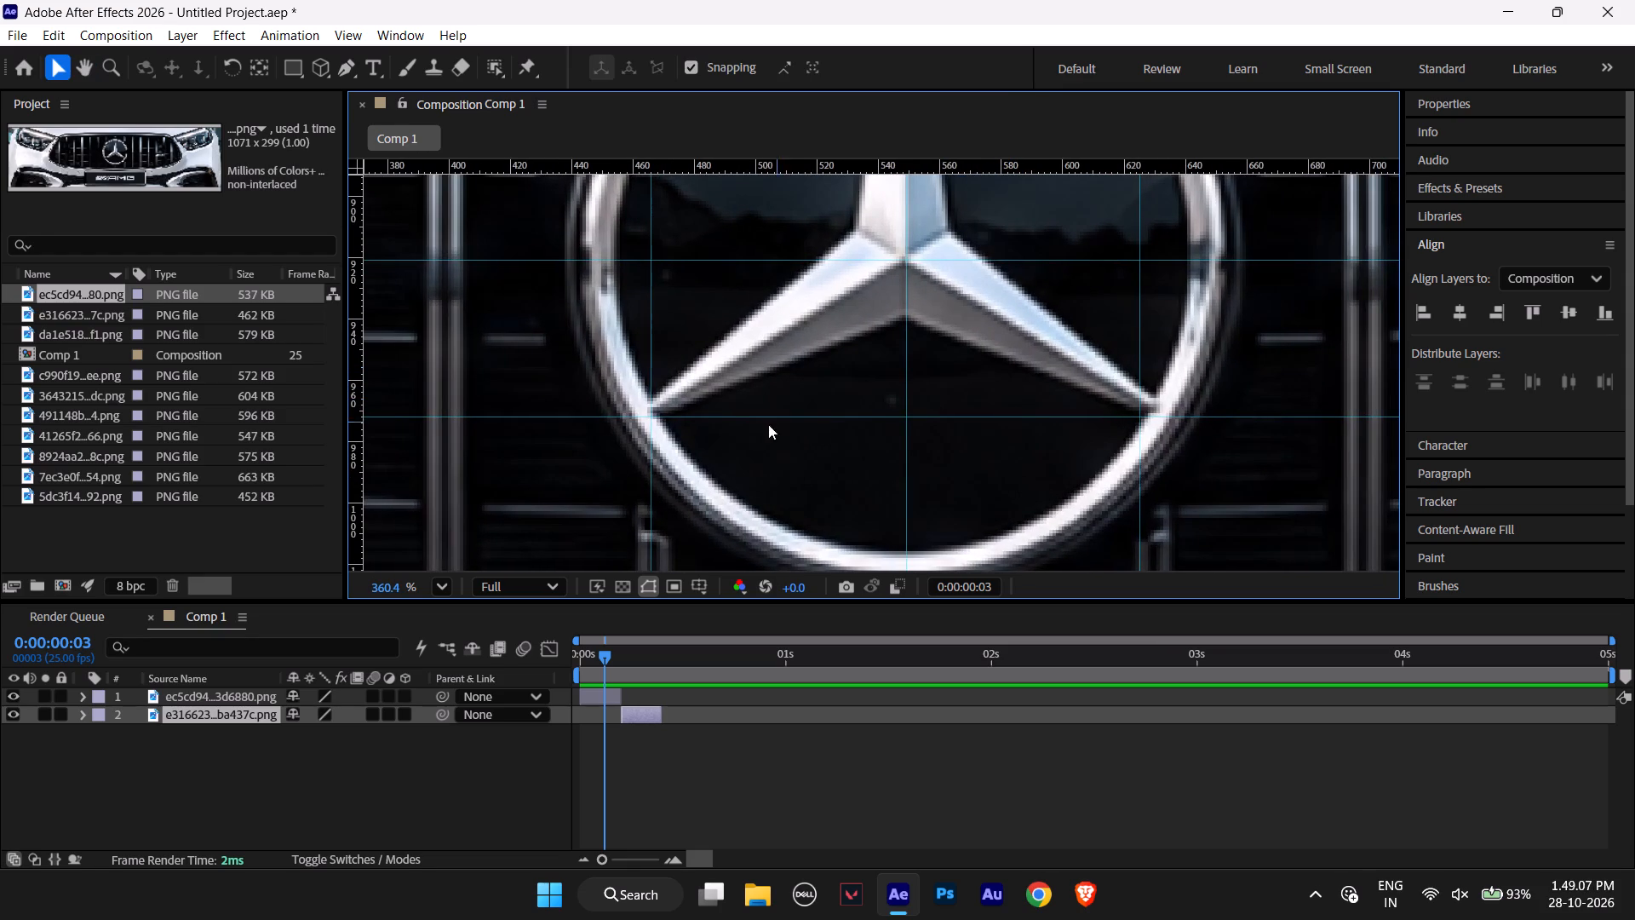
click(691, 416)
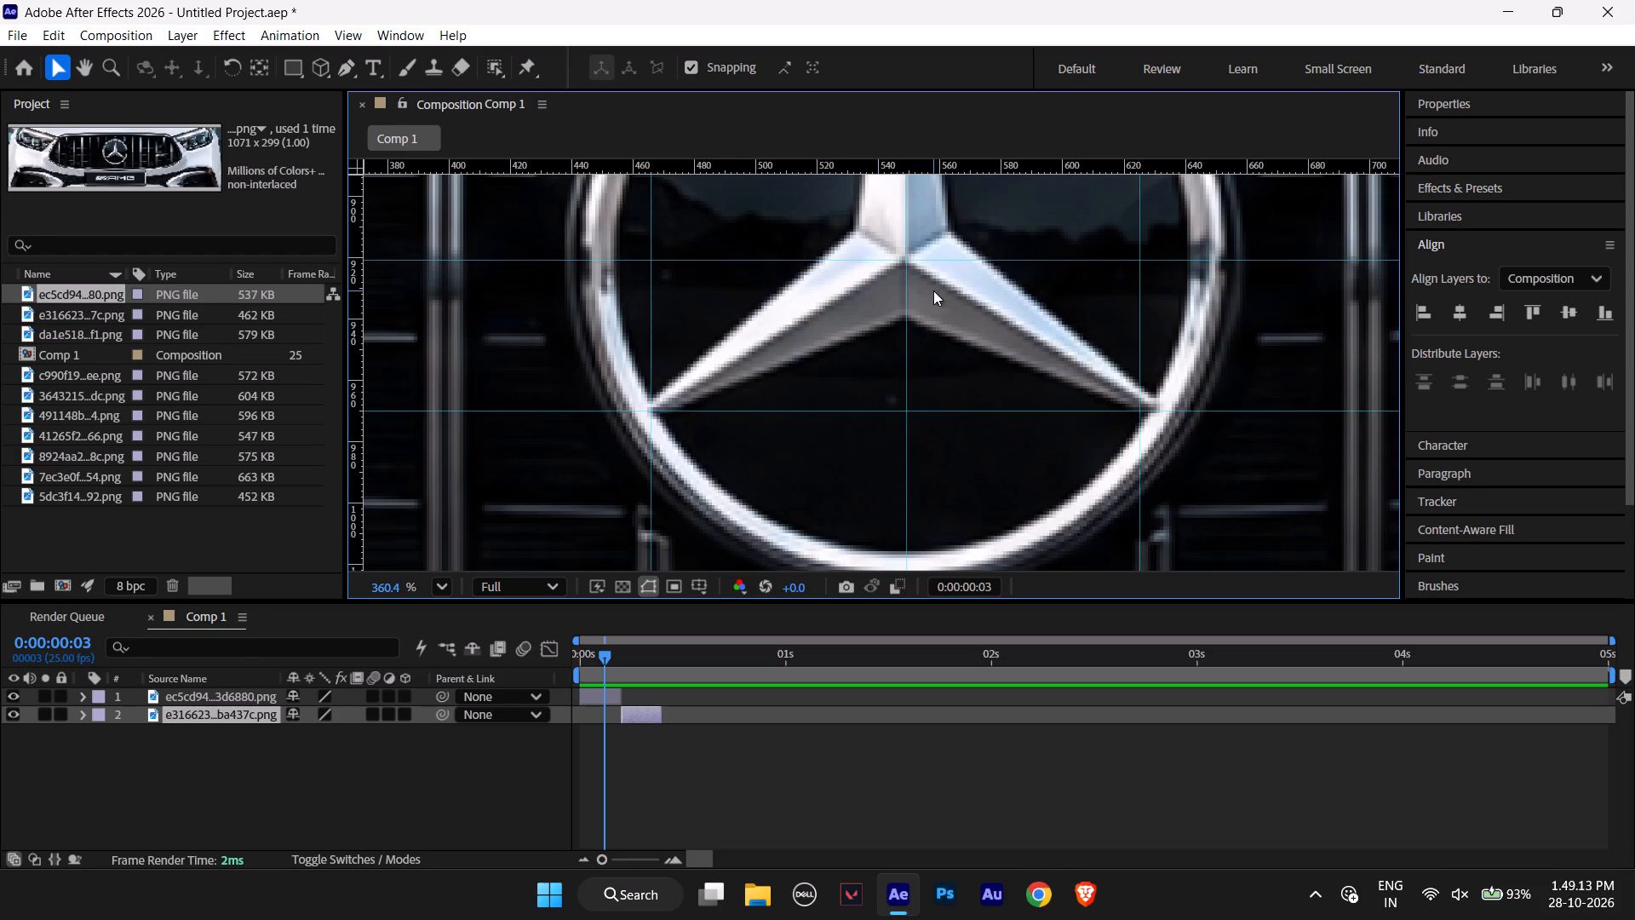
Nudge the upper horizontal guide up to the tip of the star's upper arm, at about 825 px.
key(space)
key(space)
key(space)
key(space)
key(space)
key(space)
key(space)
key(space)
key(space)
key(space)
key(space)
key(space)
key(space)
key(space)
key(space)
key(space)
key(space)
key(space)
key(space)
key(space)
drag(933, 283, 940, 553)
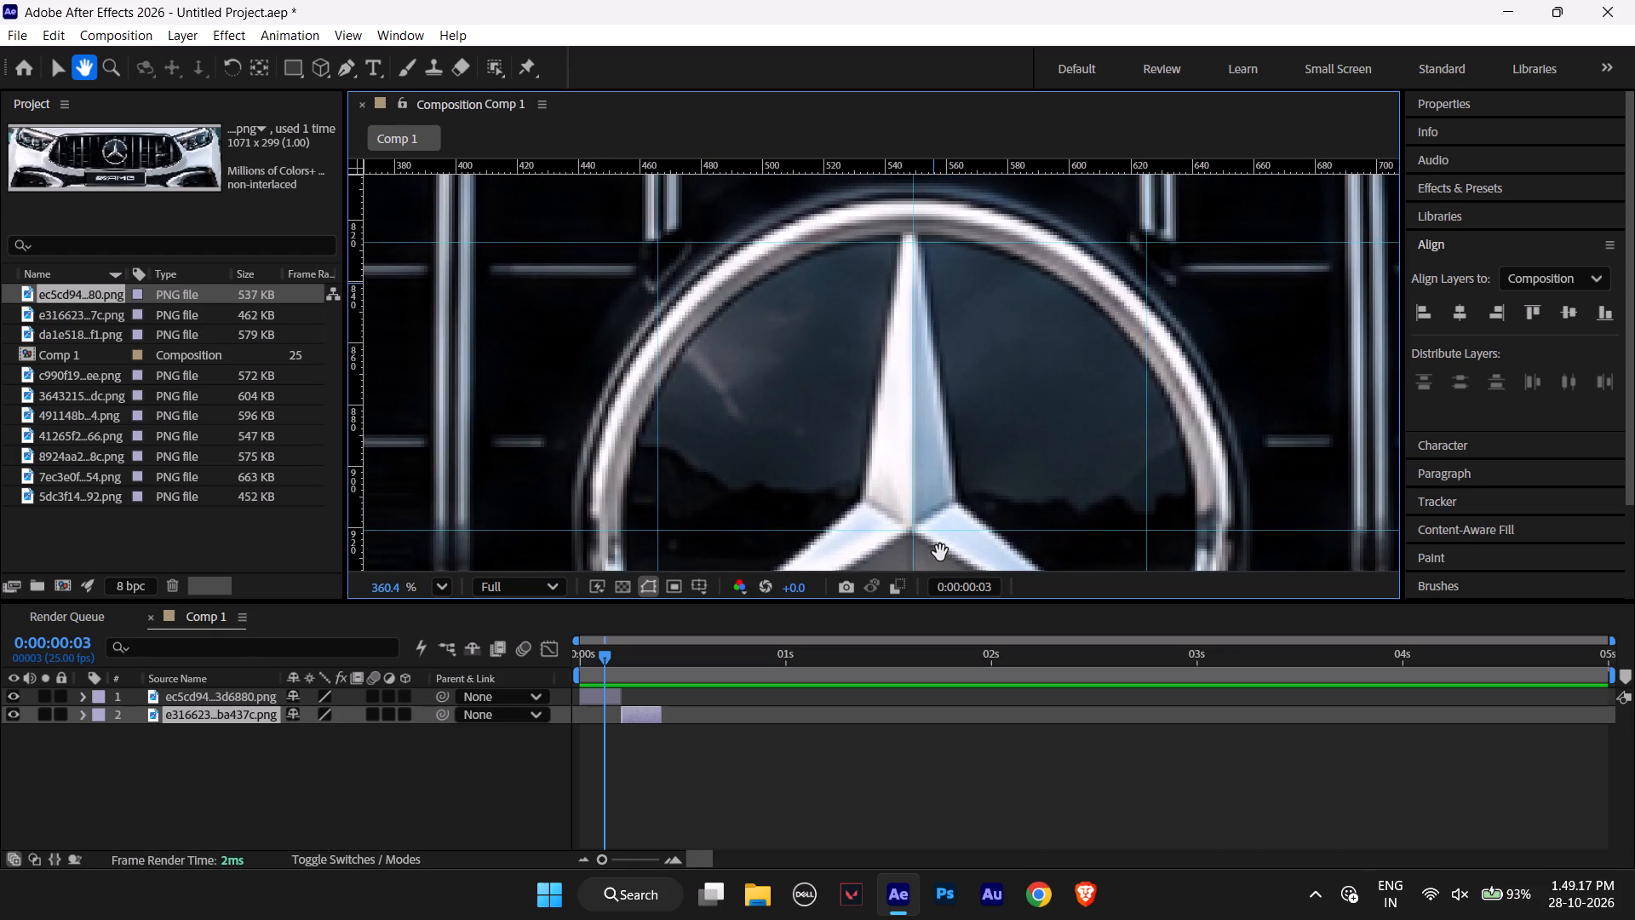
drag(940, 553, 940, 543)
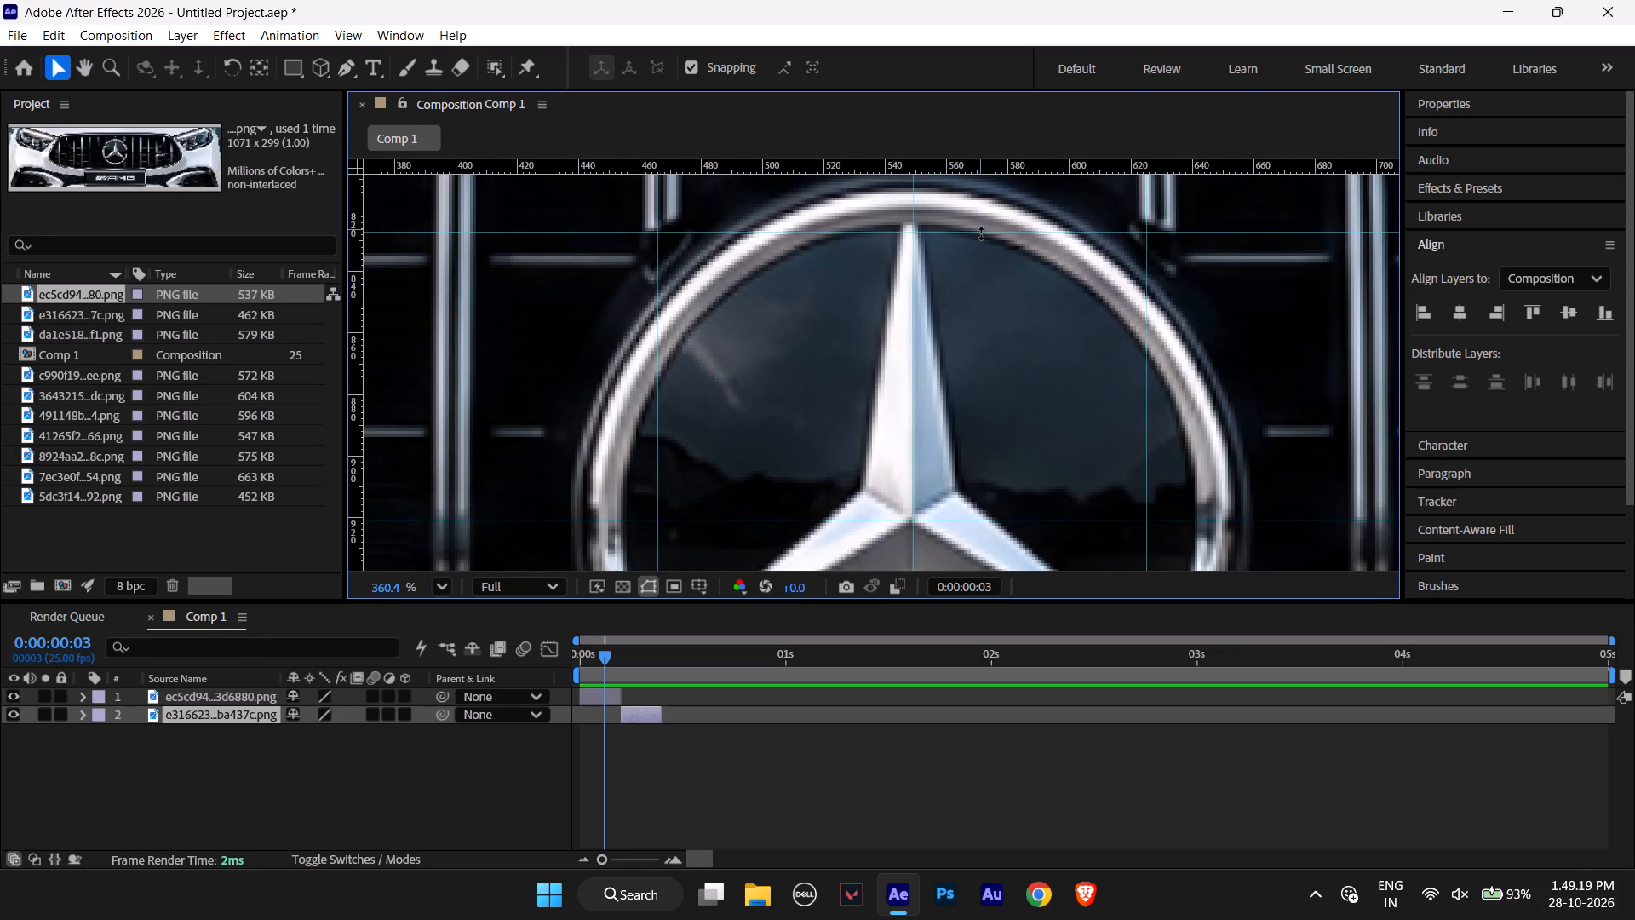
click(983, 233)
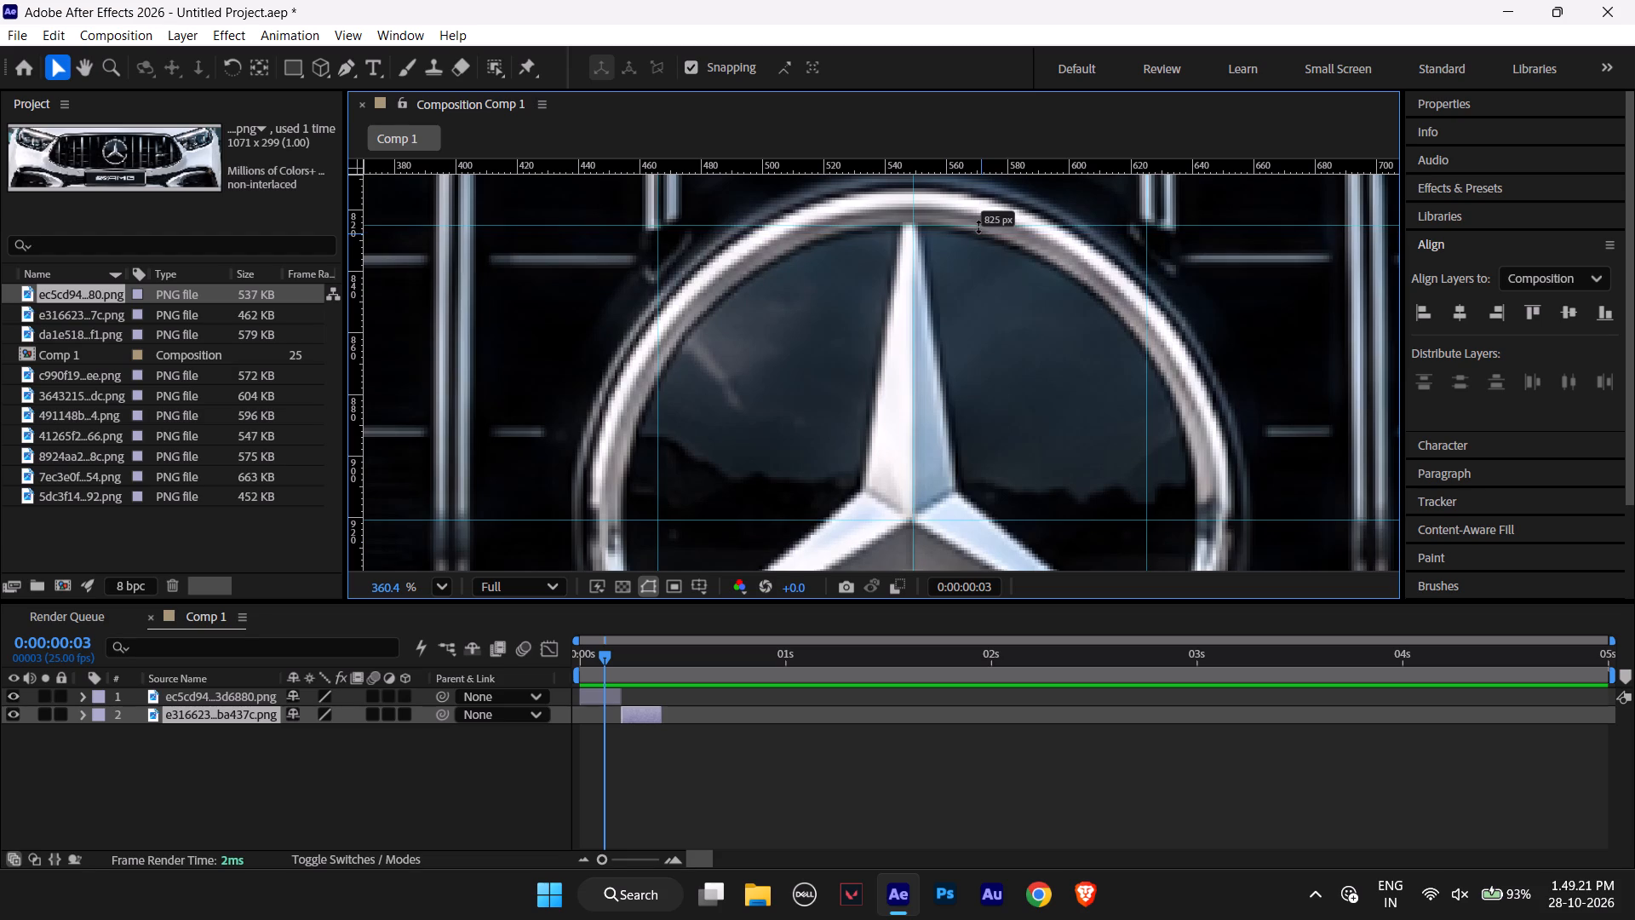
Move the right-hand vertical guide outward onto the tip of the star's lower-right arm, at about 630 px.
key(space)
key(space)
key(space)
key(space)
key(space)
key(space)
key(space)
key(space)
key(space)
key(space)
key(space)
key(space)
key(space)
key(space)
key(space)
key(space)
key(space)
key(space)
key(space)
key(space)
drag(980, 386, 966, 336)
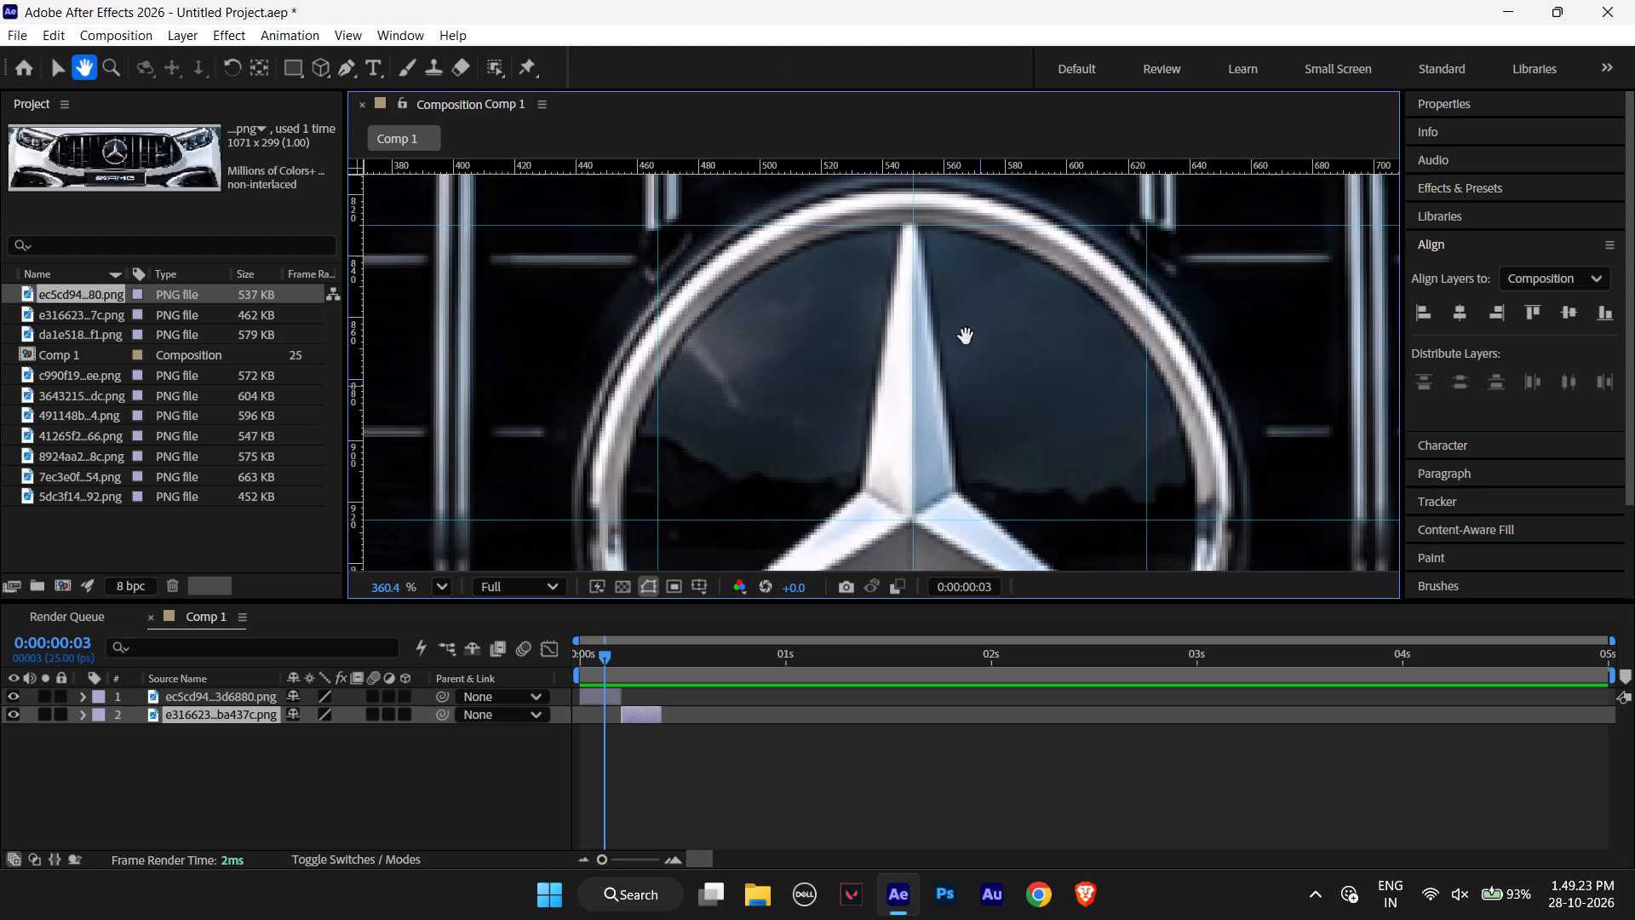
drag(966, 336, 946, 247)
drag(977, 411, 963, 320)
drag(1099, 359, 1115, 357)
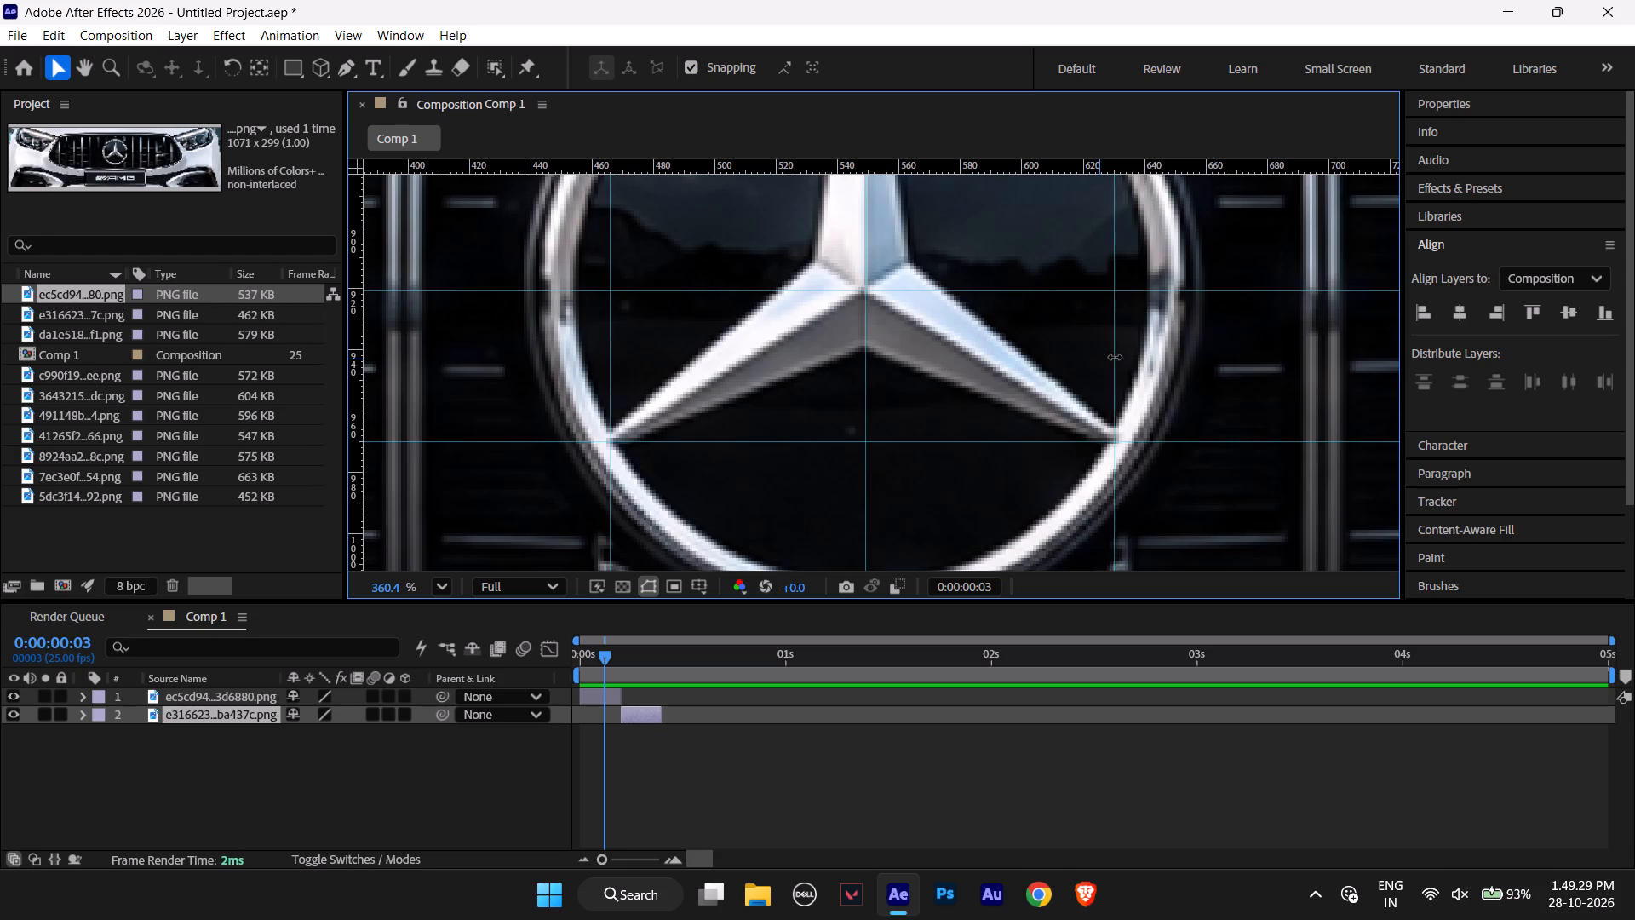
Raise the upper horizontal guide to the outer top edge of the emblem's ring, at about 810 px.
key(space)
key(space)
key(space)
key(space)
key(space)
key(space)
key(space)
key(space)
key(space)
key(space)
key(space)
key(space)
key(space)
key(space)
key(space)
key(space)
key(space)
key(space)
key(space)
key(space)
drag(951, 328, 958, 556)
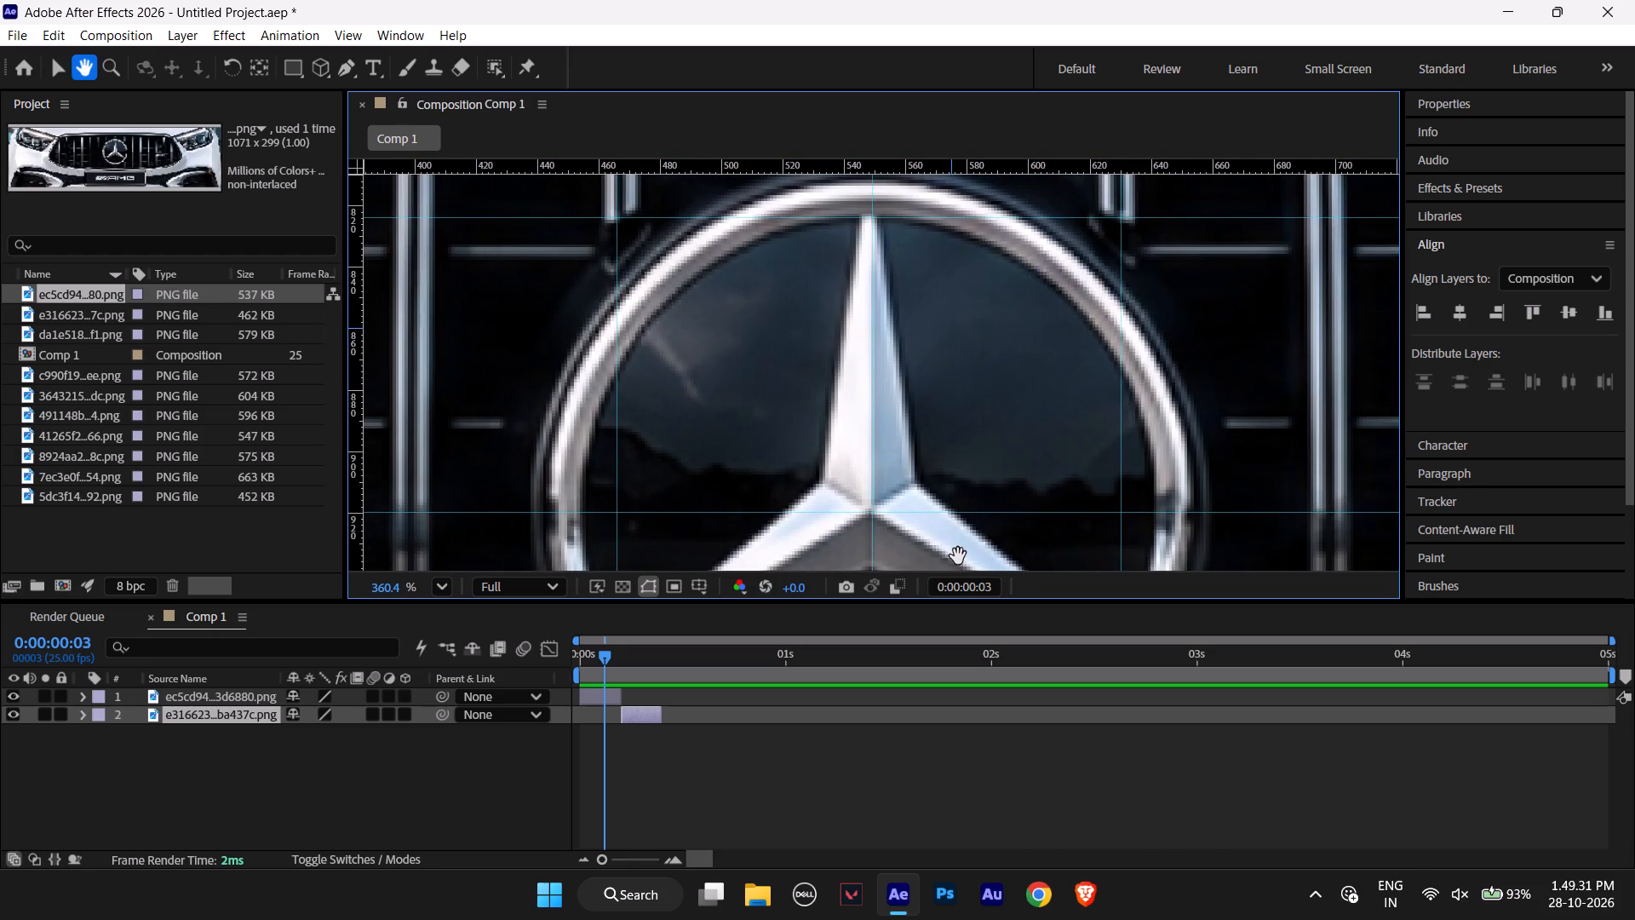
drag(958, 556, 962, 543)
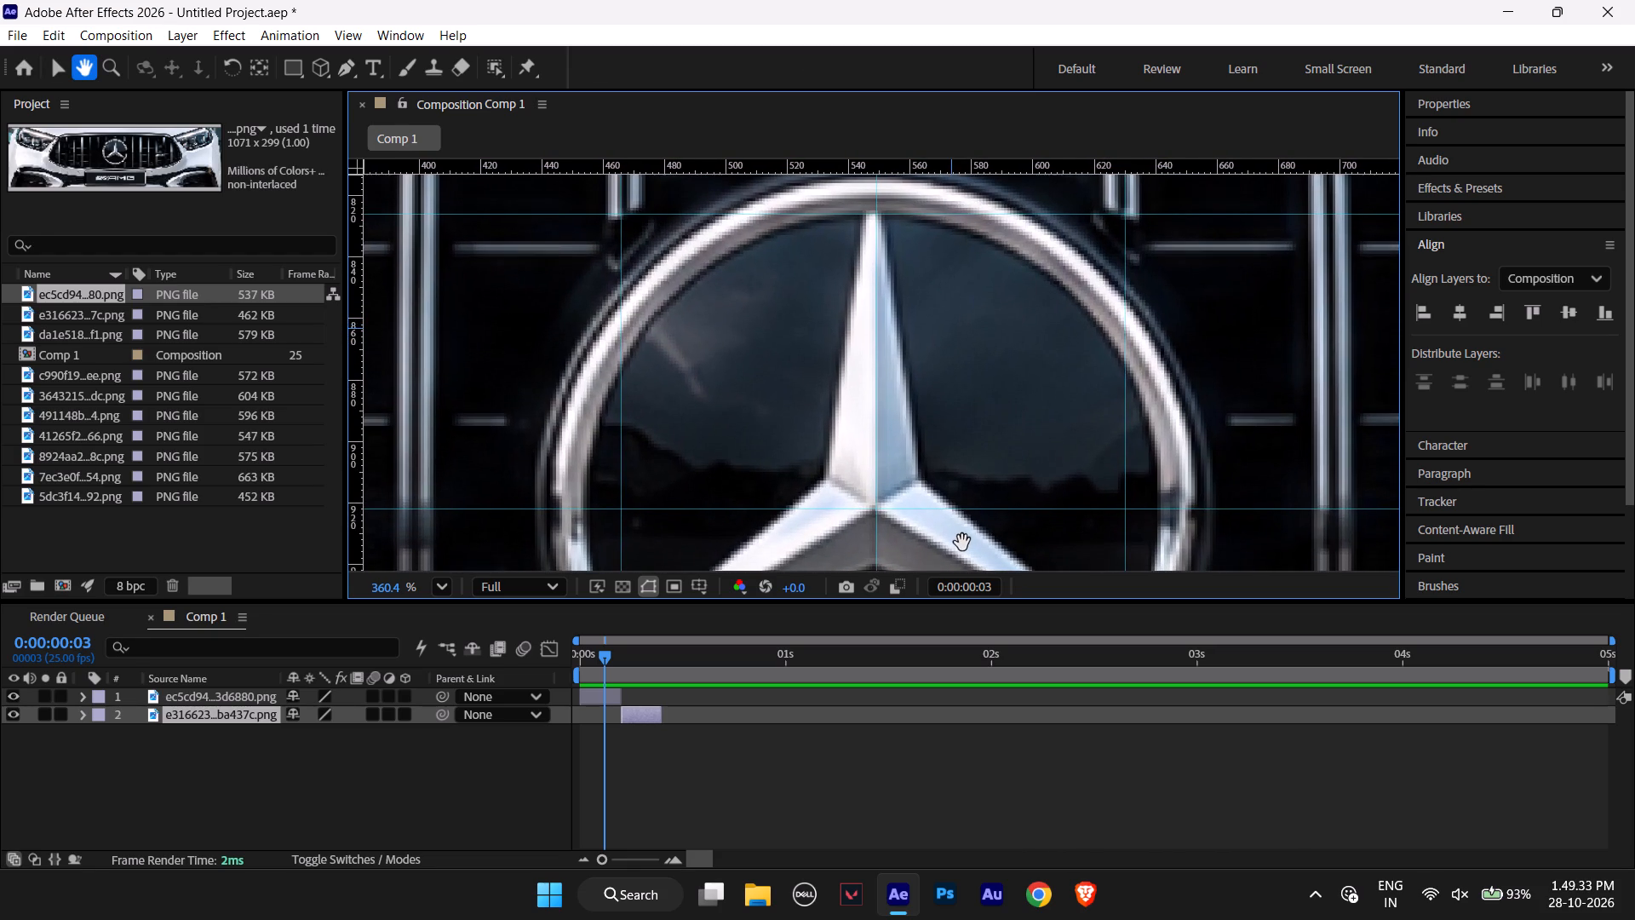
drag(962, 543, 955, 459)
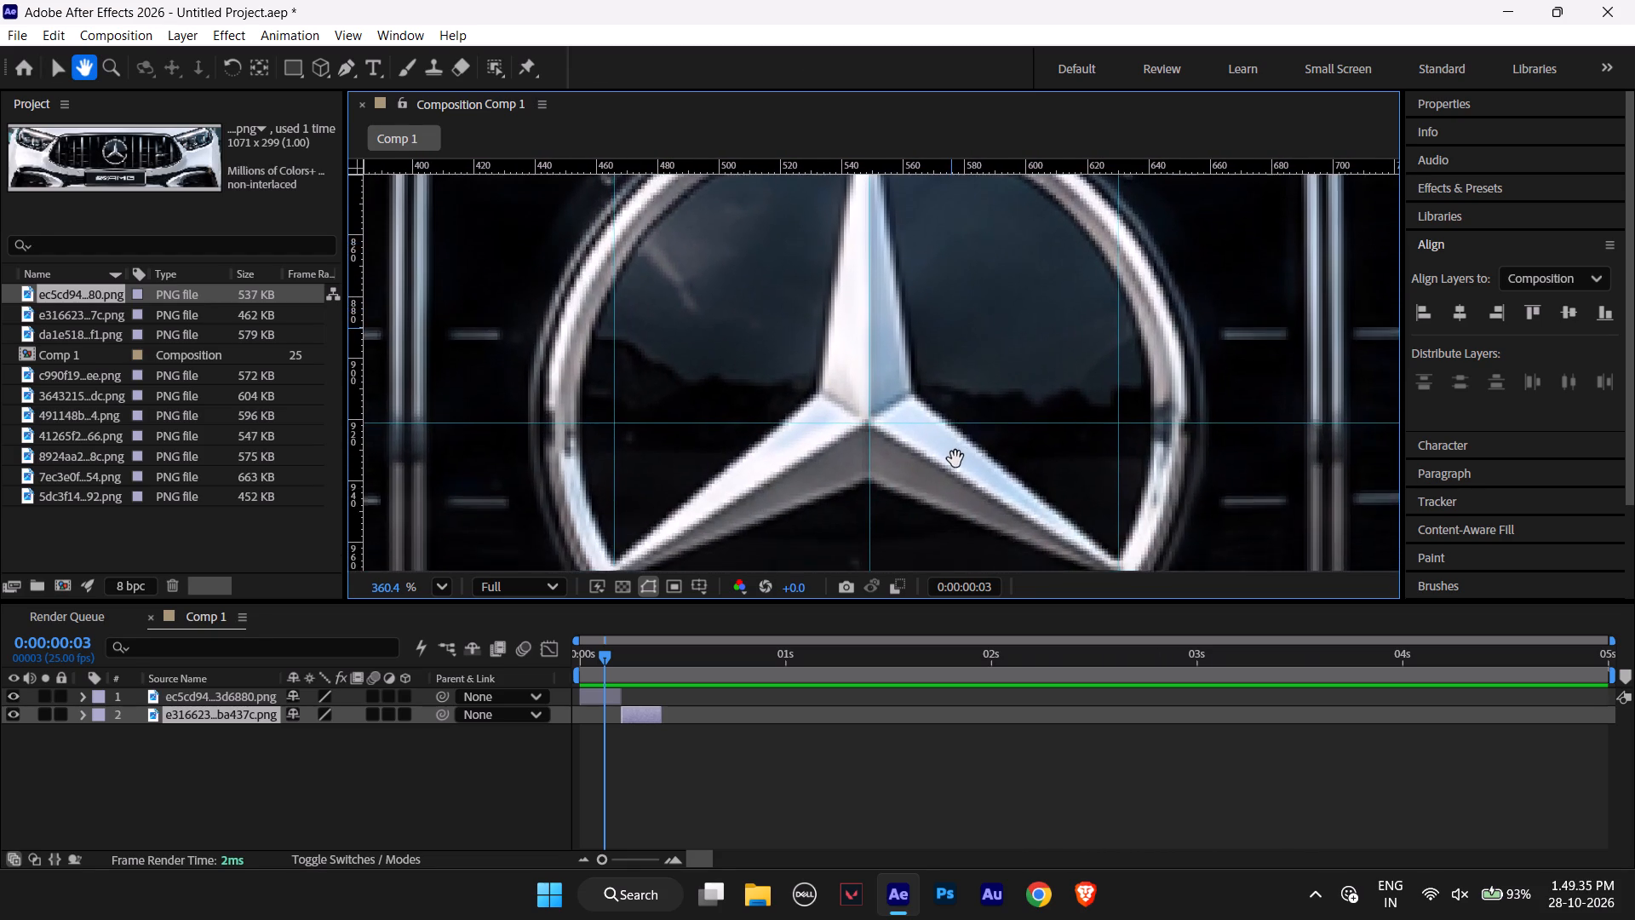
drag(955, 459, 987, 646)
drag(932, 316, 931, 303)
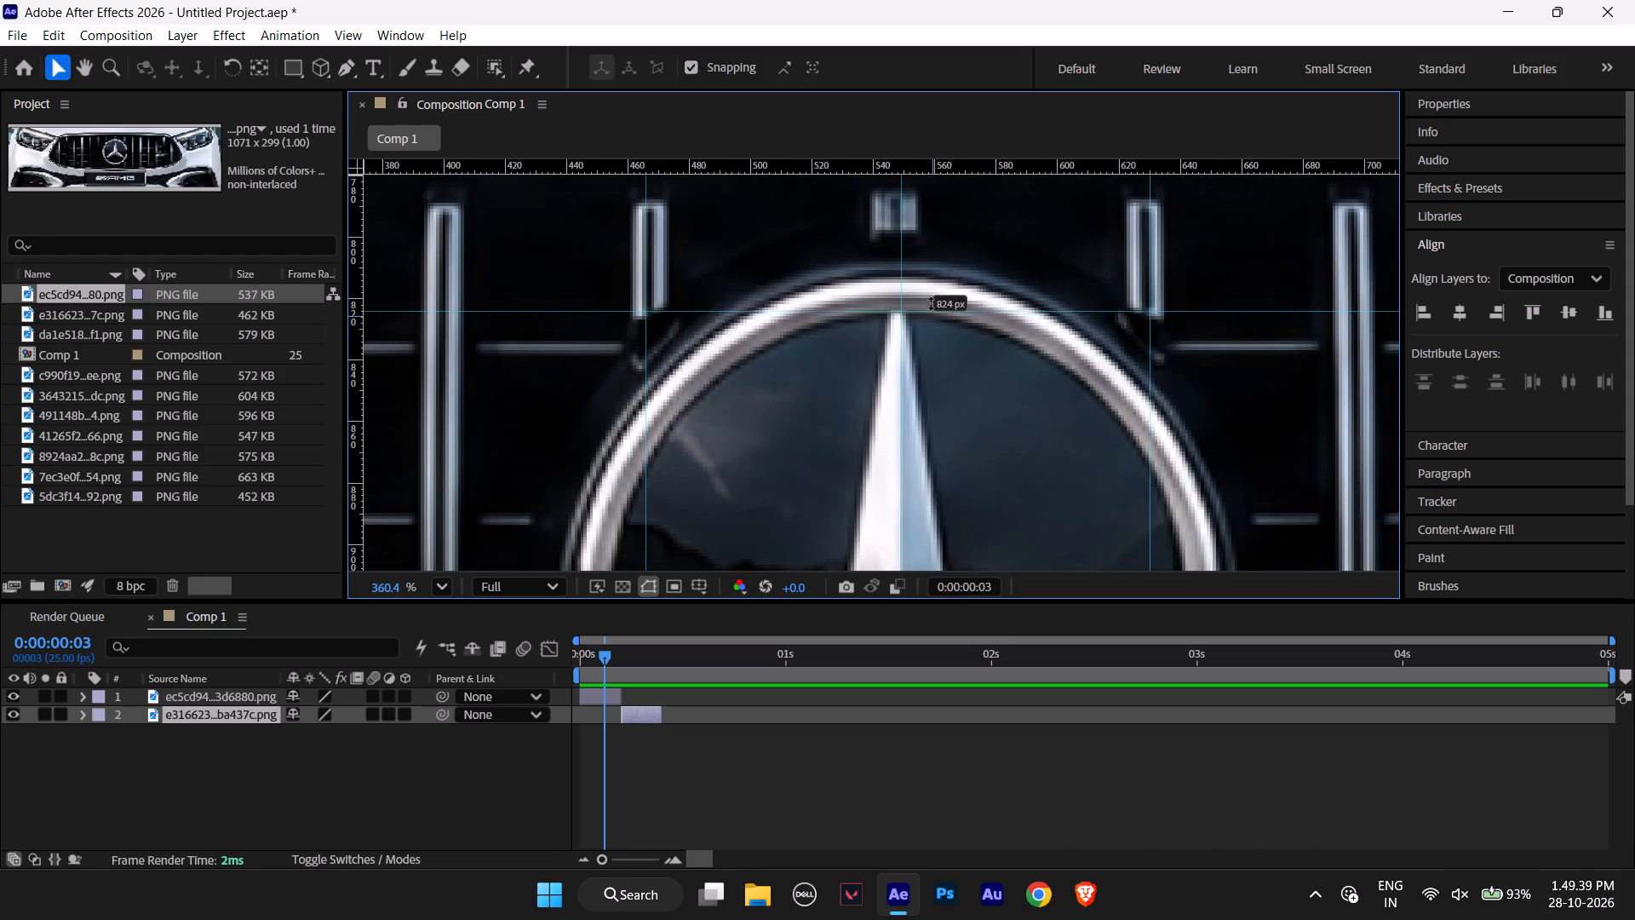
drag(931, 303, 925, 270)
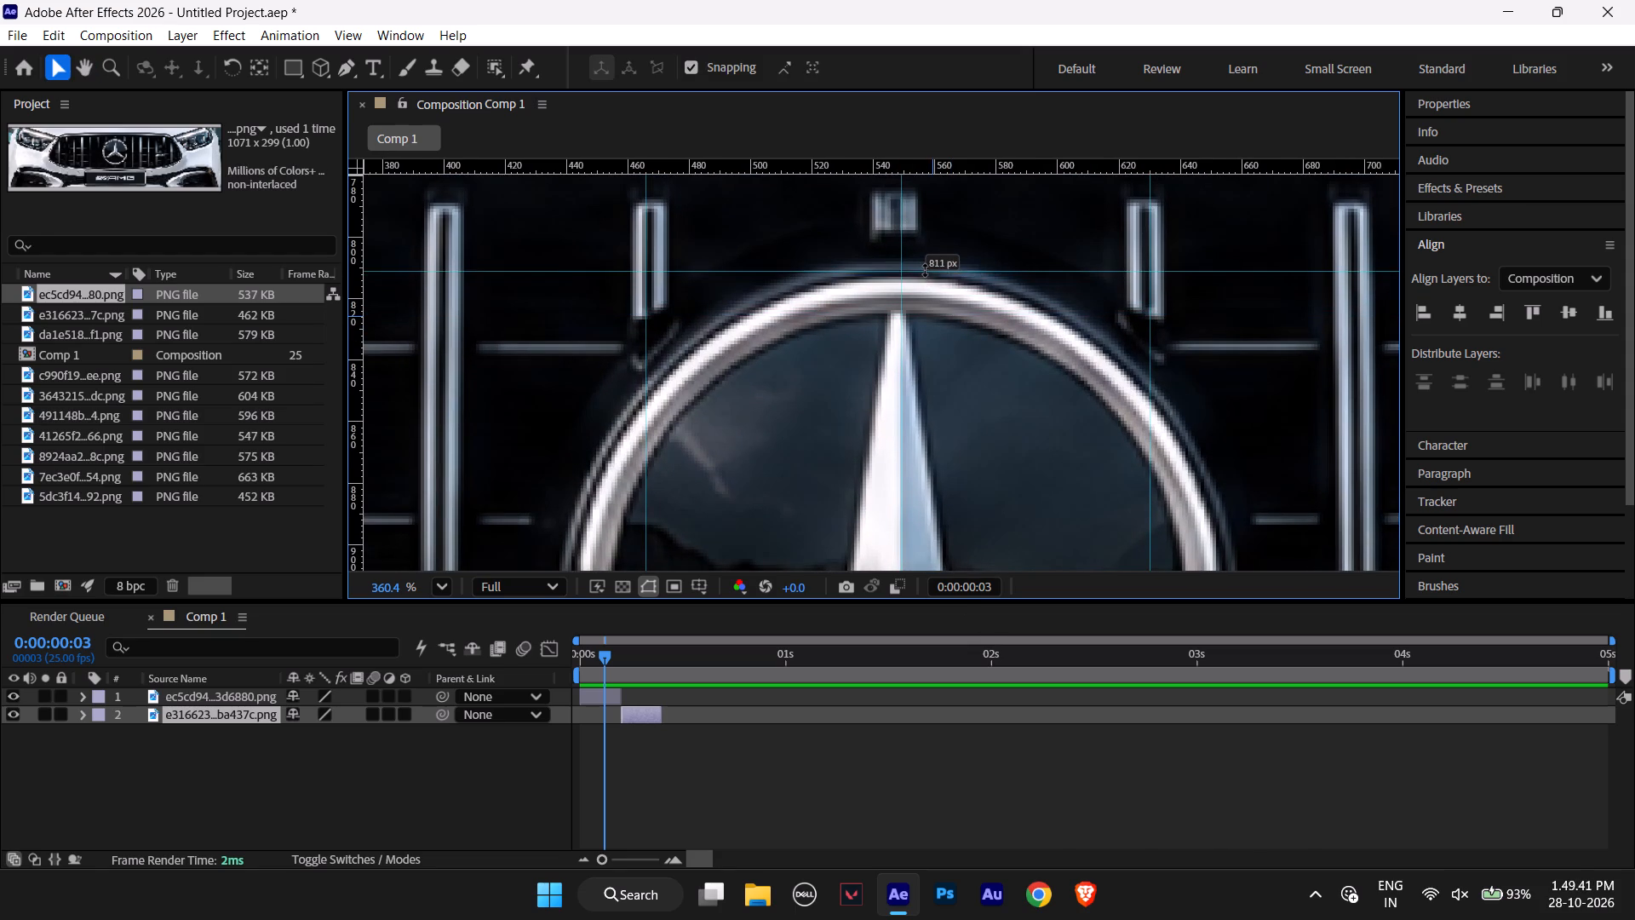
drag(925, 270, 925, 263)
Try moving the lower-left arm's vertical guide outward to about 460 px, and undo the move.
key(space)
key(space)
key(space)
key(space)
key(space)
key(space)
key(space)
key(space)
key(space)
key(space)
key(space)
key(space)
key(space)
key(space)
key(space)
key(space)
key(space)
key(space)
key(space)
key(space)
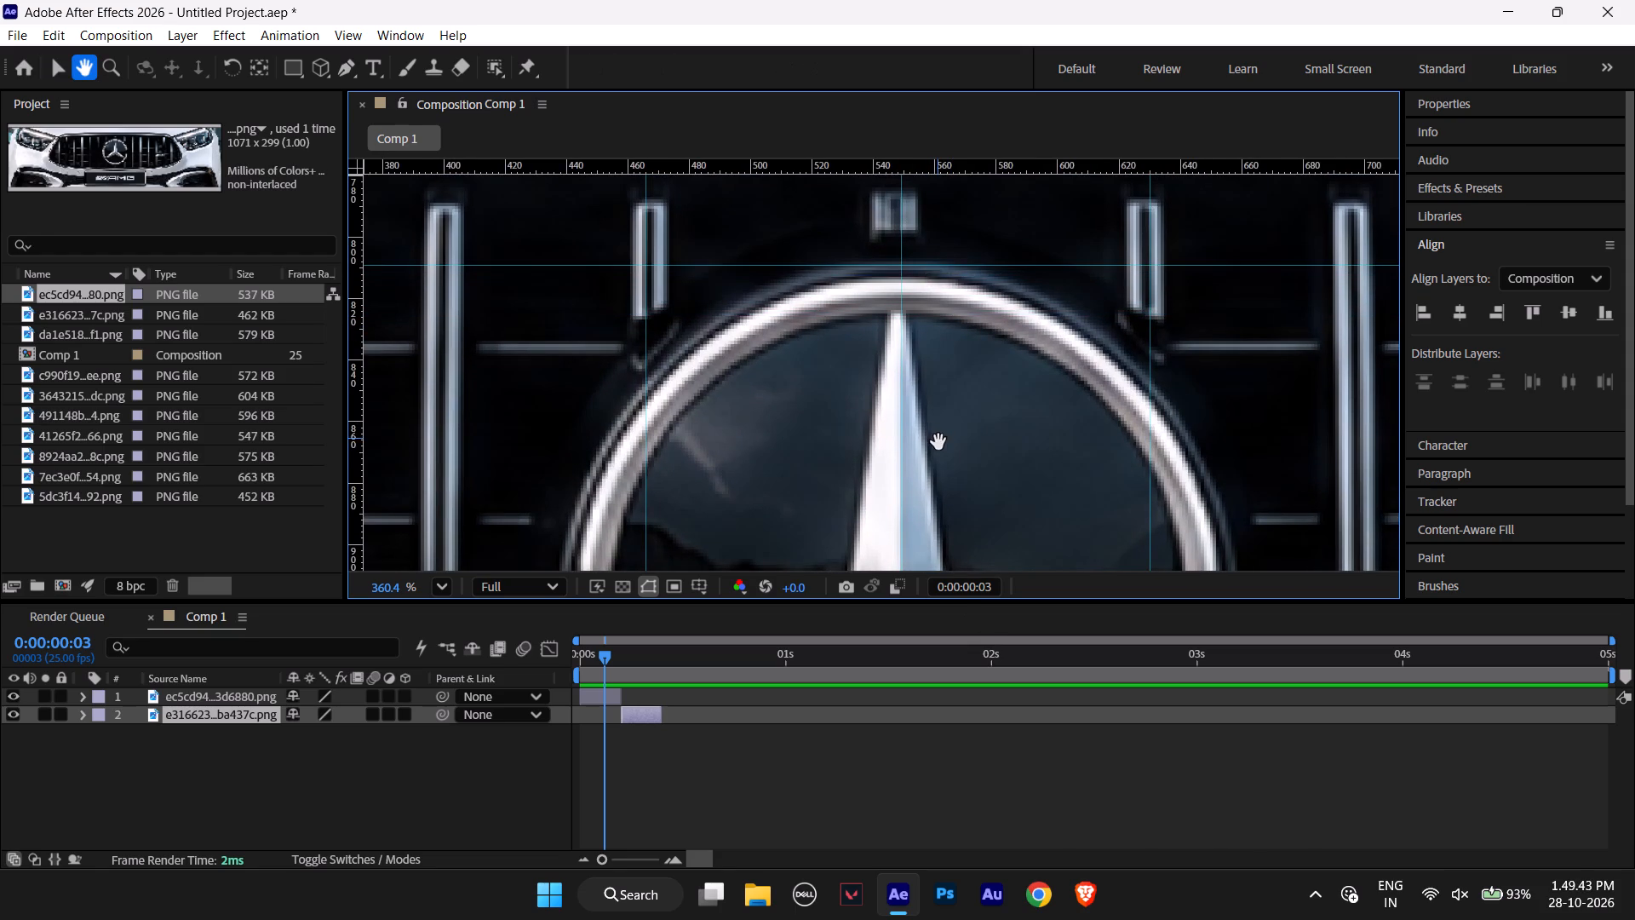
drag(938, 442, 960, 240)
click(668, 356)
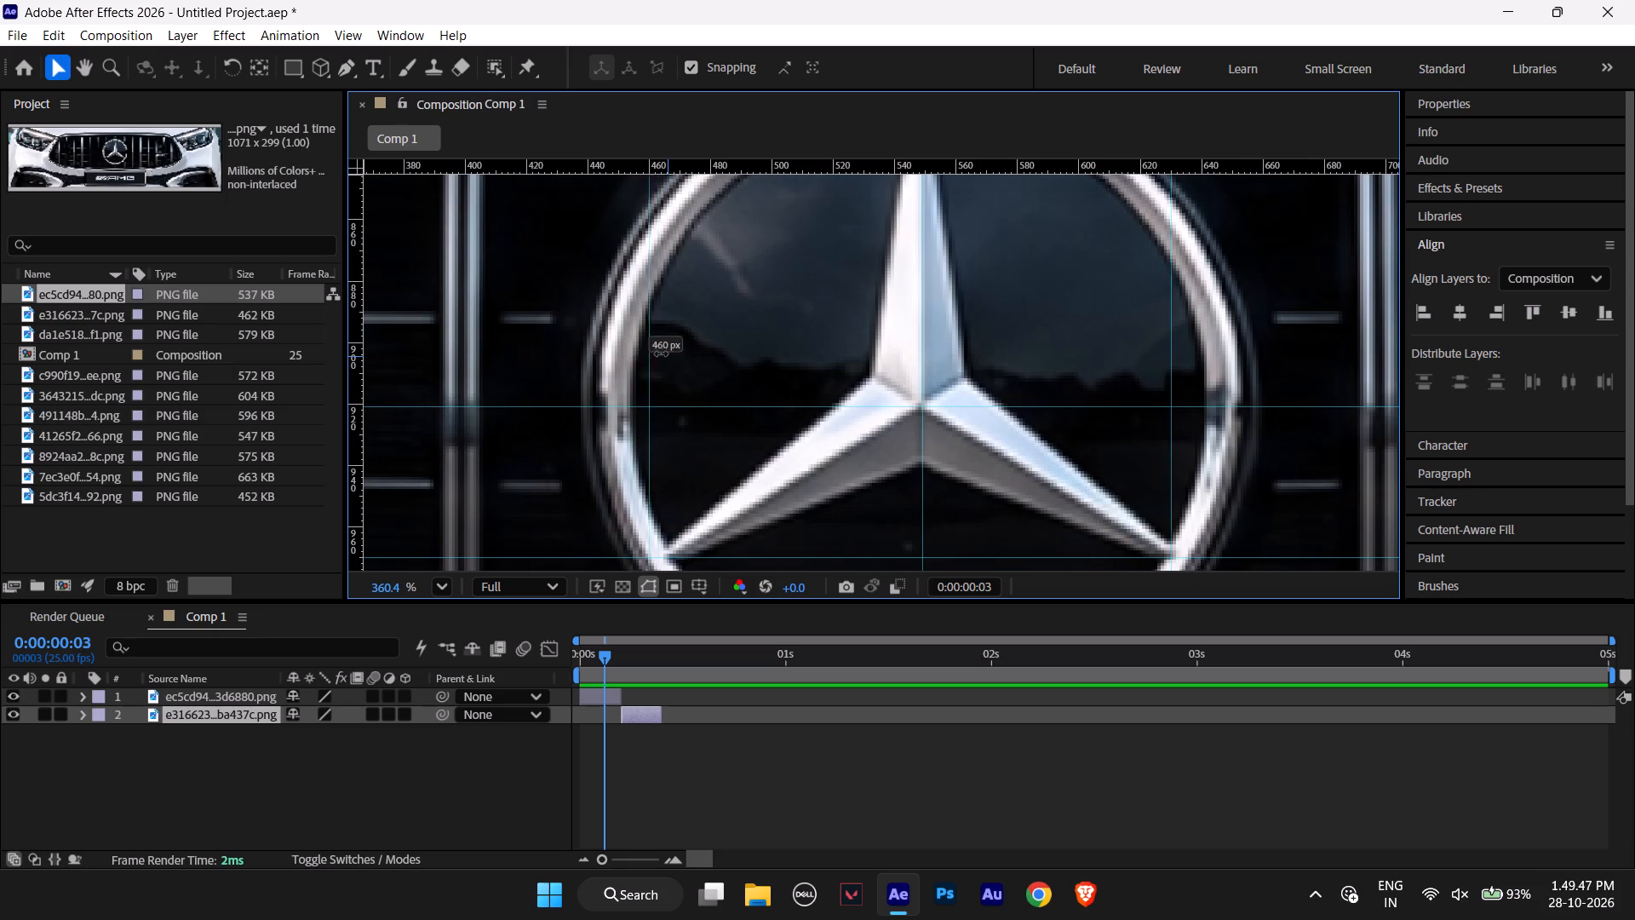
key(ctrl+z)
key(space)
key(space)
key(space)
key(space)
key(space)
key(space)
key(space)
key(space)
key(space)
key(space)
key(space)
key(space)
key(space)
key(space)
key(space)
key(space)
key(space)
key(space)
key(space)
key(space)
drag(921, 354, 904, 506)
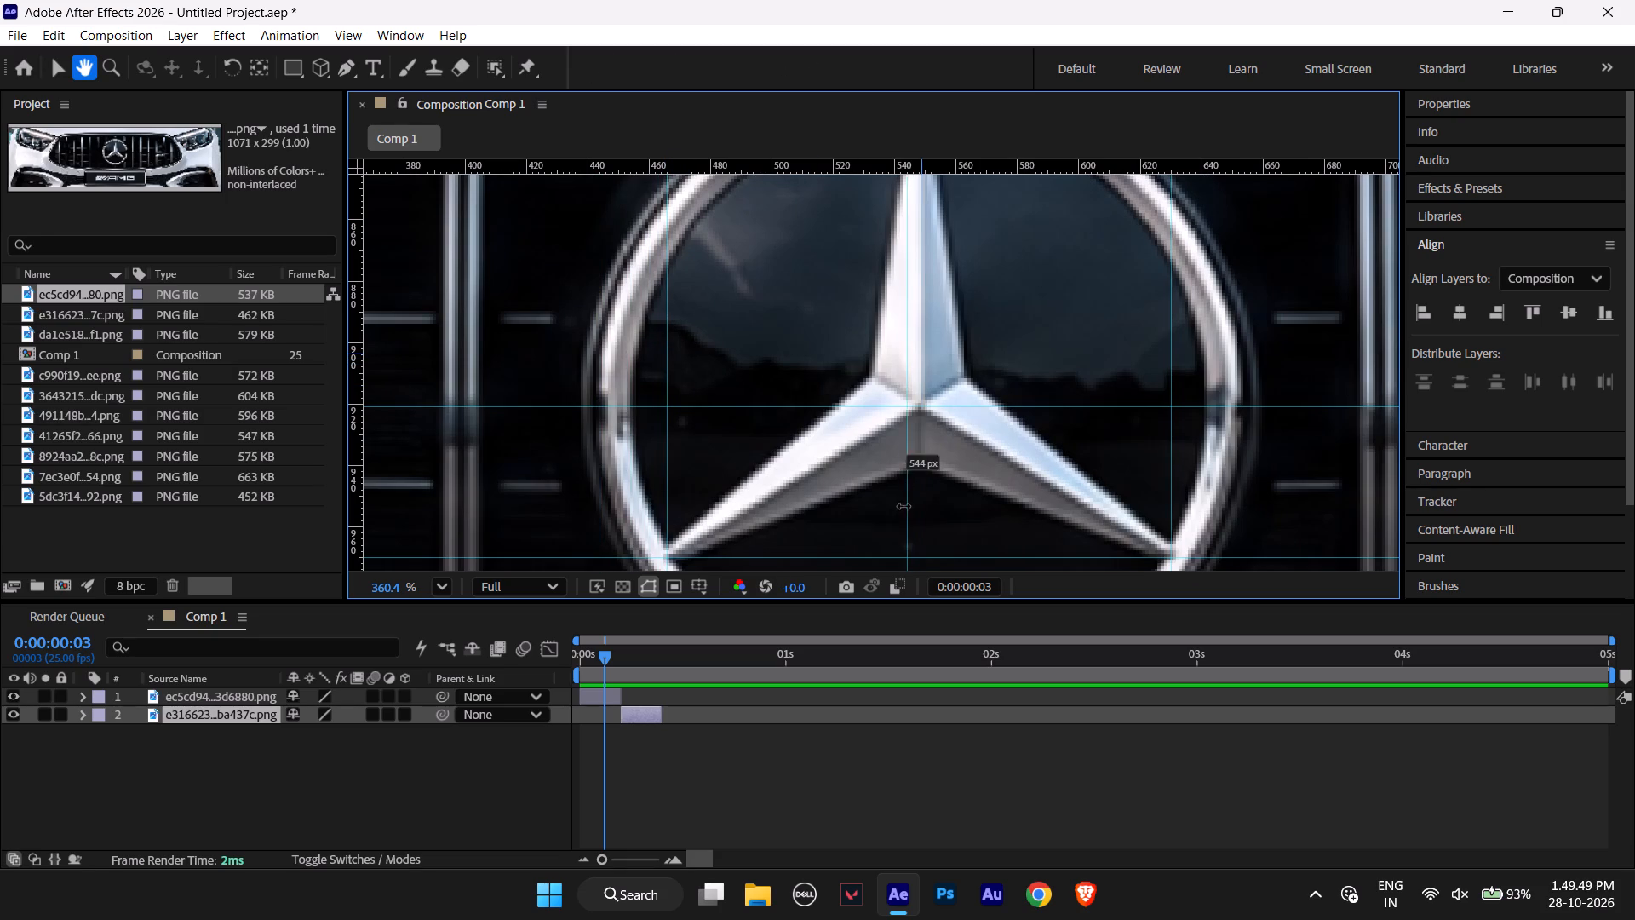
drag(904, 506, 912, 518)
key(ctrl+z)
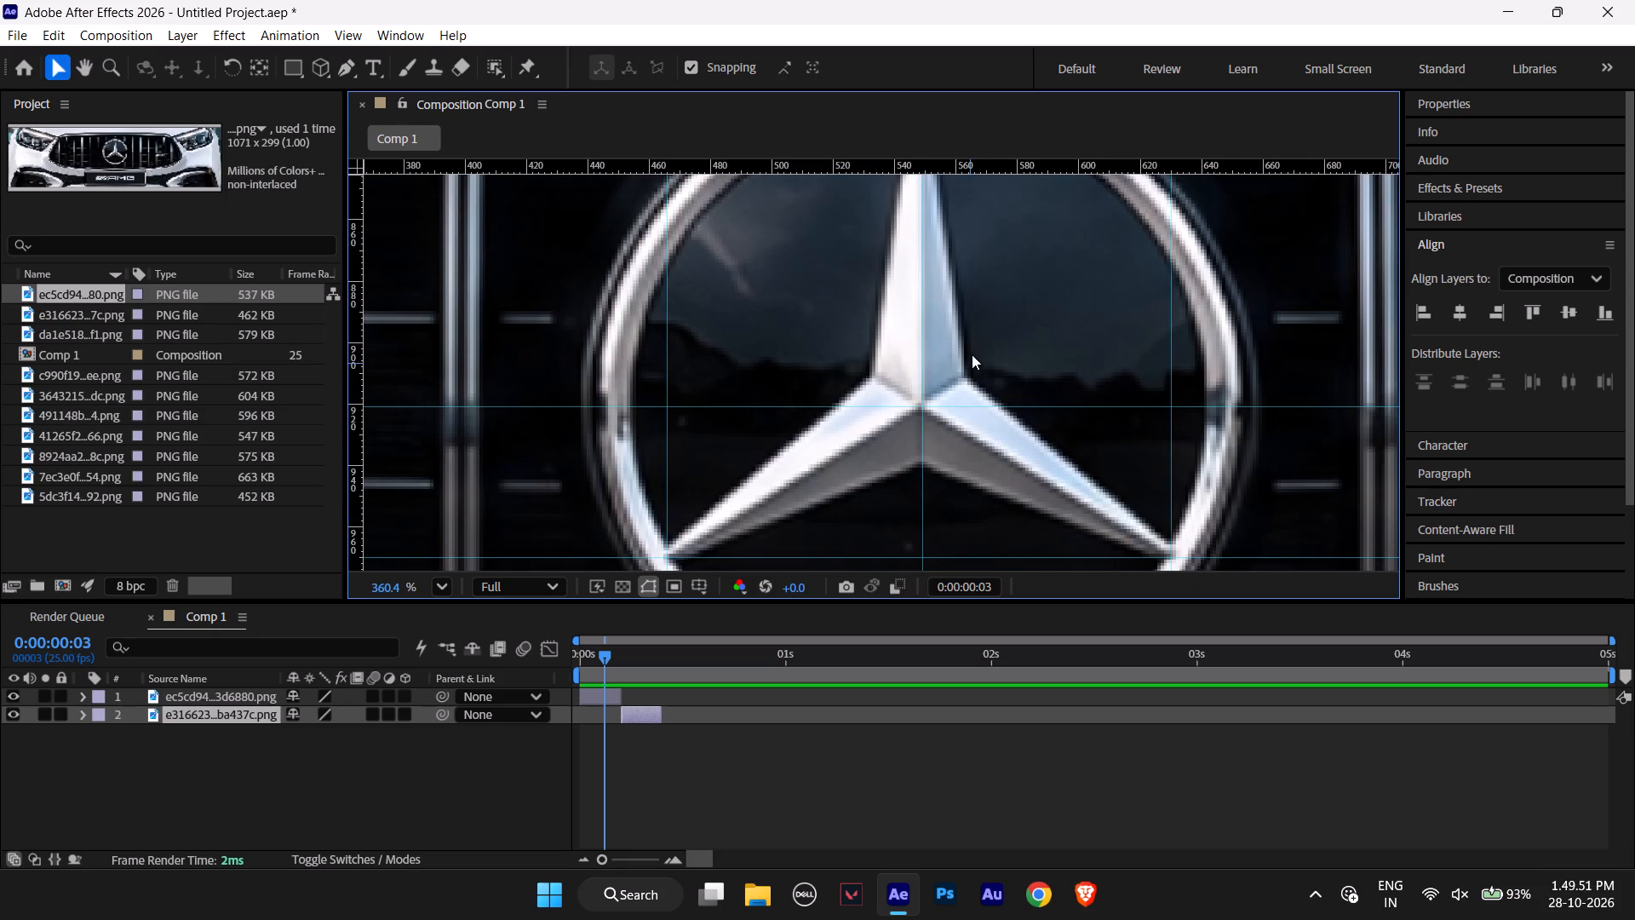
Undo the last upward move of the upper horizontal guide near the top of the emblem.
key(space)
key(space)
key(space)
key(space)
key(space)
key(space)
key(space)
key(space)
key(space)
key(space)
key(space)
key(space)
key(space)
key(space)
key(space)
key(space)
drag(1006, 287, 1001, 476)
key(ctrl+z)
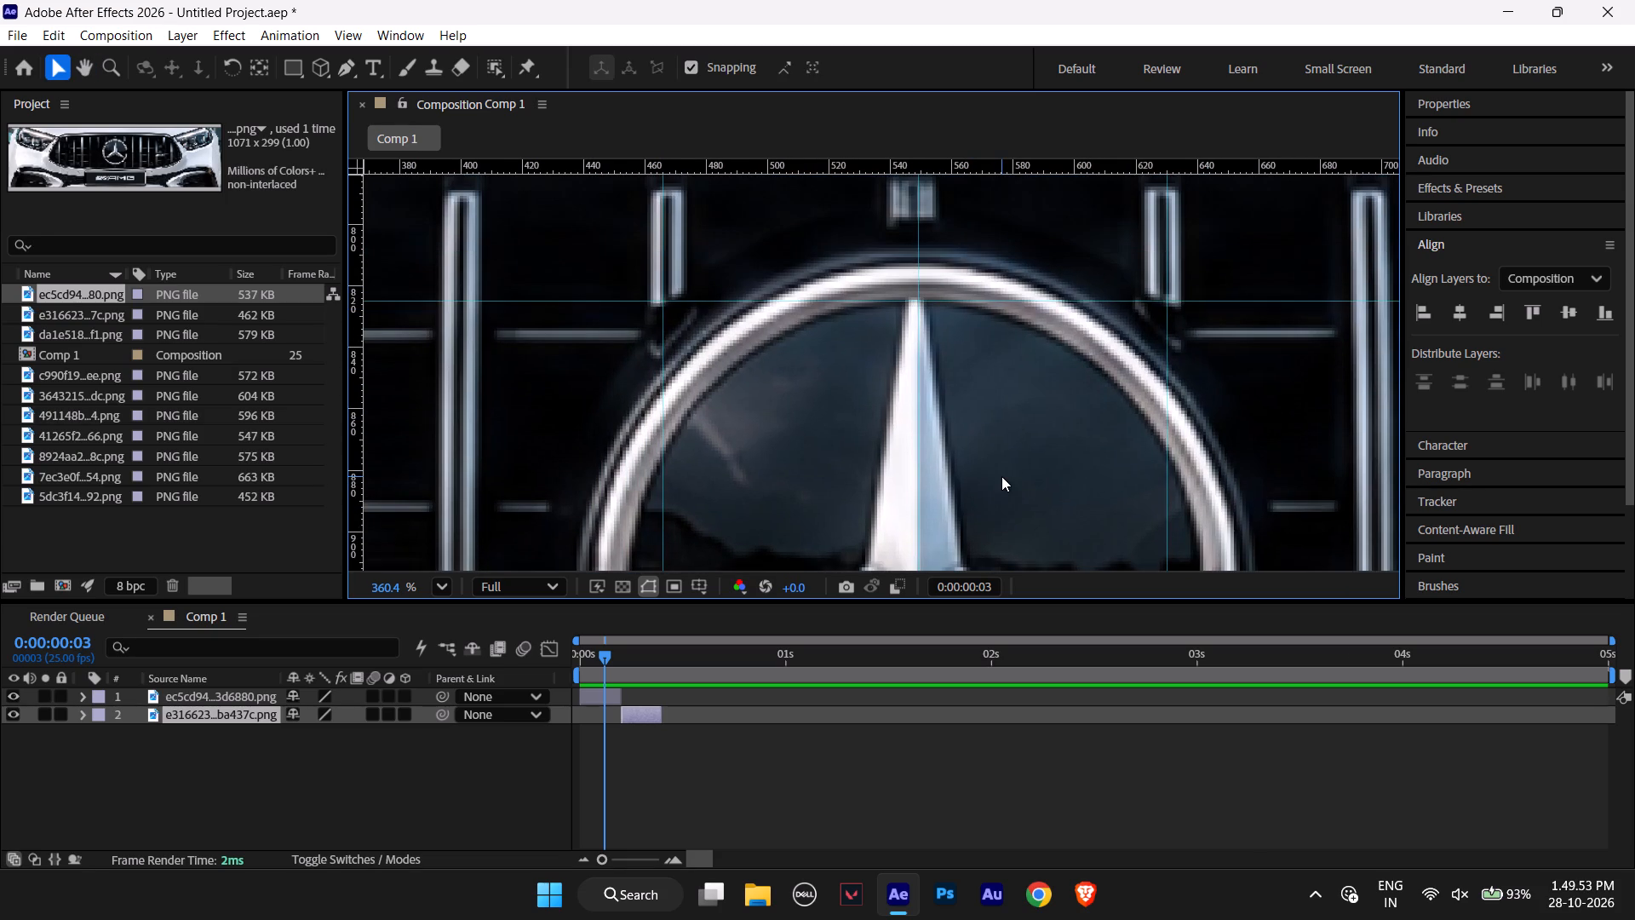
Examine how the guides line up with the whole star emblem in the first image.
key(space)
key(space)
key(space)
key(space)
key(space)
key(space)
key(space)
key(space)
key(space)
key(space)
key(space)
key(space)
key(space)
key(space)
key(space)
key(space)
key(space)
key(space)
key(space)
key(space)
drag(1004, 436, 991, 239)
scroll(1006, 344, down, 4)
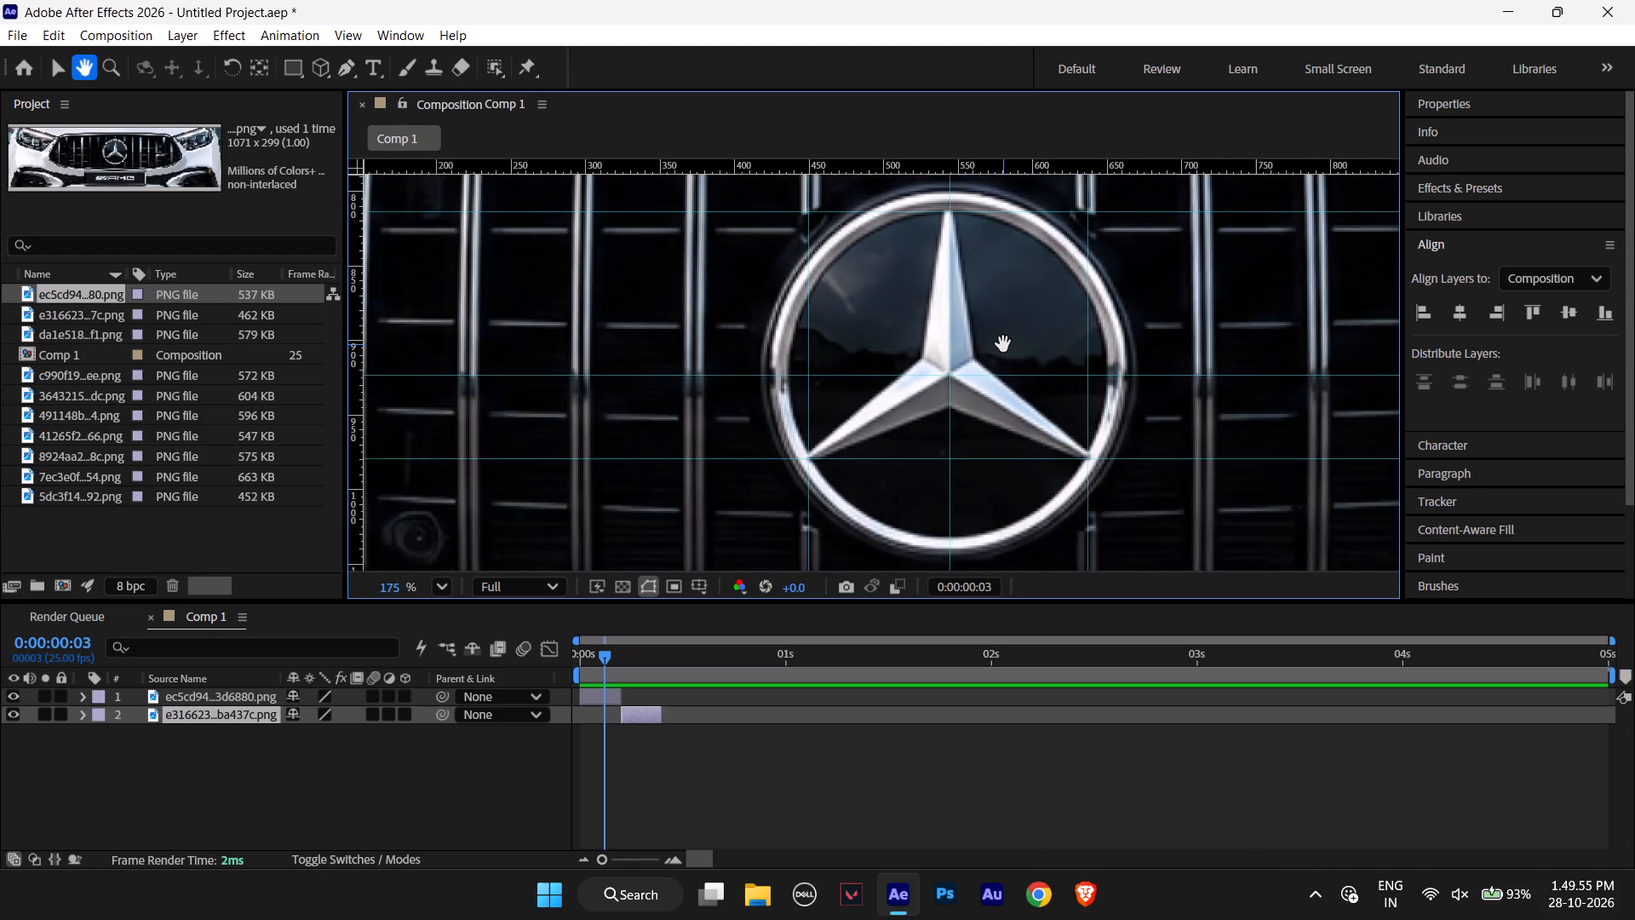
scroll(1003, 344, down, 3)
scroll(1003, 344, up, 3)
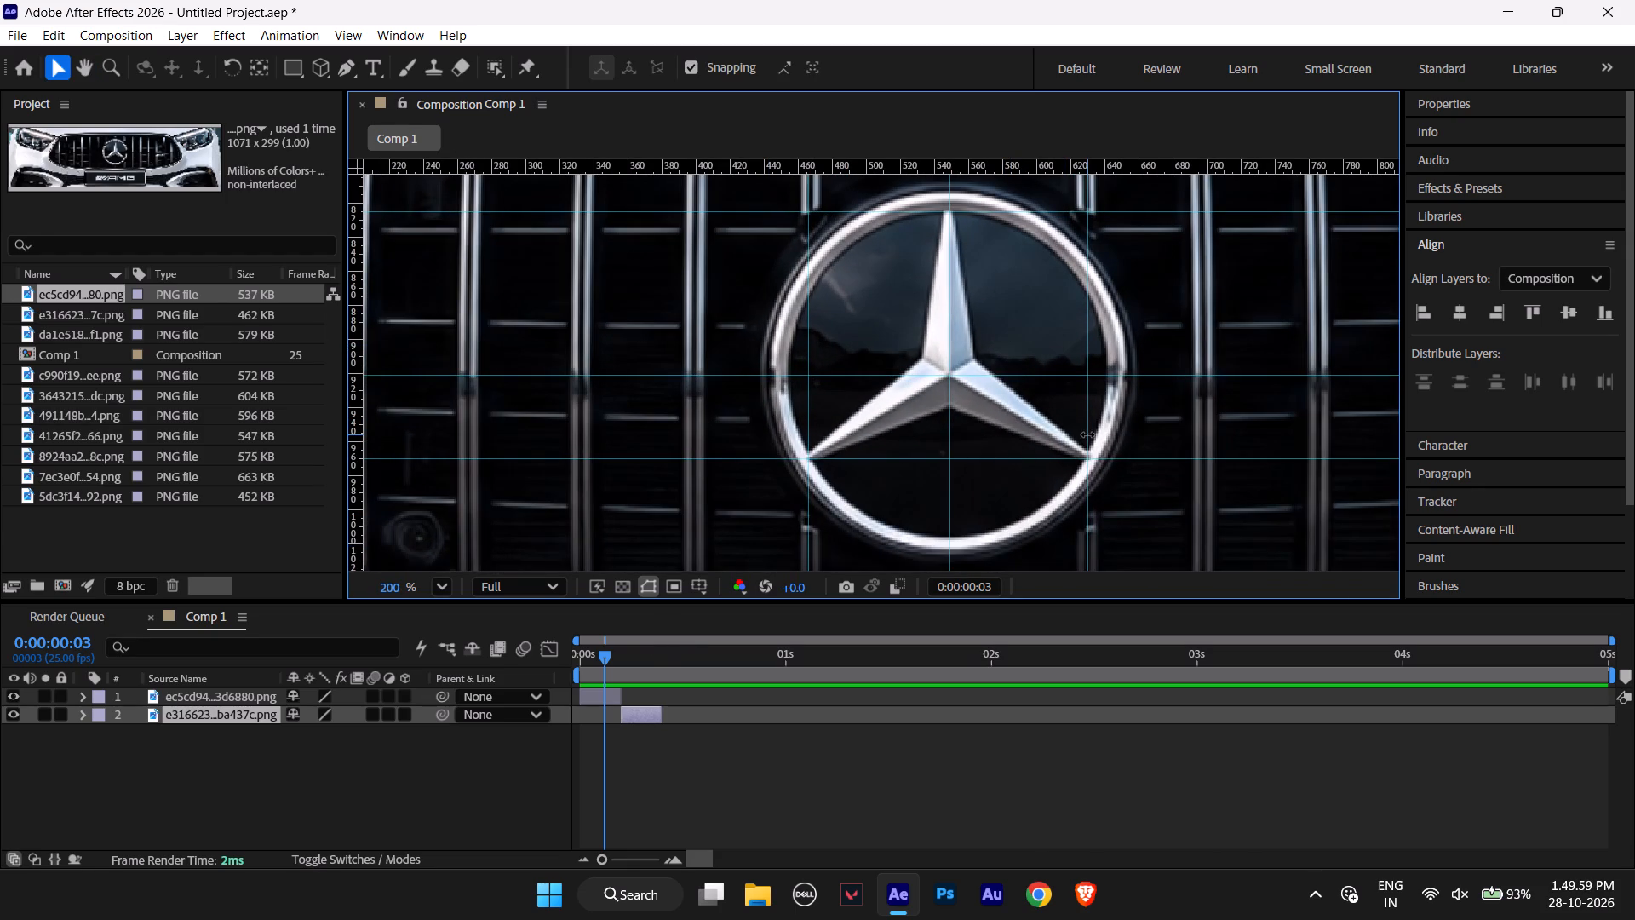
key(space)
key(space)
key(space)
key(space)
key(space)
key(space)
key(space)
key(space)
key(space)
key(space)
key(space)
key(space)
key(space)
key(space)
key(space)
key(space)
key(space)
key(space)
key(space)
key(space)
key(space)
key(space)
drag(1202, 411, 1142, 421)
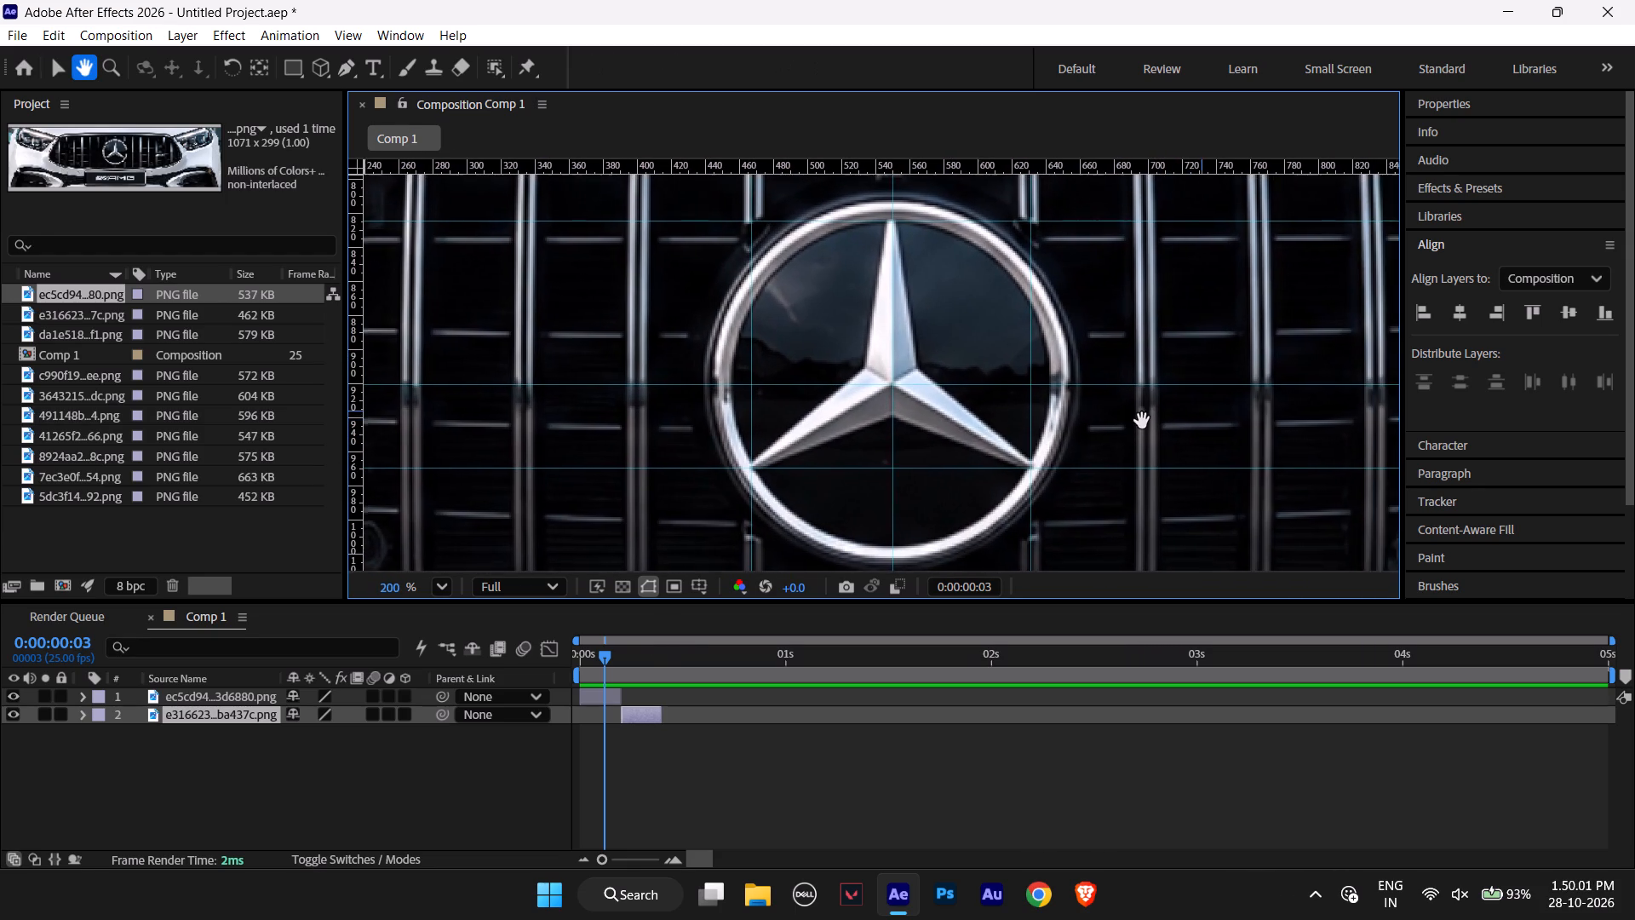
drag(1142, 421, 1123, 408)
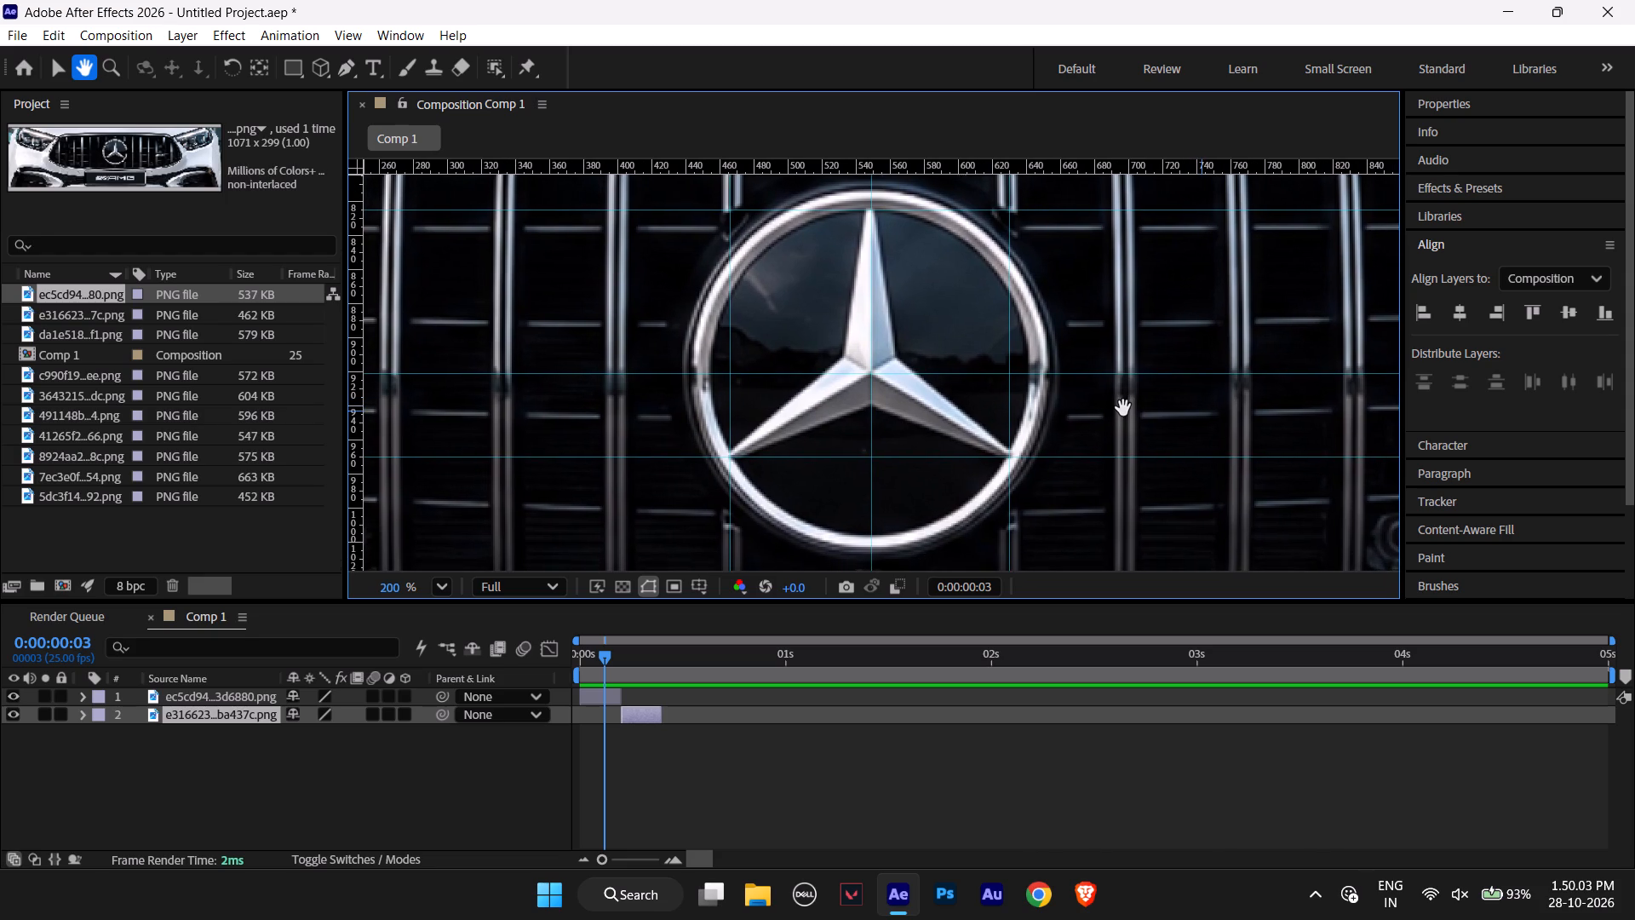
drag(1123, 408, 1125, 404)
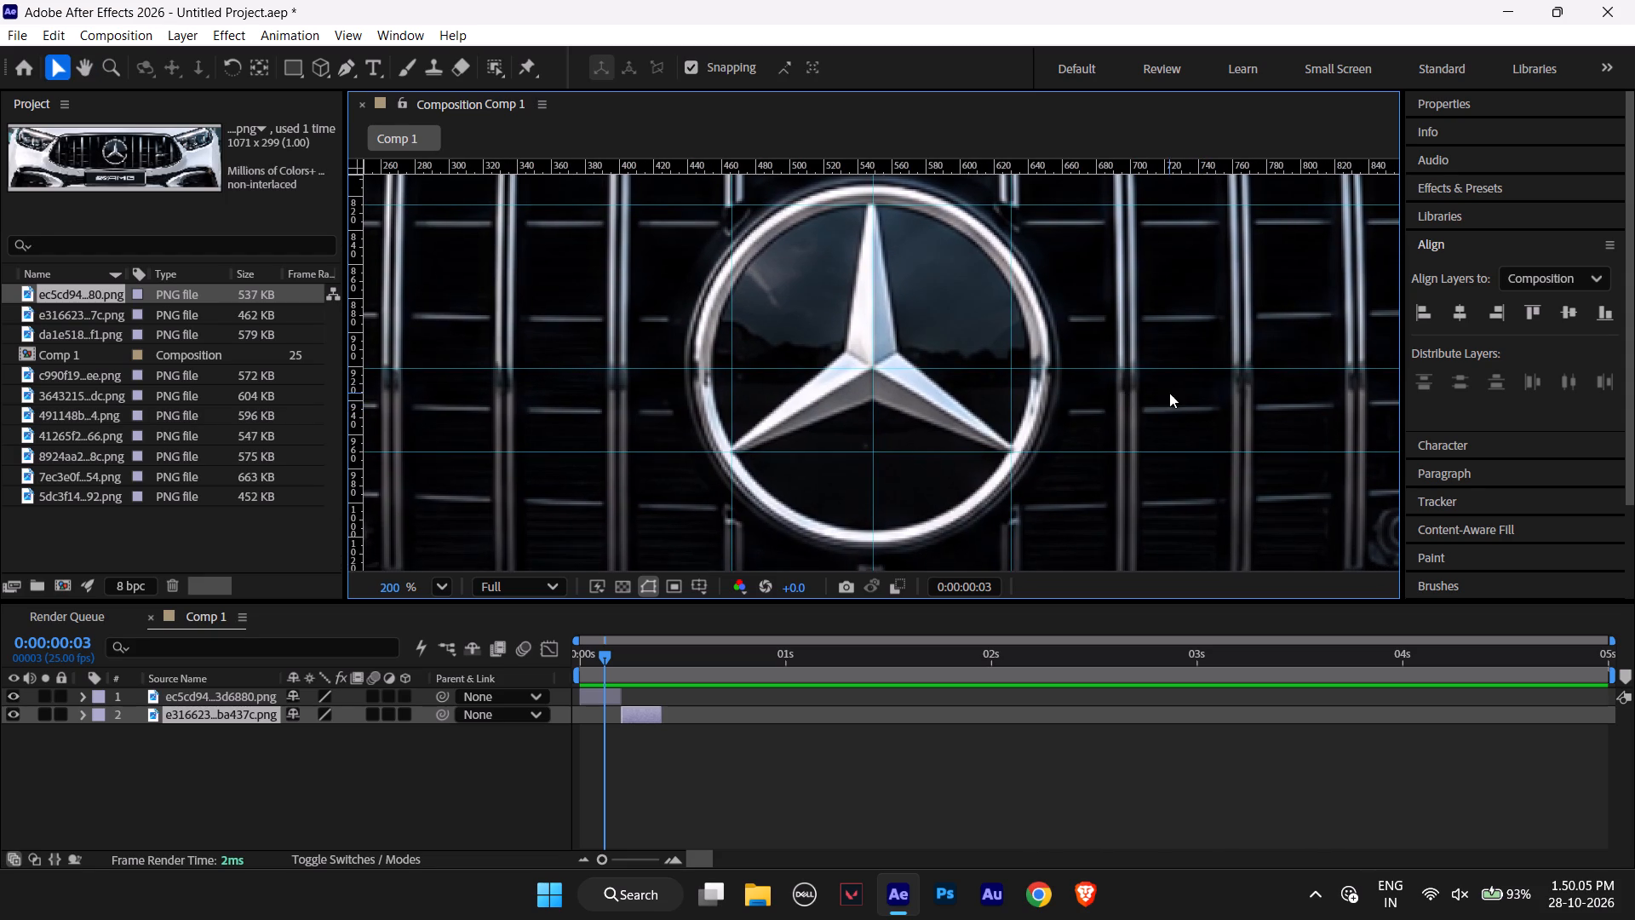
Move the playhead to 0:00:00:05, where the second clip with the EQS front view starts.
drag(605, 659, 621, 659)
click(621, 659)
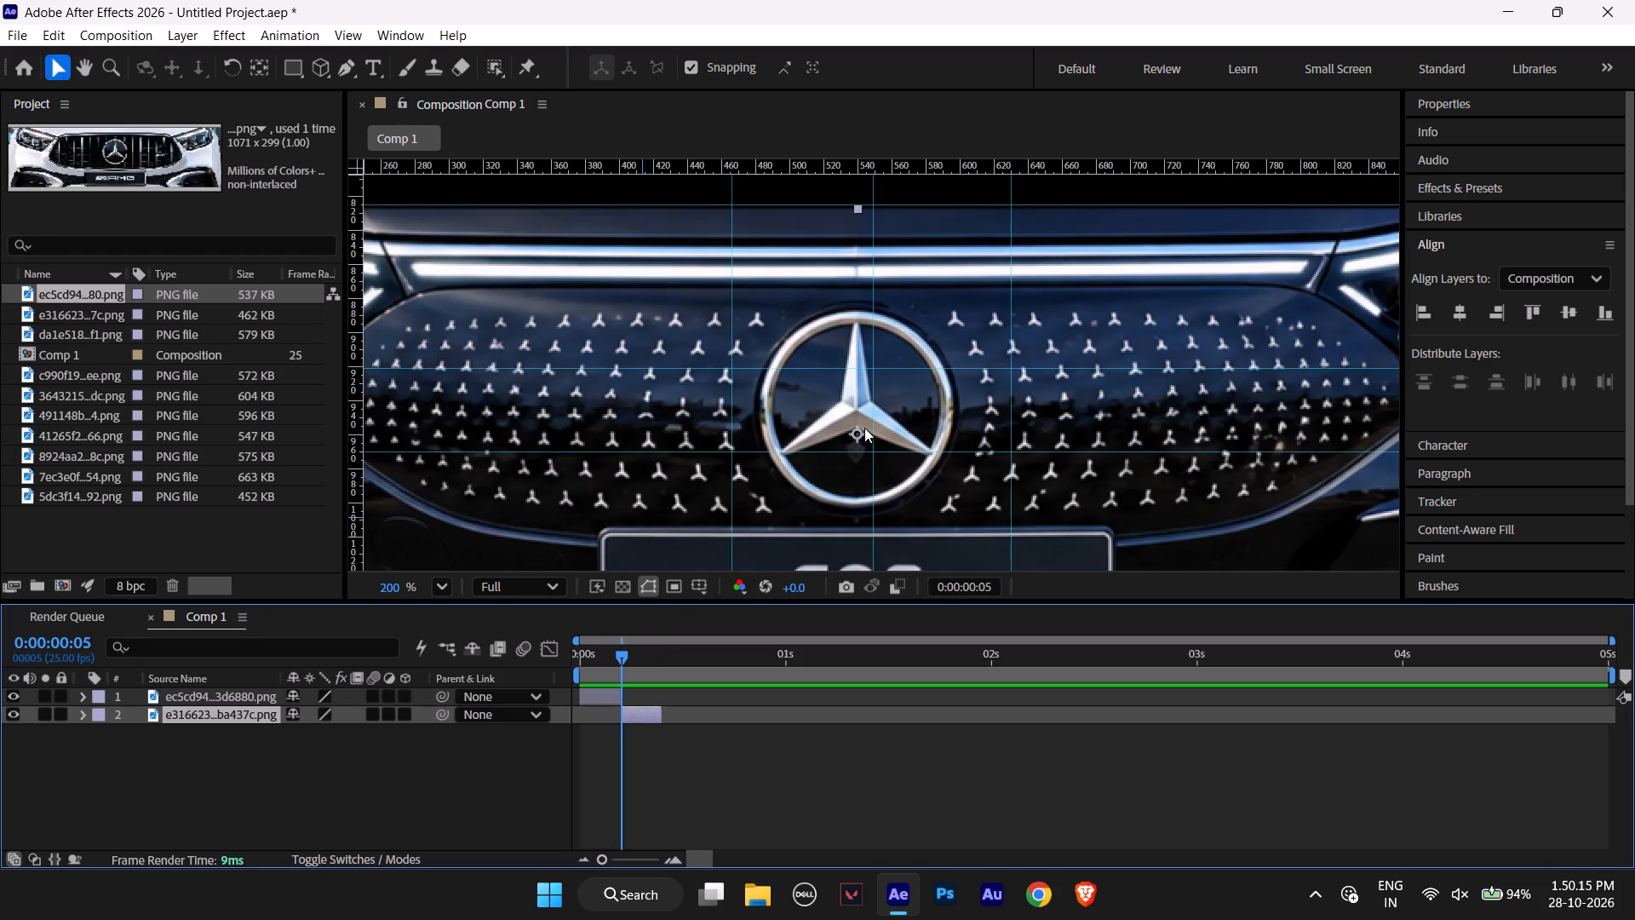
alt+scroll(1005, 428, down, 7)
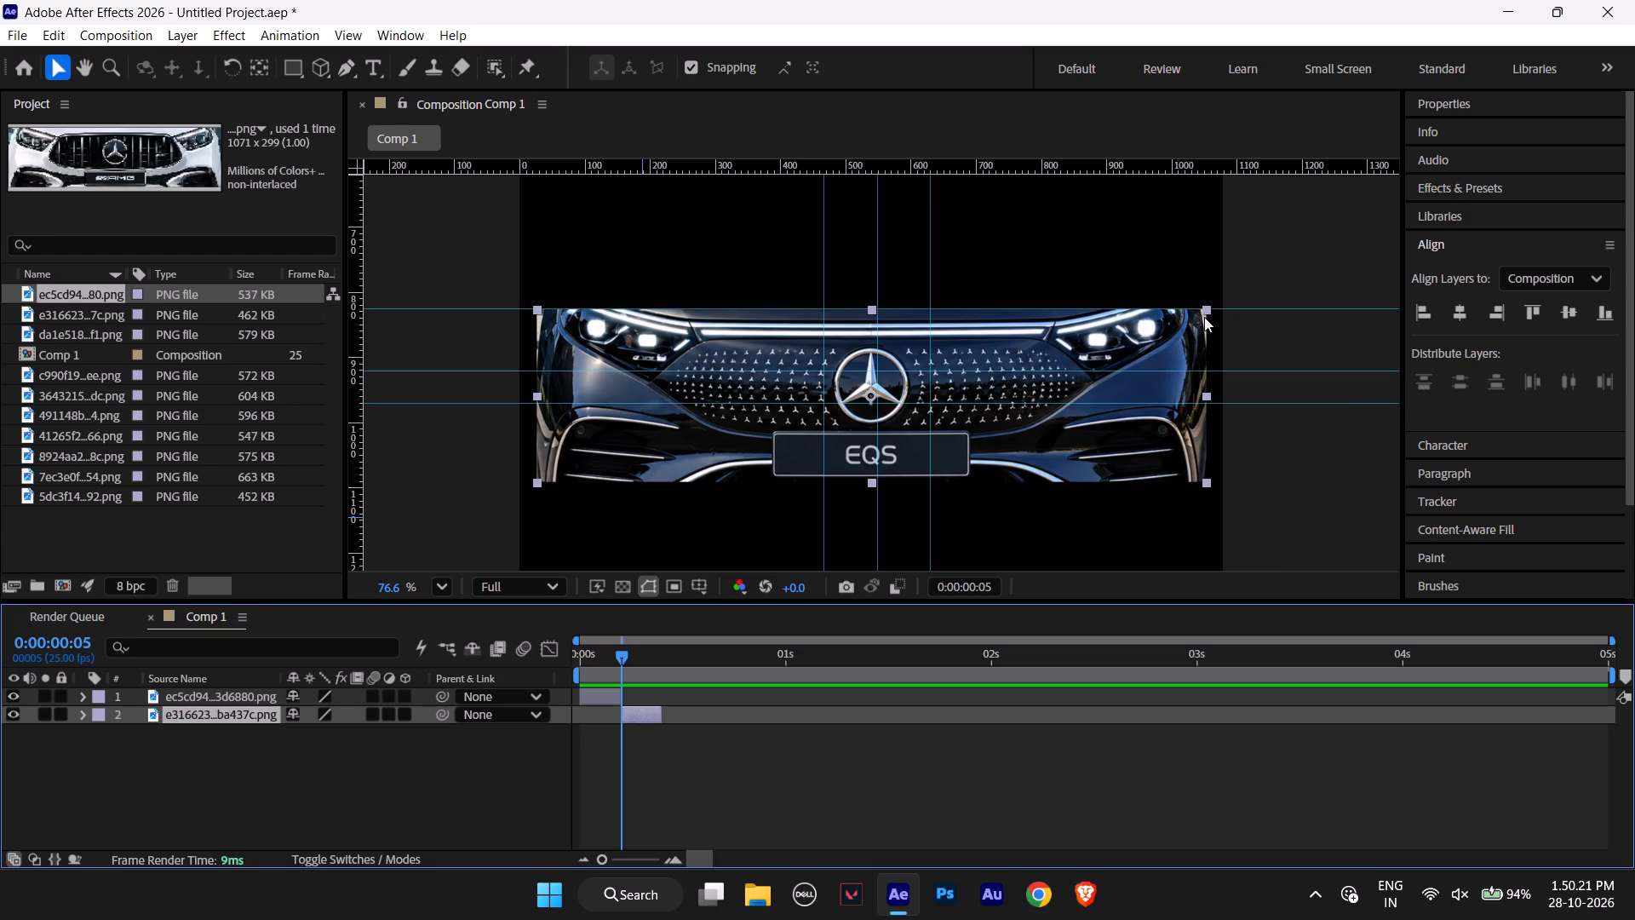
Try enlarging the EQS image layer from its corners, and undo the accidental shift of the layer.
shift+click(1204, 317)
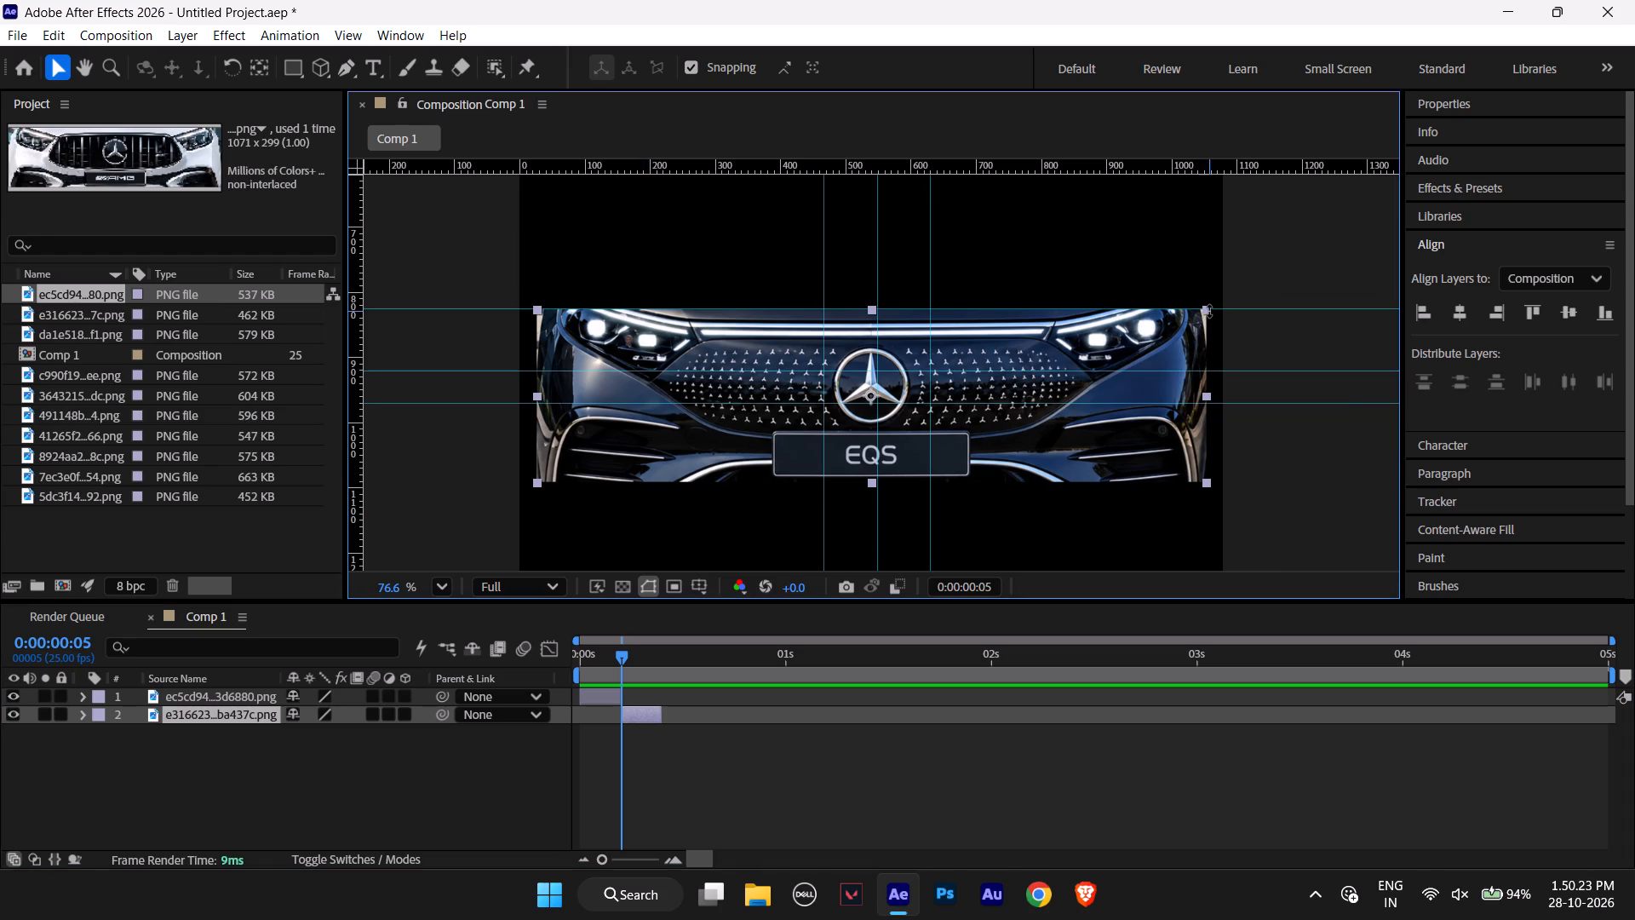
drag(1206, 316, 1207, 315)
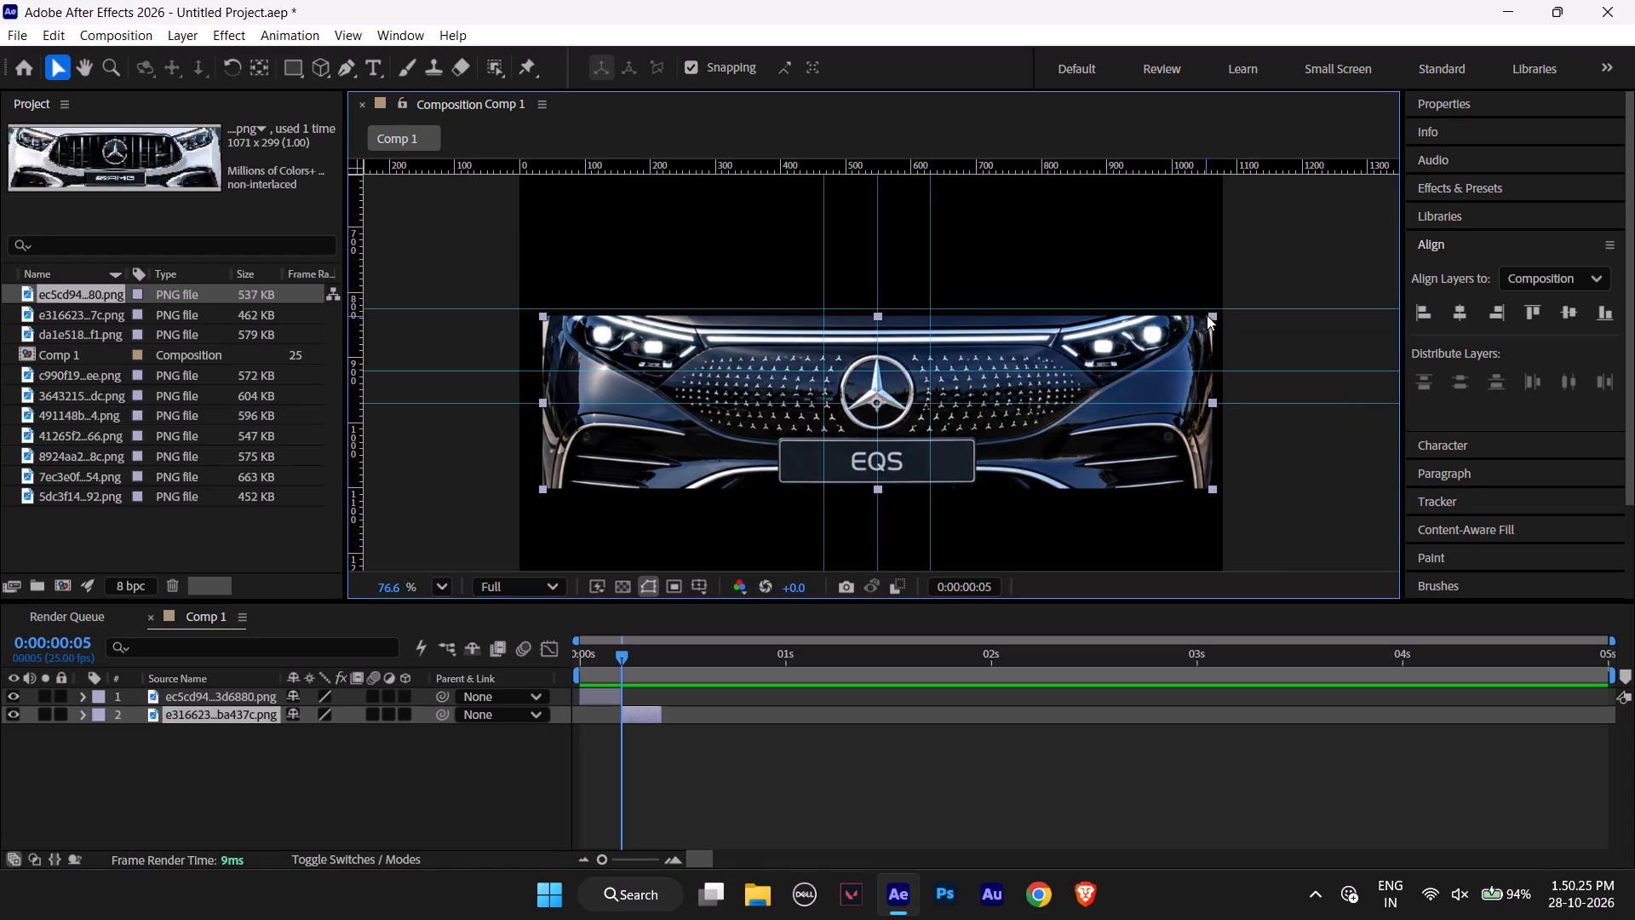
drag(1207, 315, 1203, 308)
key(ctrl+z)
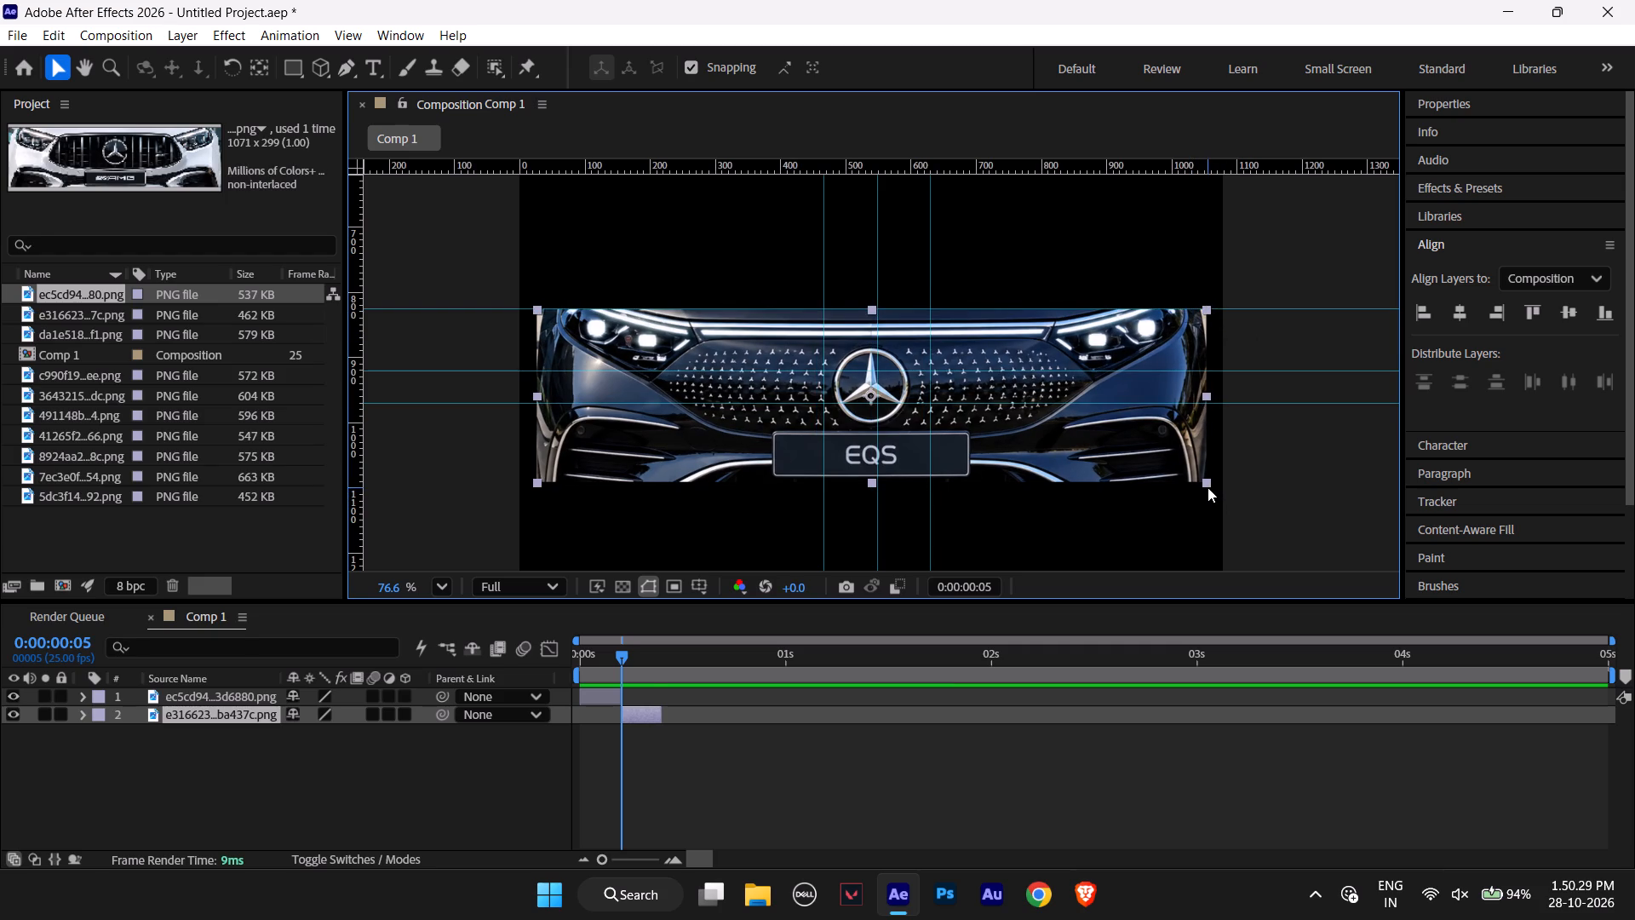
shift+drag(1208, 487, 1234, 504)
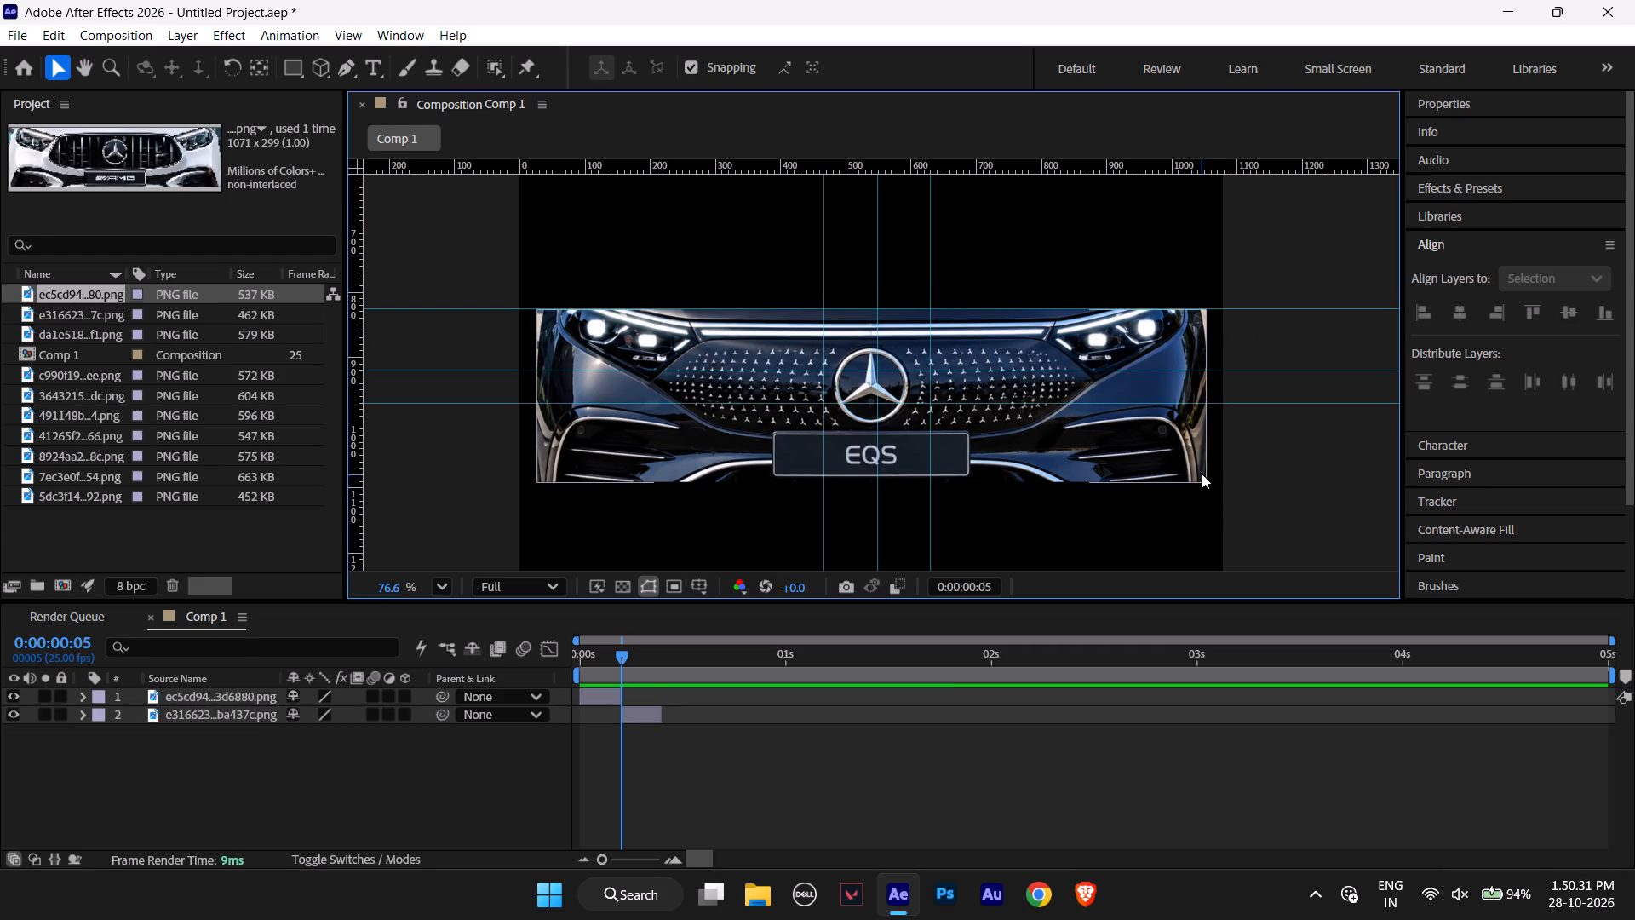
Enlarge the EQS image layer proportionally about its centre until its star roughly spans the two outer vertical guides.
click(1202, 474)
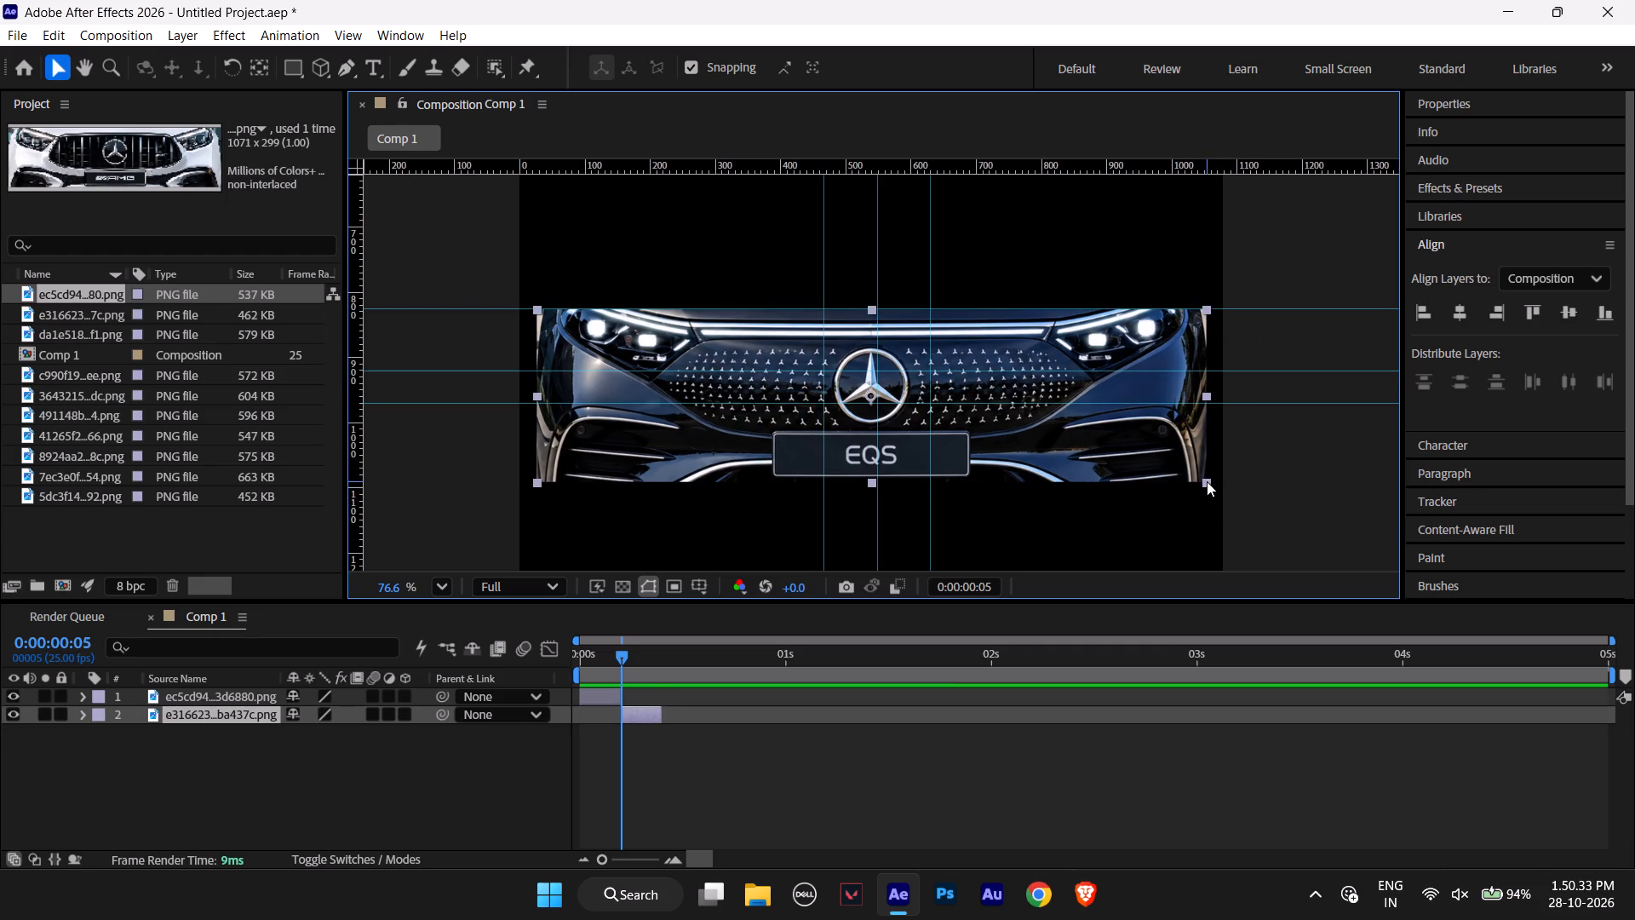
drag(1207, 481, 1276, 501)
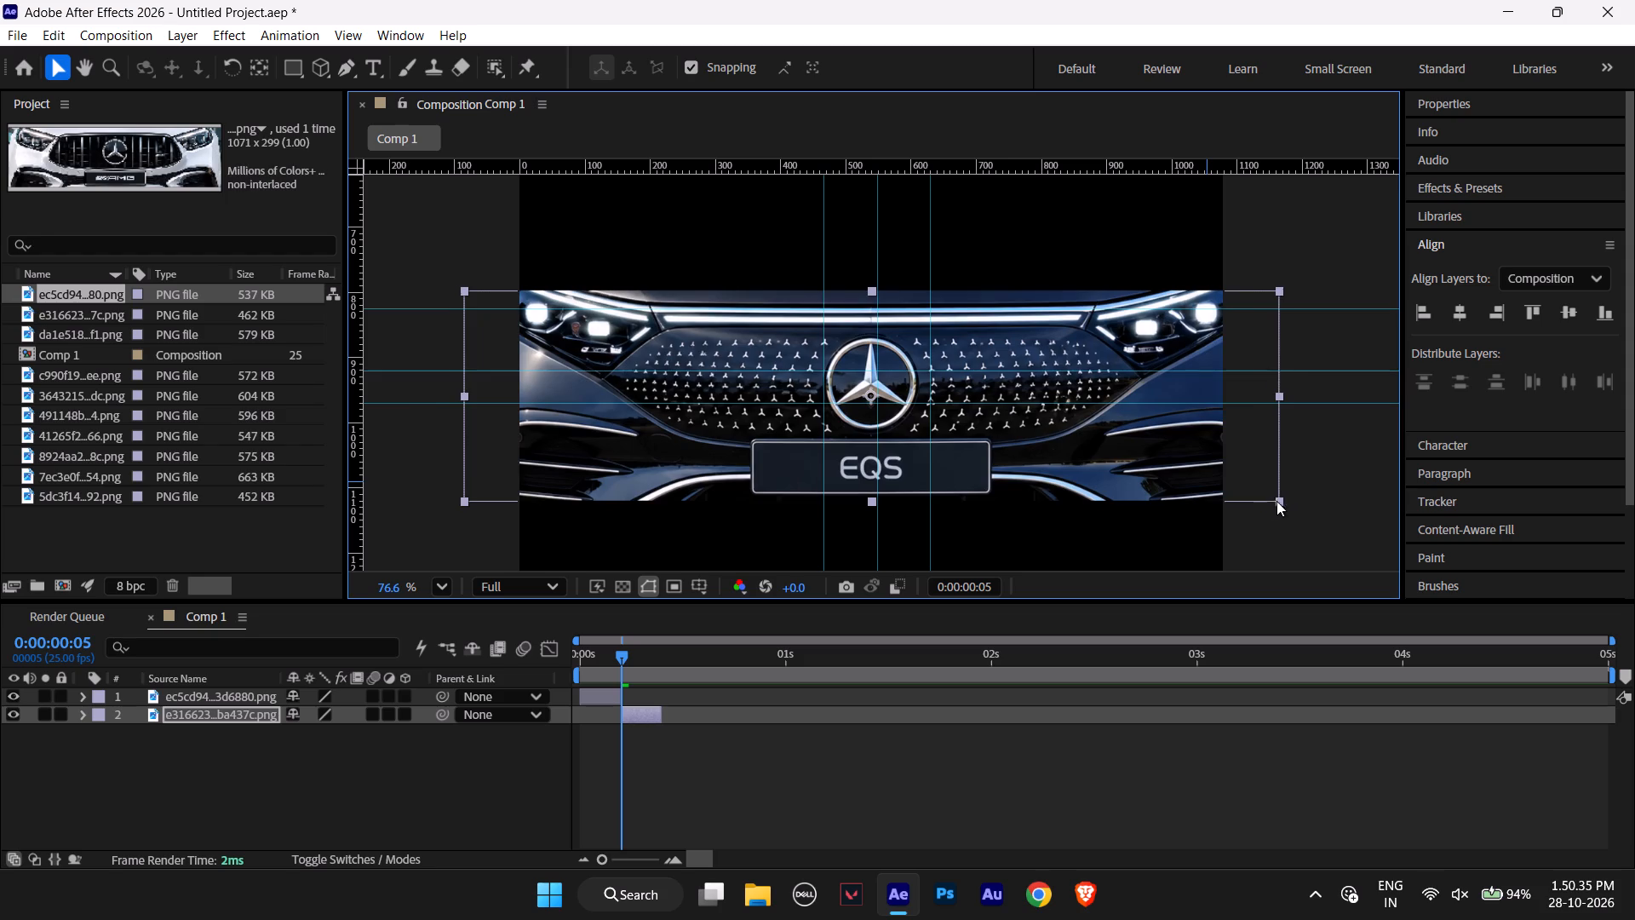
drag(1276, 501, 1407, 547)
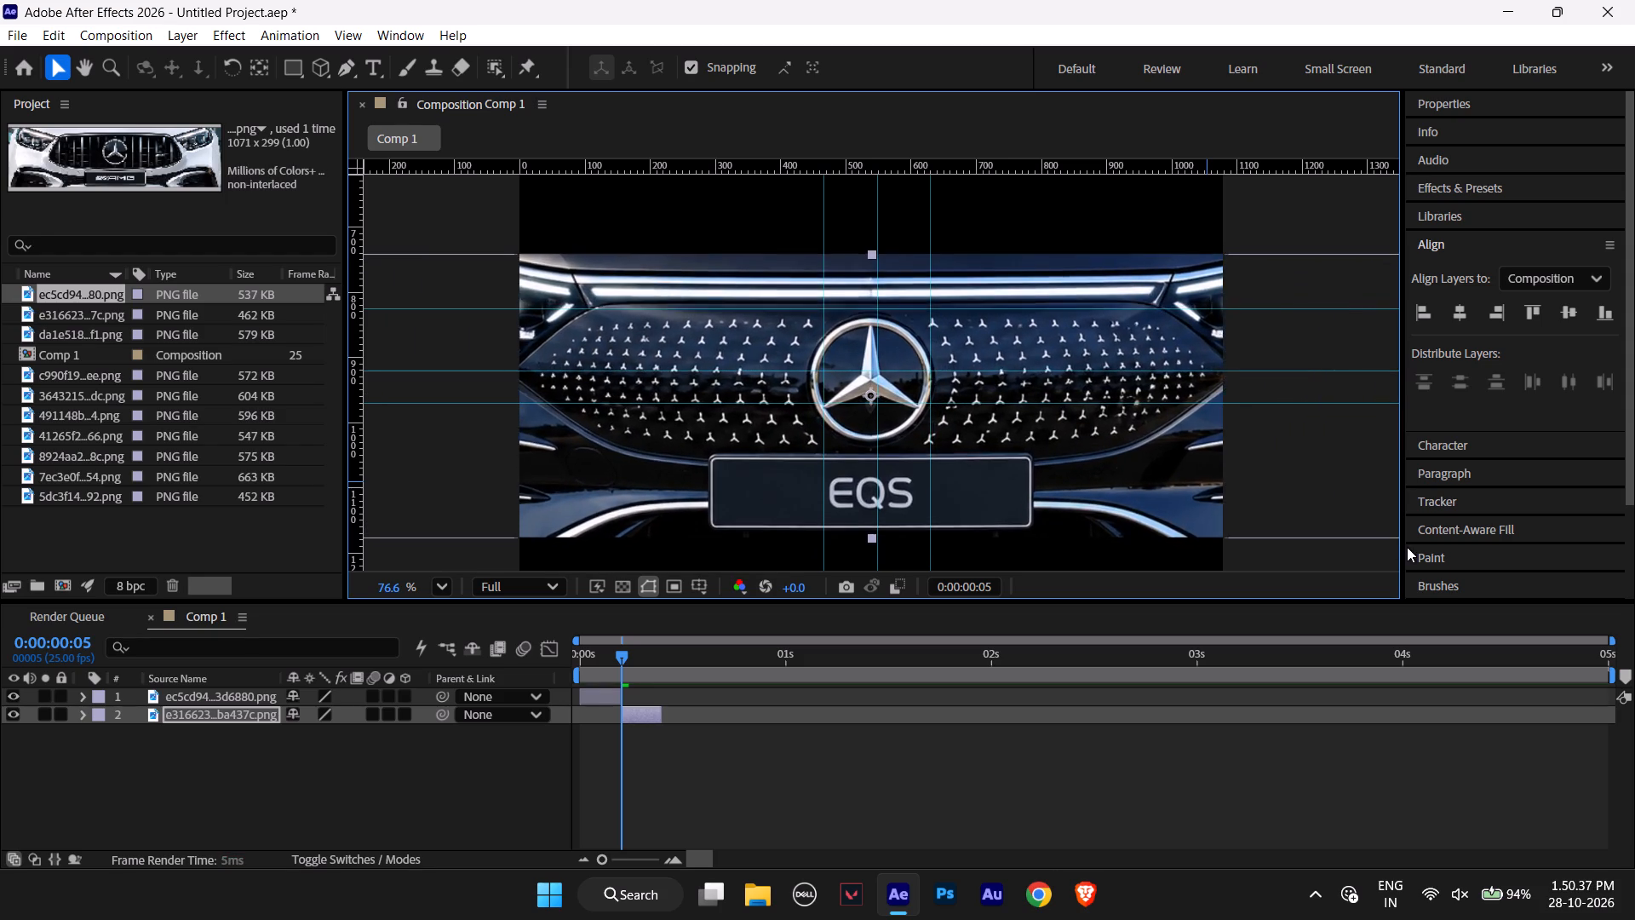
drag(1407, 547, 1410, 552)
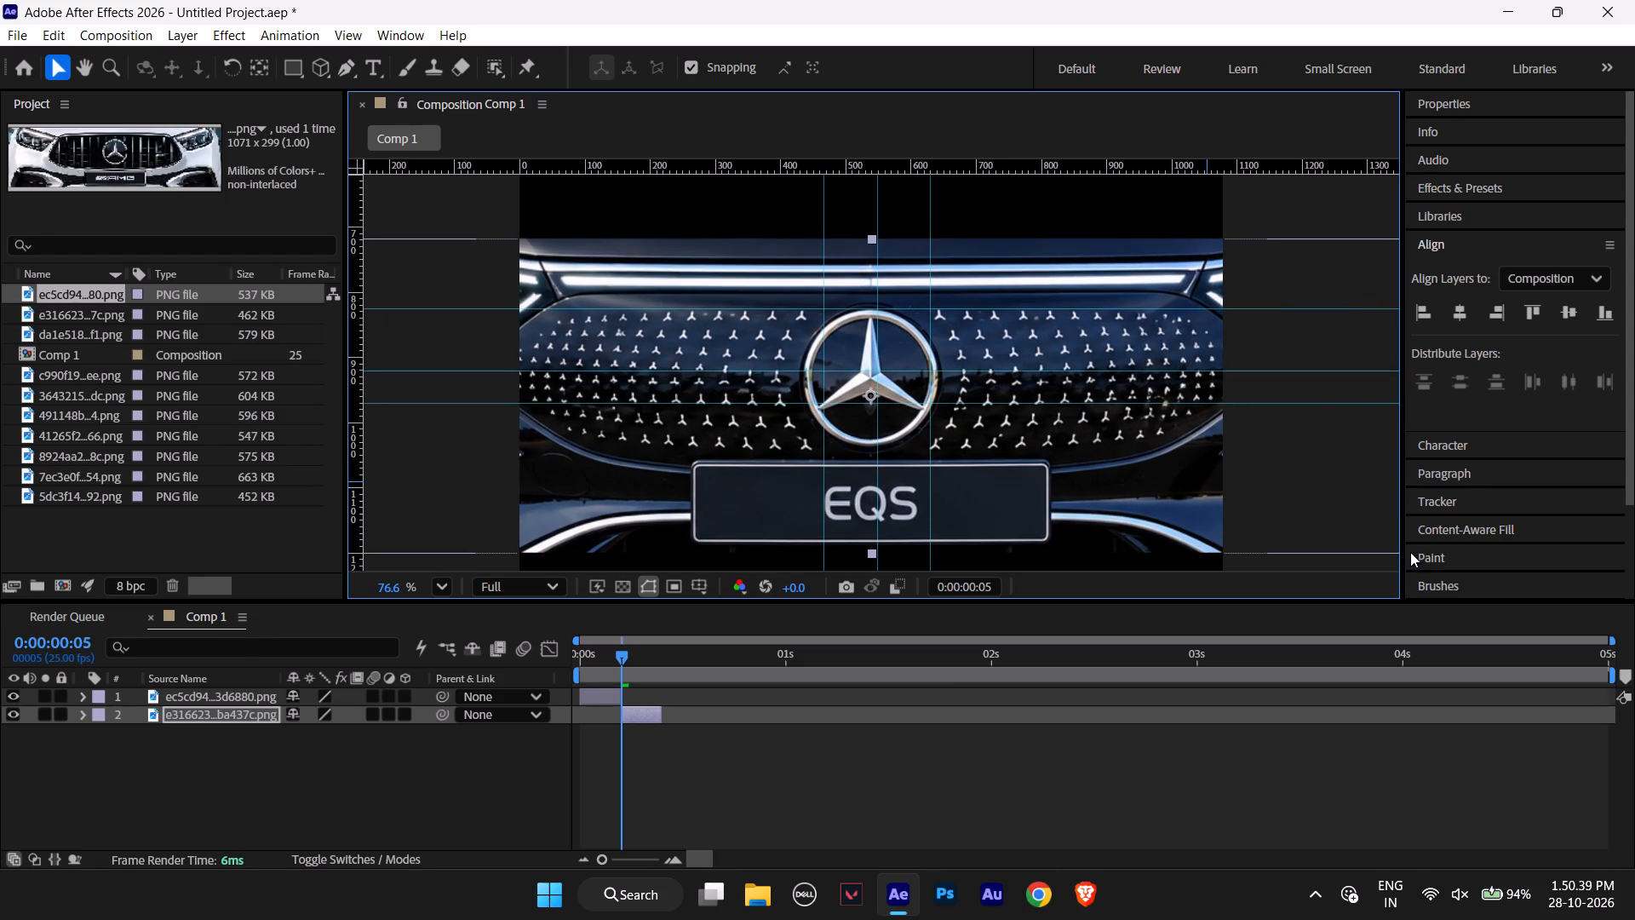
drag(1410, 552, 1391, 550)
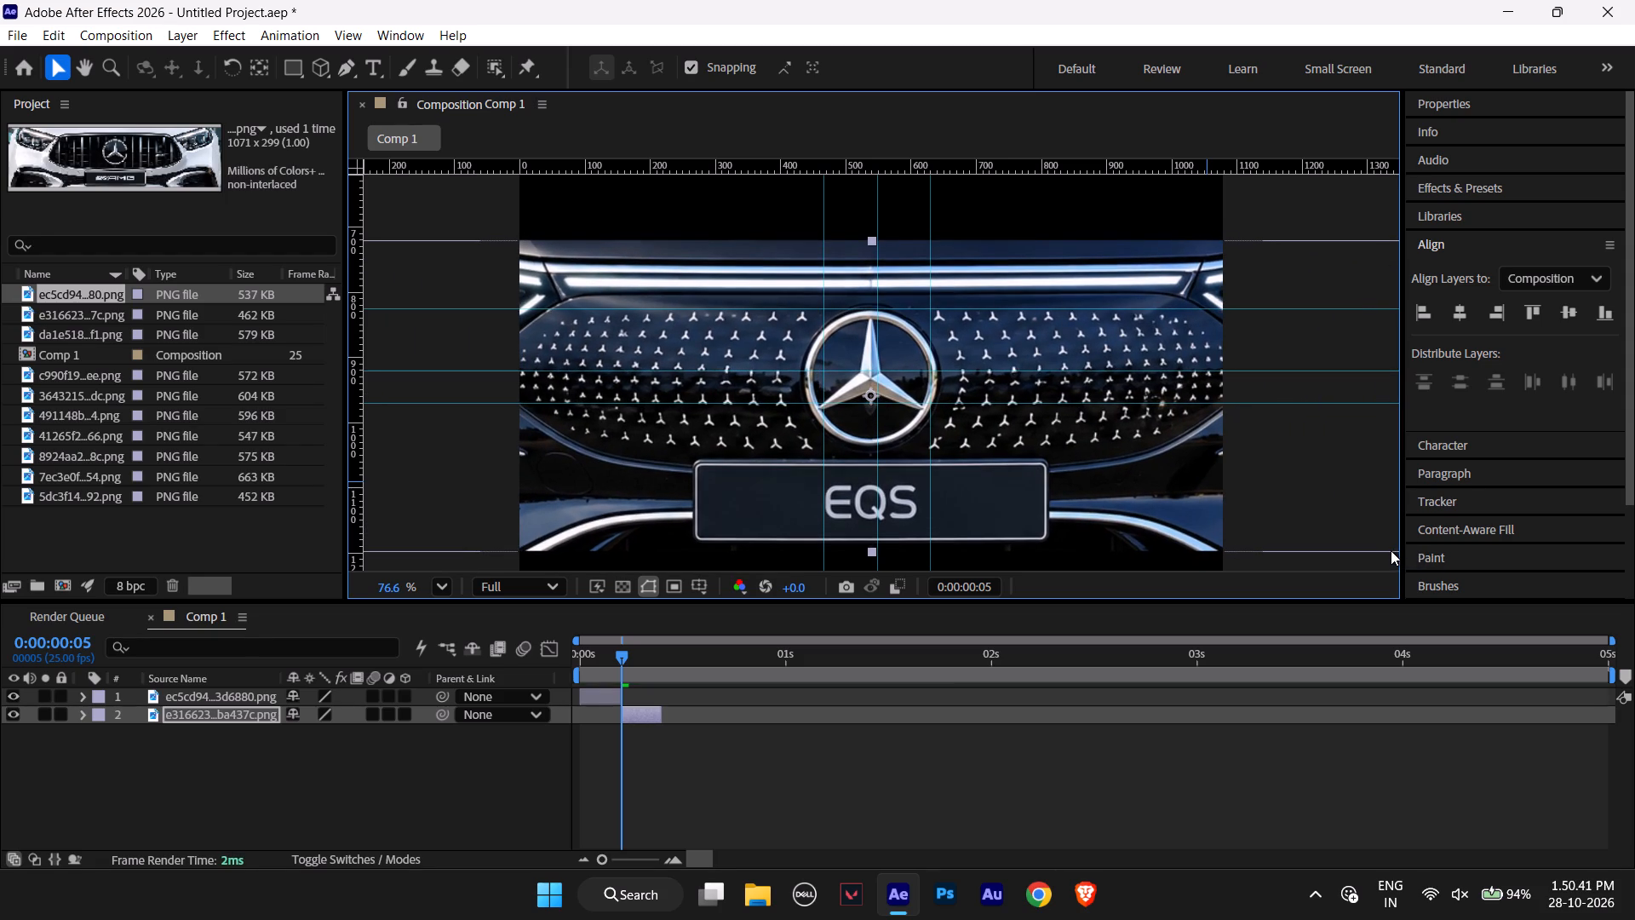
drag(1391, 550, 1391, 550)
Align the EQS layer to the composition's centre, both horizontally and vertically.
click(1460, 319)
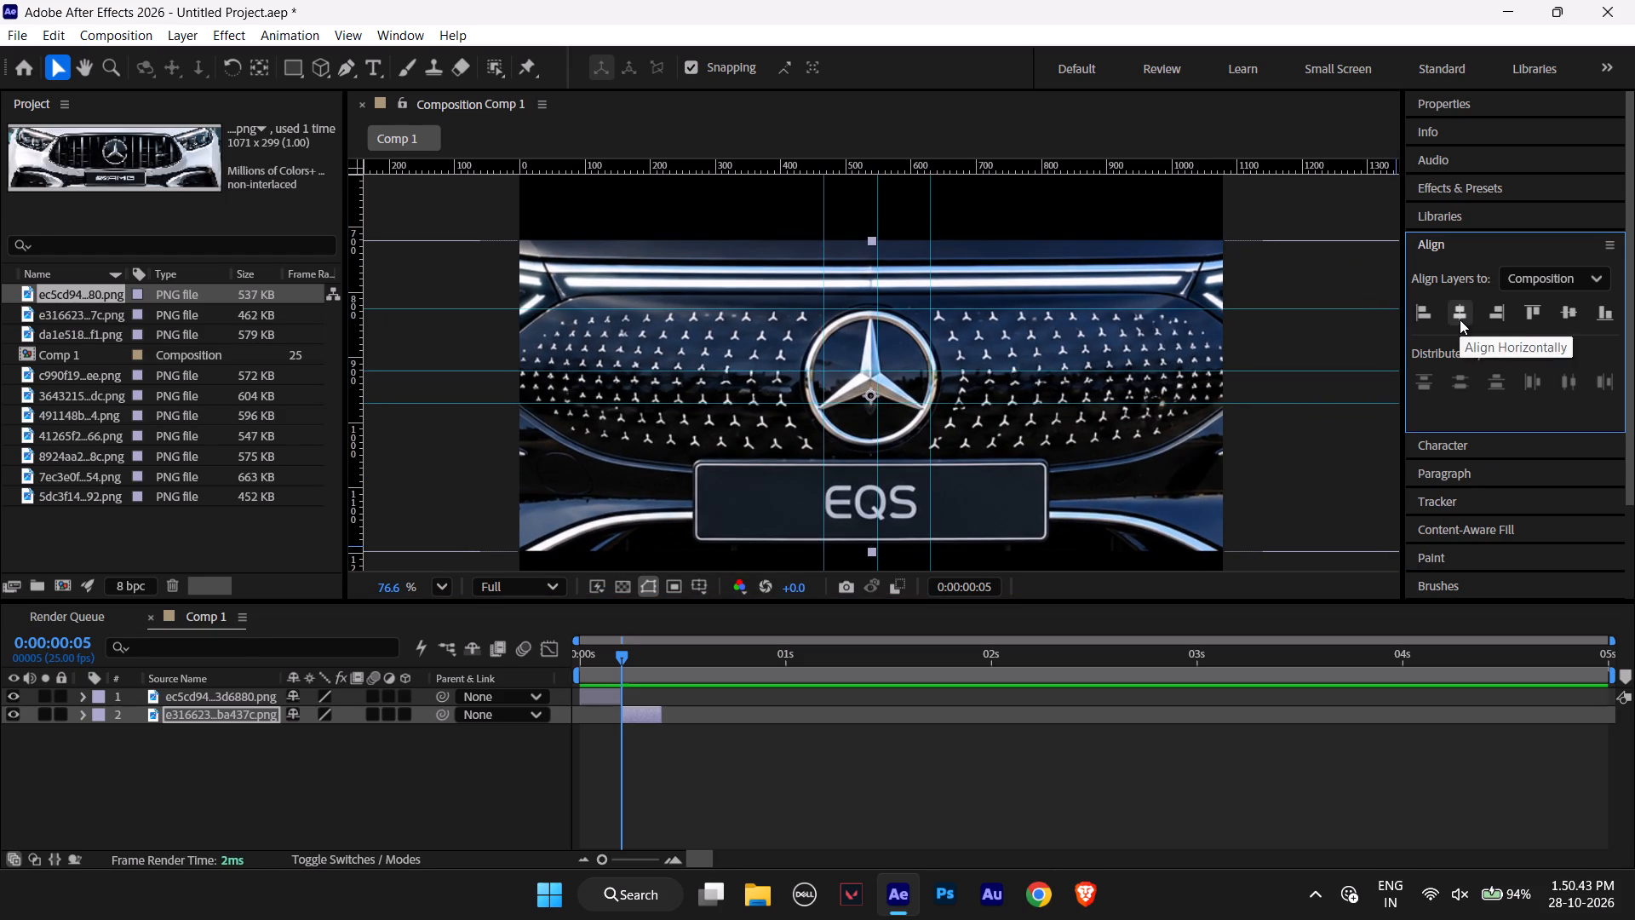
click(1569, 317)
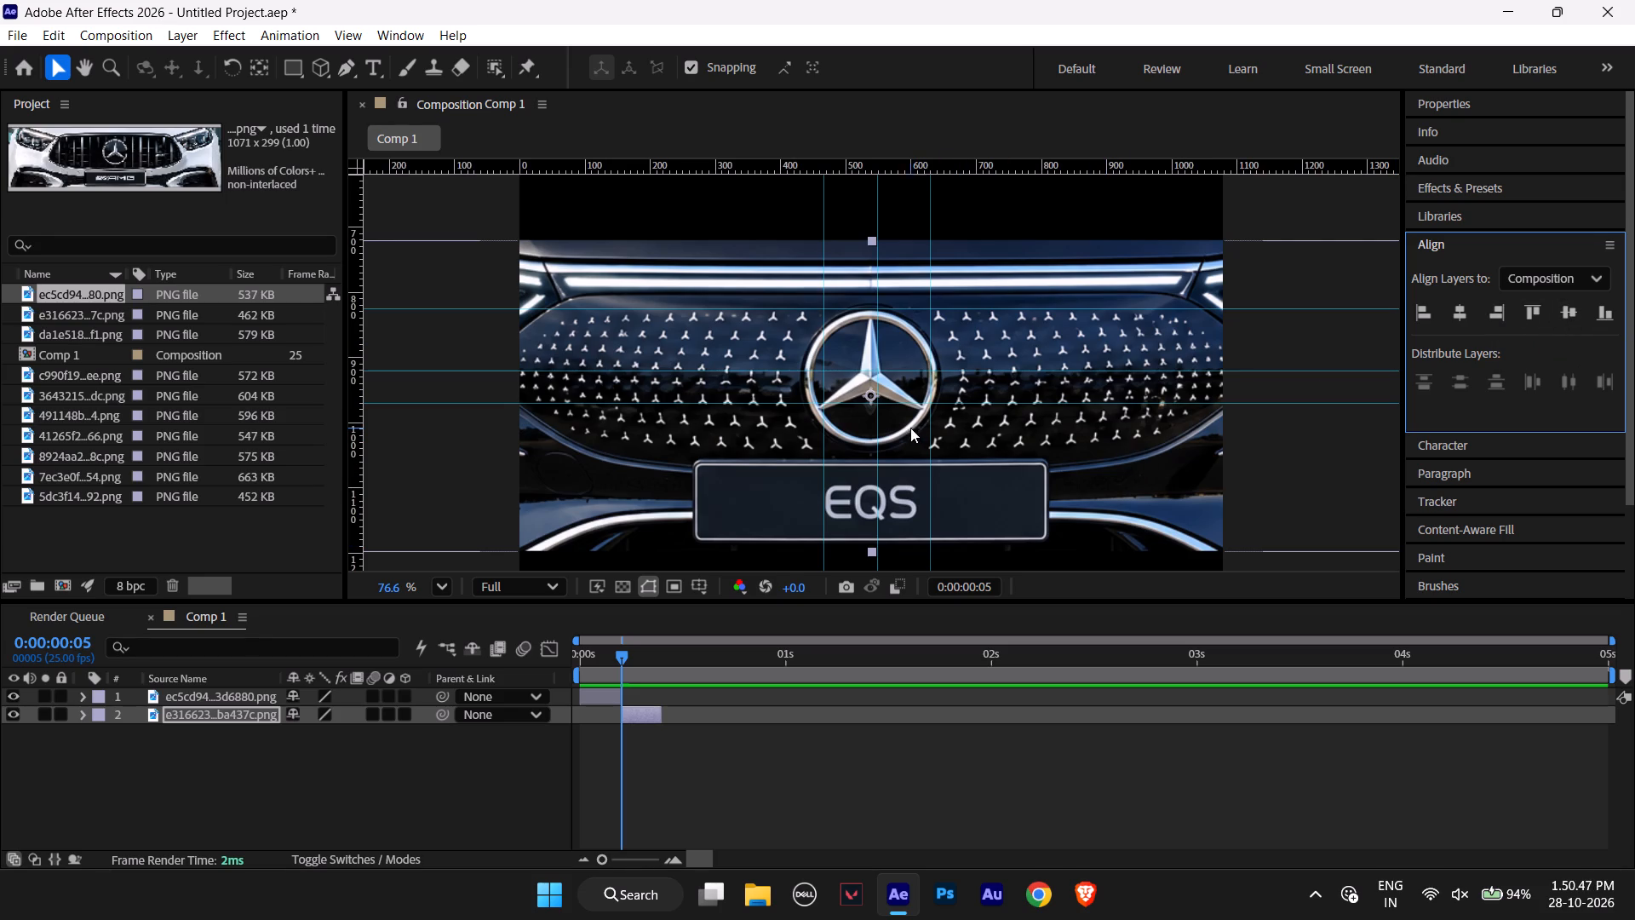
Nudge the EQS layer rightward and upward until its star's centre sits on the central guide crossing and its arms meet the guides.
alt+scroll(910, 398, up, 4)
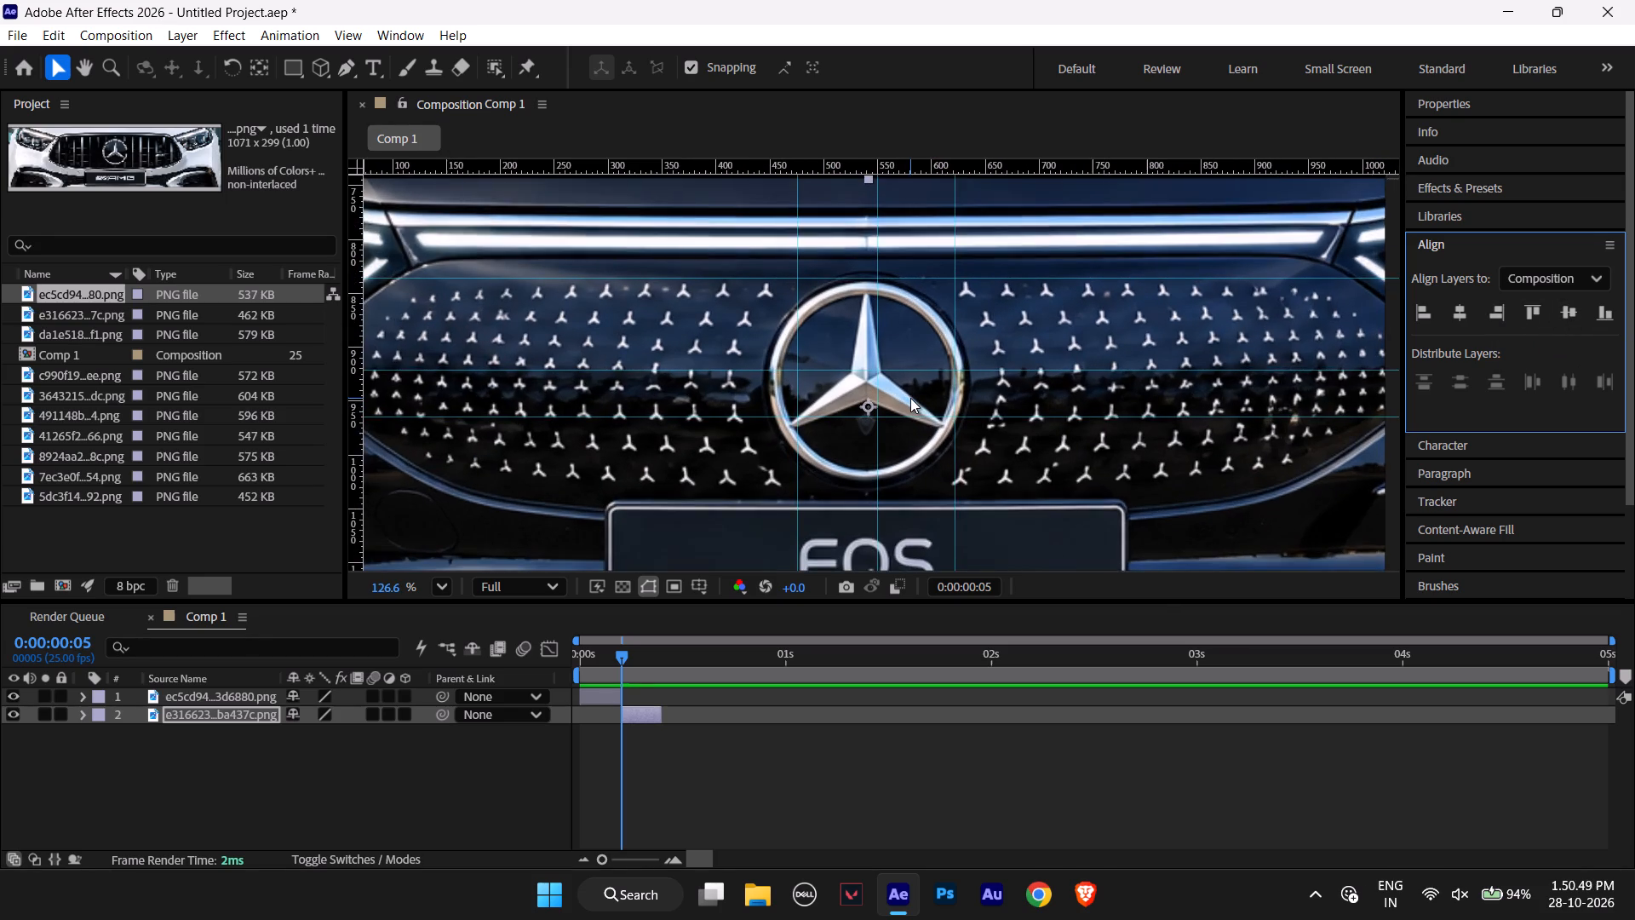
alt+scroll(910, 398, up, 2)
key(Right)
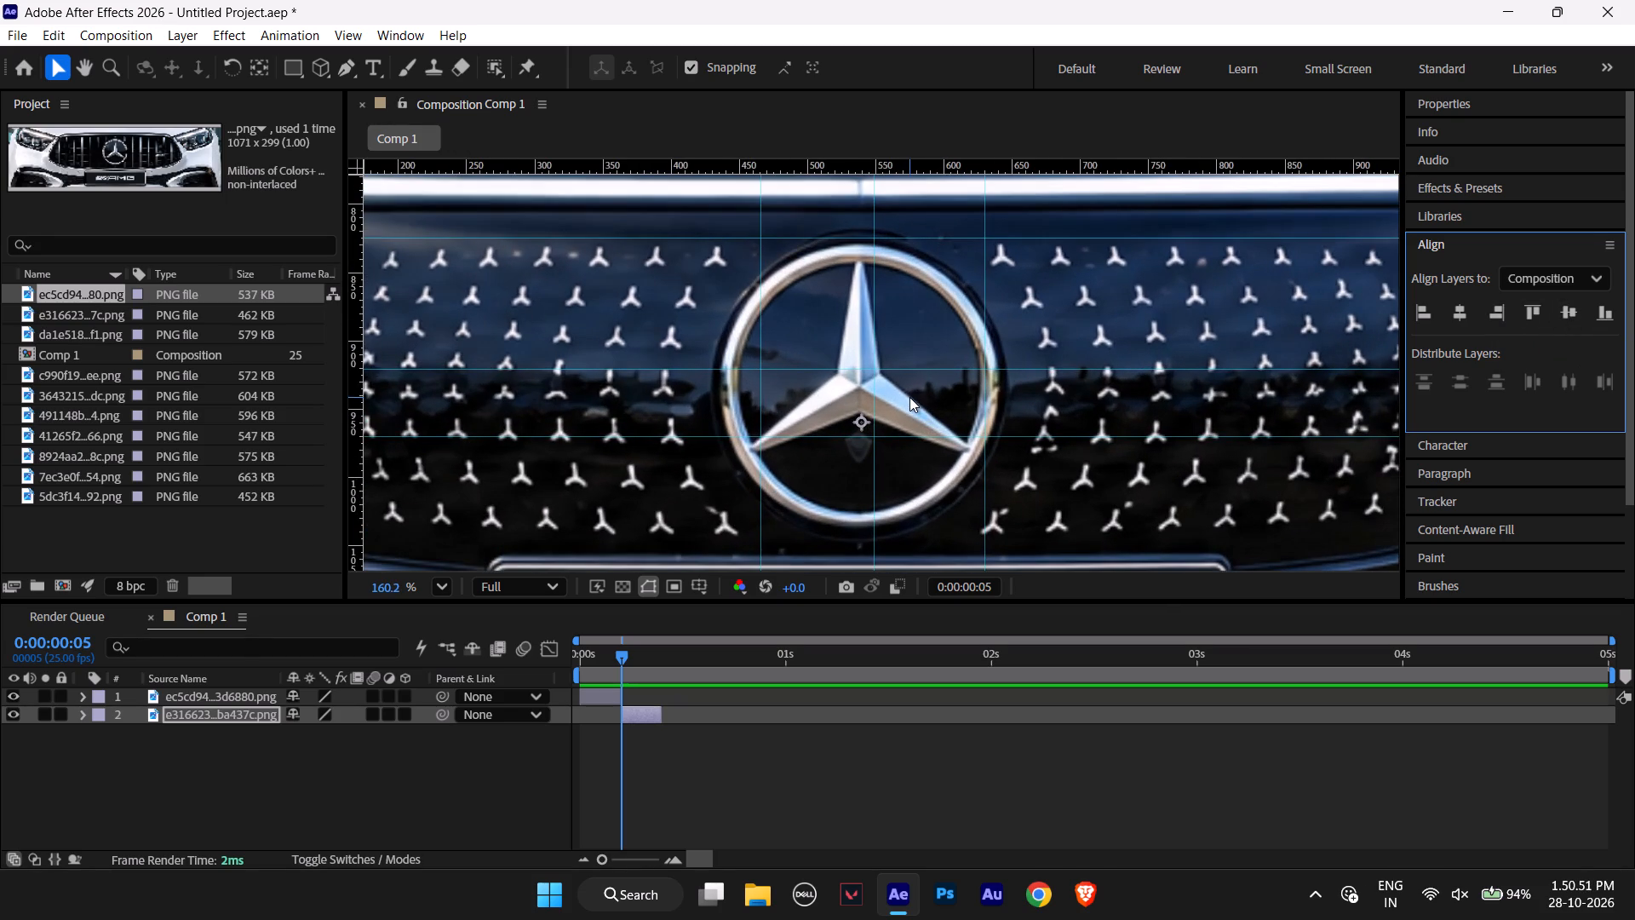
key(Right)
key(Right)
key(Right)
key(Right)
key(Right)
key(Right)
key(Right)
key(Up)
key(Up)
key(Up)
key(Up)
key(Up)
key(Up)
key(Up)
key(Up)
key(Up)
key(Up)
key(Up)
key(Up)
key(Up)
key(Up)
key(Up)
key(Up)
key(Up)
key(Up)
key(Up)
key(Up)
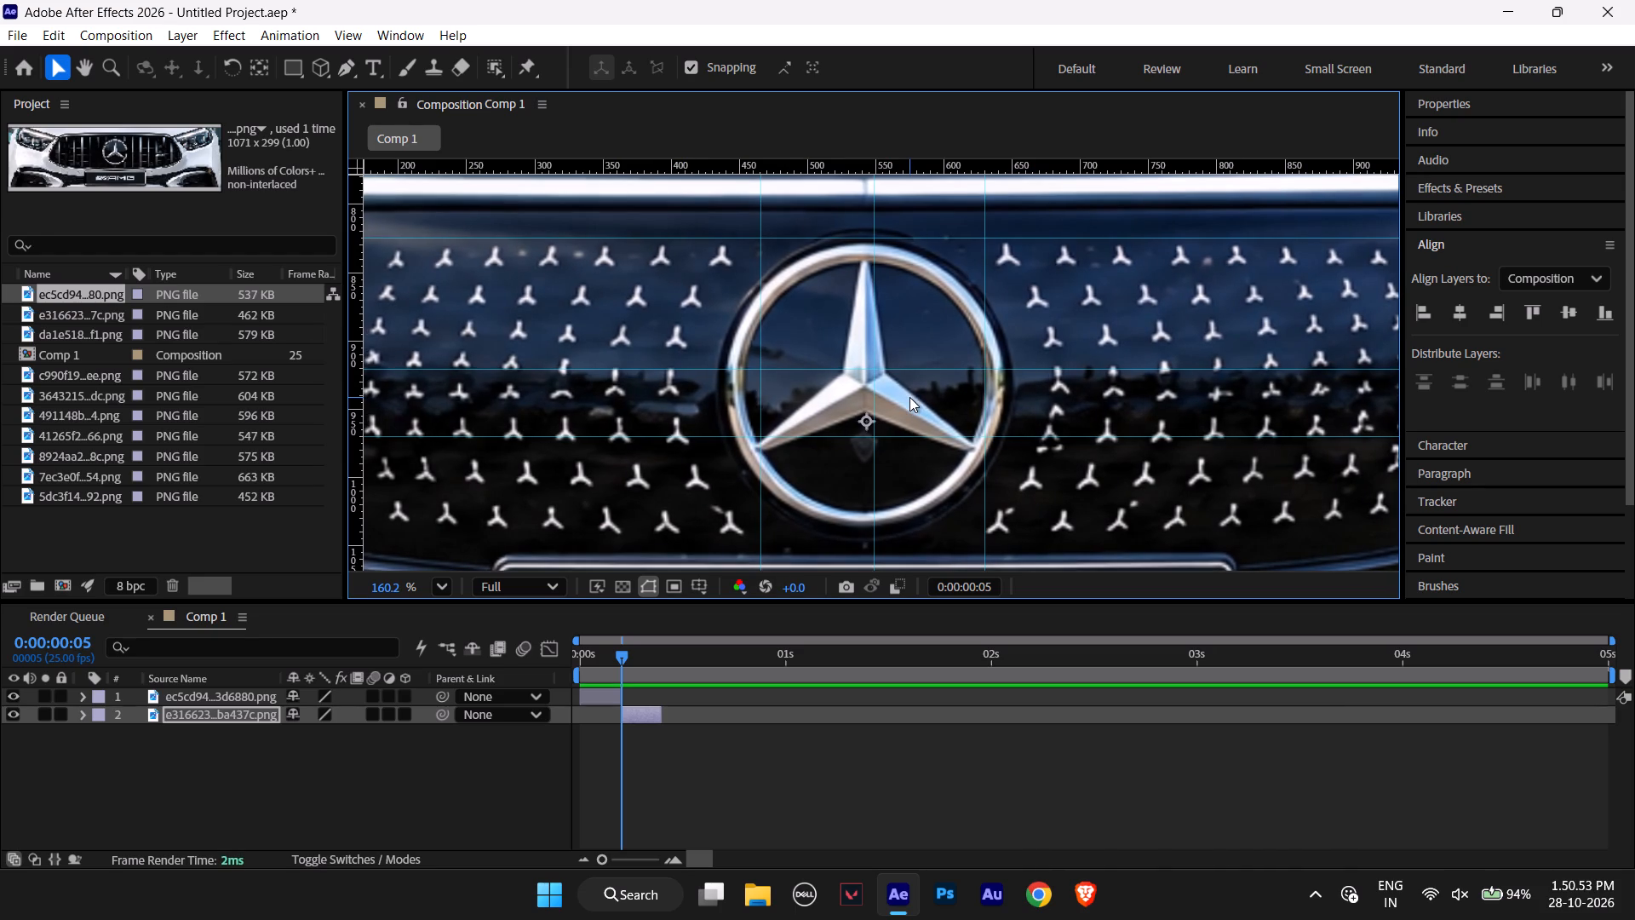
key(Right)
key(Right)
key(Right)
key(Right)
key(Right)
key(Right)
key(Right)
key(Right)
key(Right)
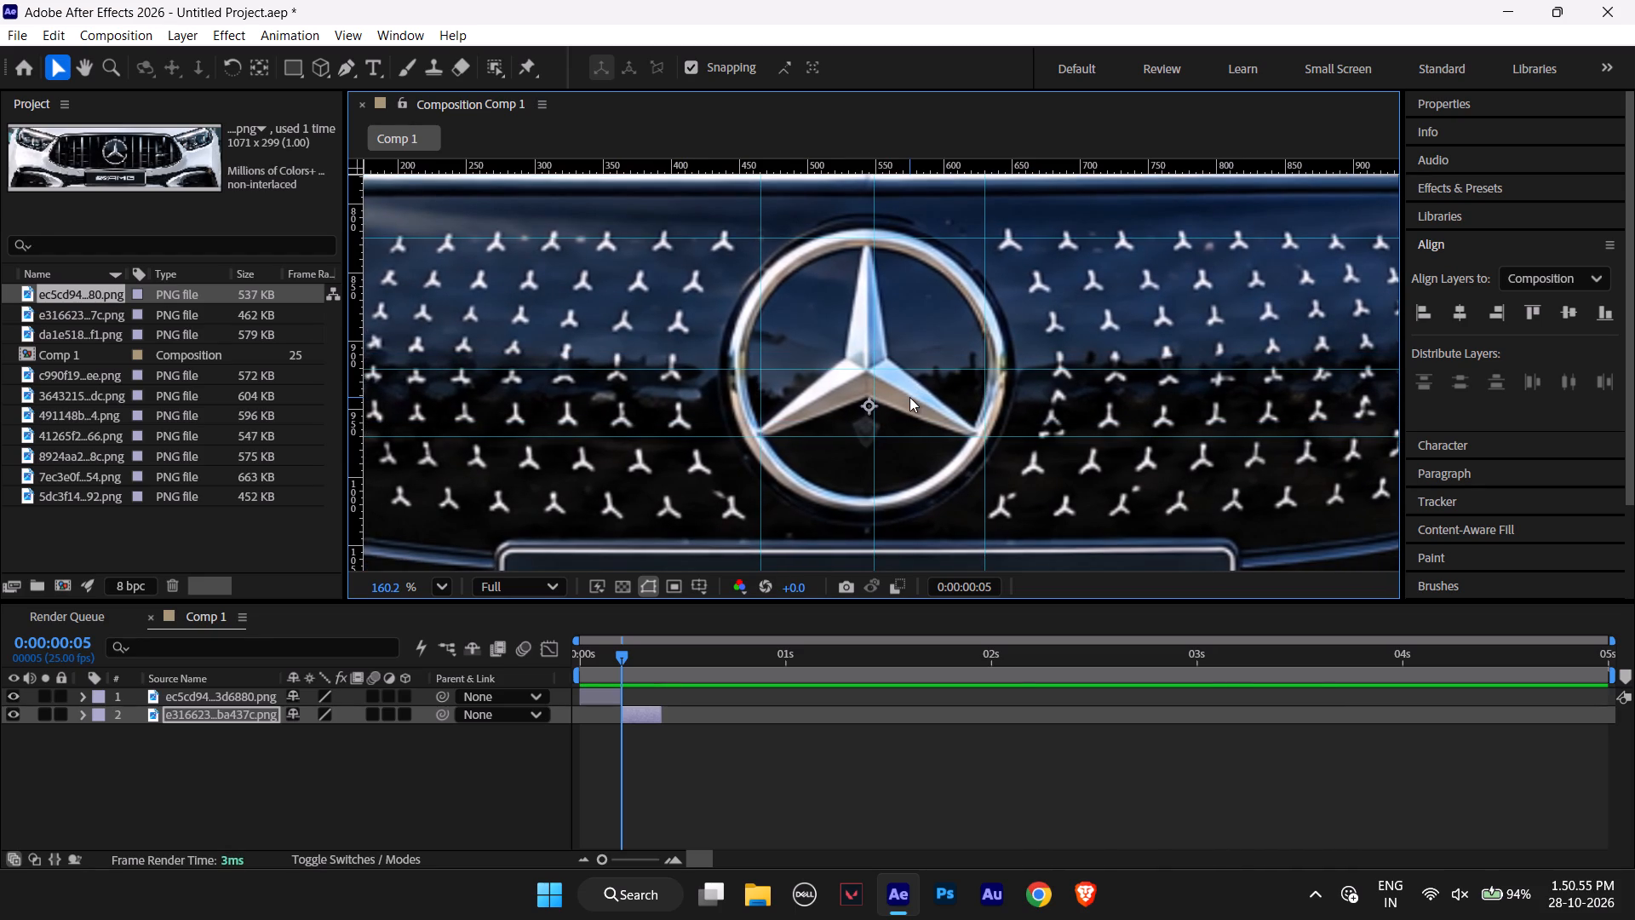
key(Right)
key(Right)
key(Right)
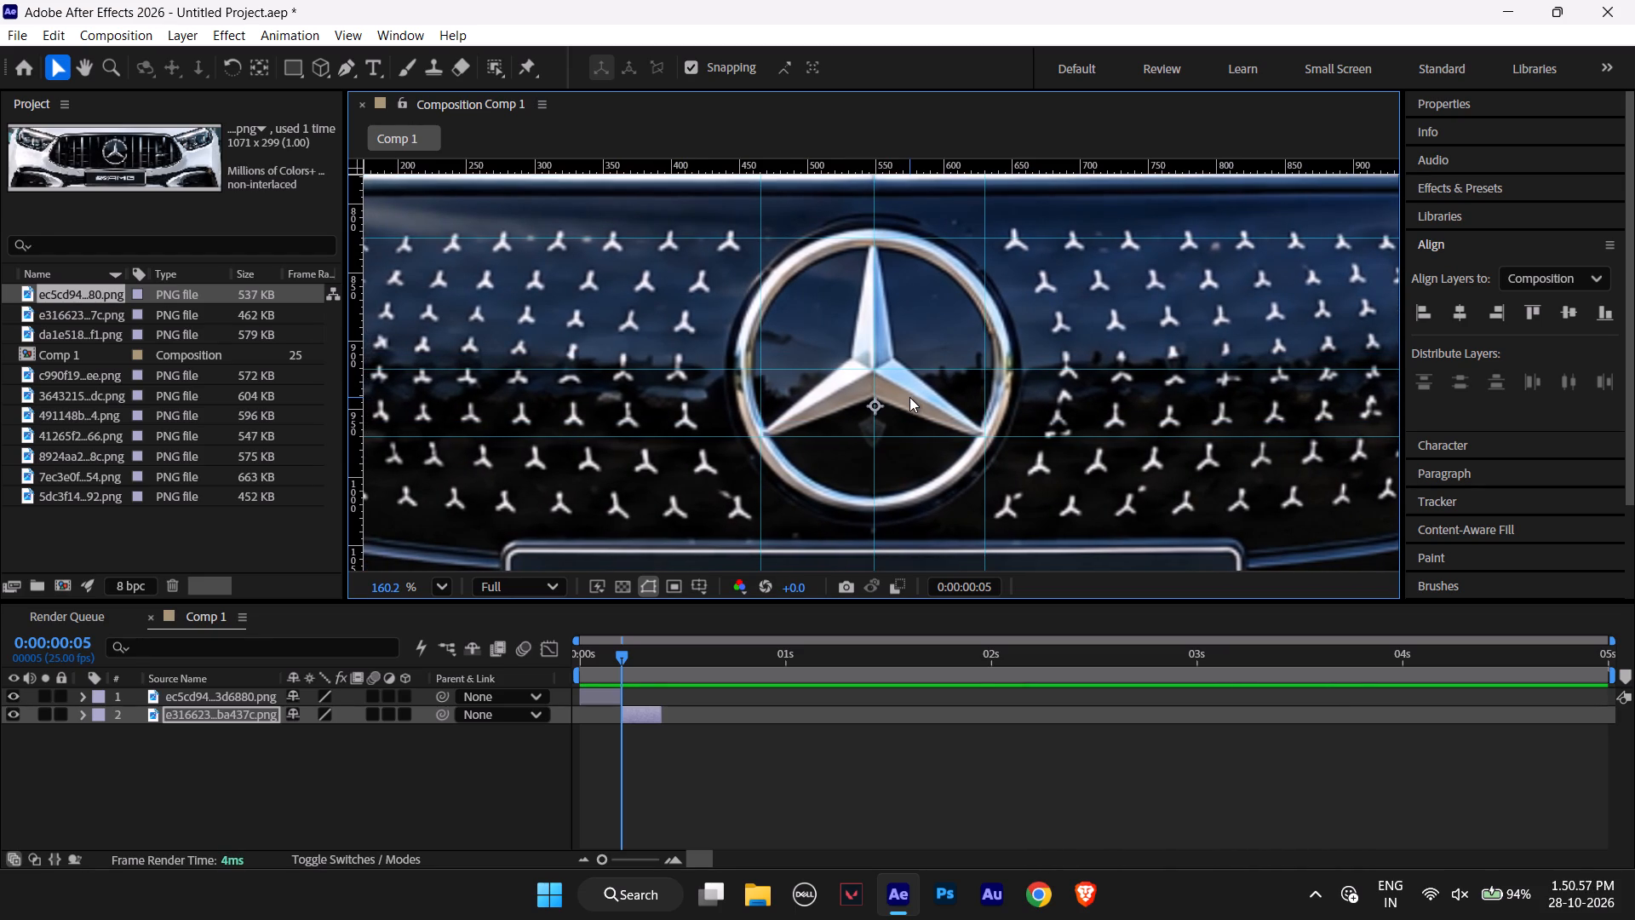
key(Right)
key(Right)
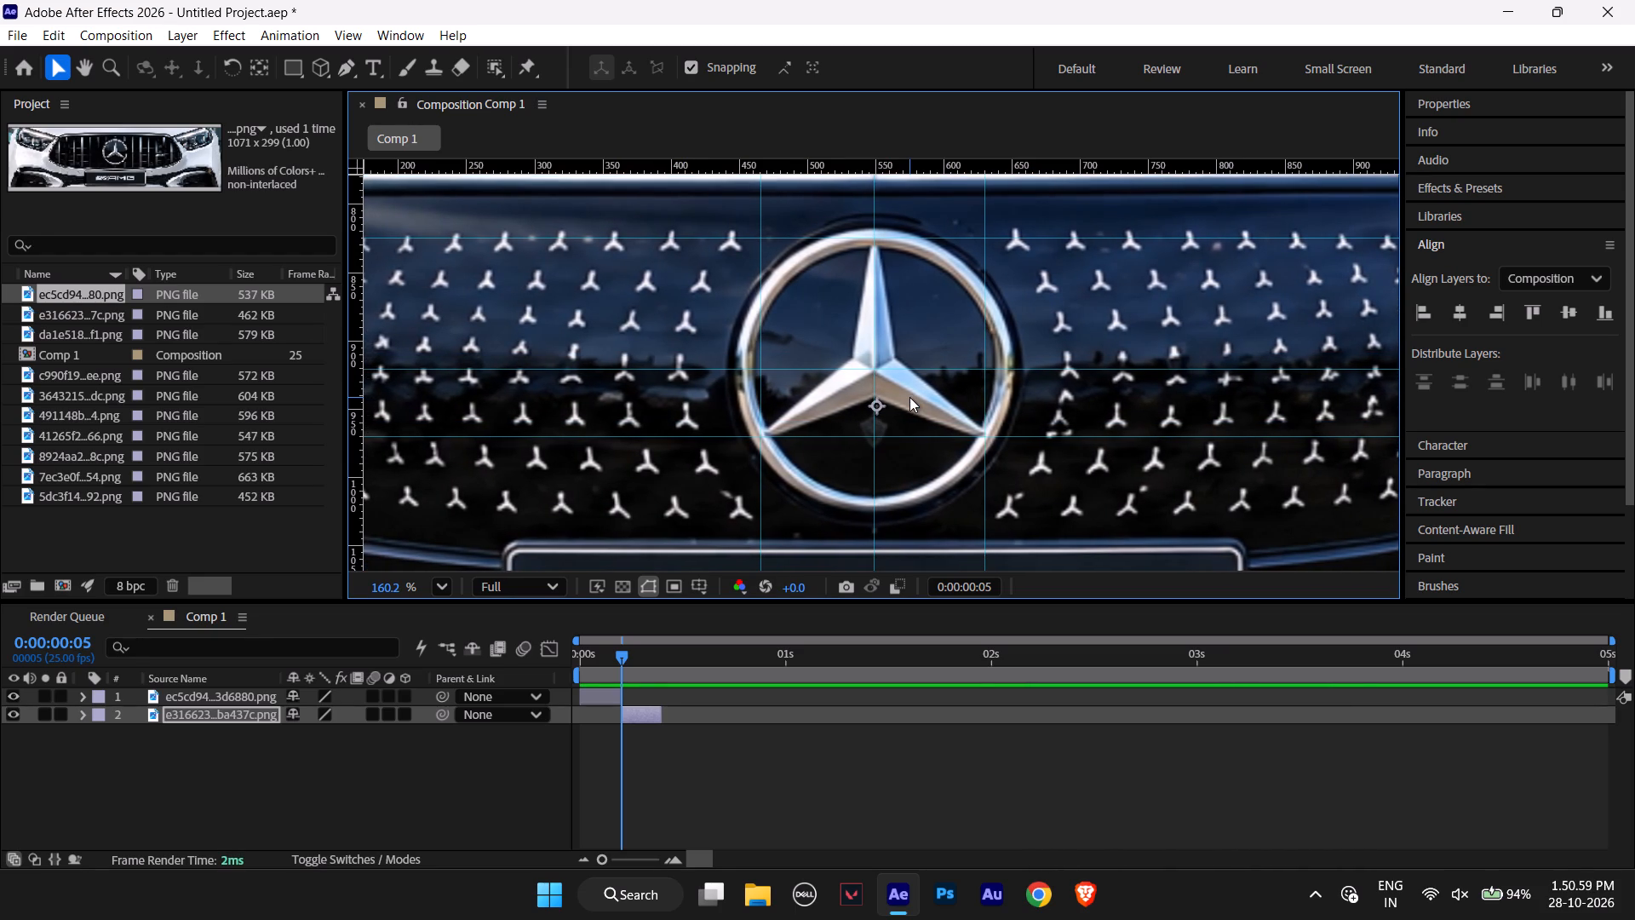
key(Right)
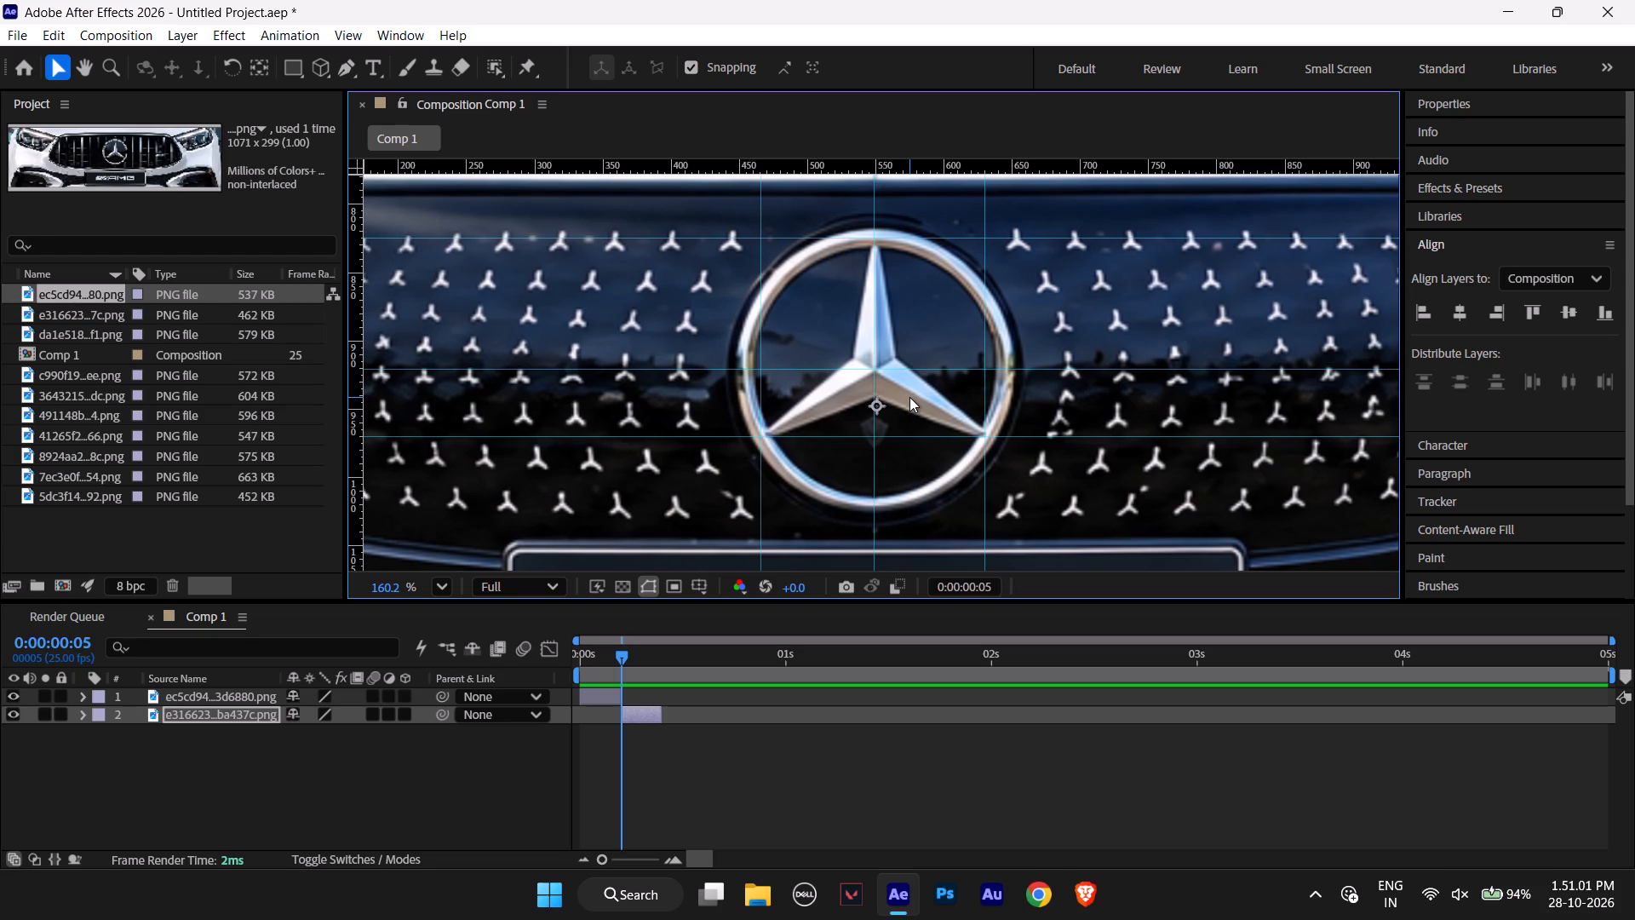
key(Left)
key(Up)
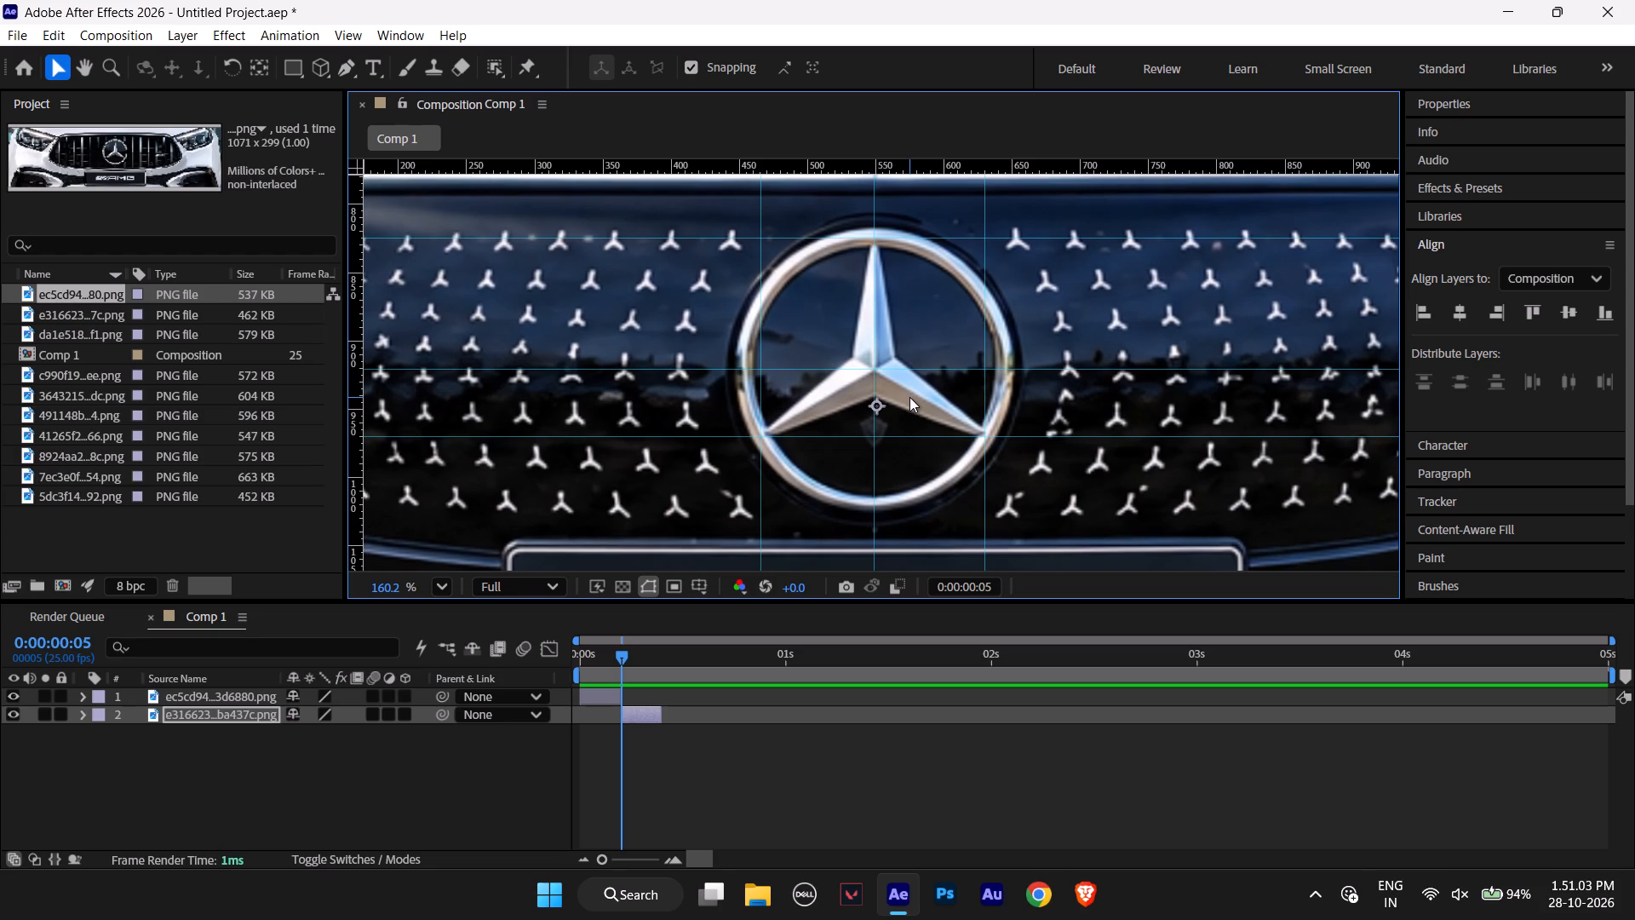
key(Up)
Find the second clip's last frame at 0:00:00:09 and add the da1e518 Maybach image to the timeline as the bottom layer.
drag(617, 651, 621, 649)
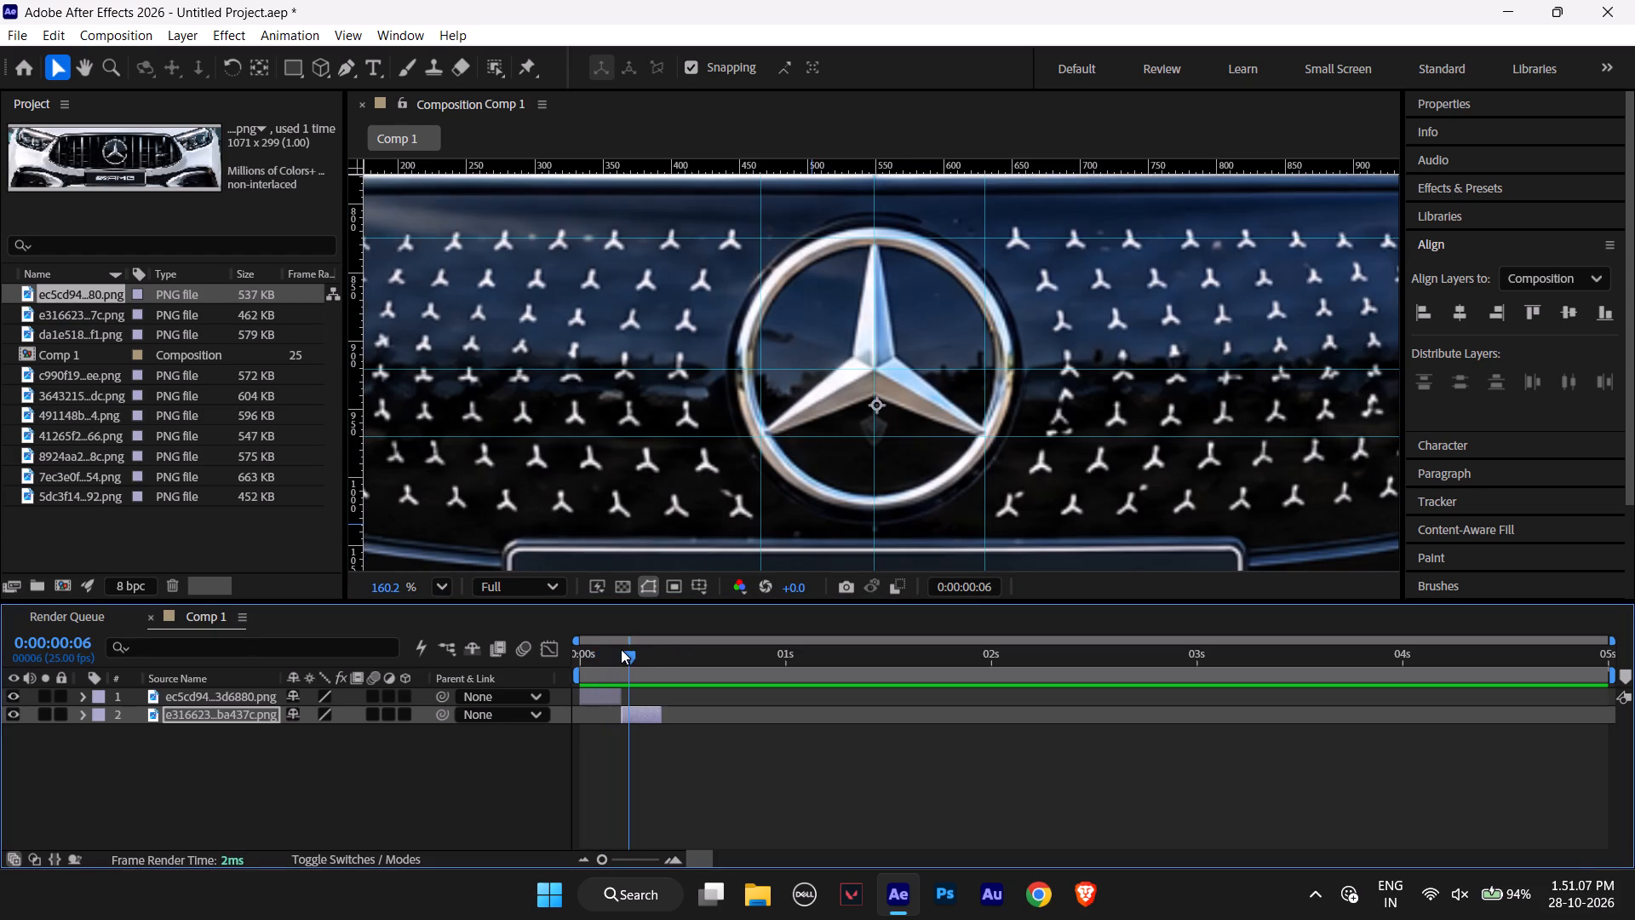
drag(621, 649, 654, 647)
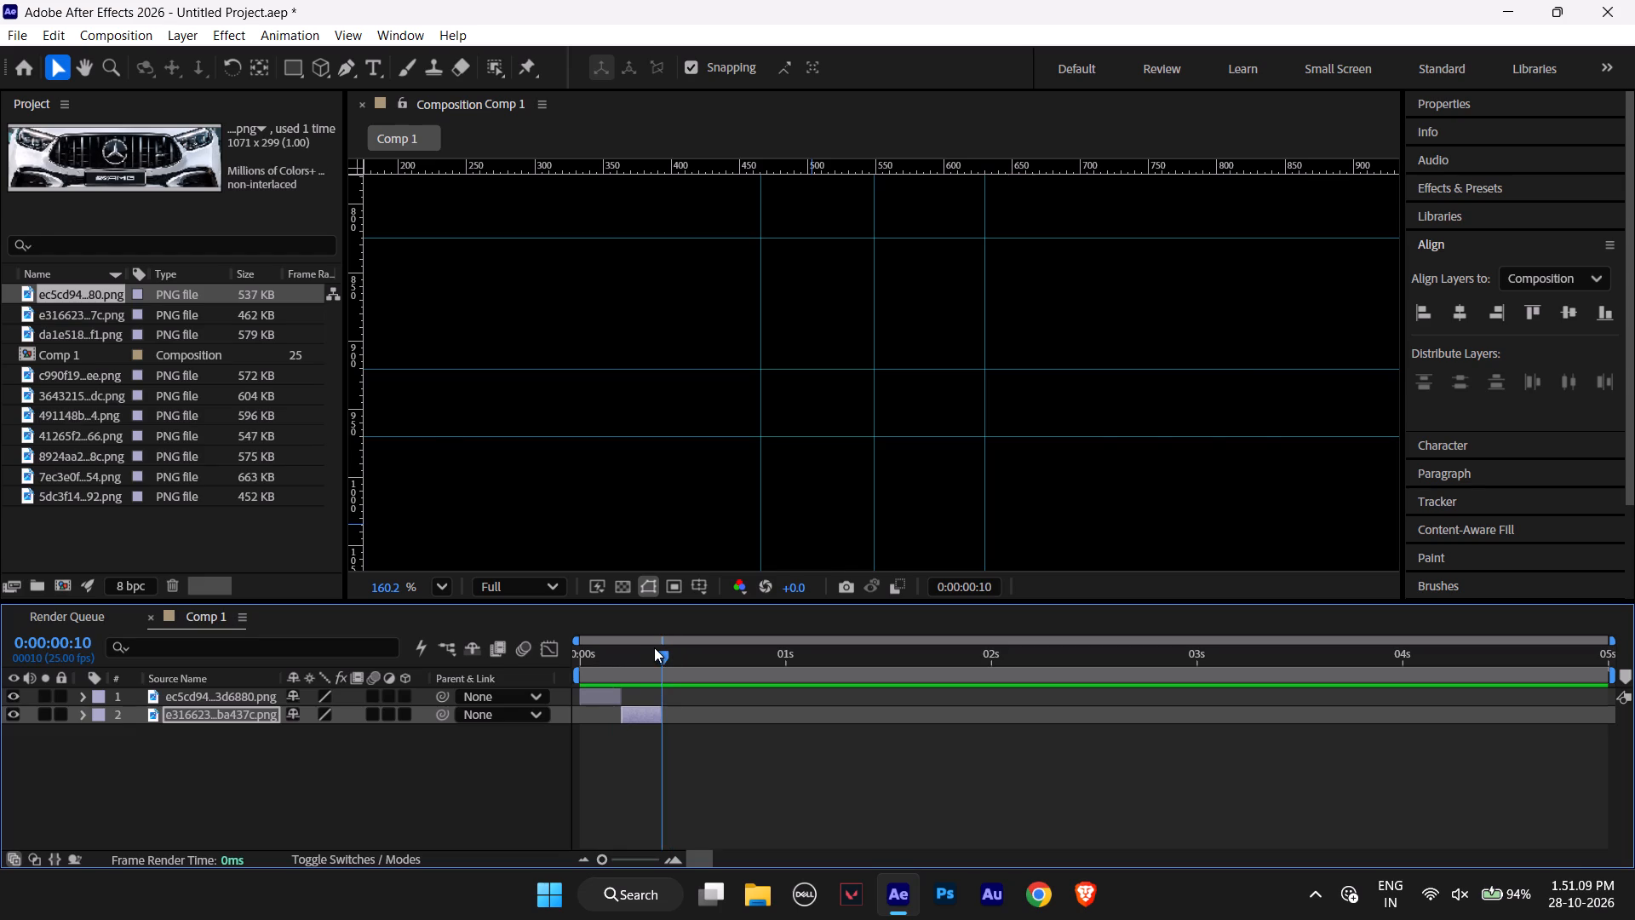
drag(654, 647, 651, 647)
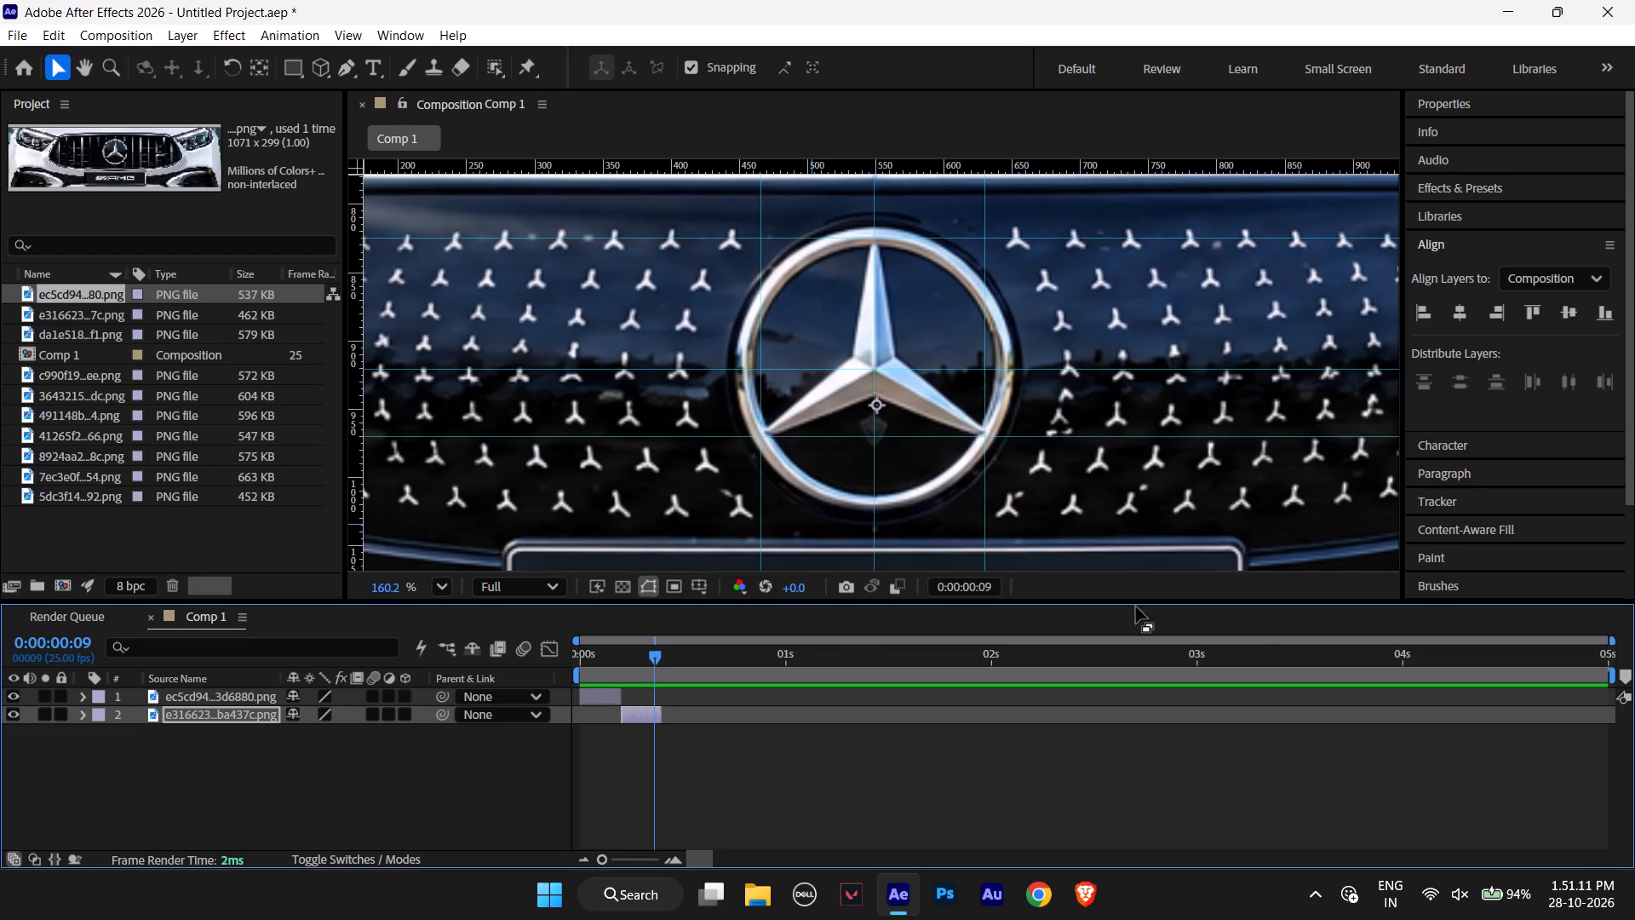
click(97, 317)
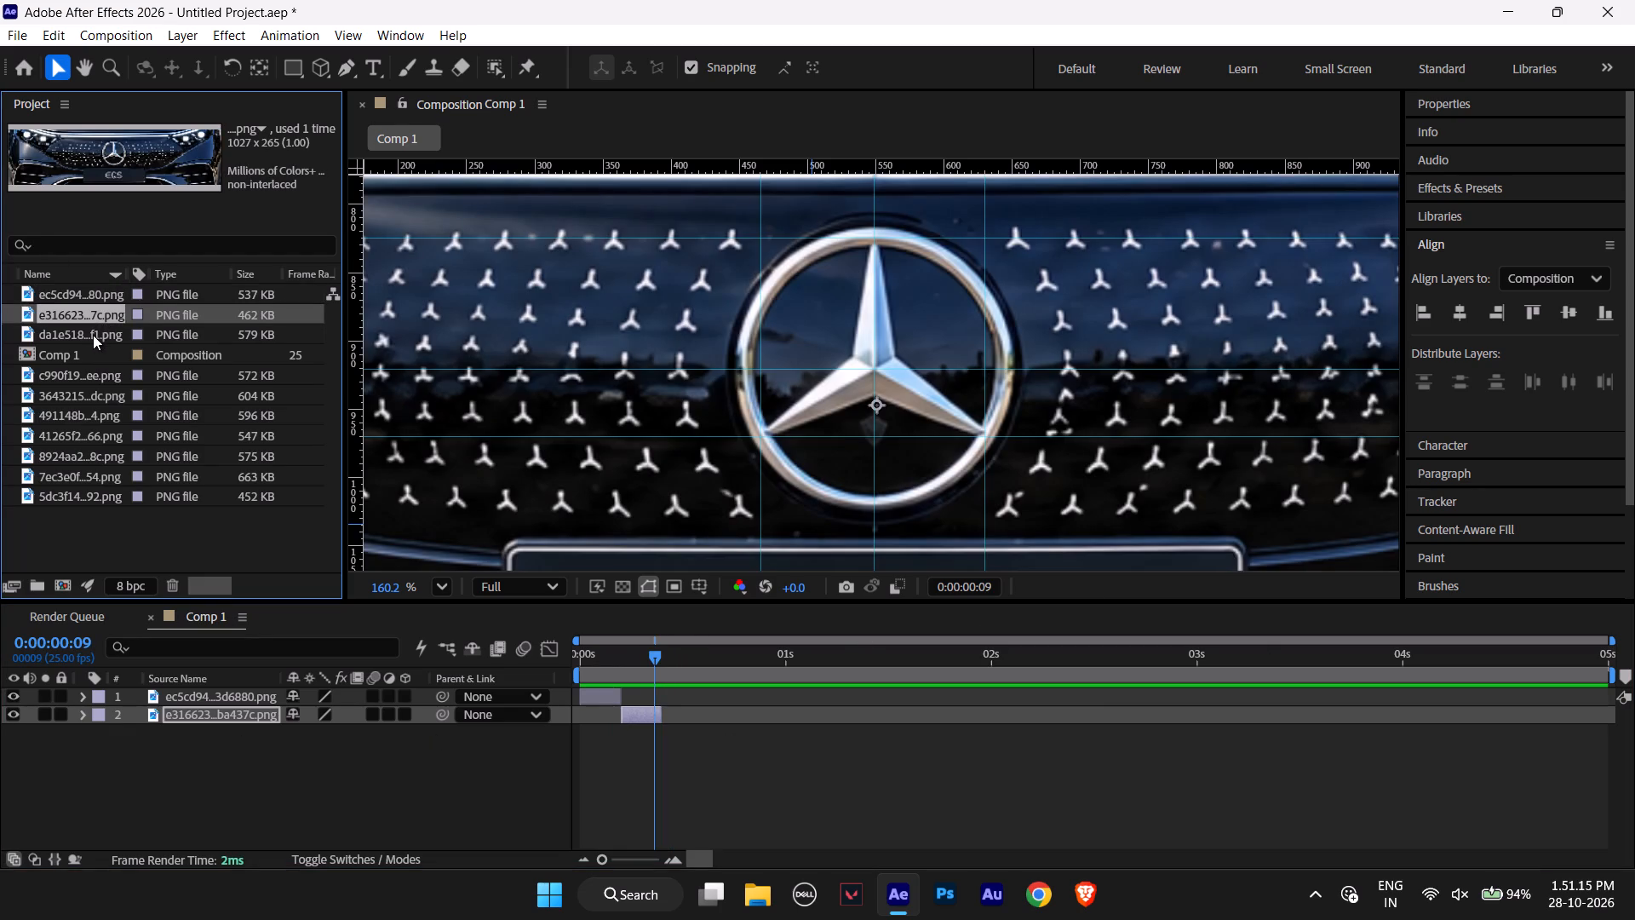
click(93, 335)
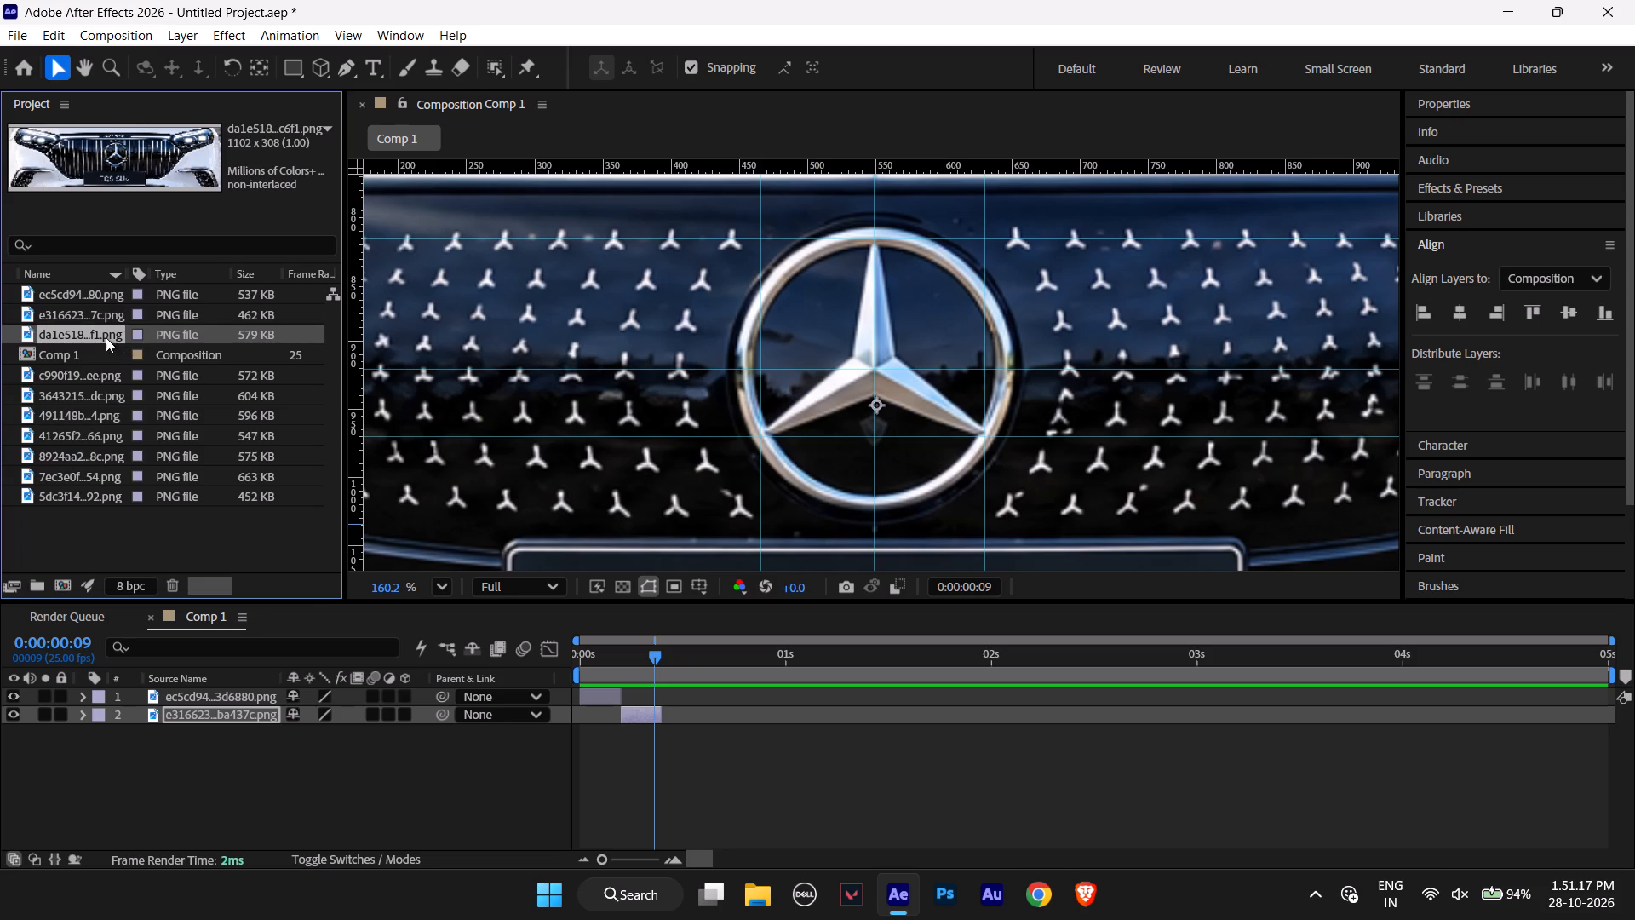
drag(96, 332, 221, 747)
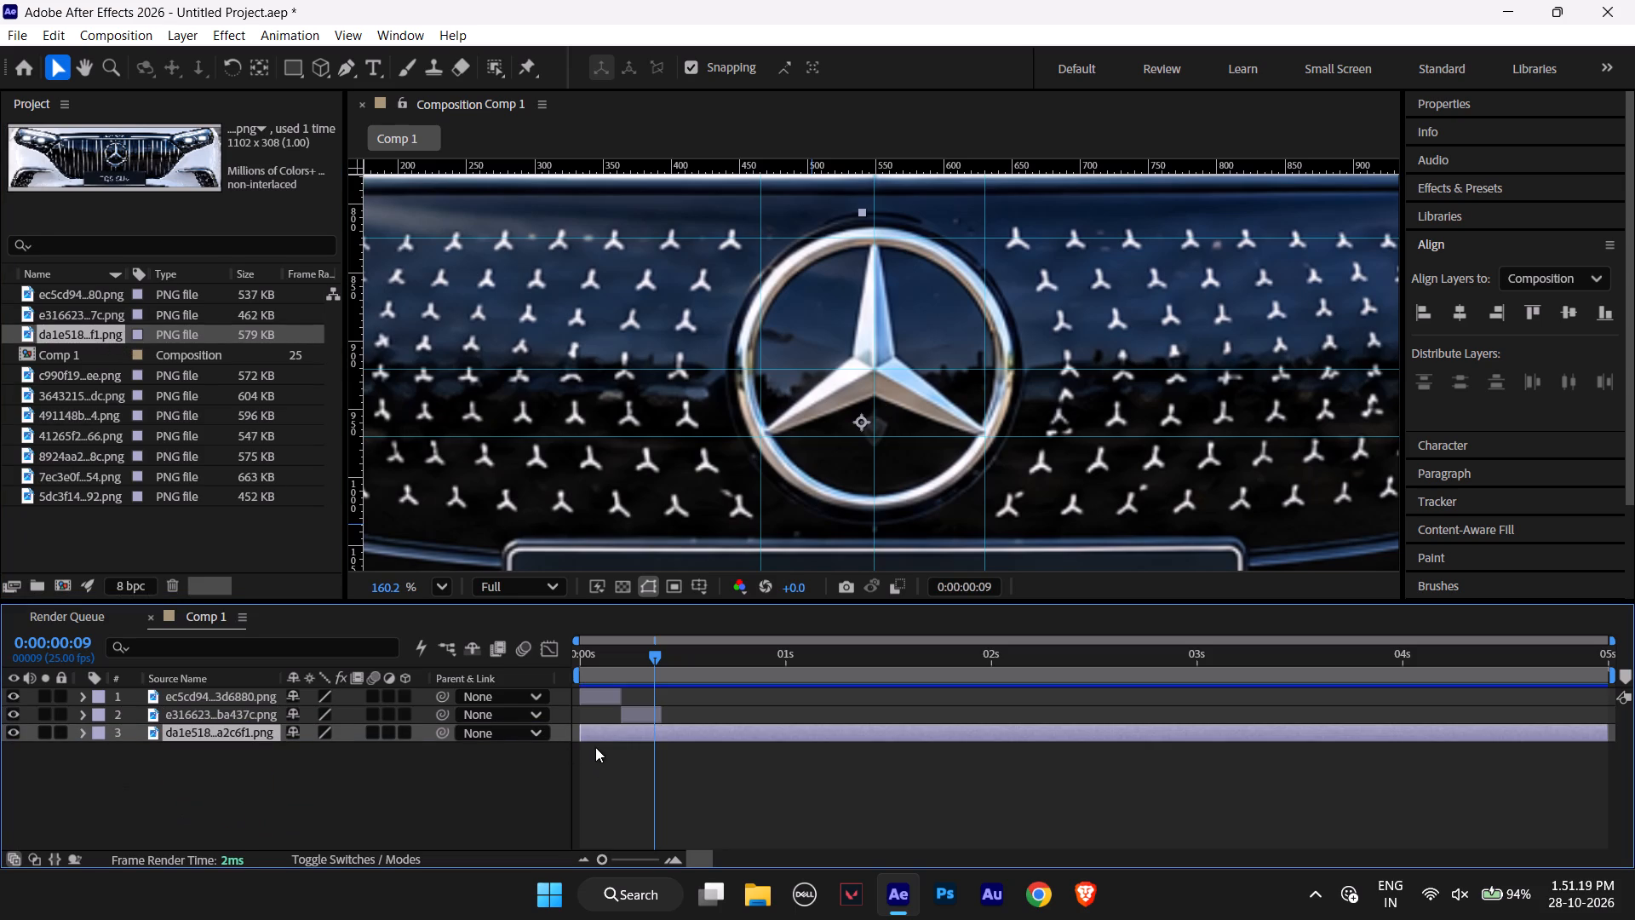
Trim the da1e518 Maybach layer to a five-frame clip starting at 0:00:00:10 and ending at the 0:00:00:15 boundary.
click(654, 656)
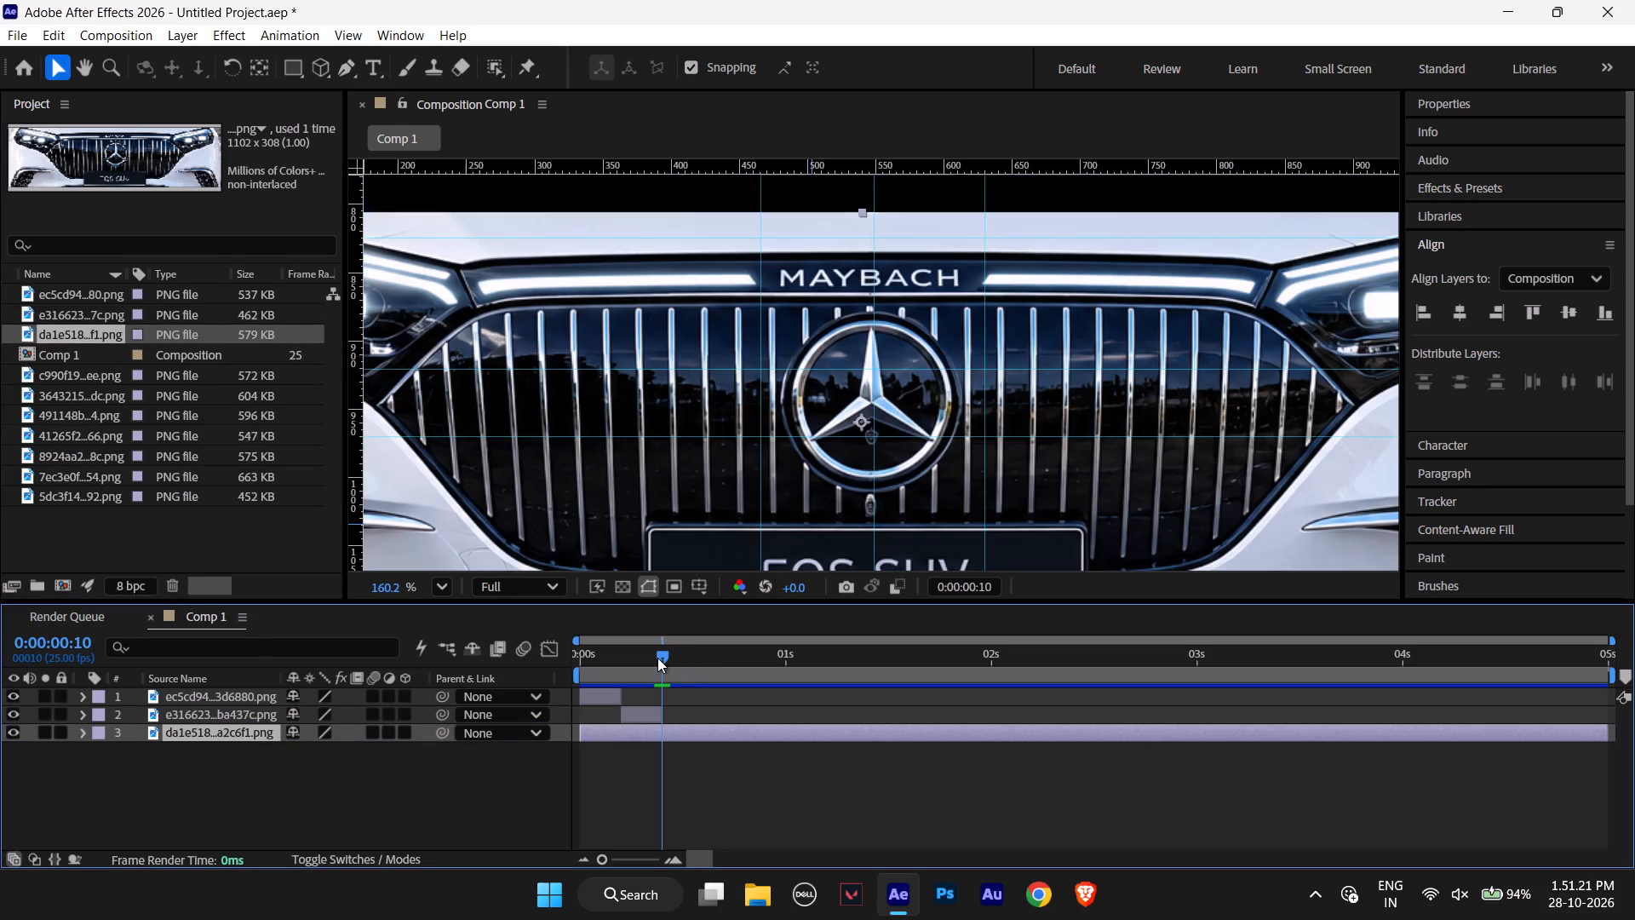
drag(582, 737, 611, 737)
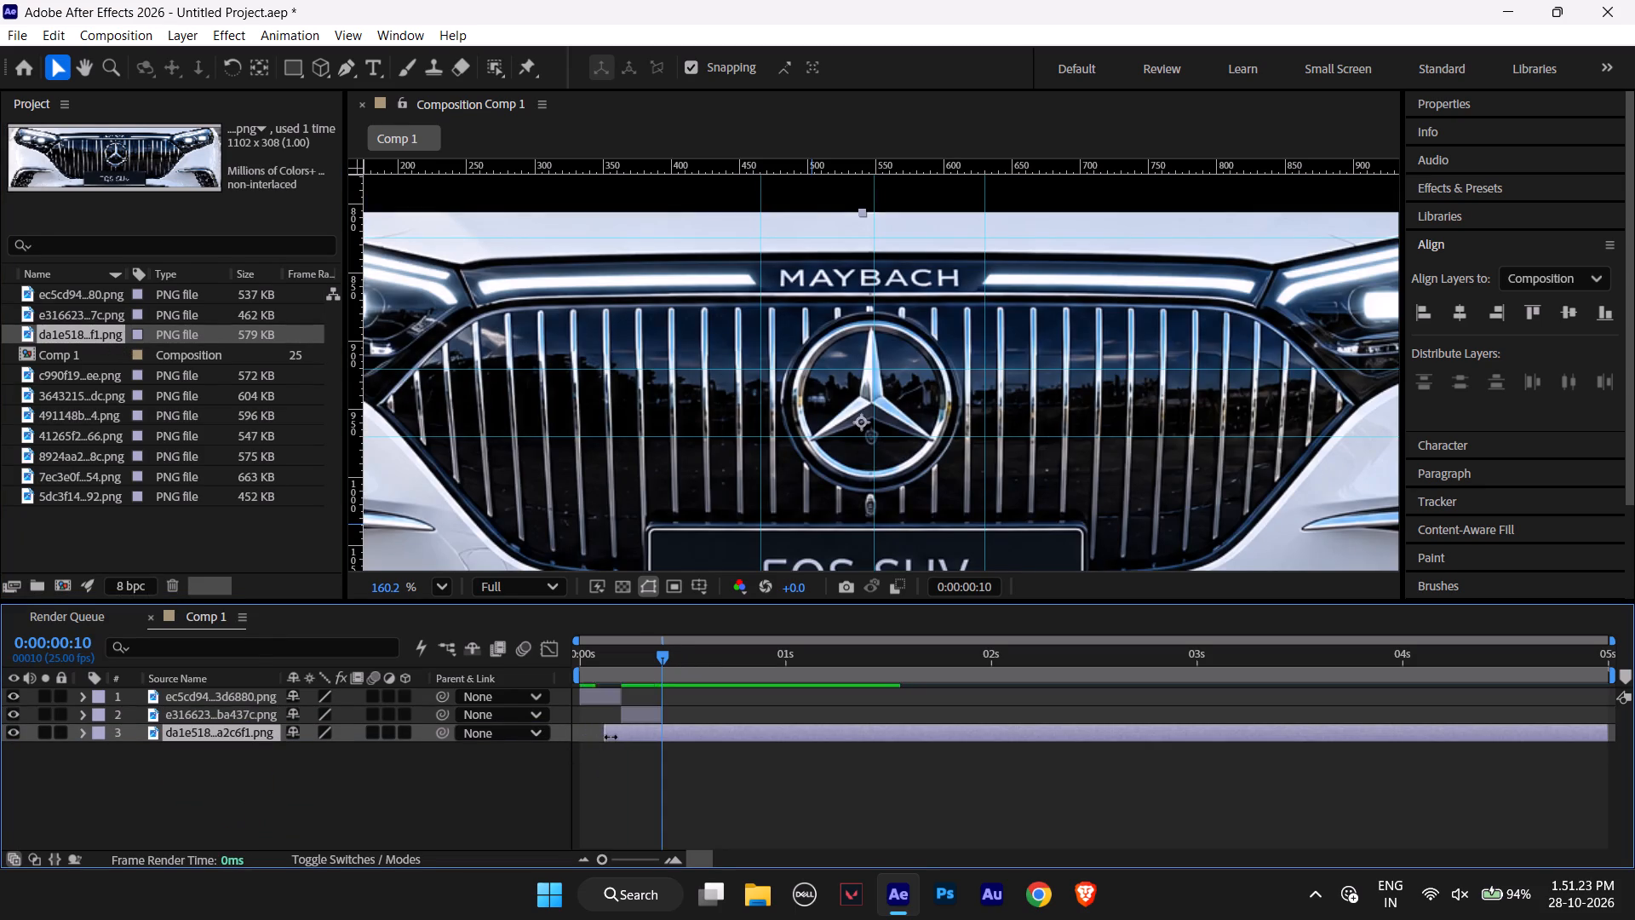
drag(611, 737, 659, 739)
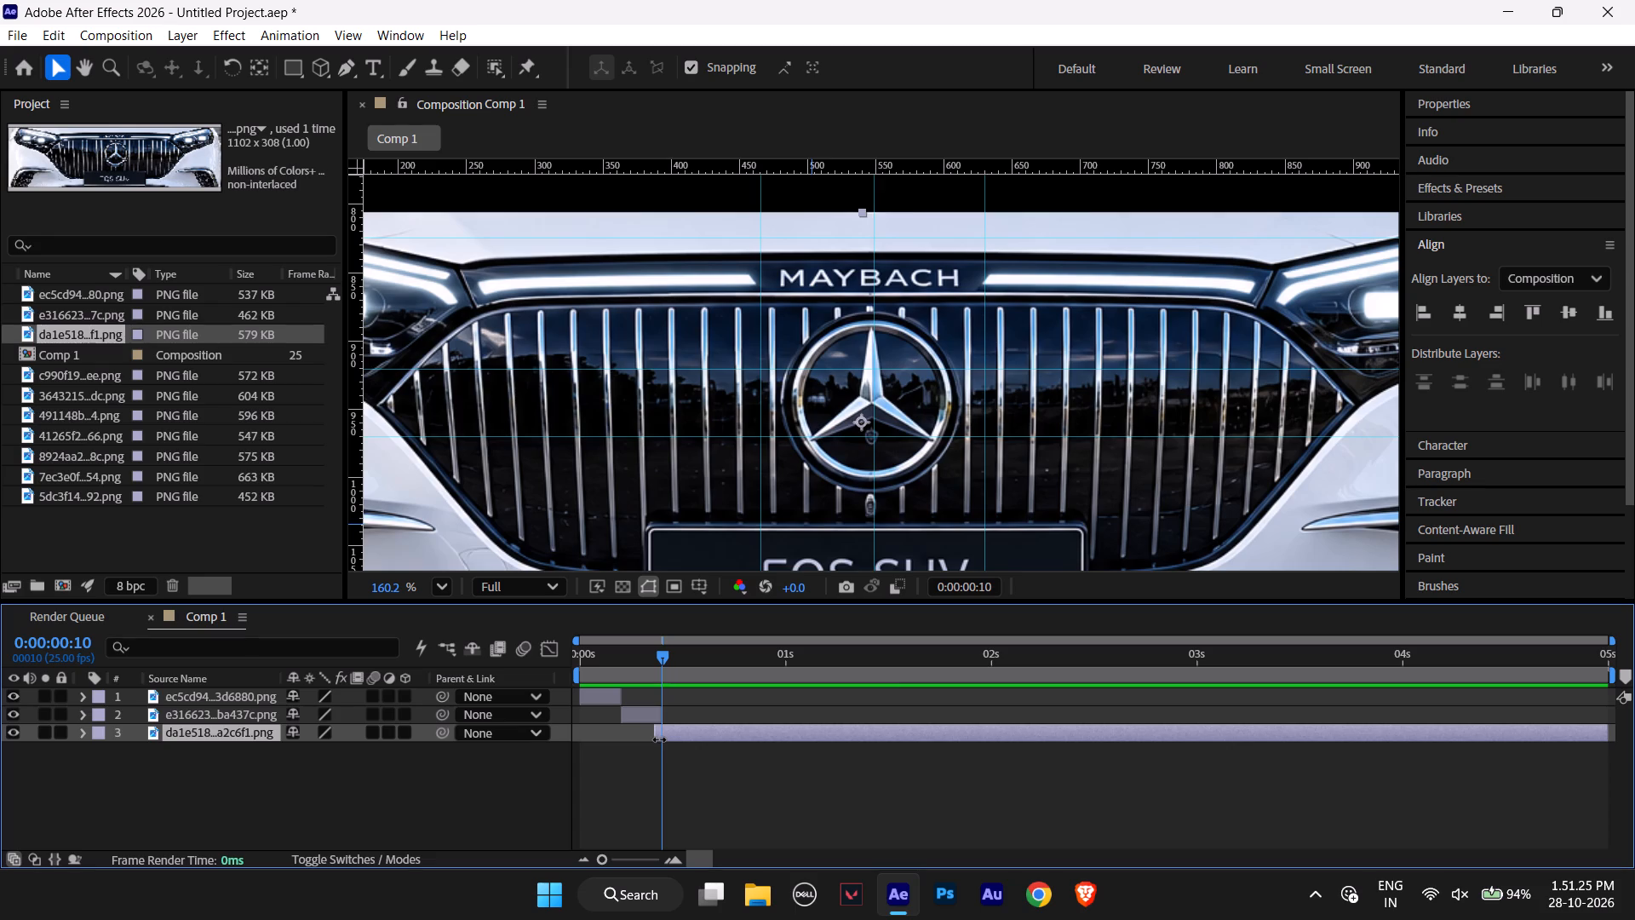
drag(659, 739, 661, 739)
drag(1605, 733, 942, 749)
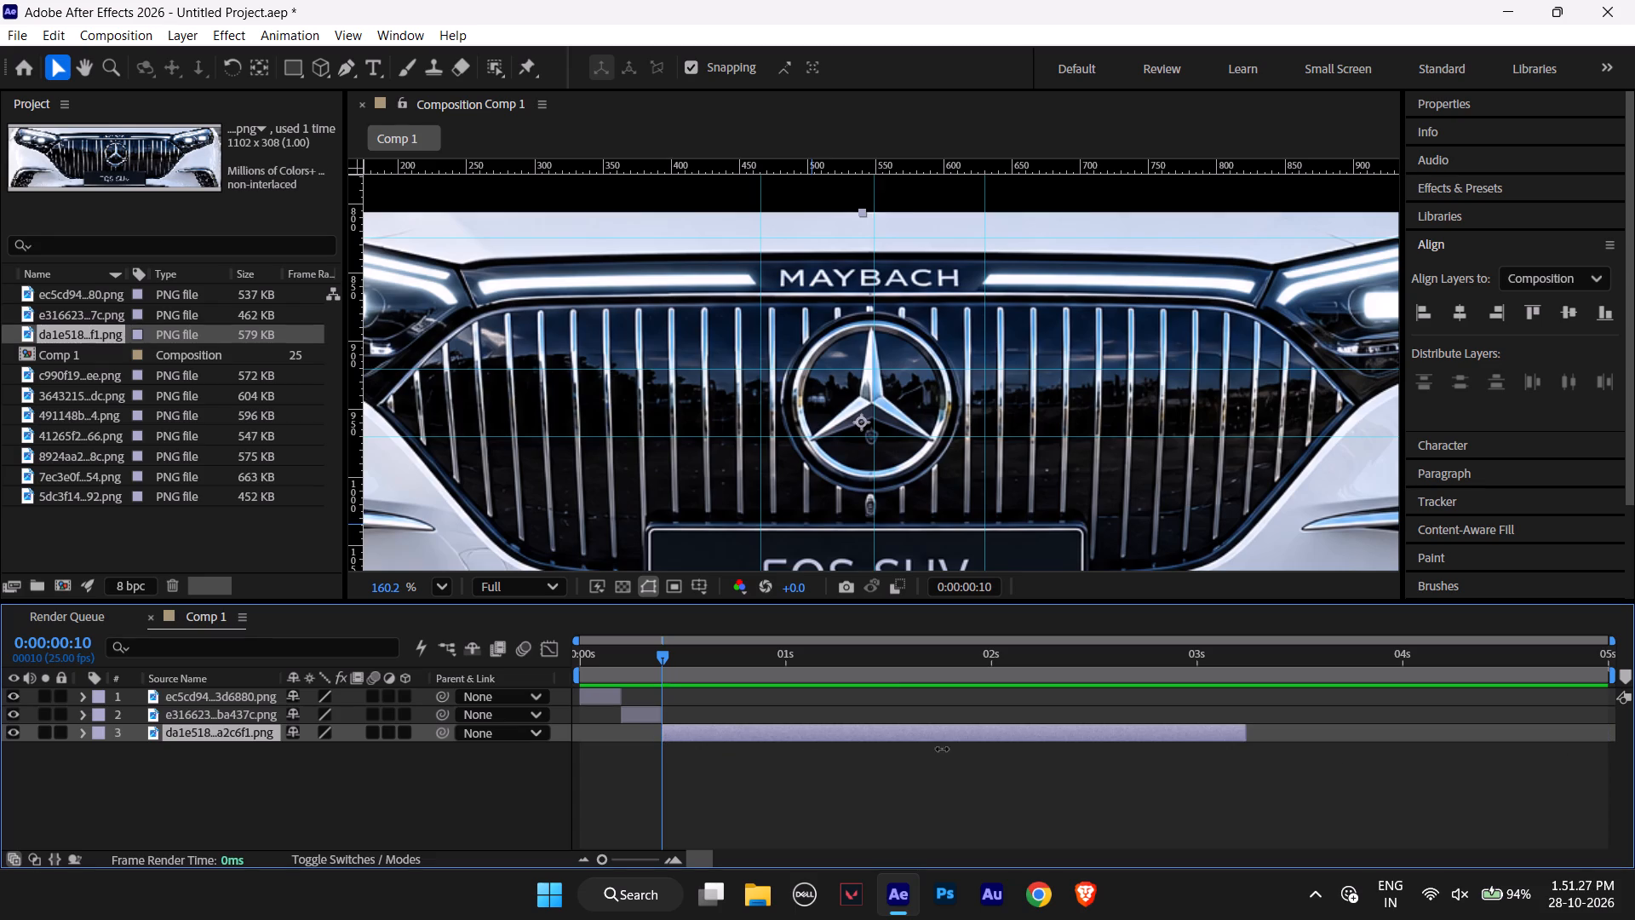
drag(942, 749, 703, 757)
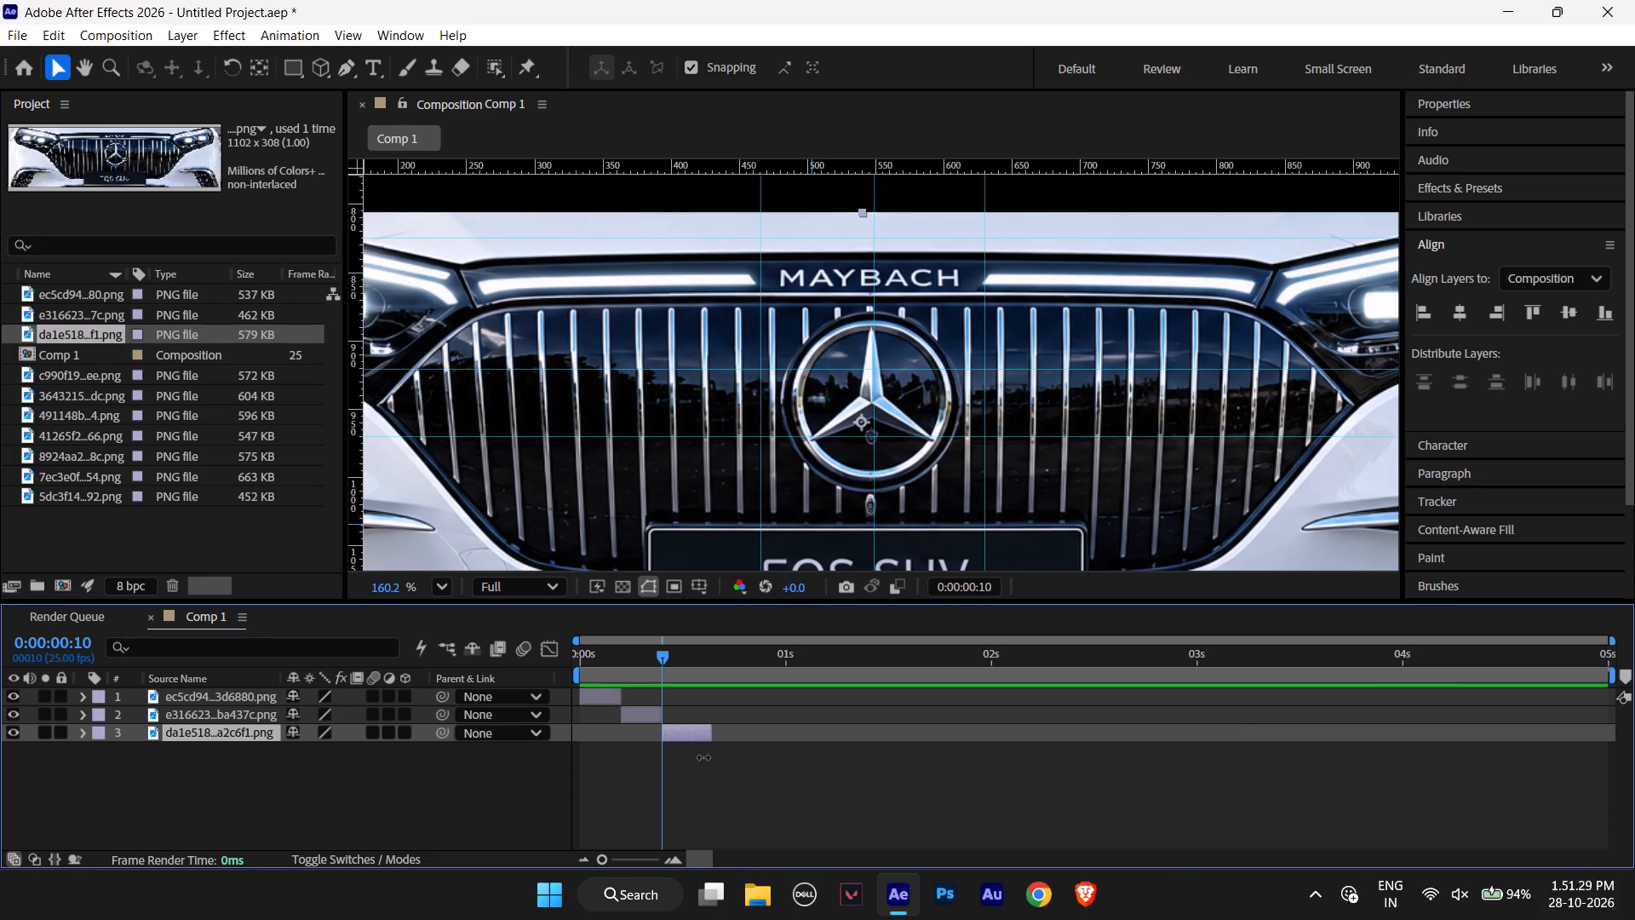
drag(703, 757, 700, 760)
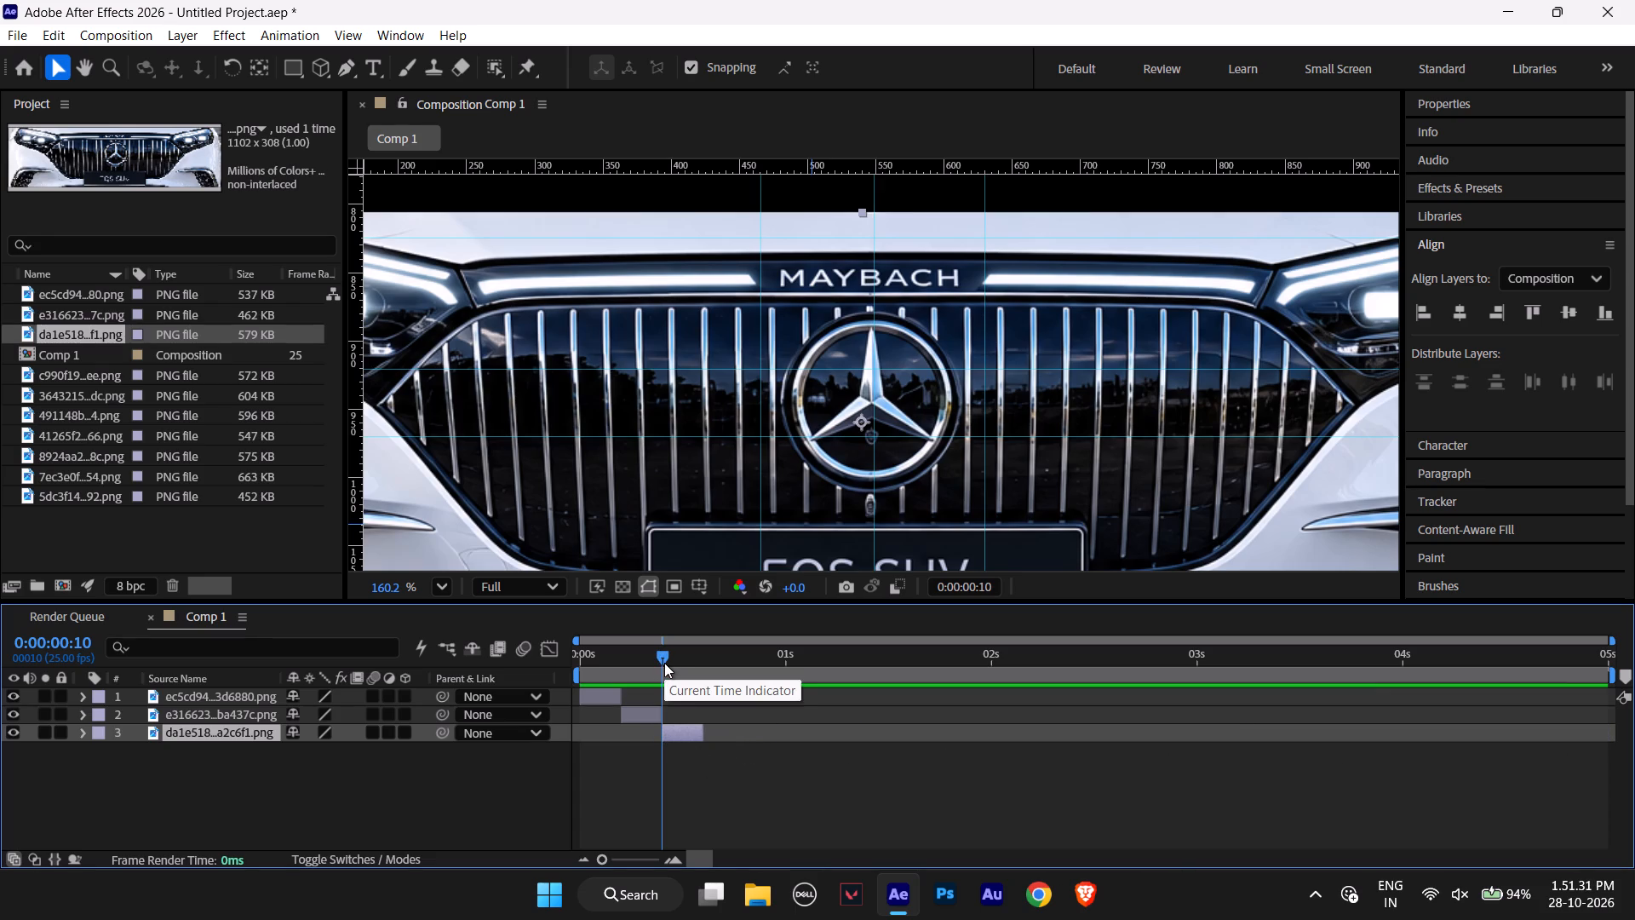
key(ctrl+Right)
key(ctrl+Right)
key(ctrl+Right)
key(ctrl+Right)
key(ctrl+Right)
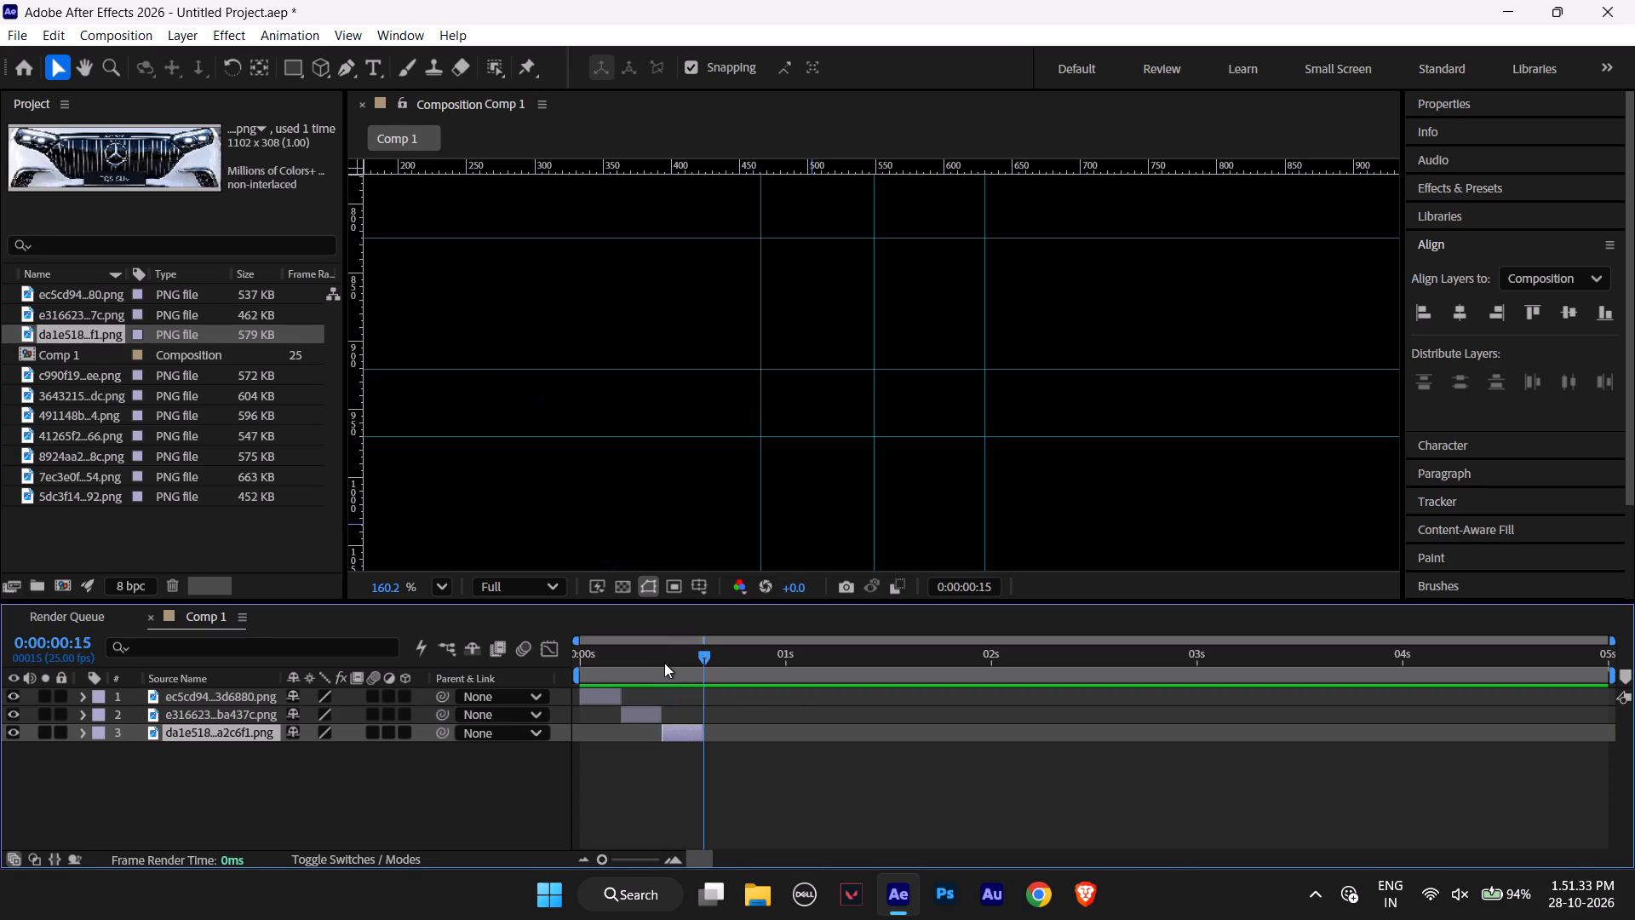
click(703, 727)
At frame 0:00:00:14, enlarge the Maybach layer proportionally about its centre until its star roughly spans the two outer vertical guides.
key(ctrl+Left)
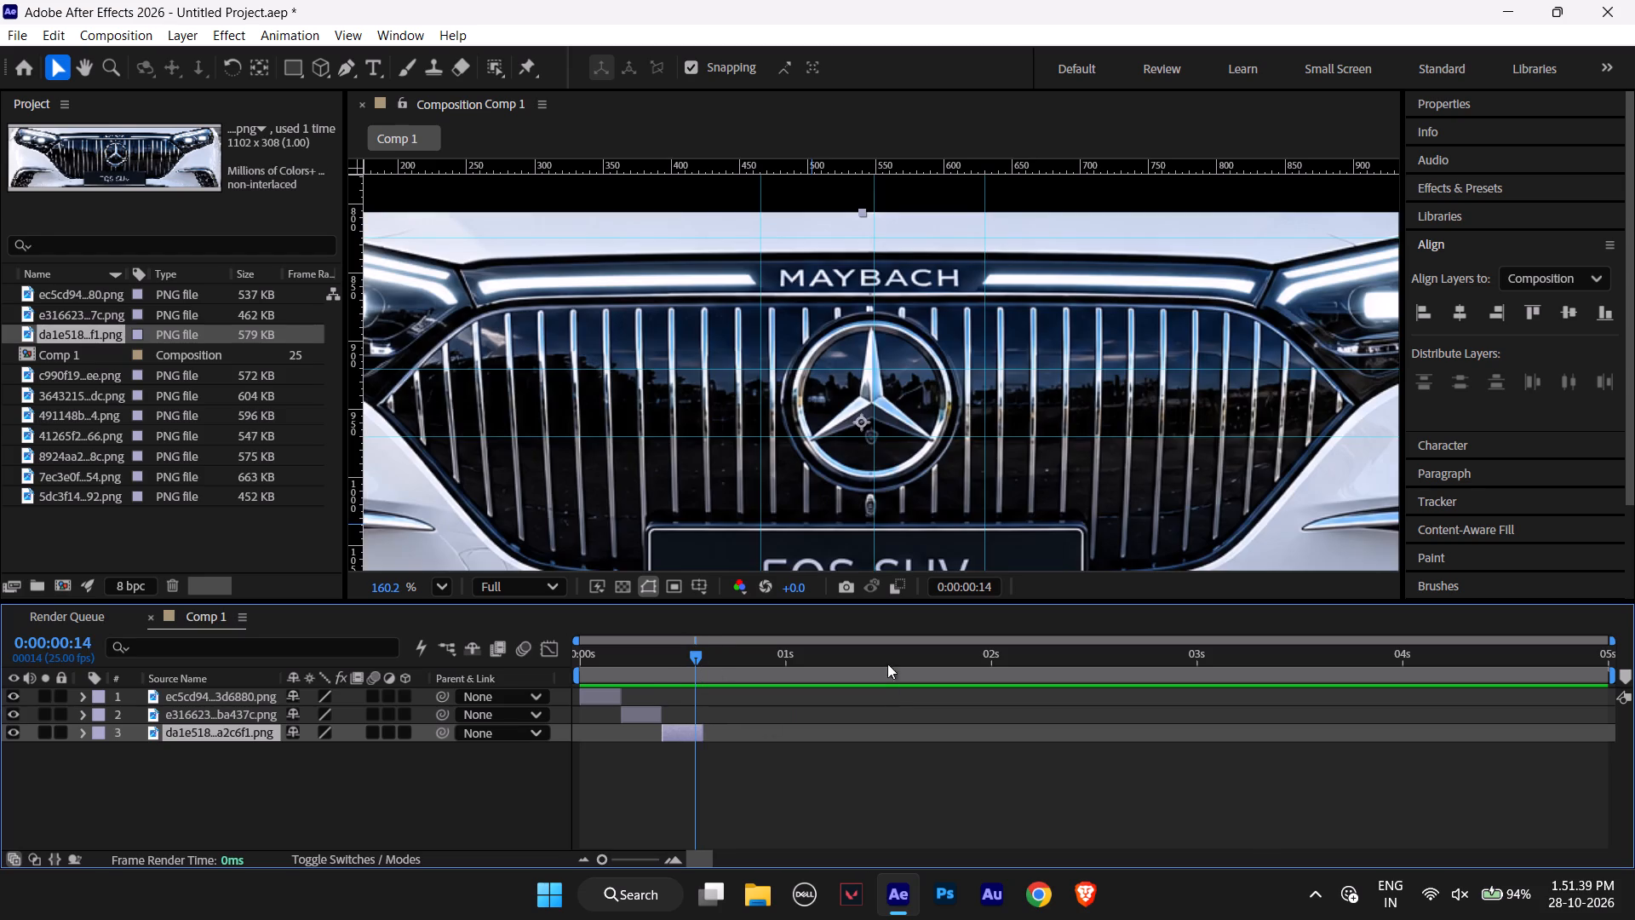
alt+scroll(964, 411, down, 3)
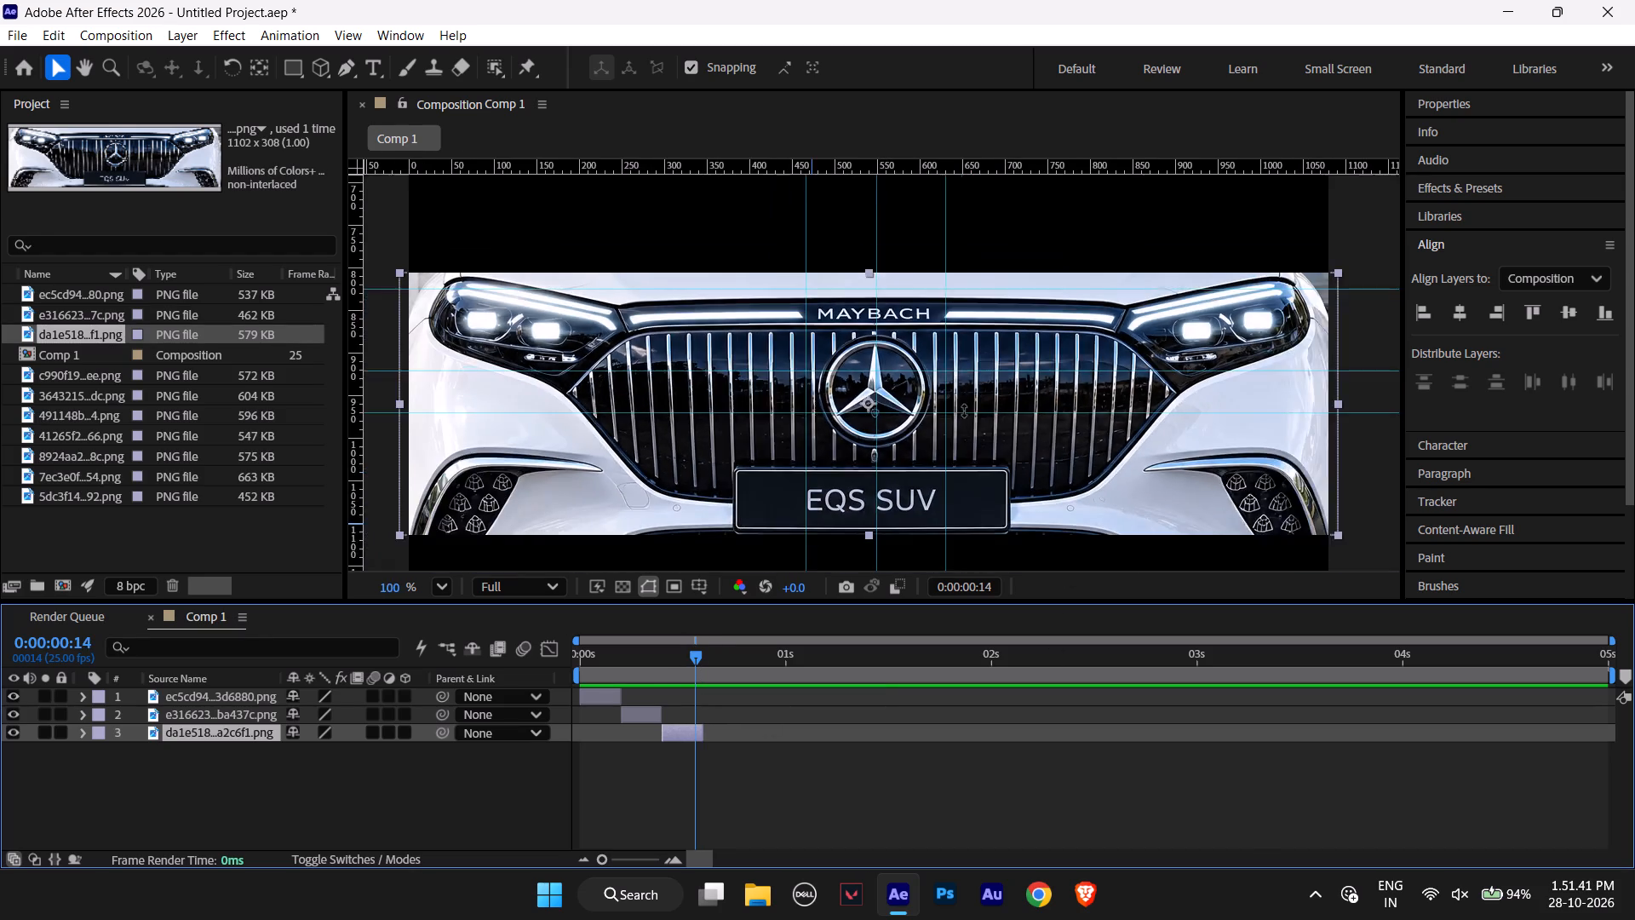
alt+scroll(964, 411, down, 1)
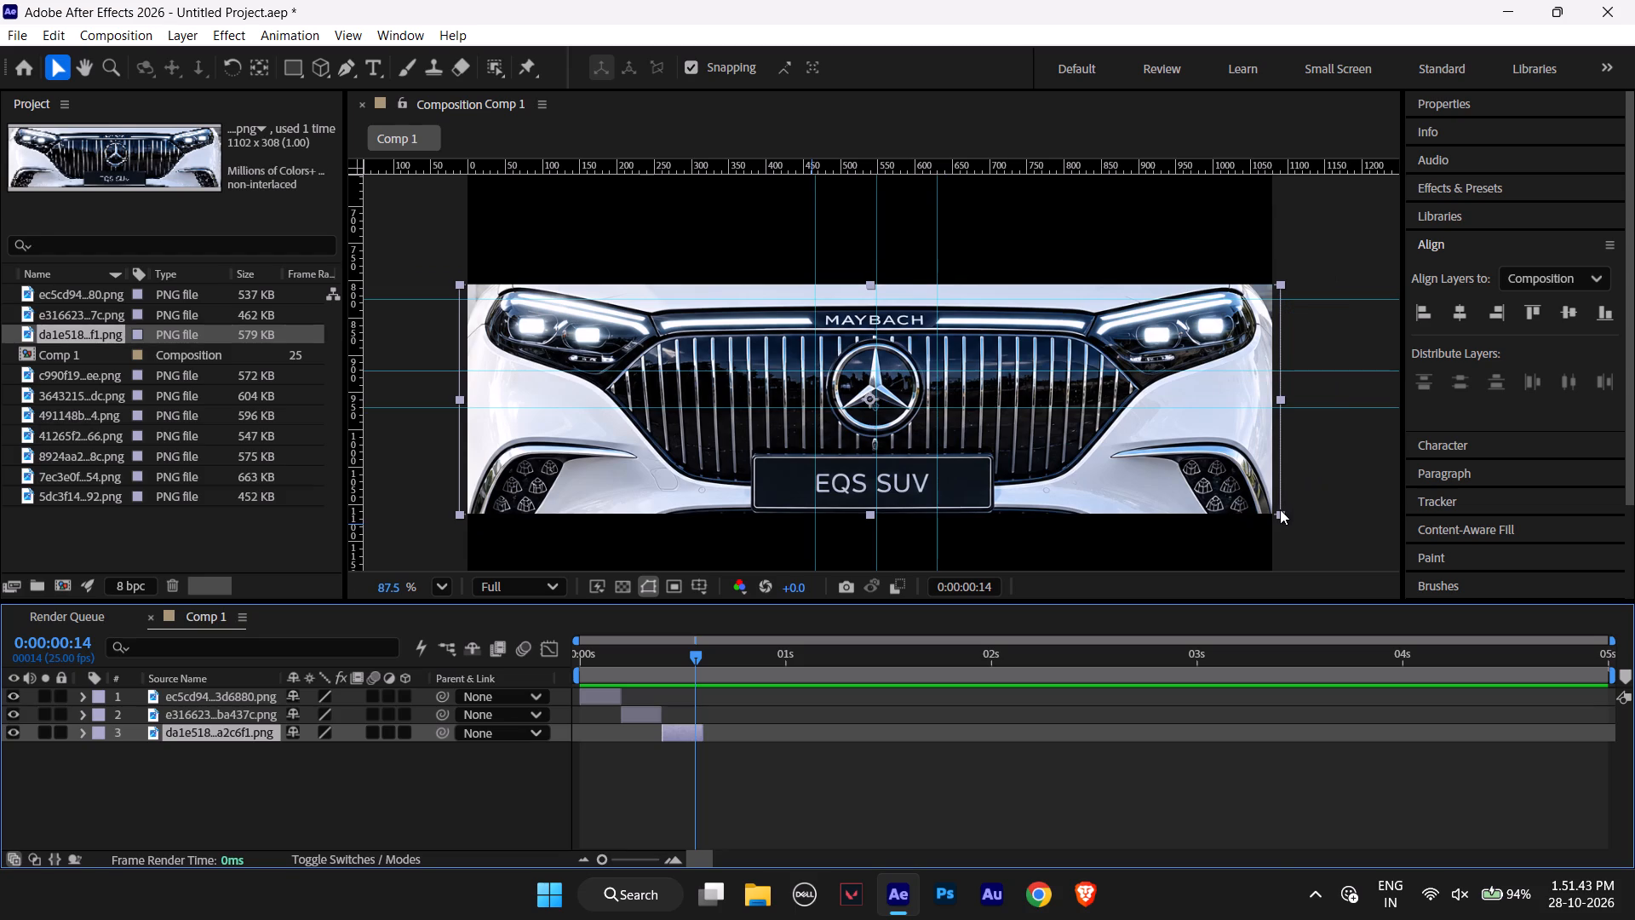
drag(1280, 509, 1373, 535)
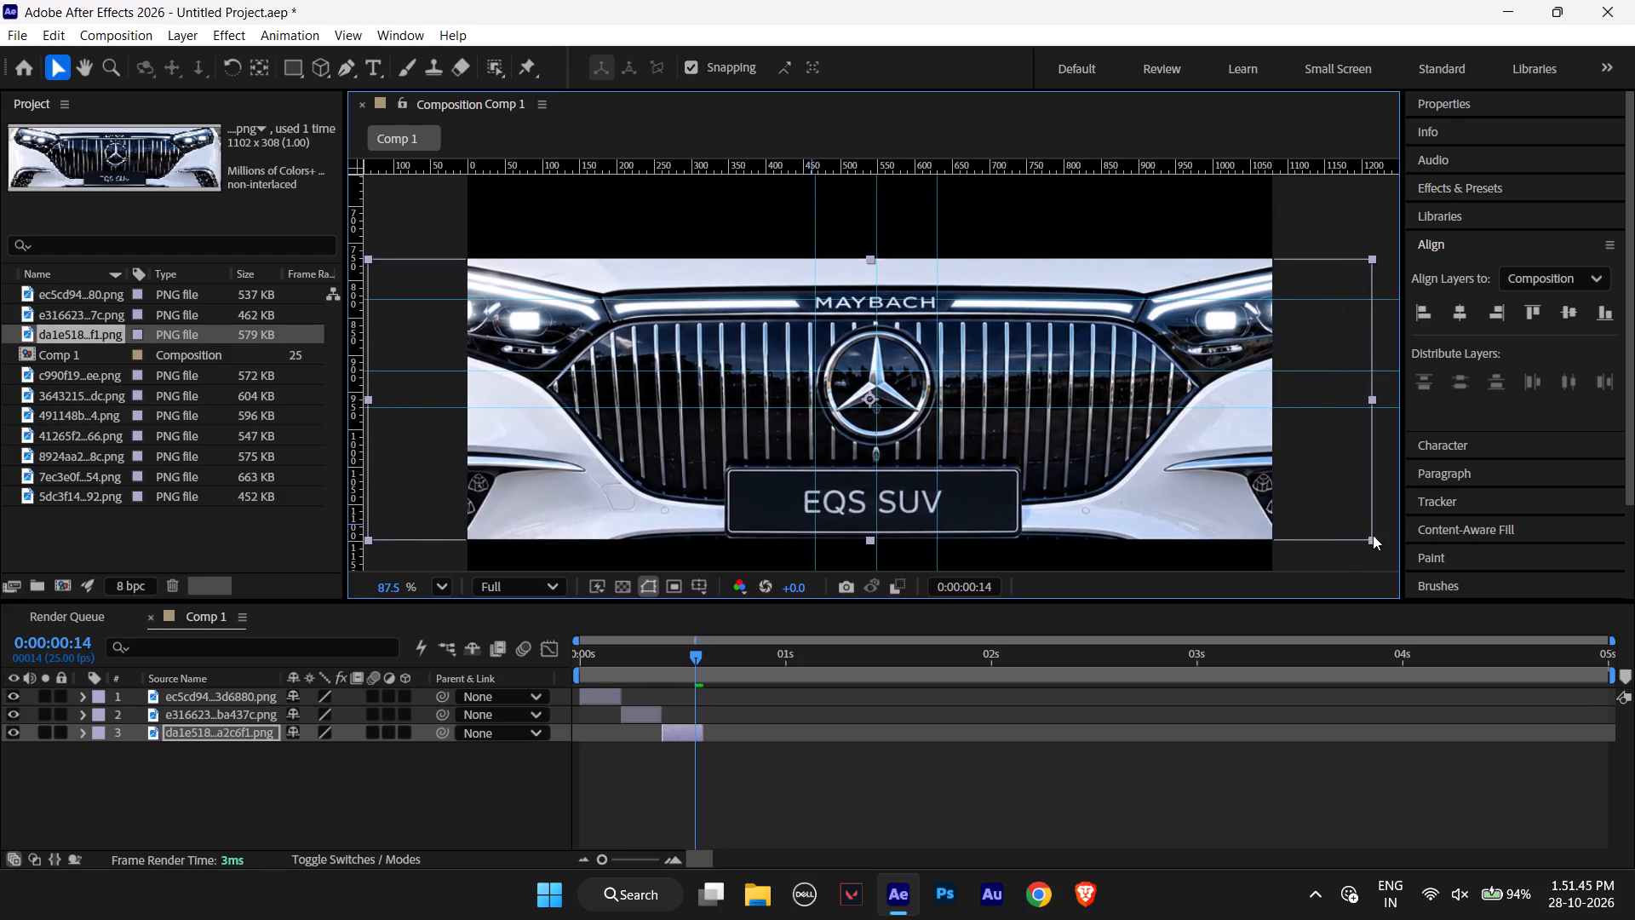
drag(1373, 535, 1479, 583)
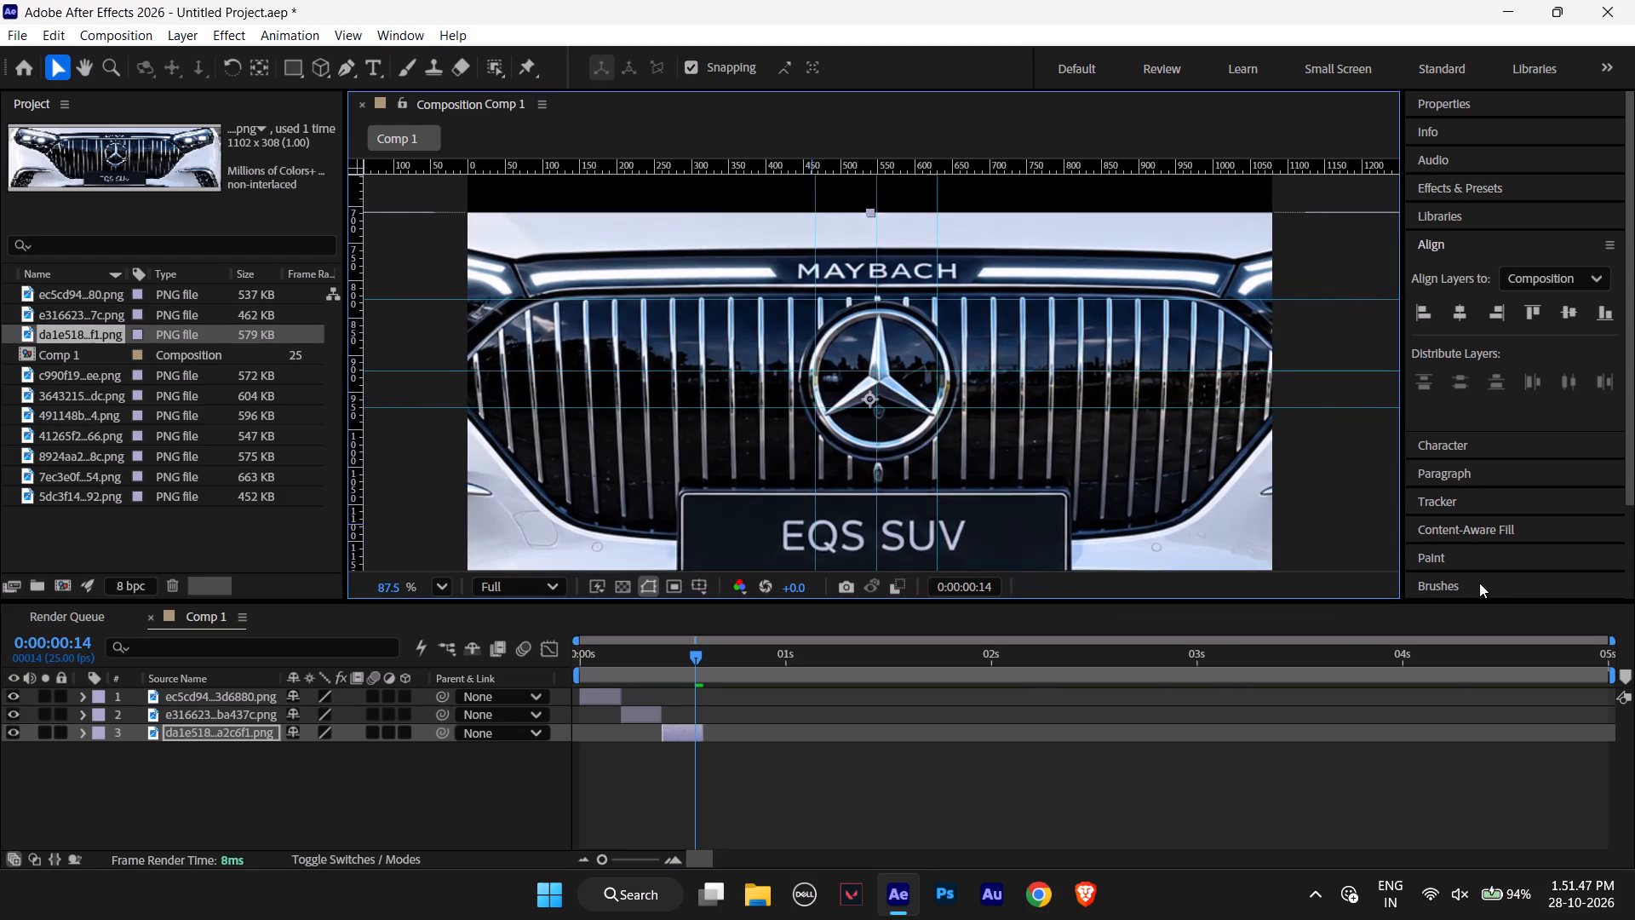
drag(1479, 583, 1571, 601)
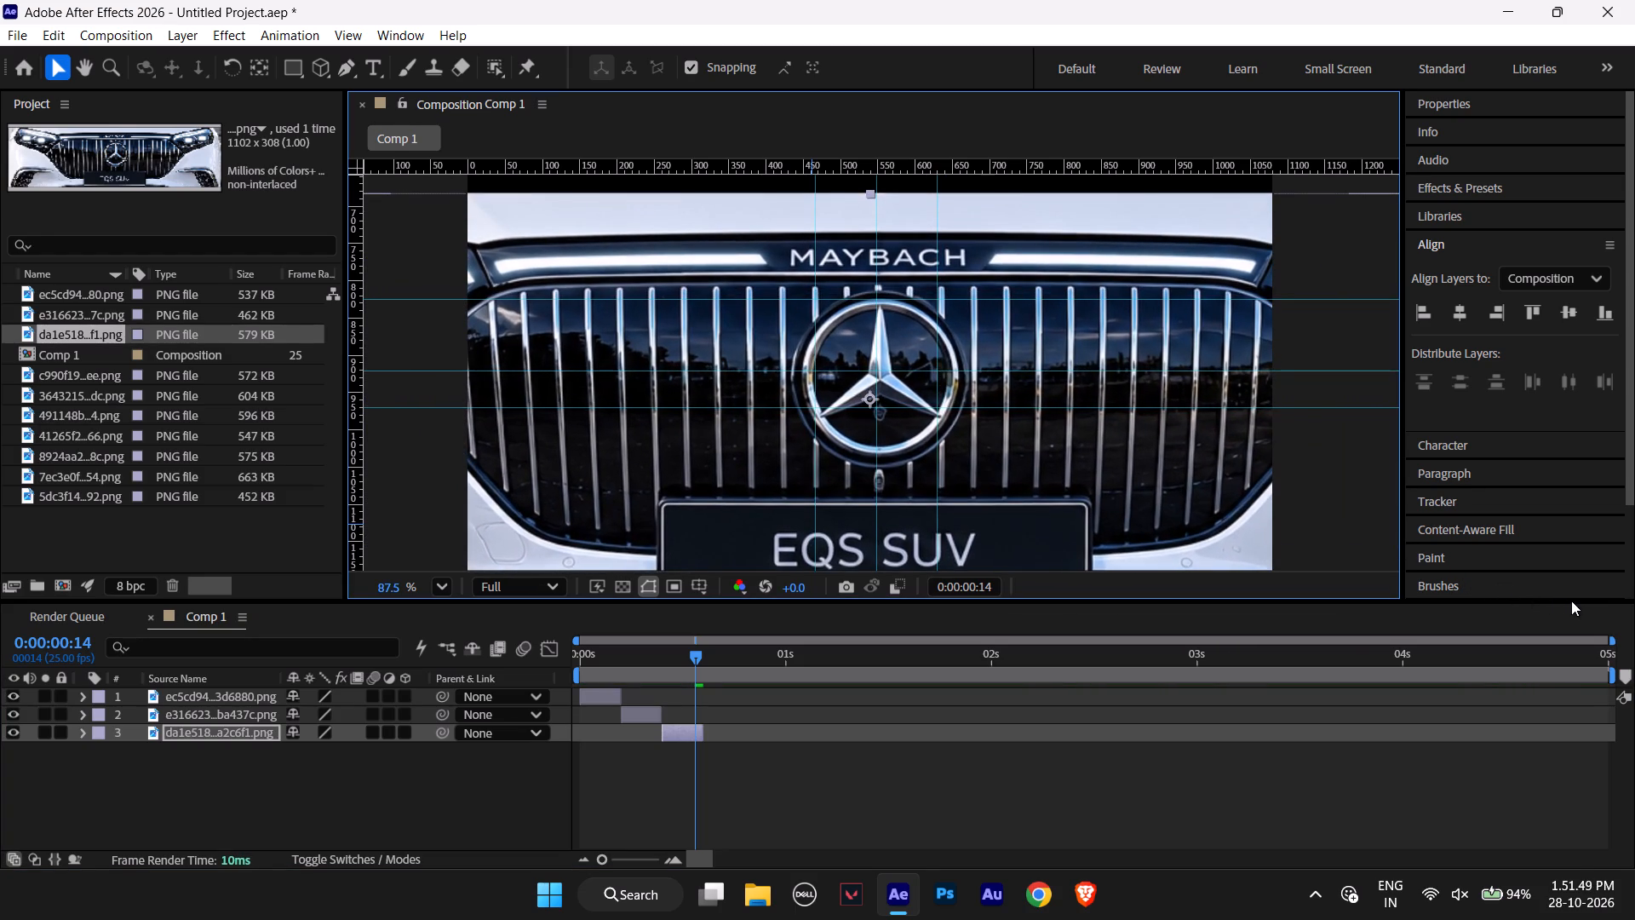
drag(1571, 601, 1545, 605)
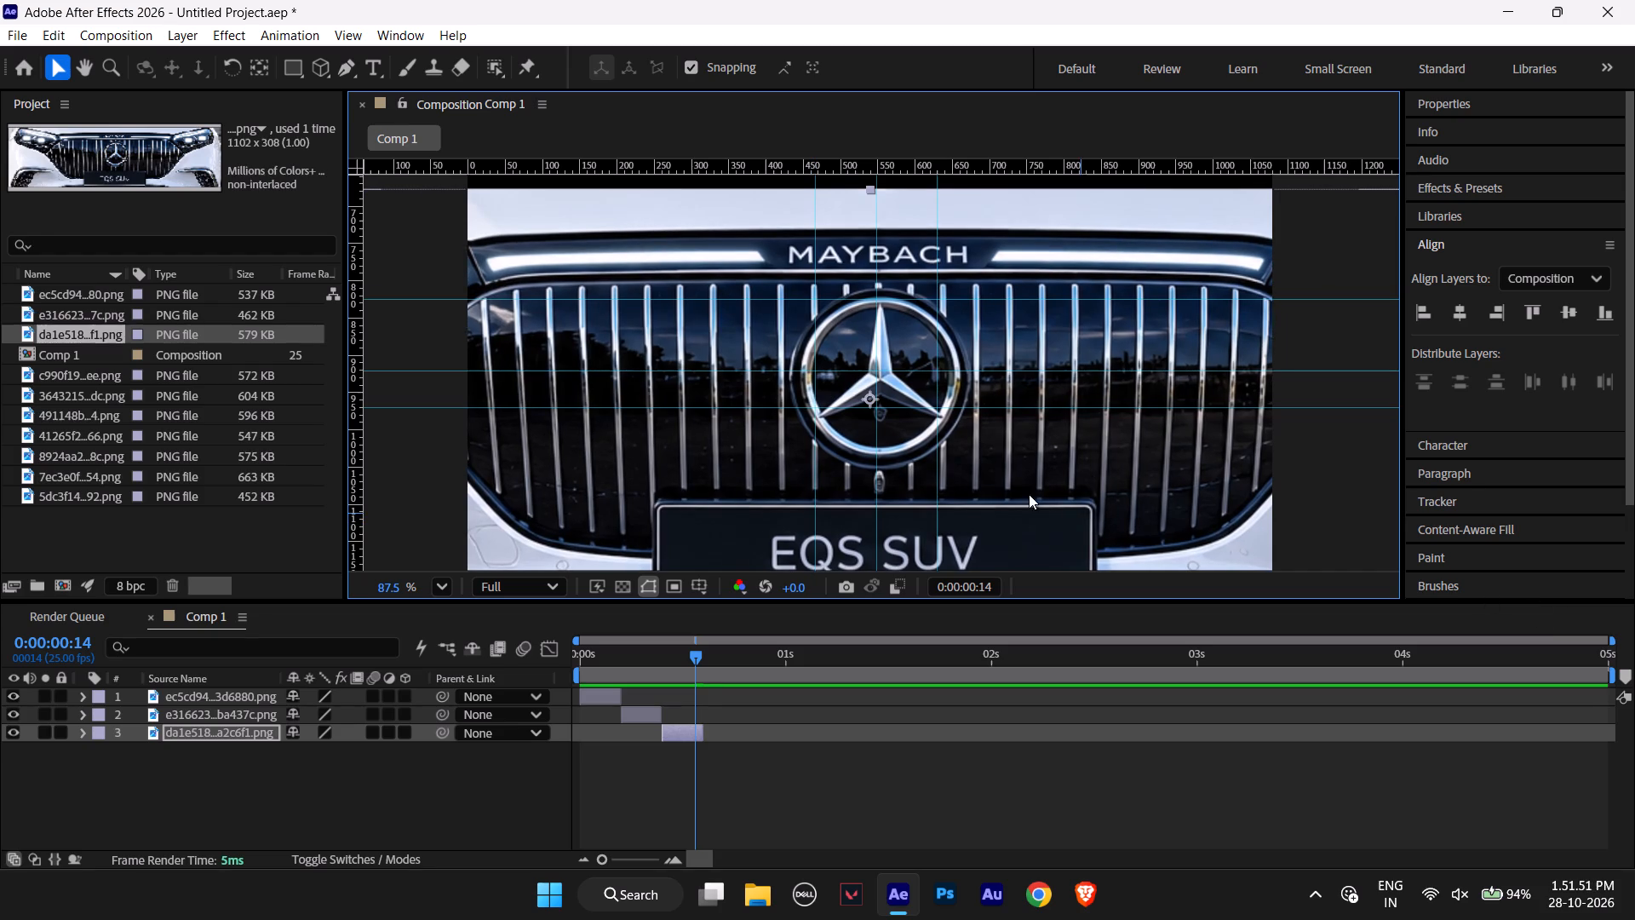
Nudge the Maybach layer upward and leftward until its star's centre sits on the central guide crossing and its arms meet the guides.
scroll(861, 354, up, 1)
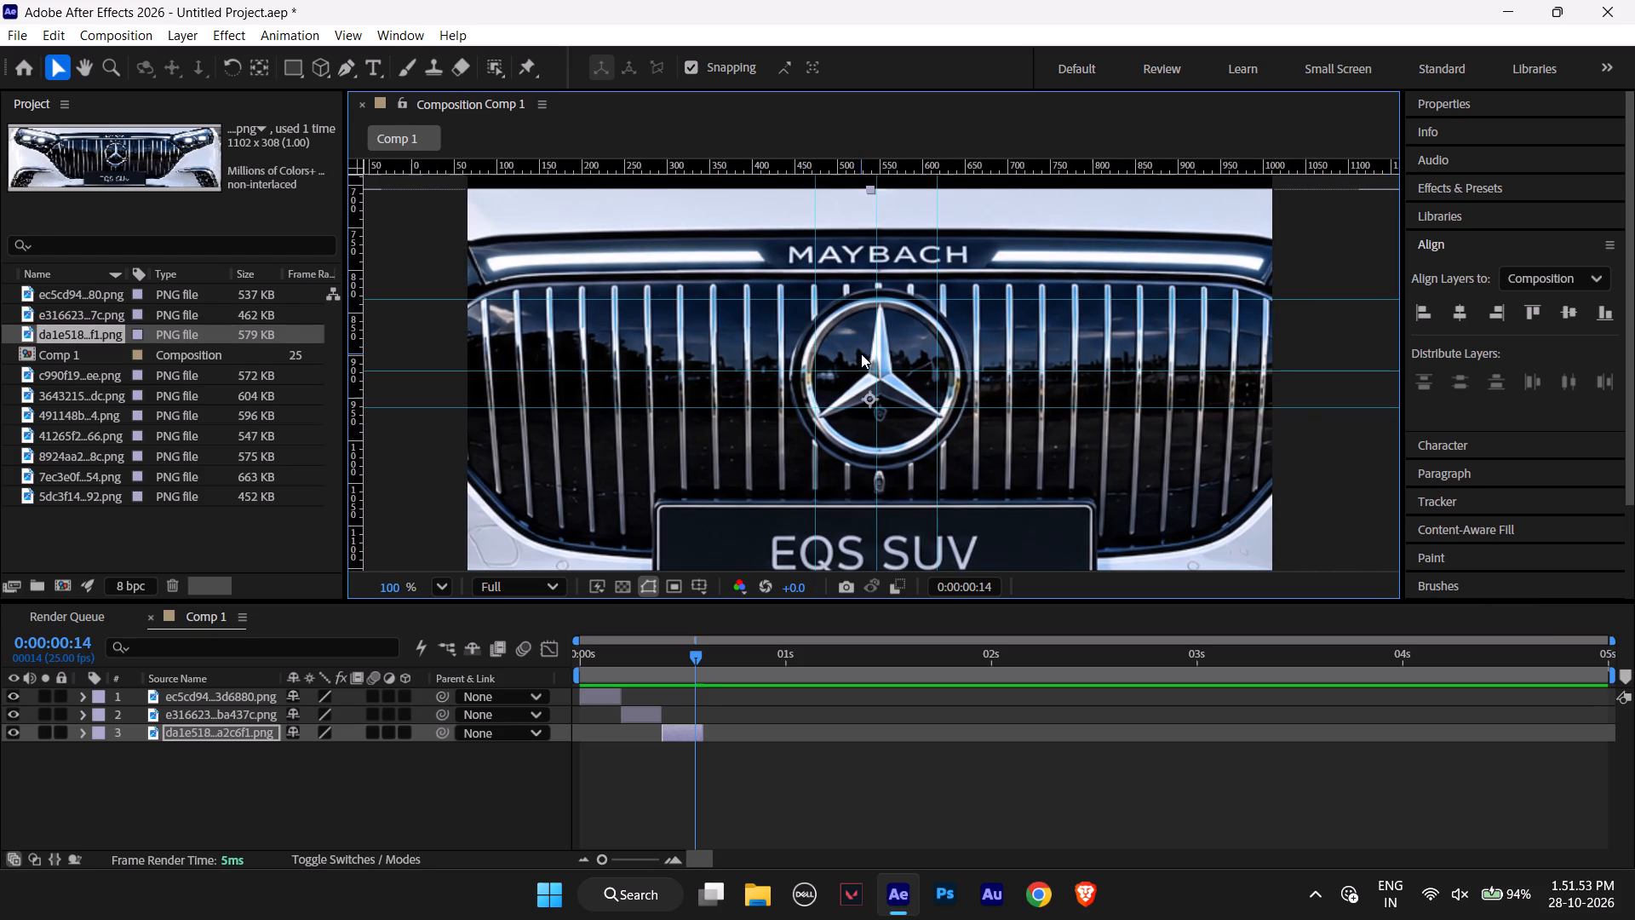
scroll(861, 354, up, 1)
scroll(950, 400, up, 6)
scroll(950, 400, down, 2)
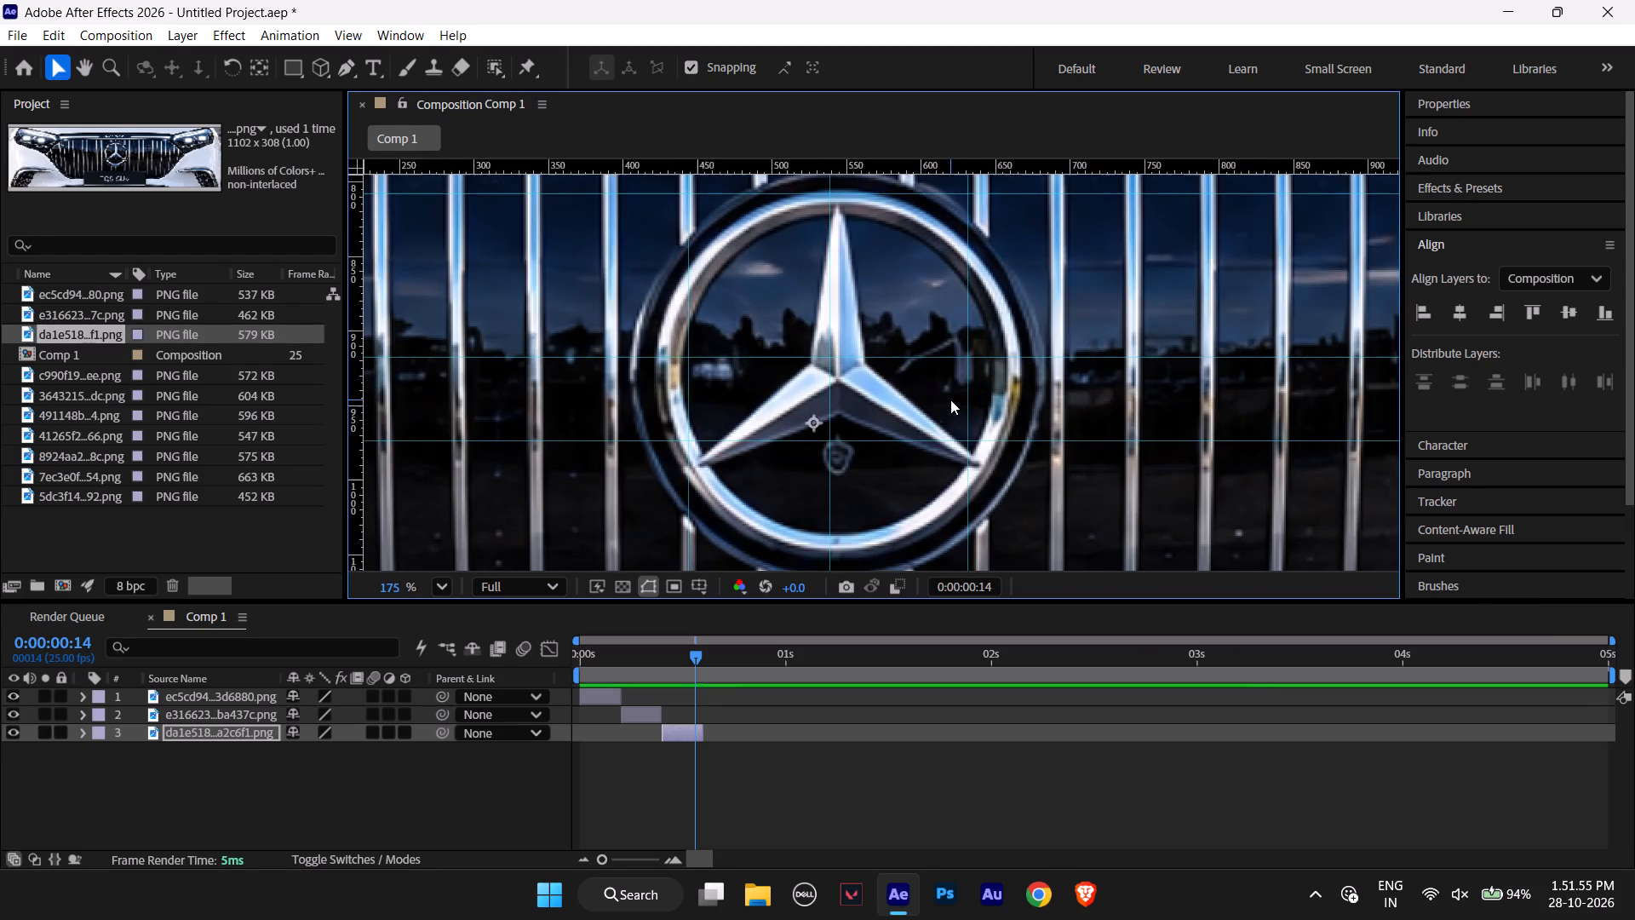
scroll(950, 400, down, 1)
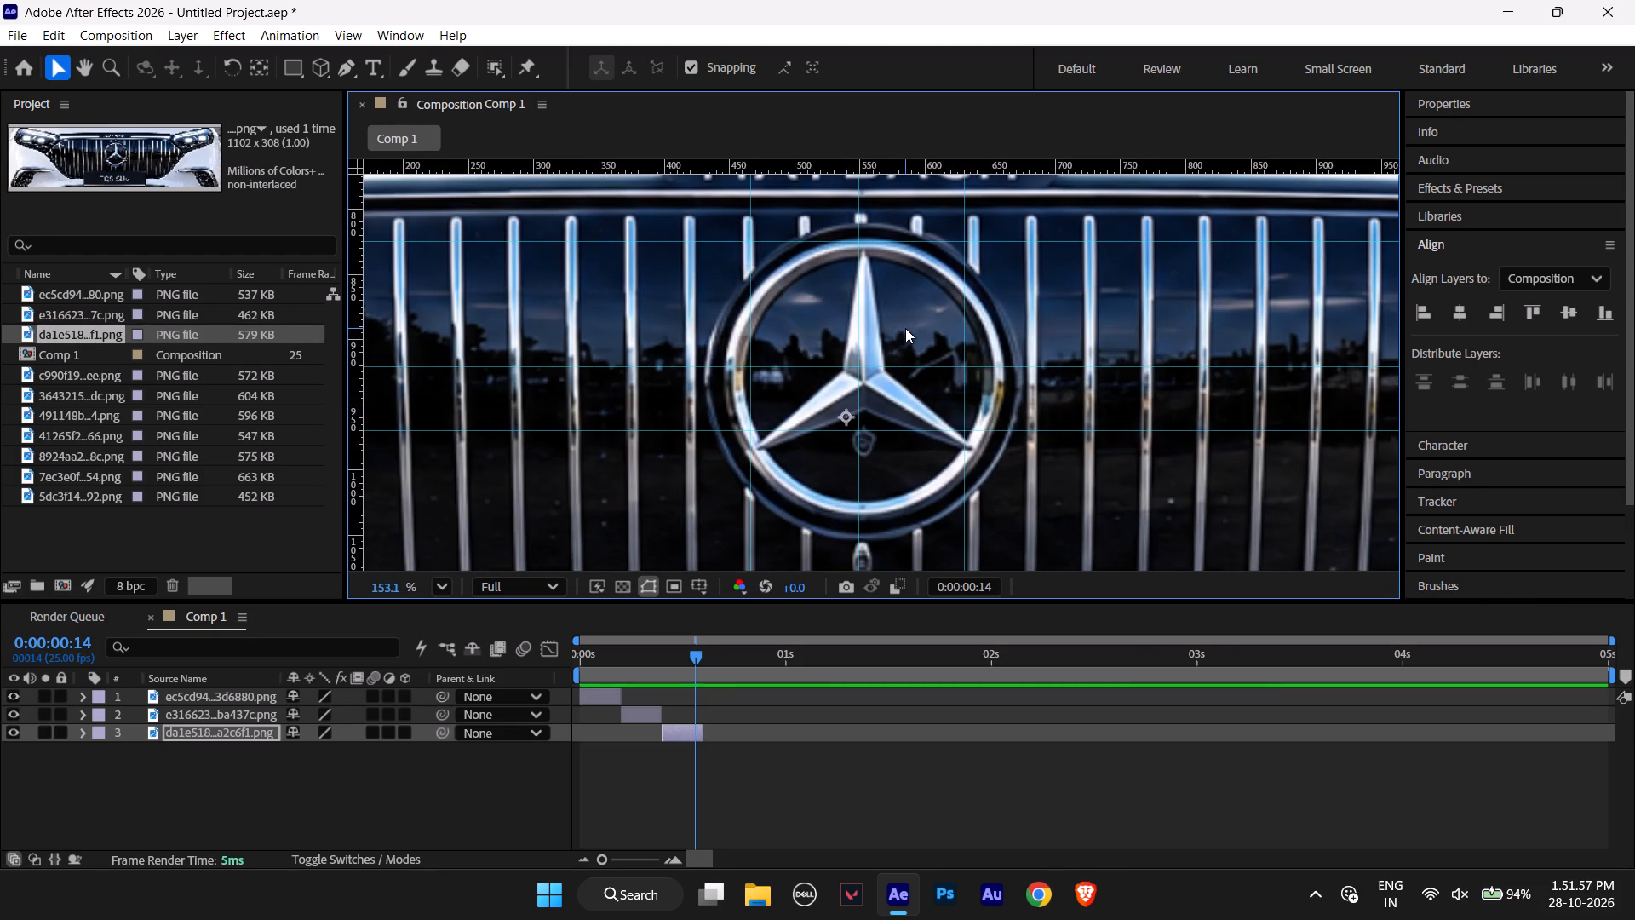
key(Up)
key(Up)
key(Up)
key(Up)
key(Up)
key(Up)
key(Up)
key(Up)
key(Up)
key(Up)
key(Up)
key(Up)
key(Up)
key(Up)
key(Up)
key(Up)
key(Up)
key(Up)
key(Up)
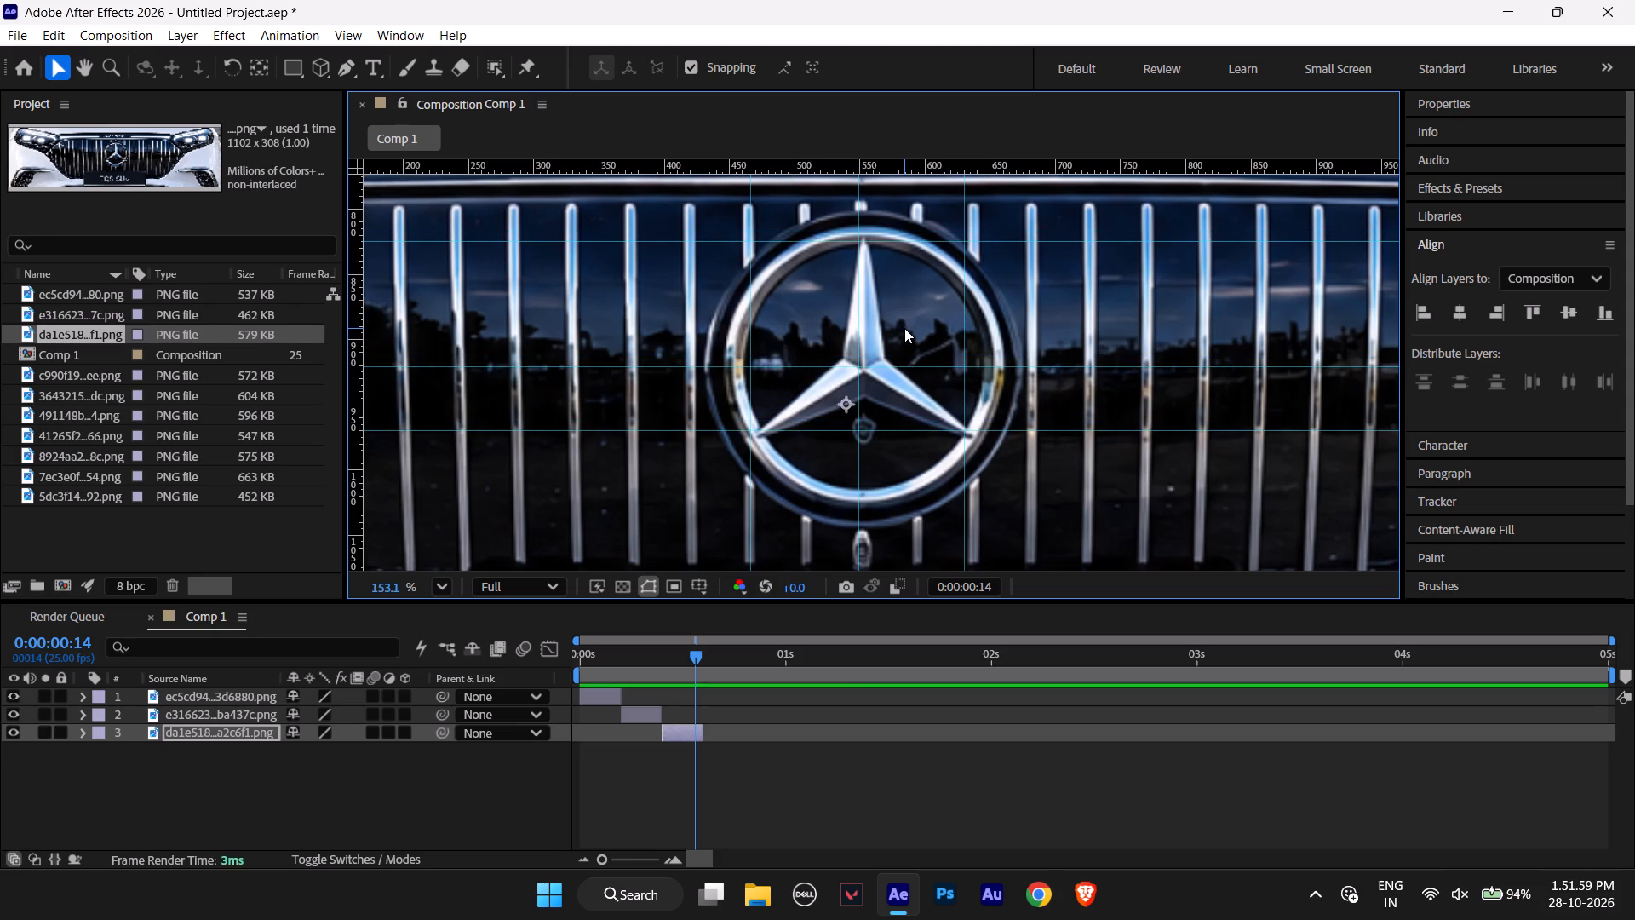
key(Up)
key(Up)
key(Up)
key(Left)
key(Left)
key(Left)
key(Left)
key(Left)
key(Left)
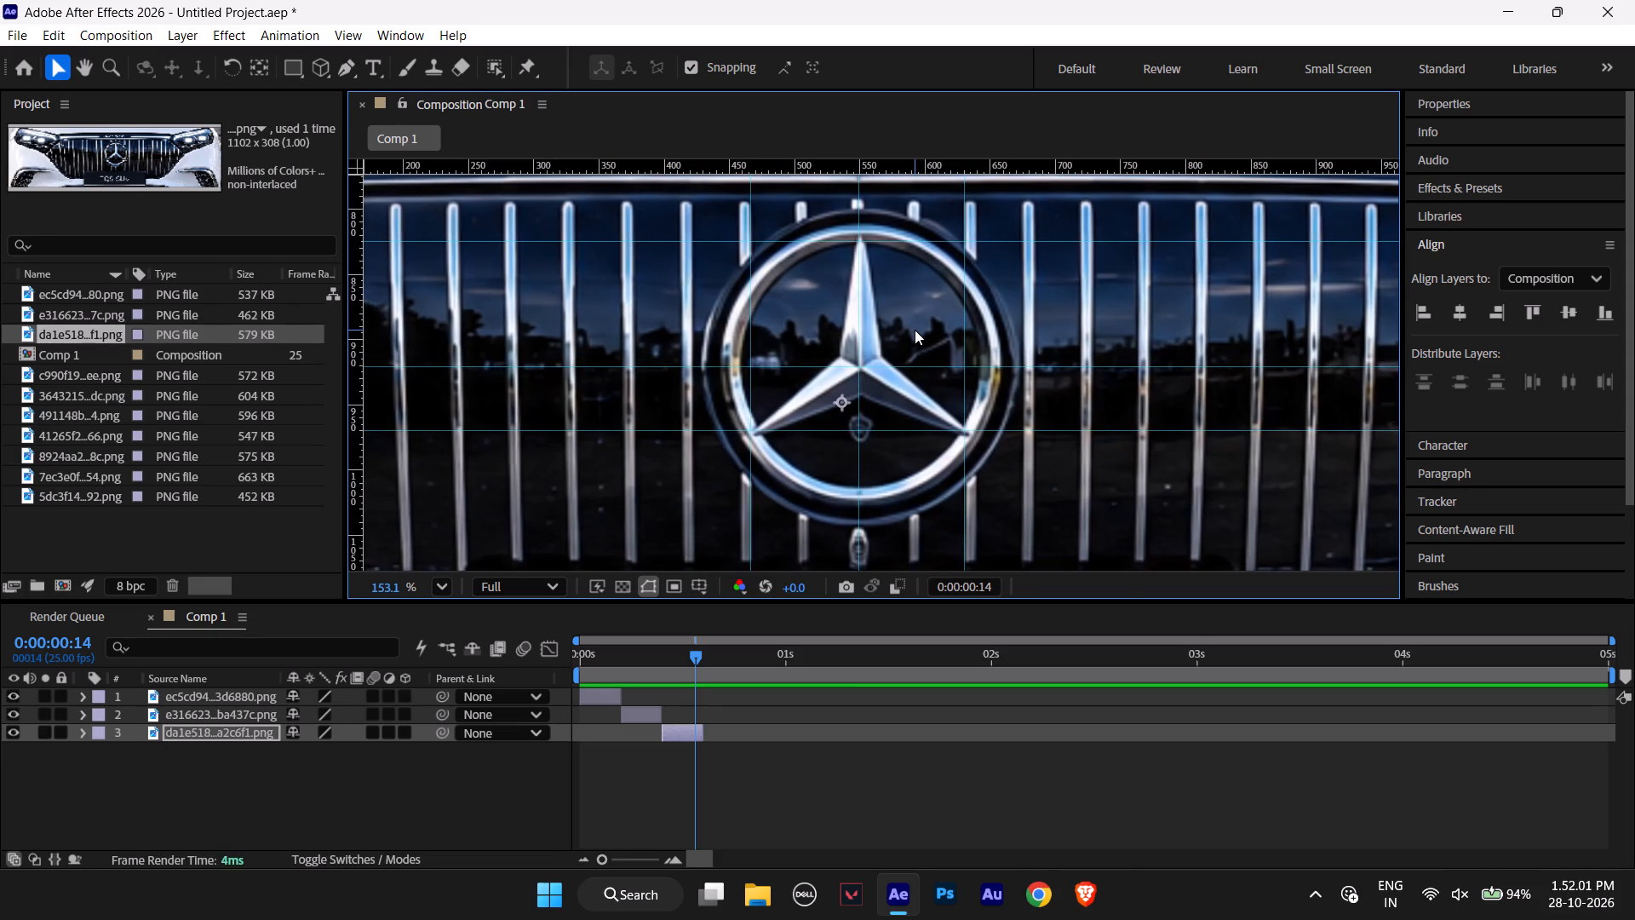
key(Left)
key(Left)
key(Left)
key(Up)
key(Up)
key(Up)
key(Up)
key(Up)
key(Up)
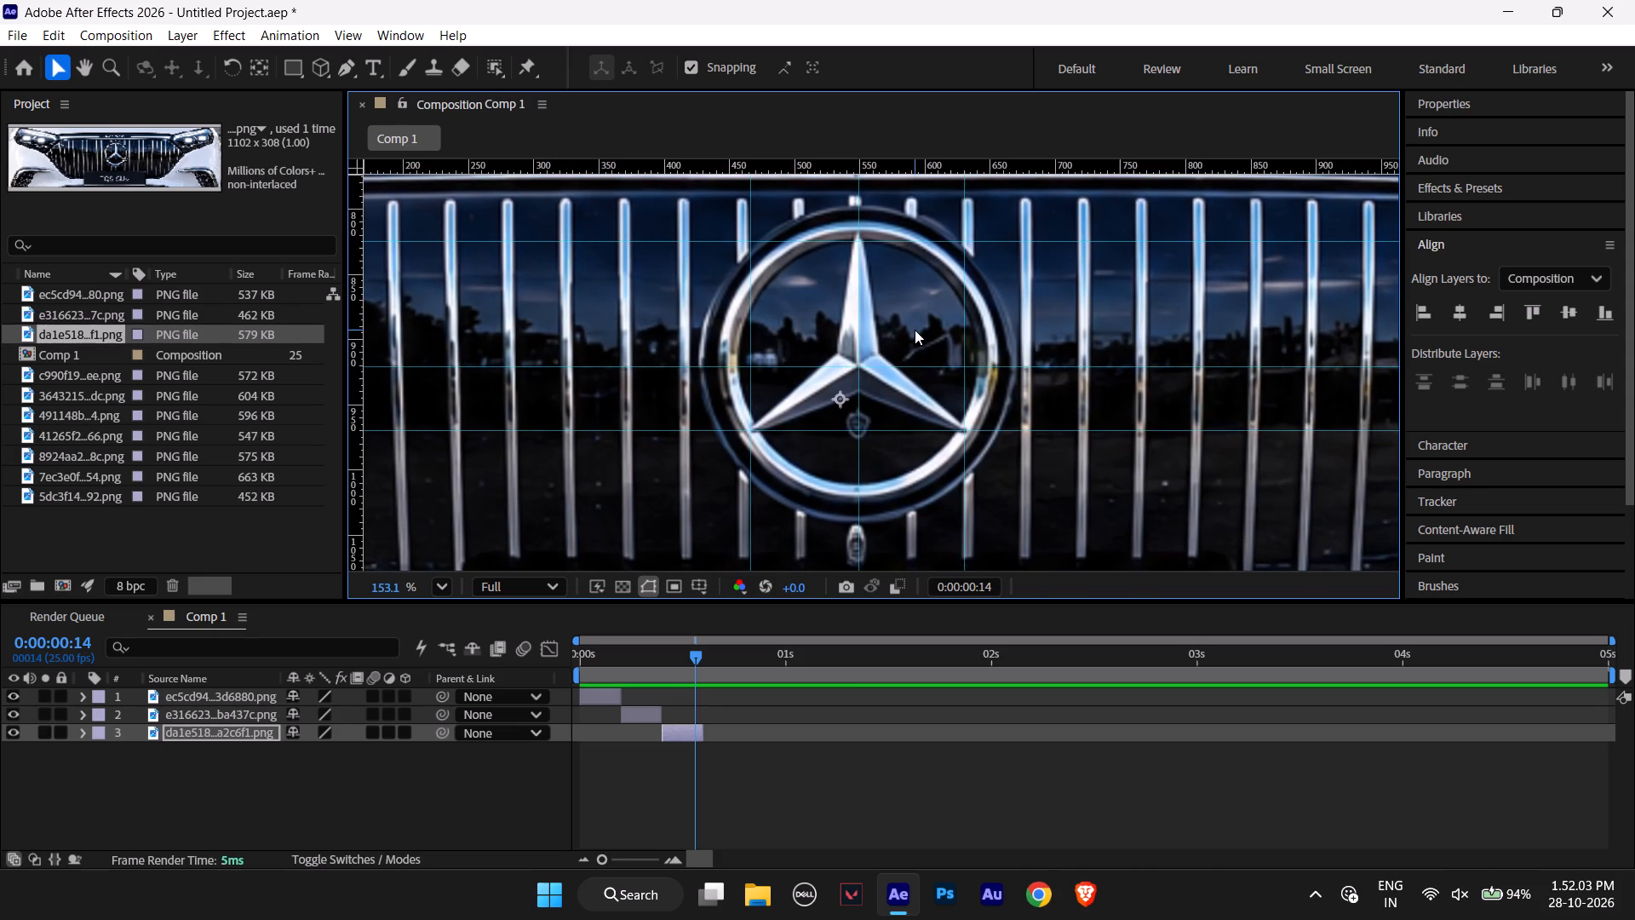
key(Left)
key(Up)
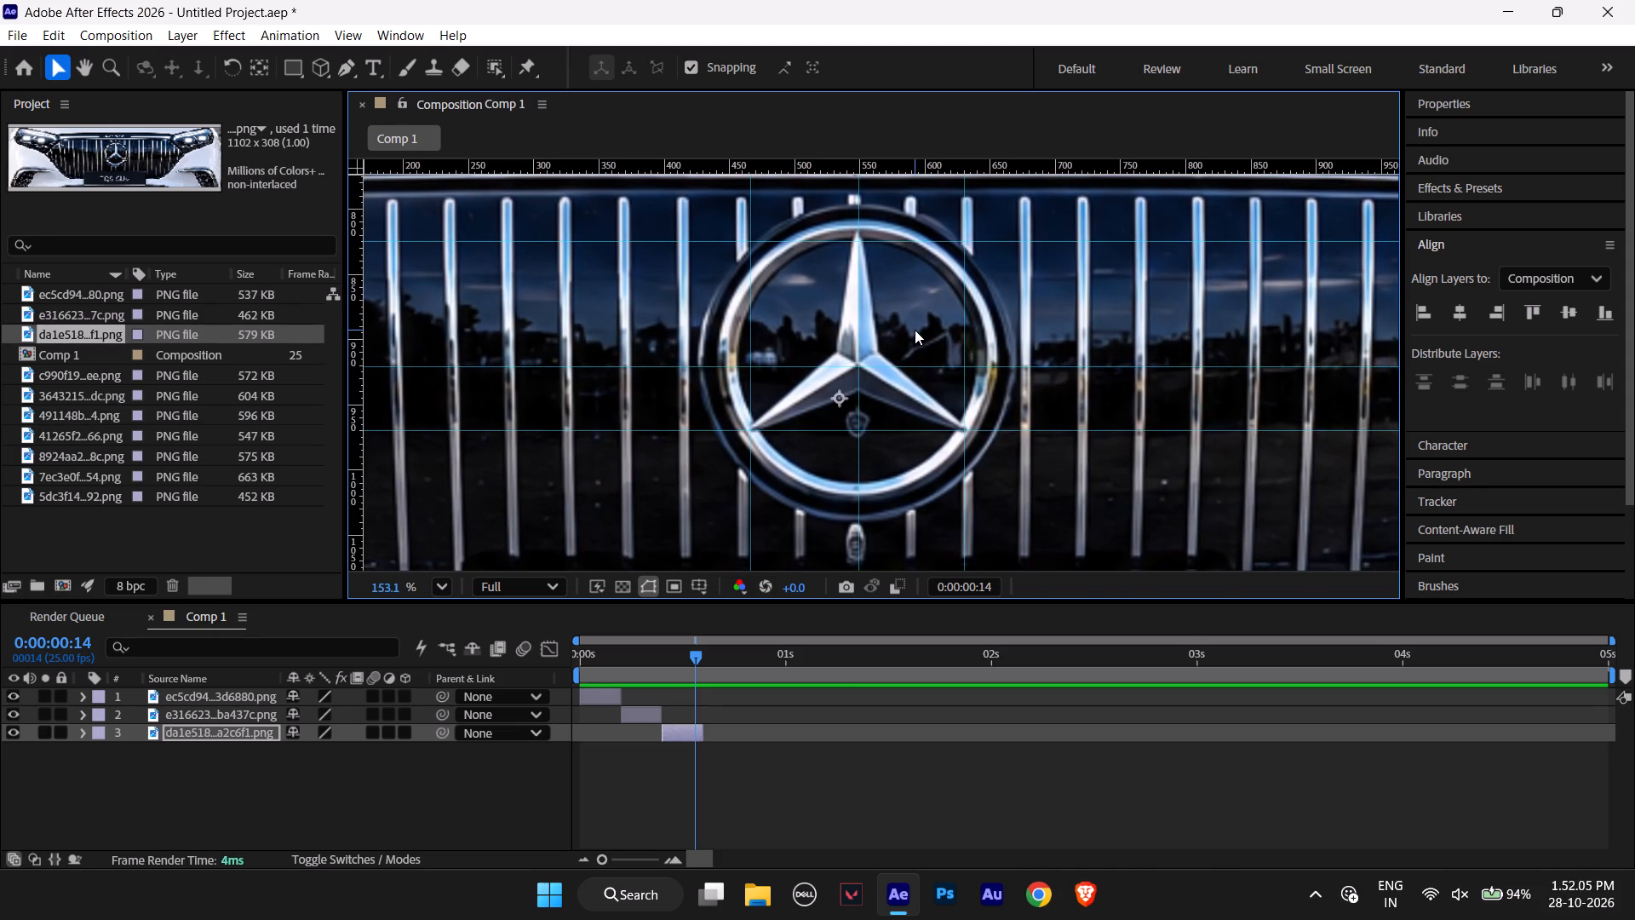
key(Down)
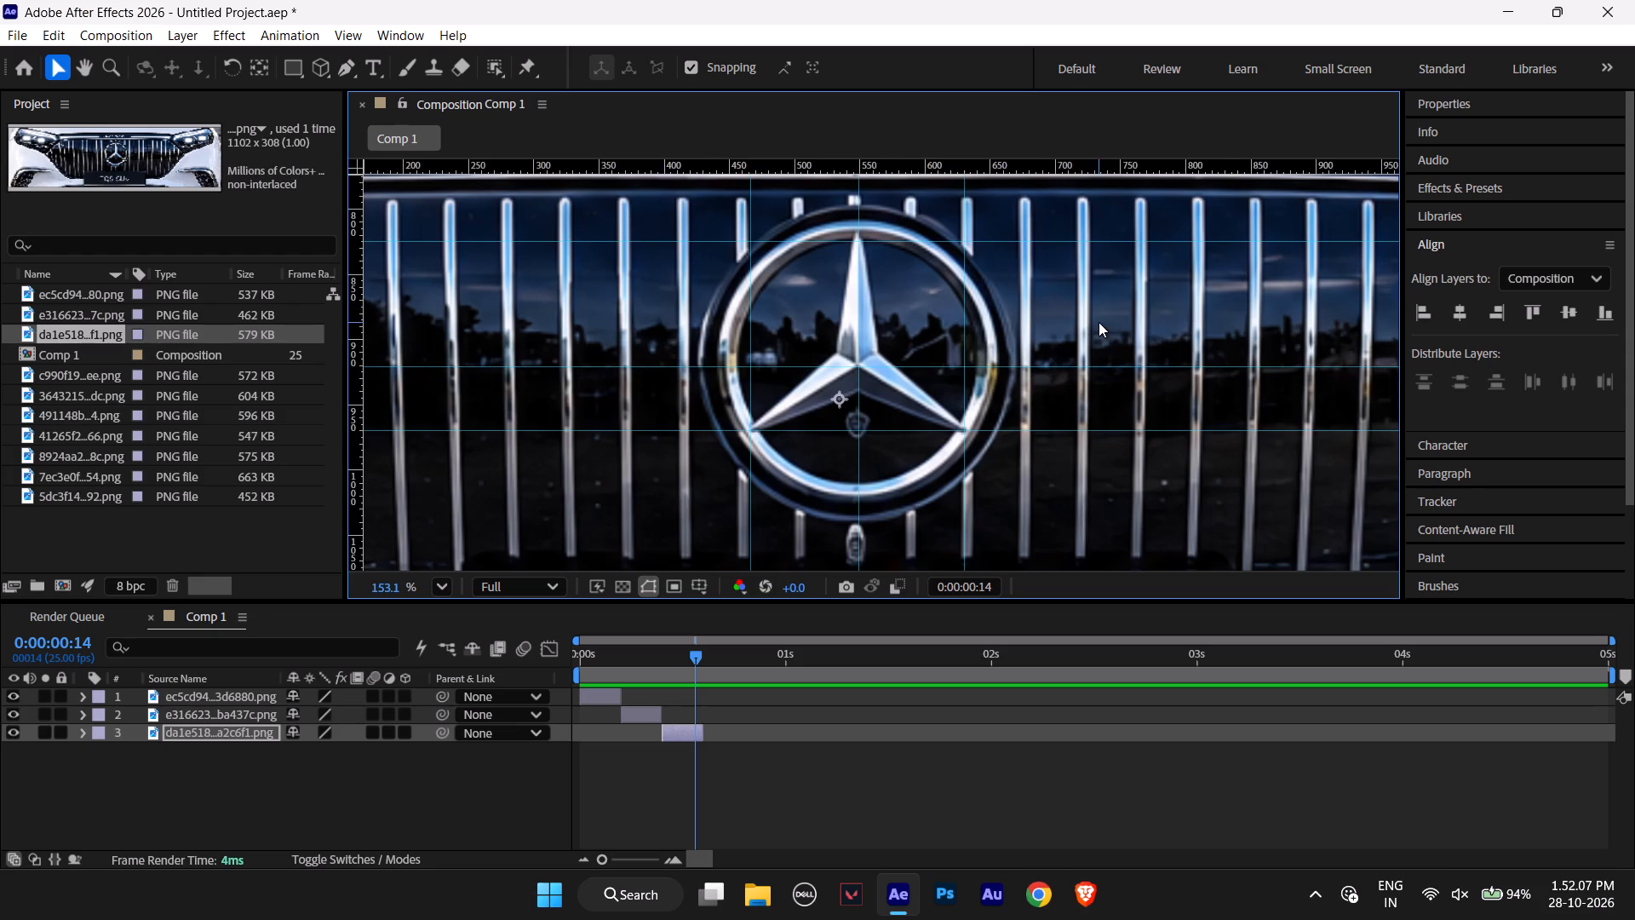
Check the Maybach layer's overall framing and its star's fit against the guides.
alt+scroll(1099, 322, down, 6)
alt+scroll(1085, 395, down, 2)
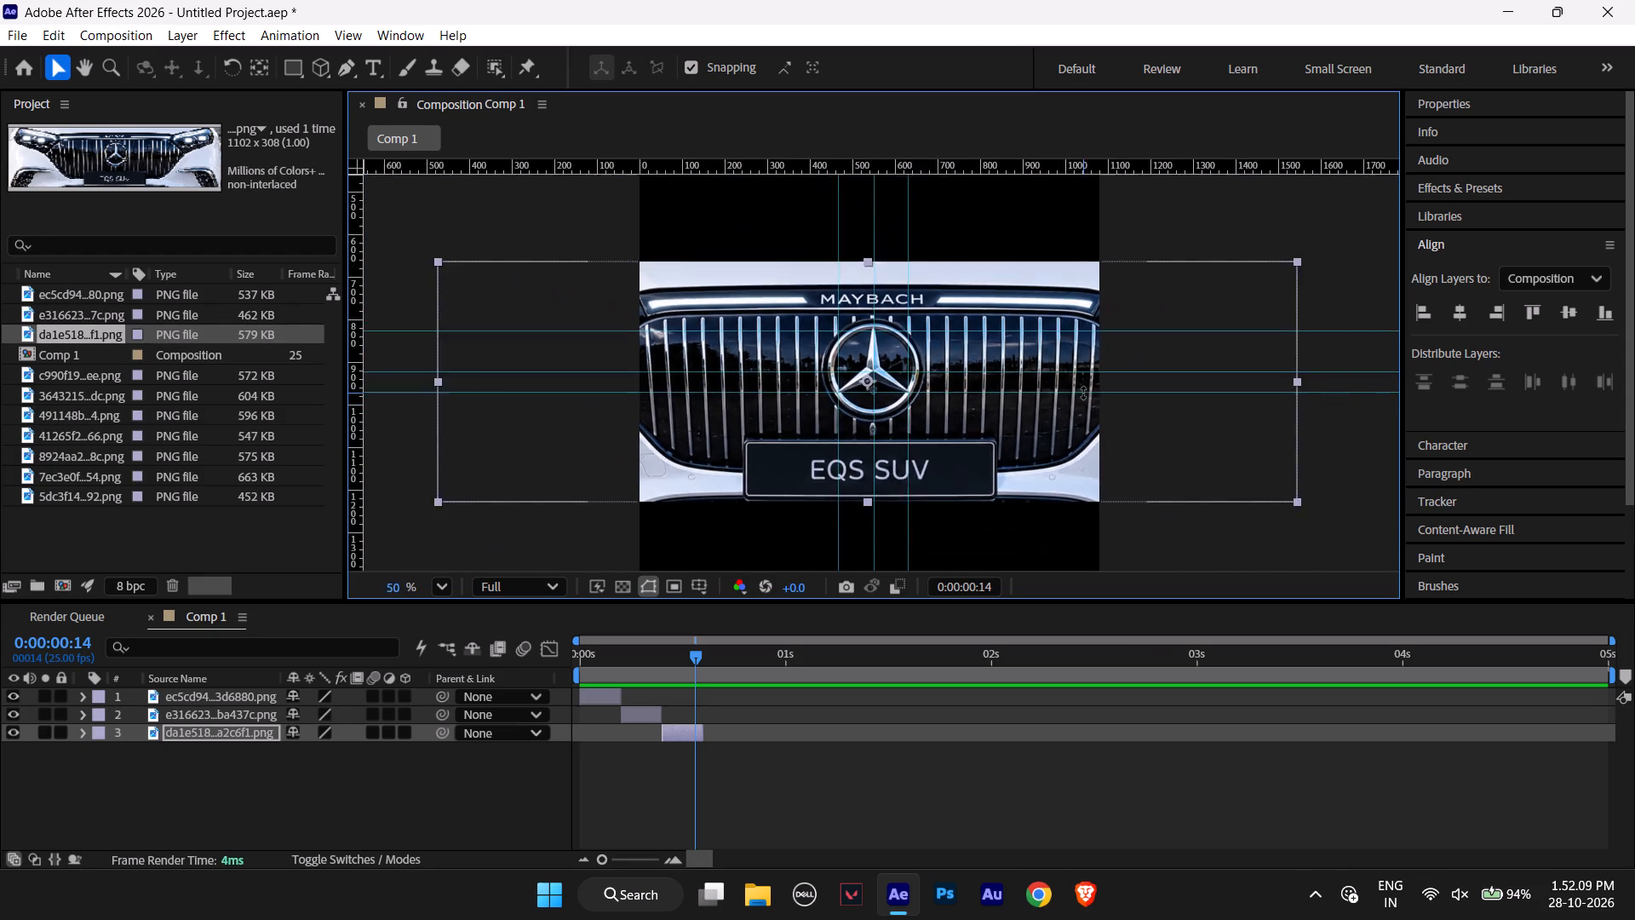
alt+scroll(1083, 393, down, 1)
click(1244, 480)
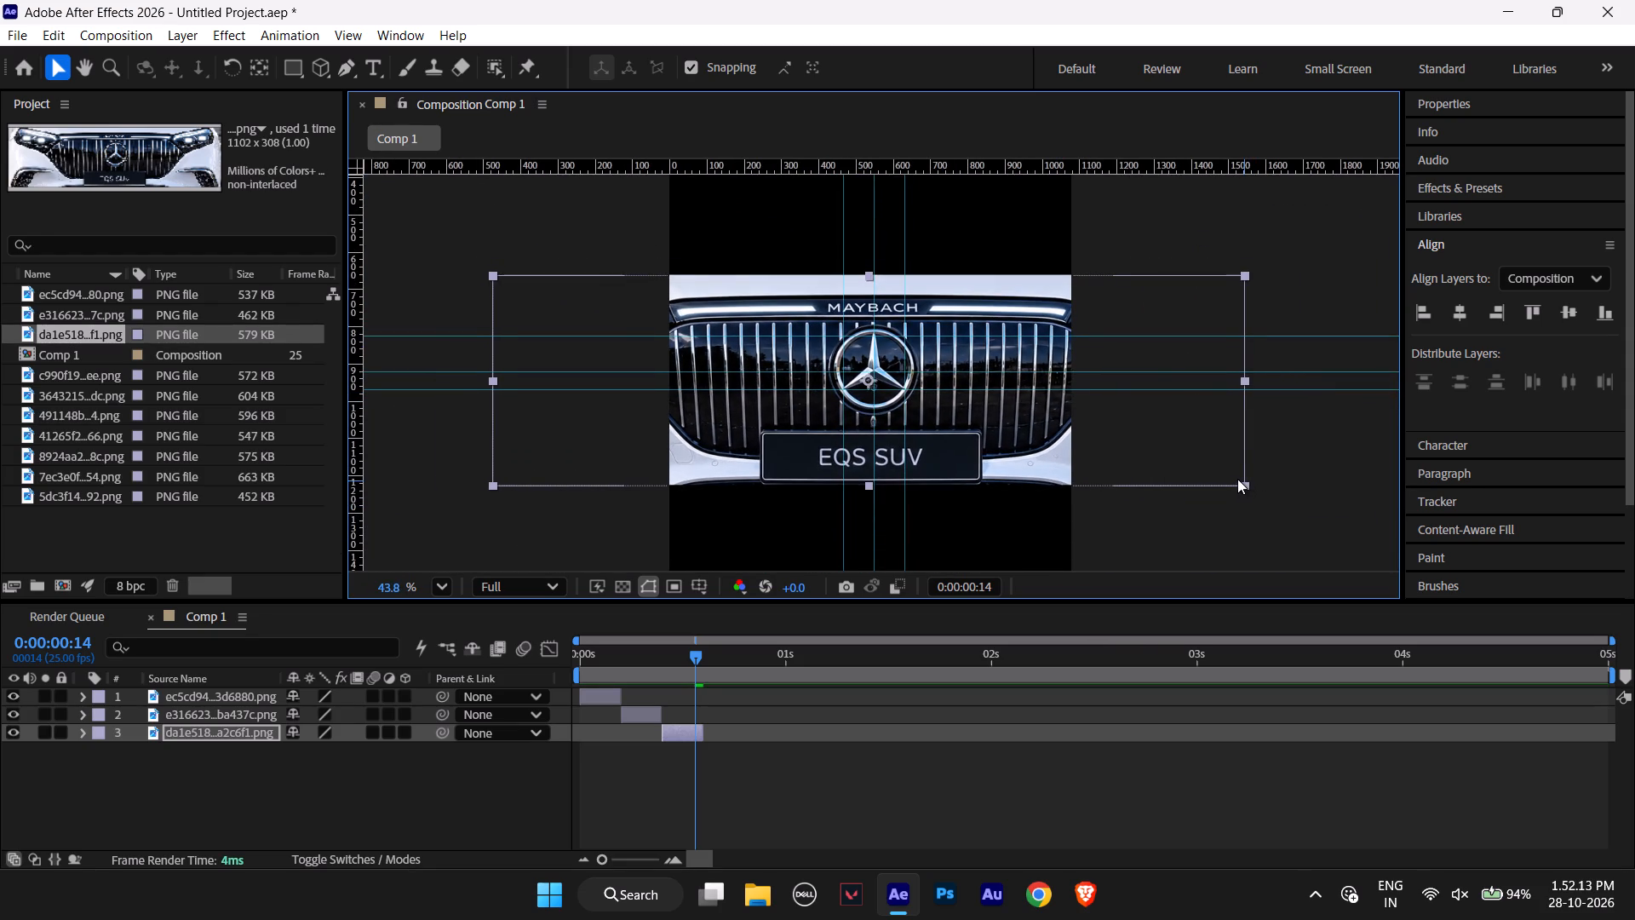
alt+scroll(863, 388, up, 6)
alt+scroll(874, 385, down, 1)
alt+scroll(874, 385, up, 4)
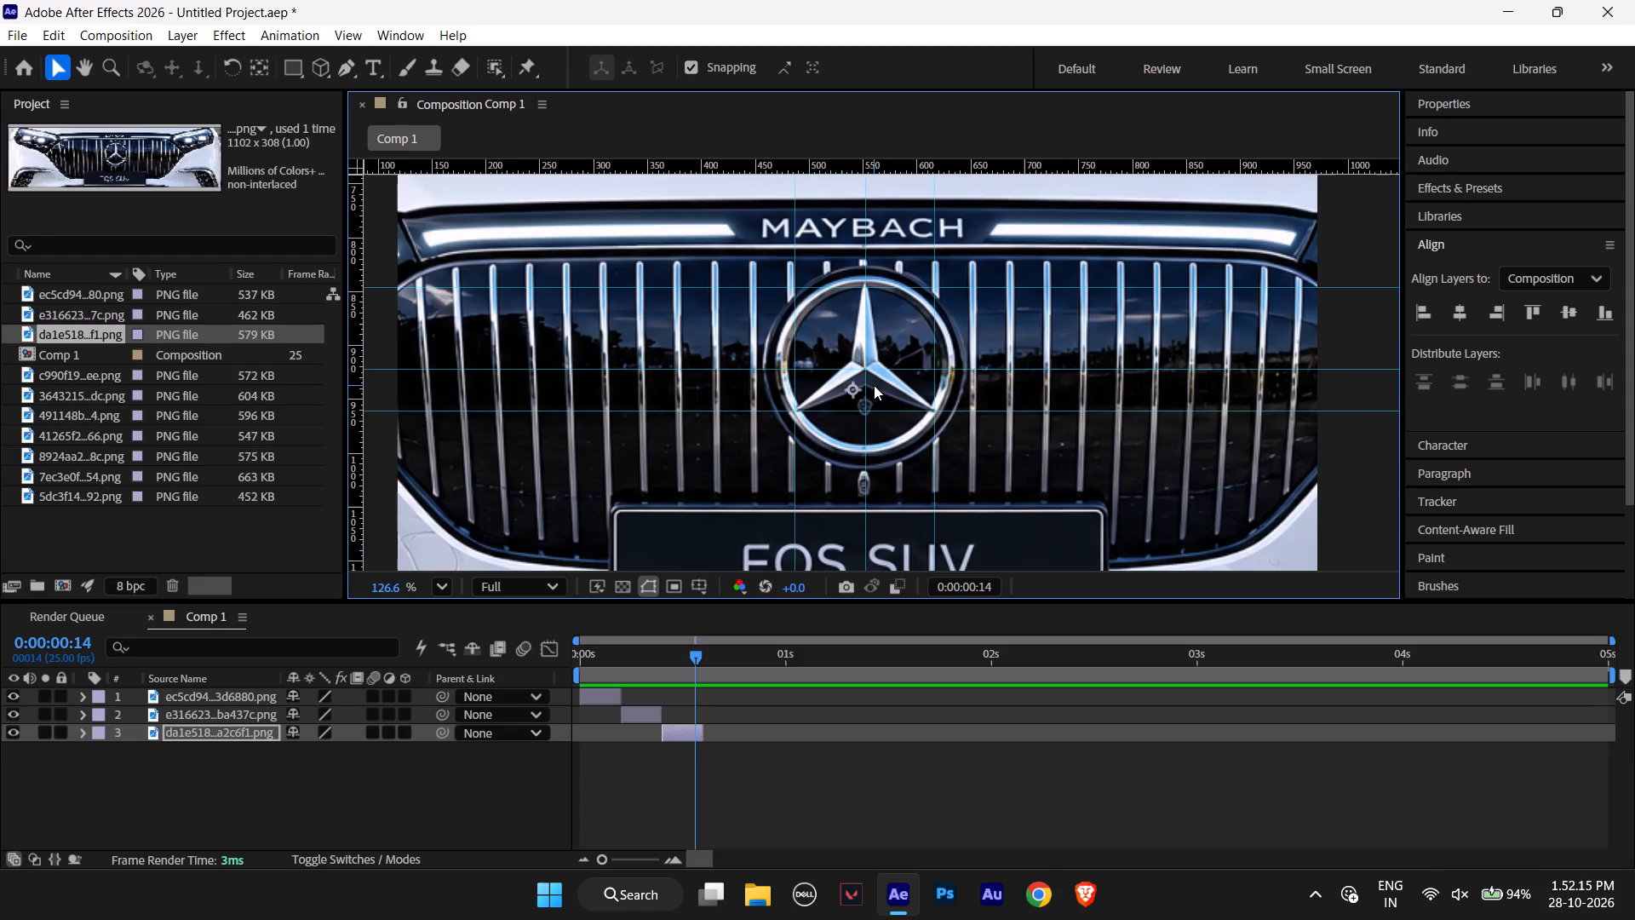
alt+scroll(874, 385, up, 5)
alt+scroll(874, 385, down, 1)
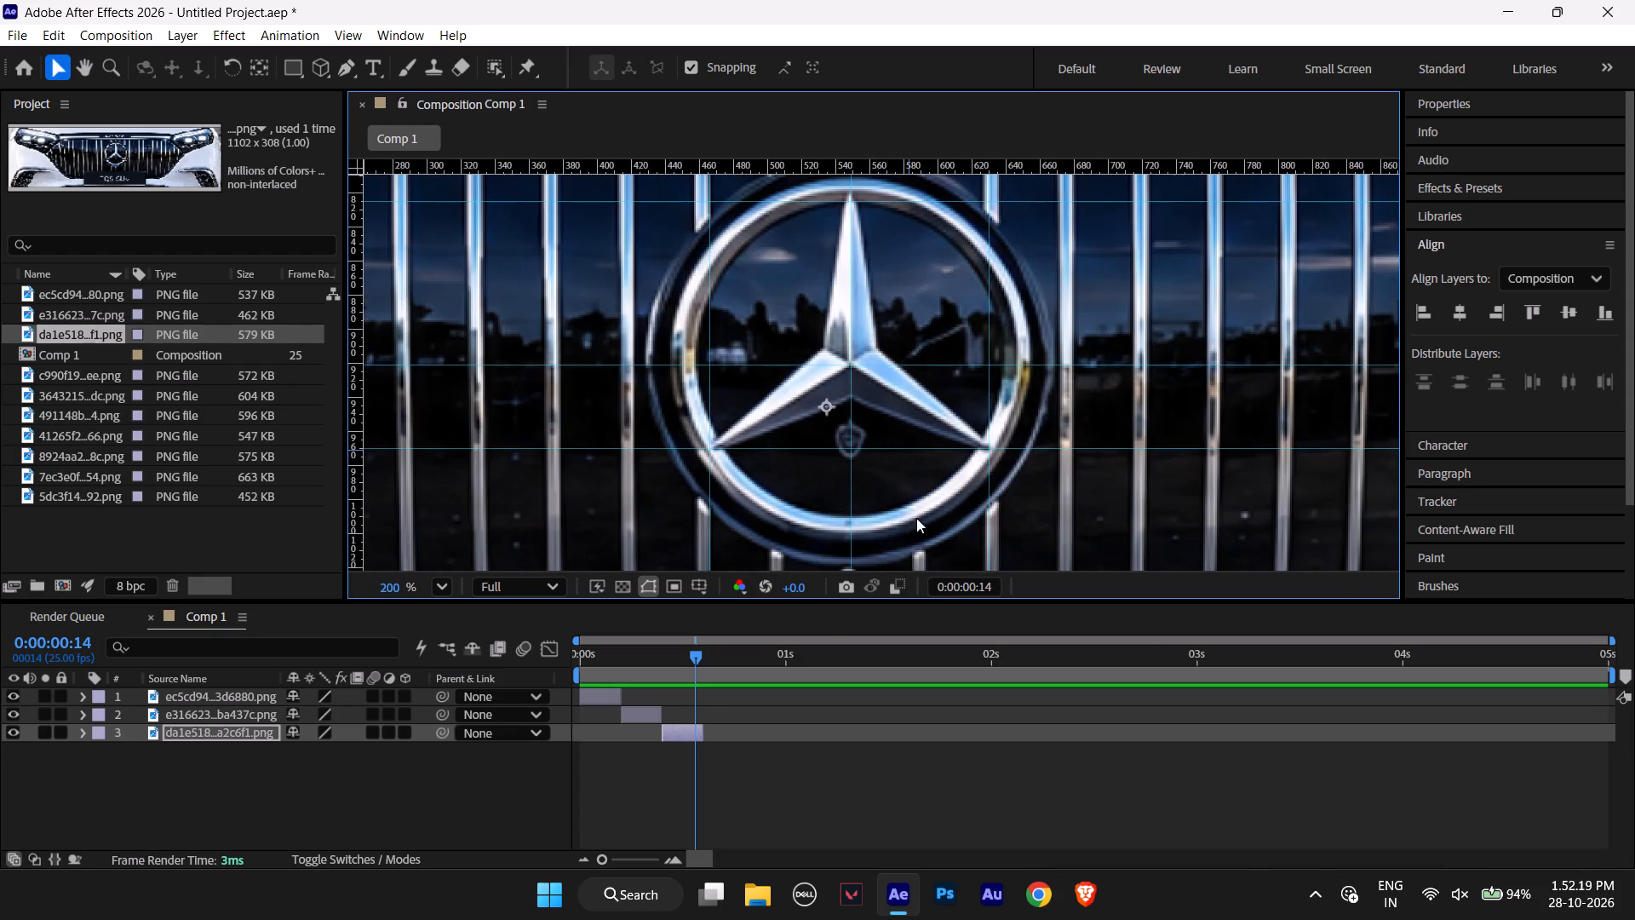
Scrub back to the start and play the three-clip sequence to compare the star's position across the images.
drag(699, 655, 669, 658)
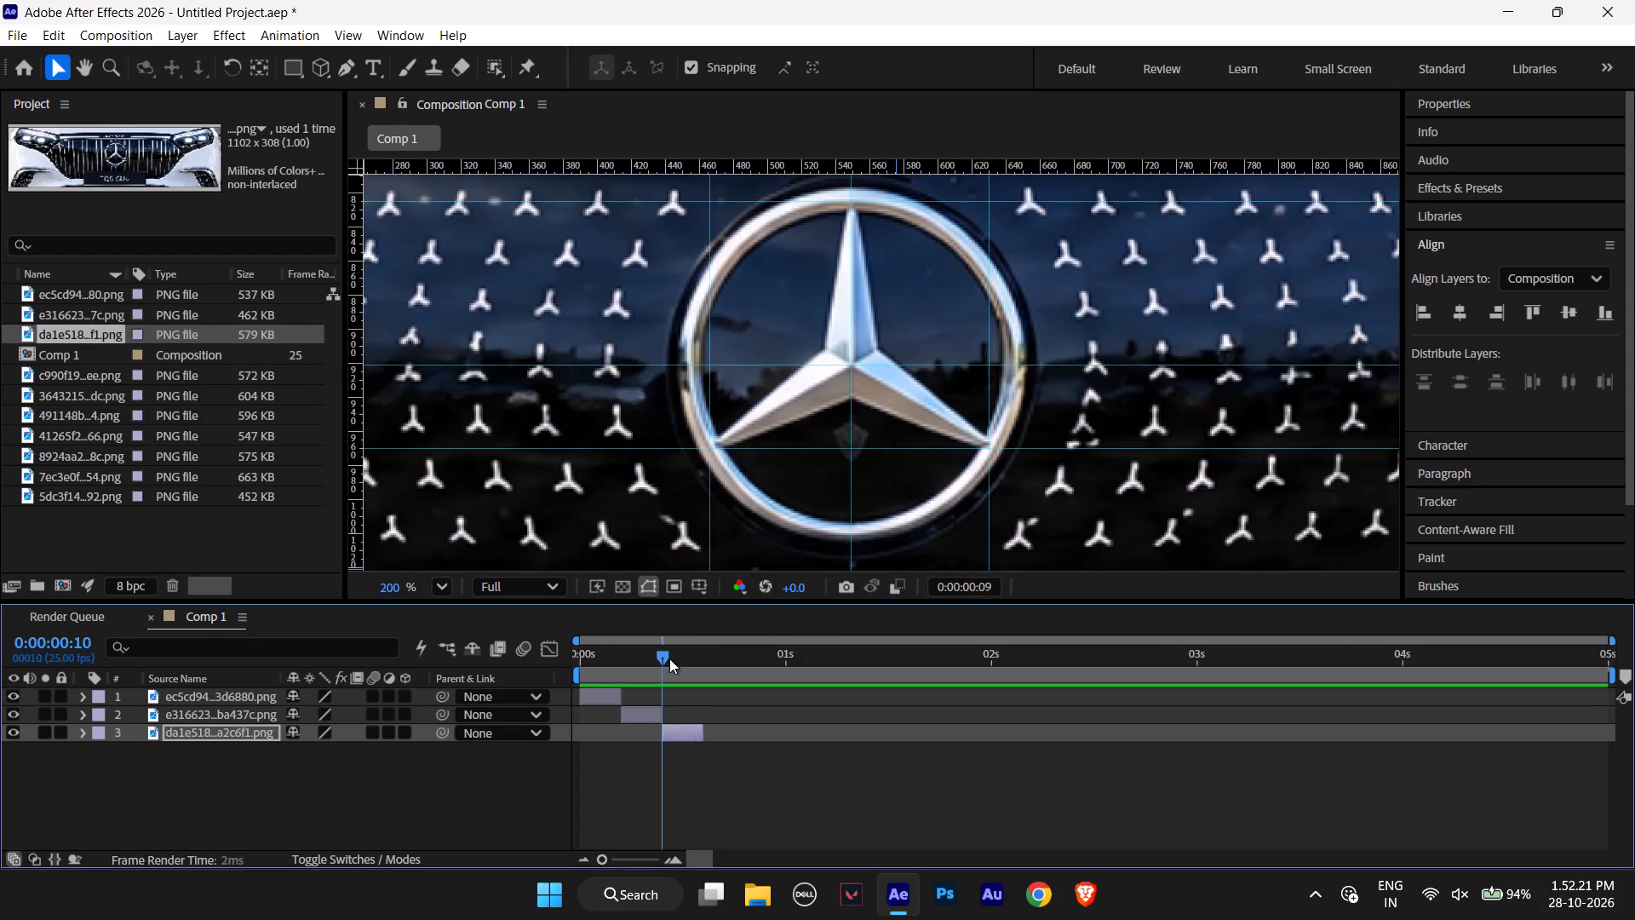
drag(669, 658, 551, 642)
key(space)
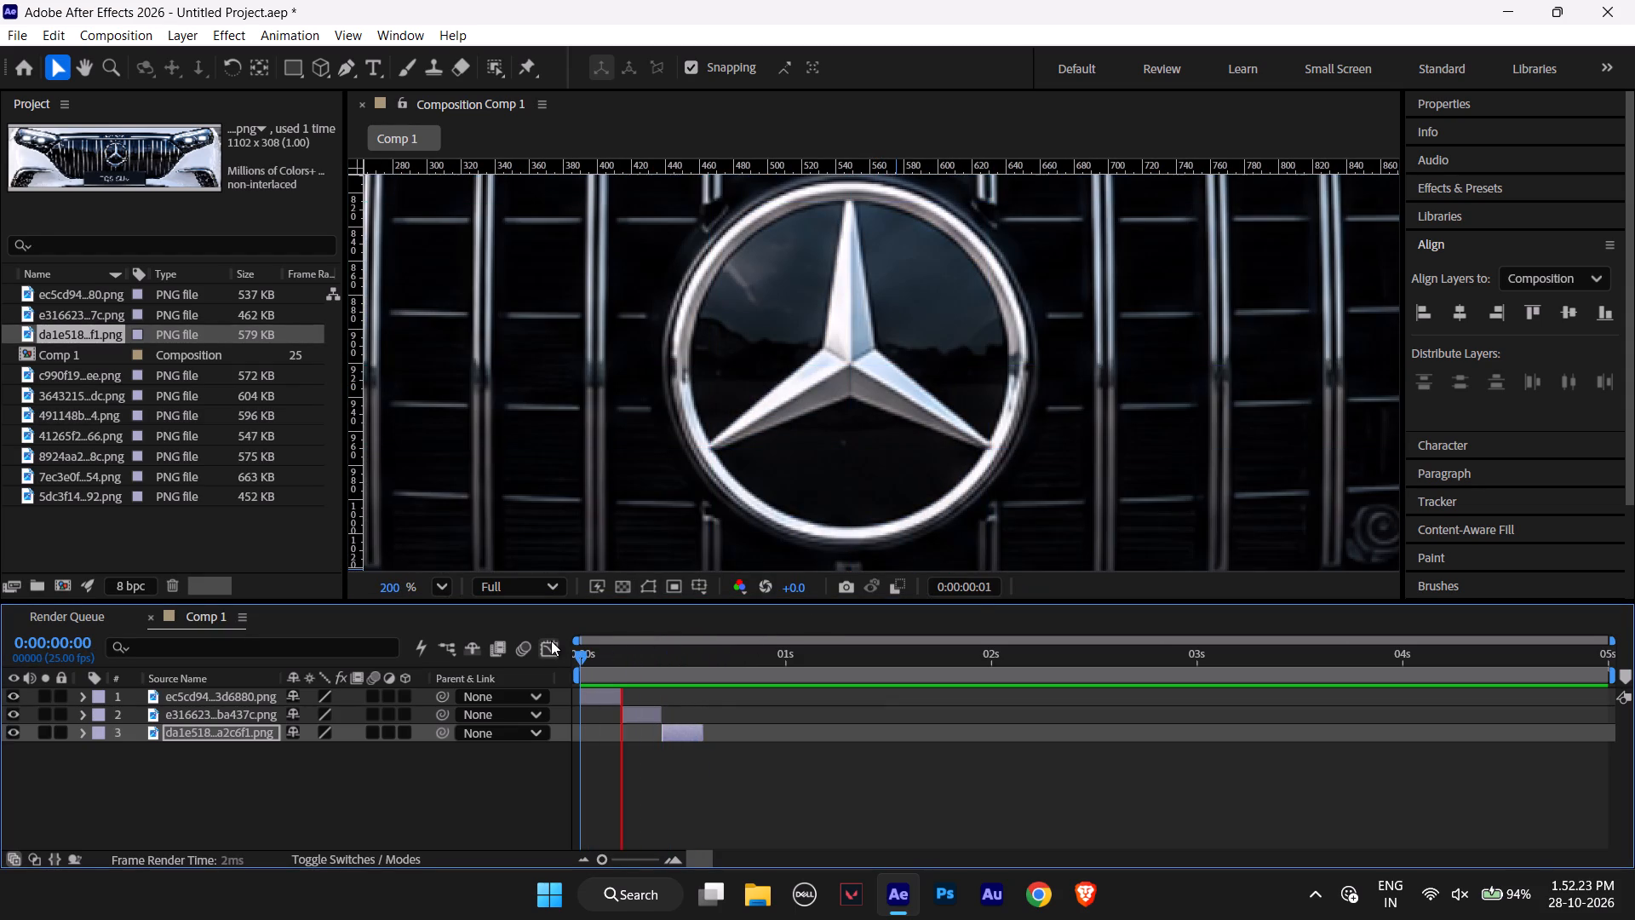
key(space)
Find the third clip's end at 0:00:00:15 and add the c990f19 AMG image to the timeline as the bottom layer.
drag(719, 657, 701, 657)
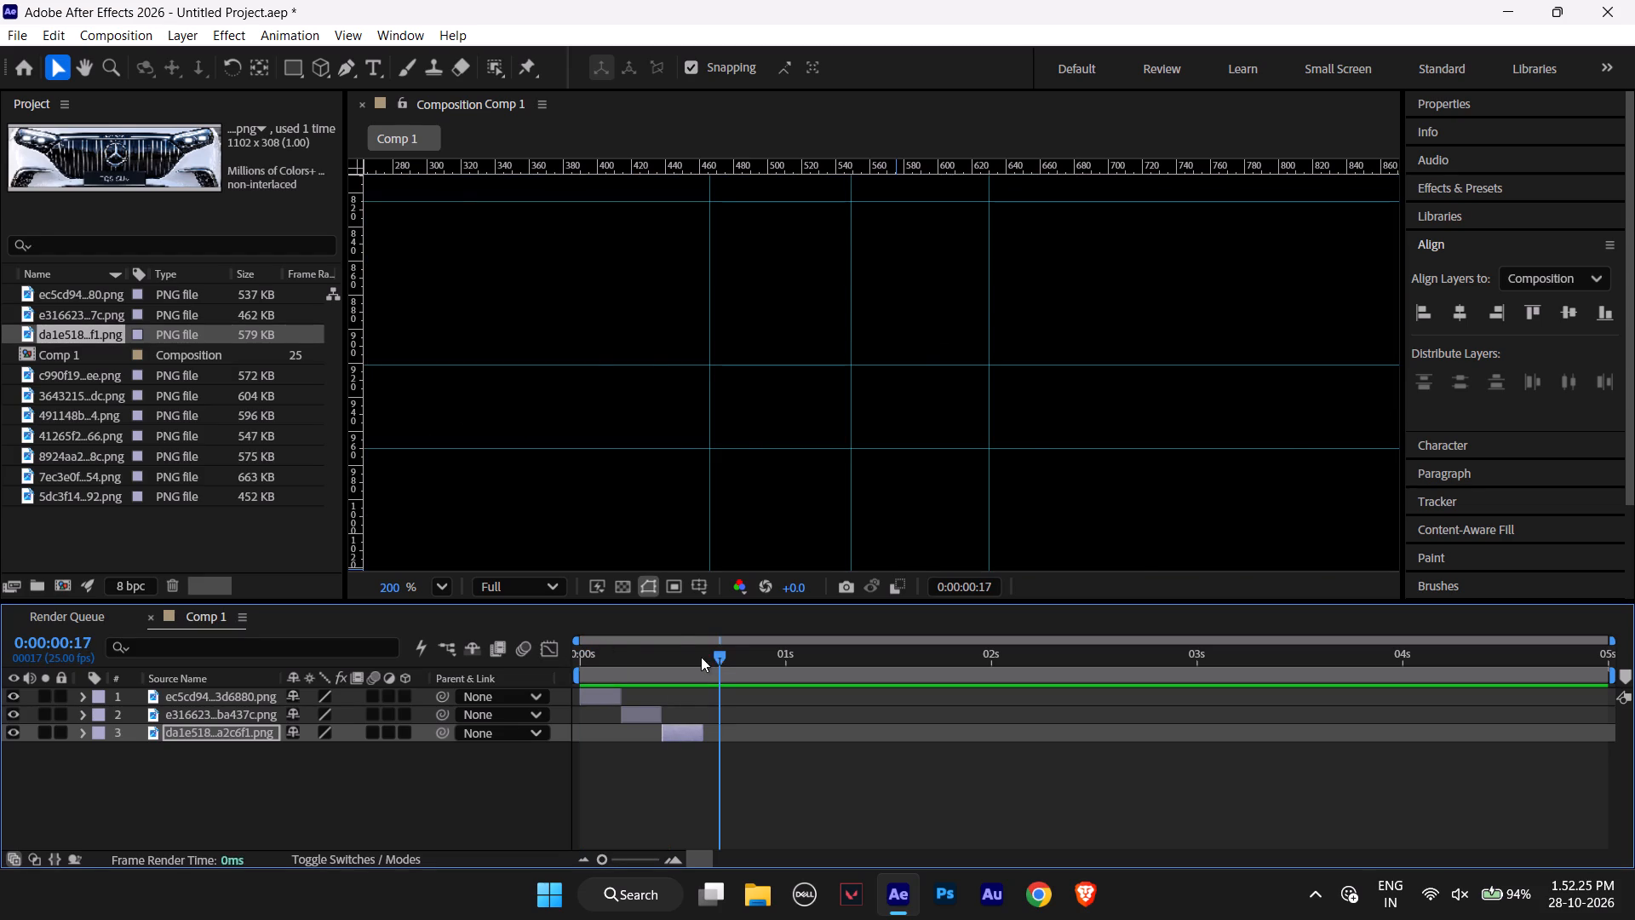
drag(701, 657, 695, 657)
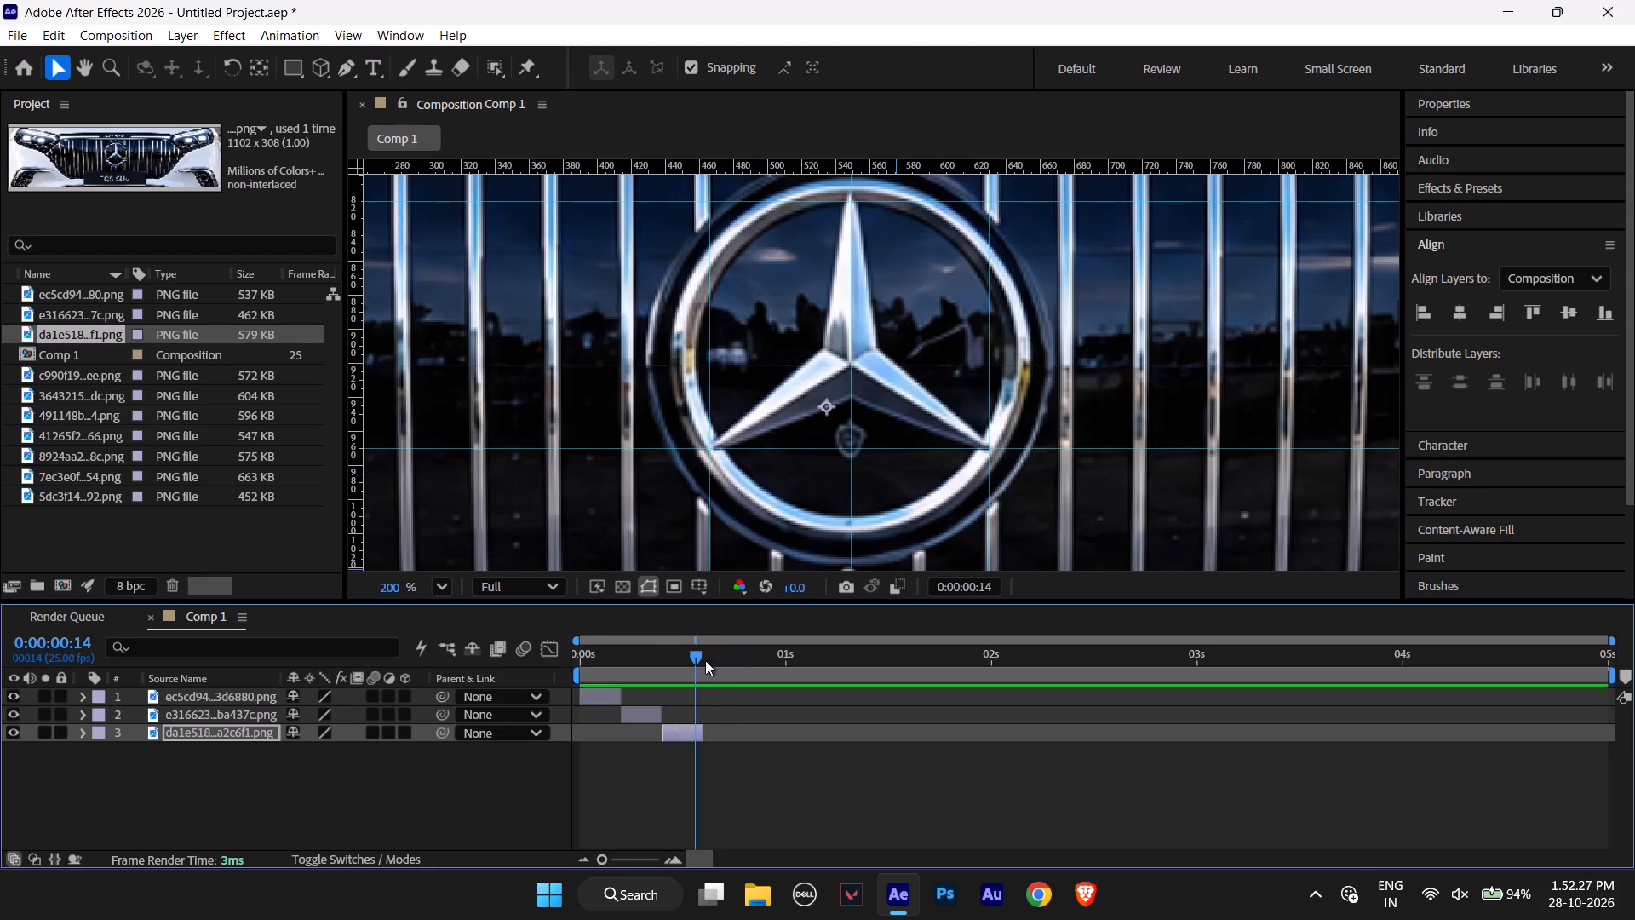
drag(694, 656, 703, 656)
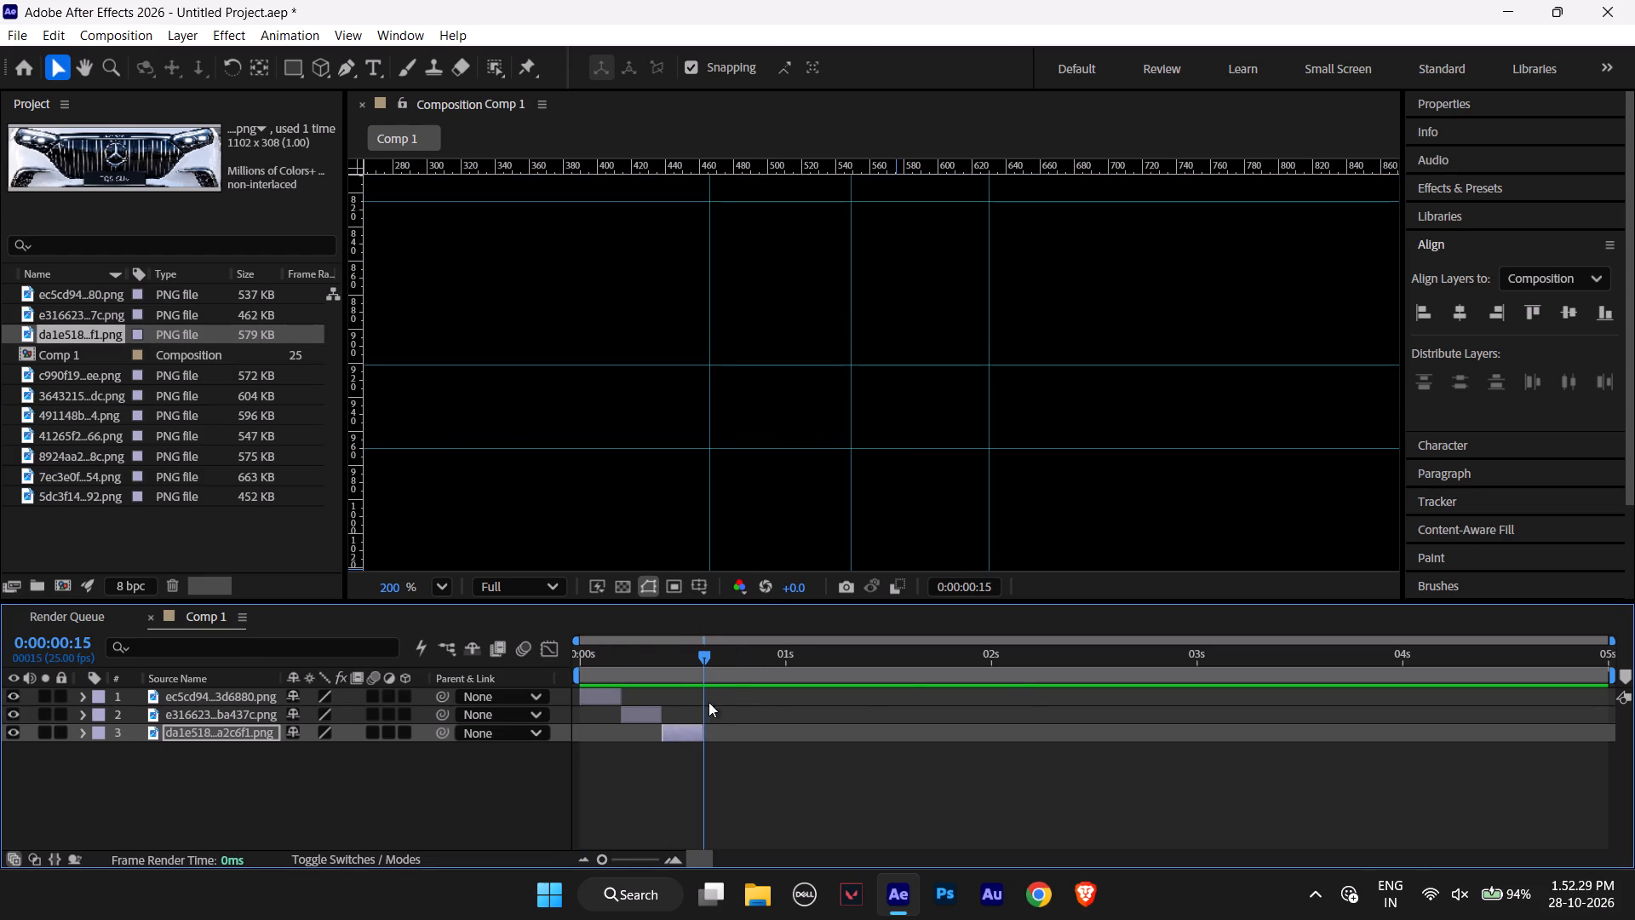
click(75, 375)
drag(76, 375, 181, 728)
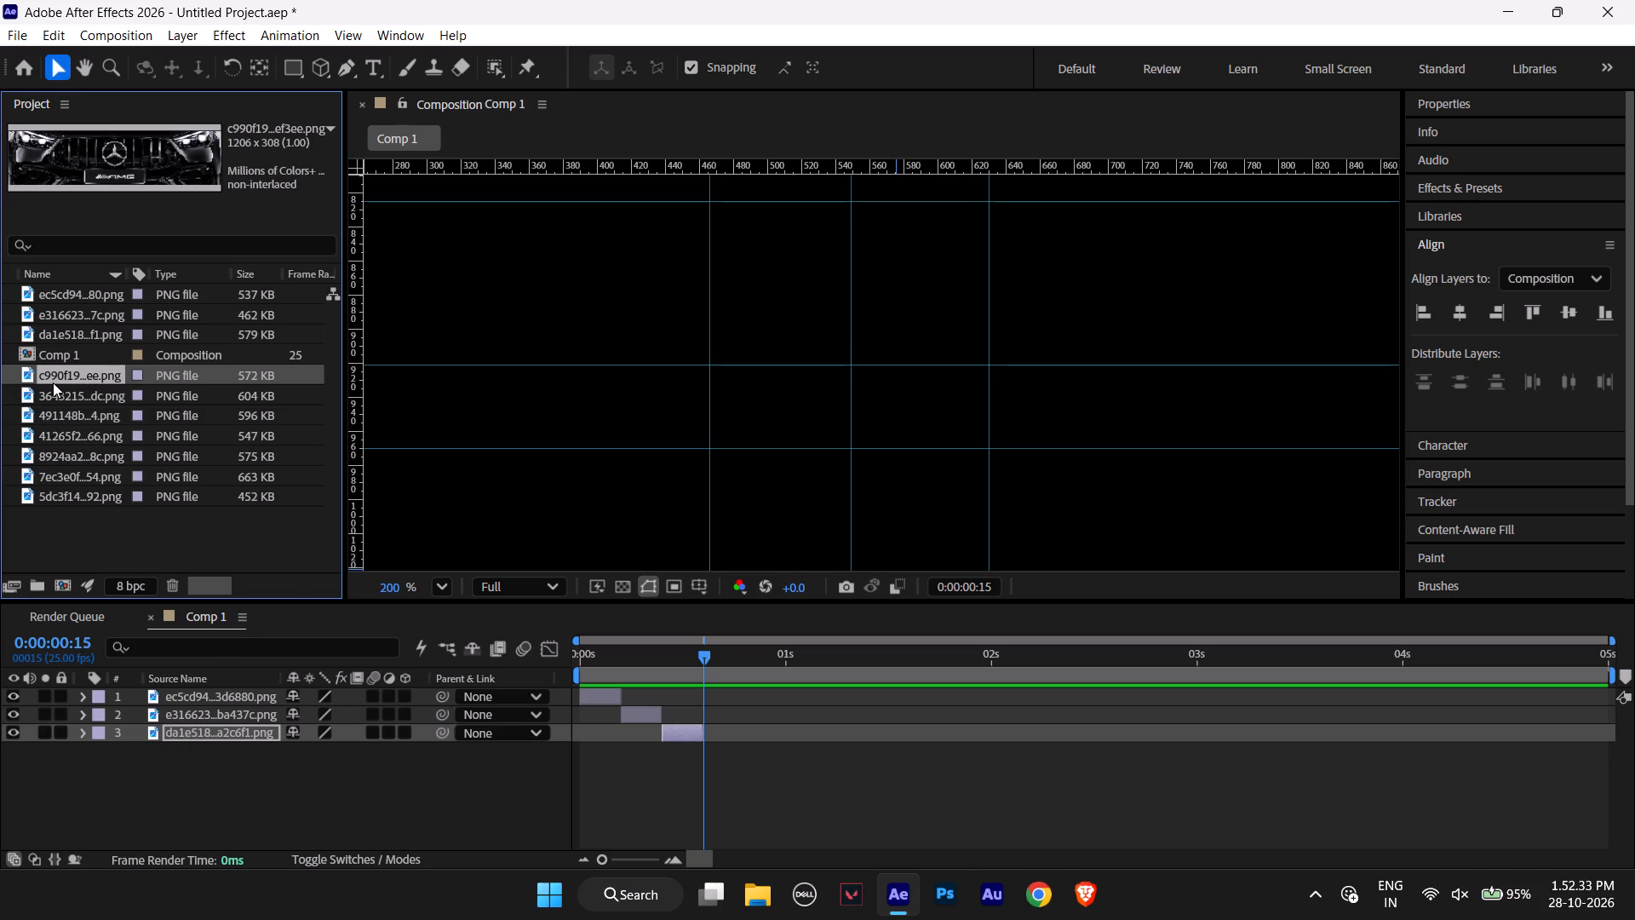
drag(65, 372, 163, 753)
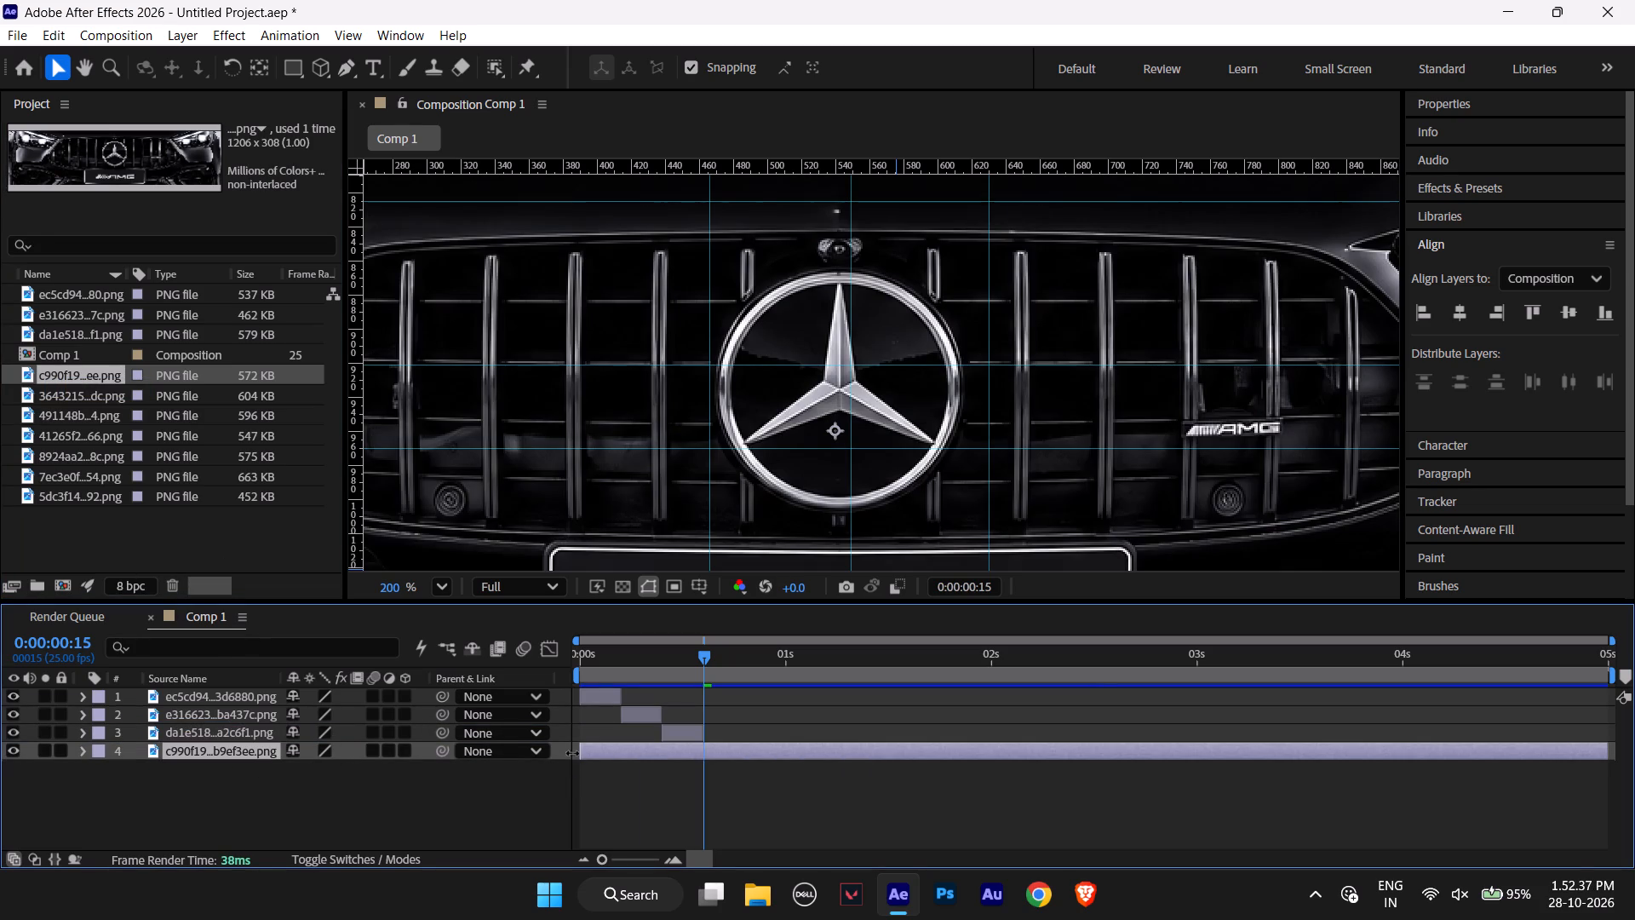
Trim the c990f19 AMG layer to a five-frame clip starting at 0:00:00:15, check its span, and return the playhead to 0:00:00:15.
drag(577, 750, 698, 752)
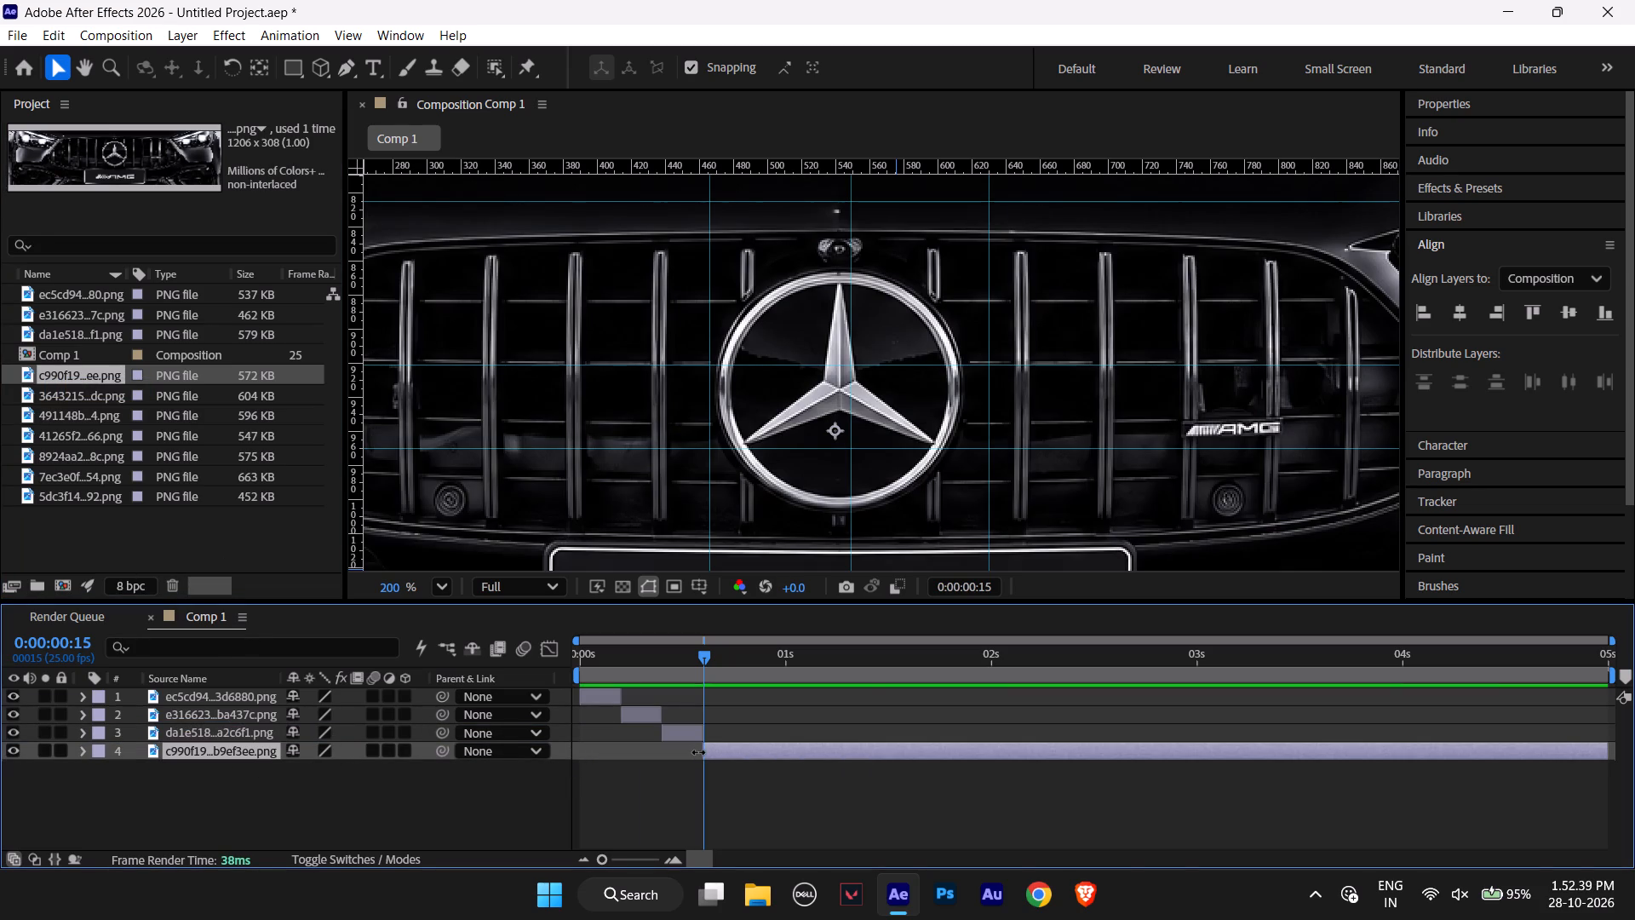
drag(698, 752, 697, 752)
click(696, 753)
drag(1607, 751, 1331, 754)
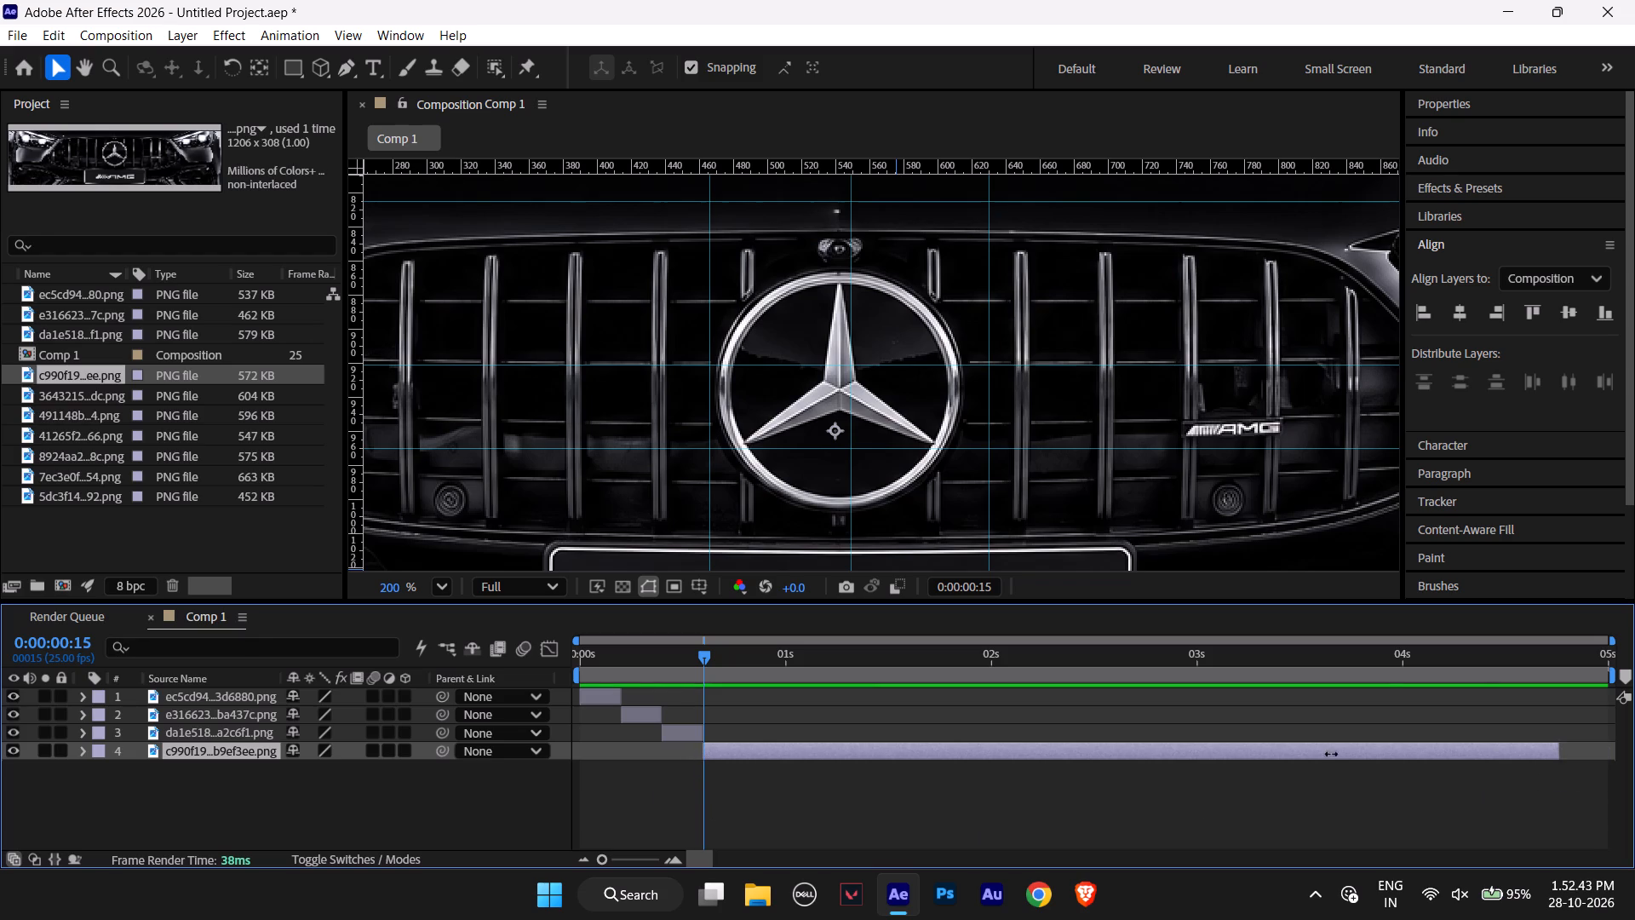
drag(1331, 754, 736, 754)
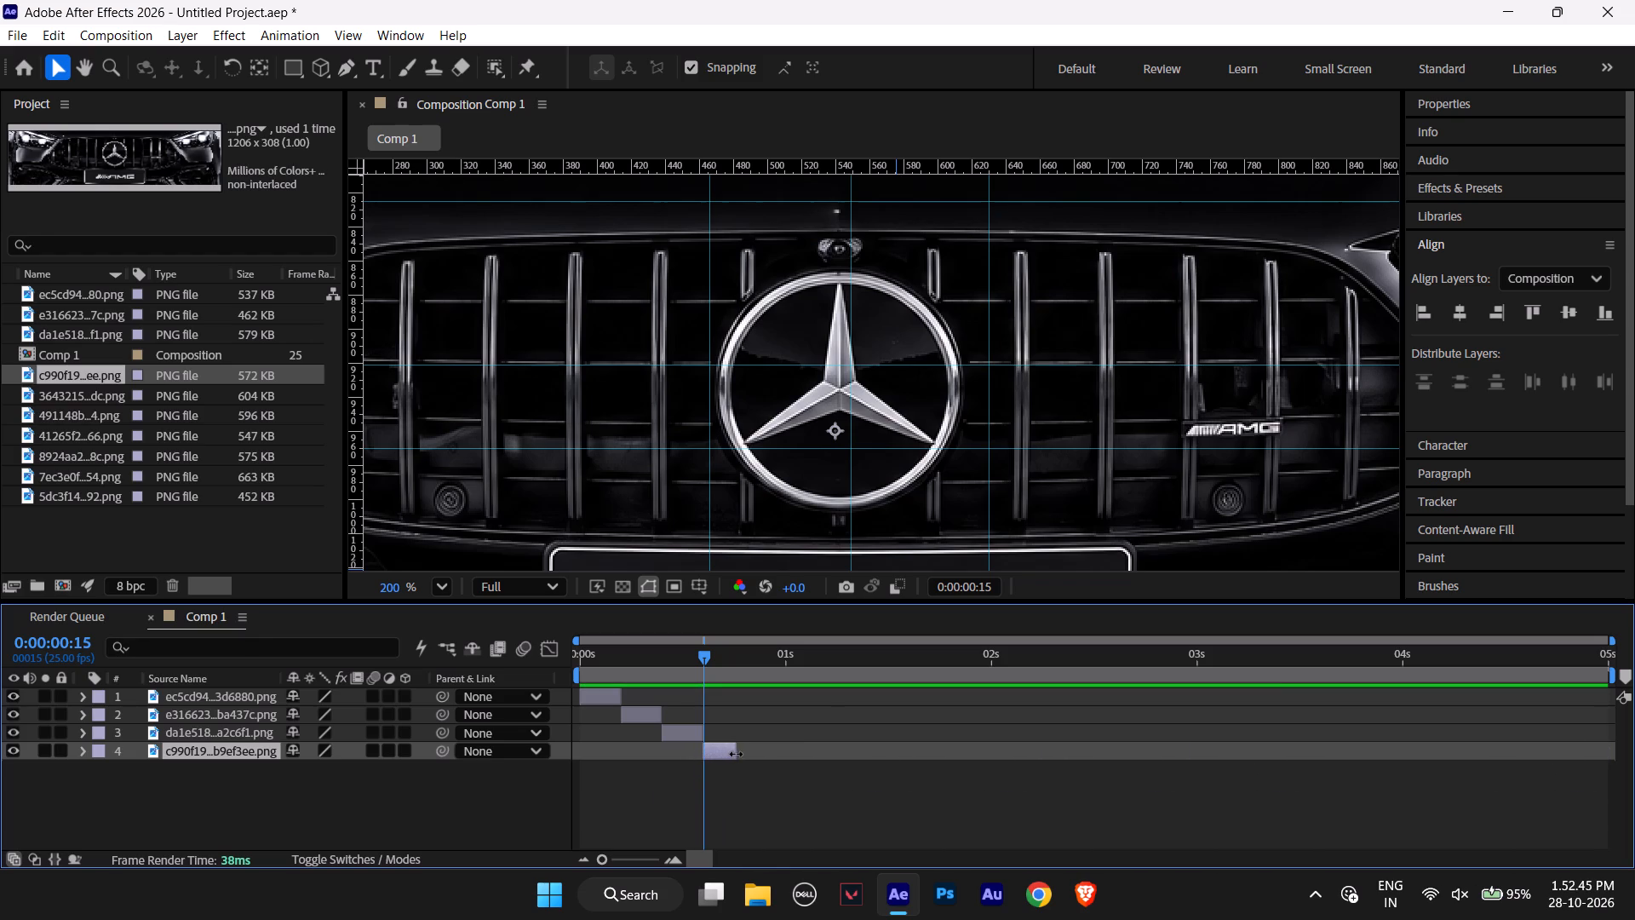
drag(736, 754, 741, 754)
drag(700, 656, 707, 656)
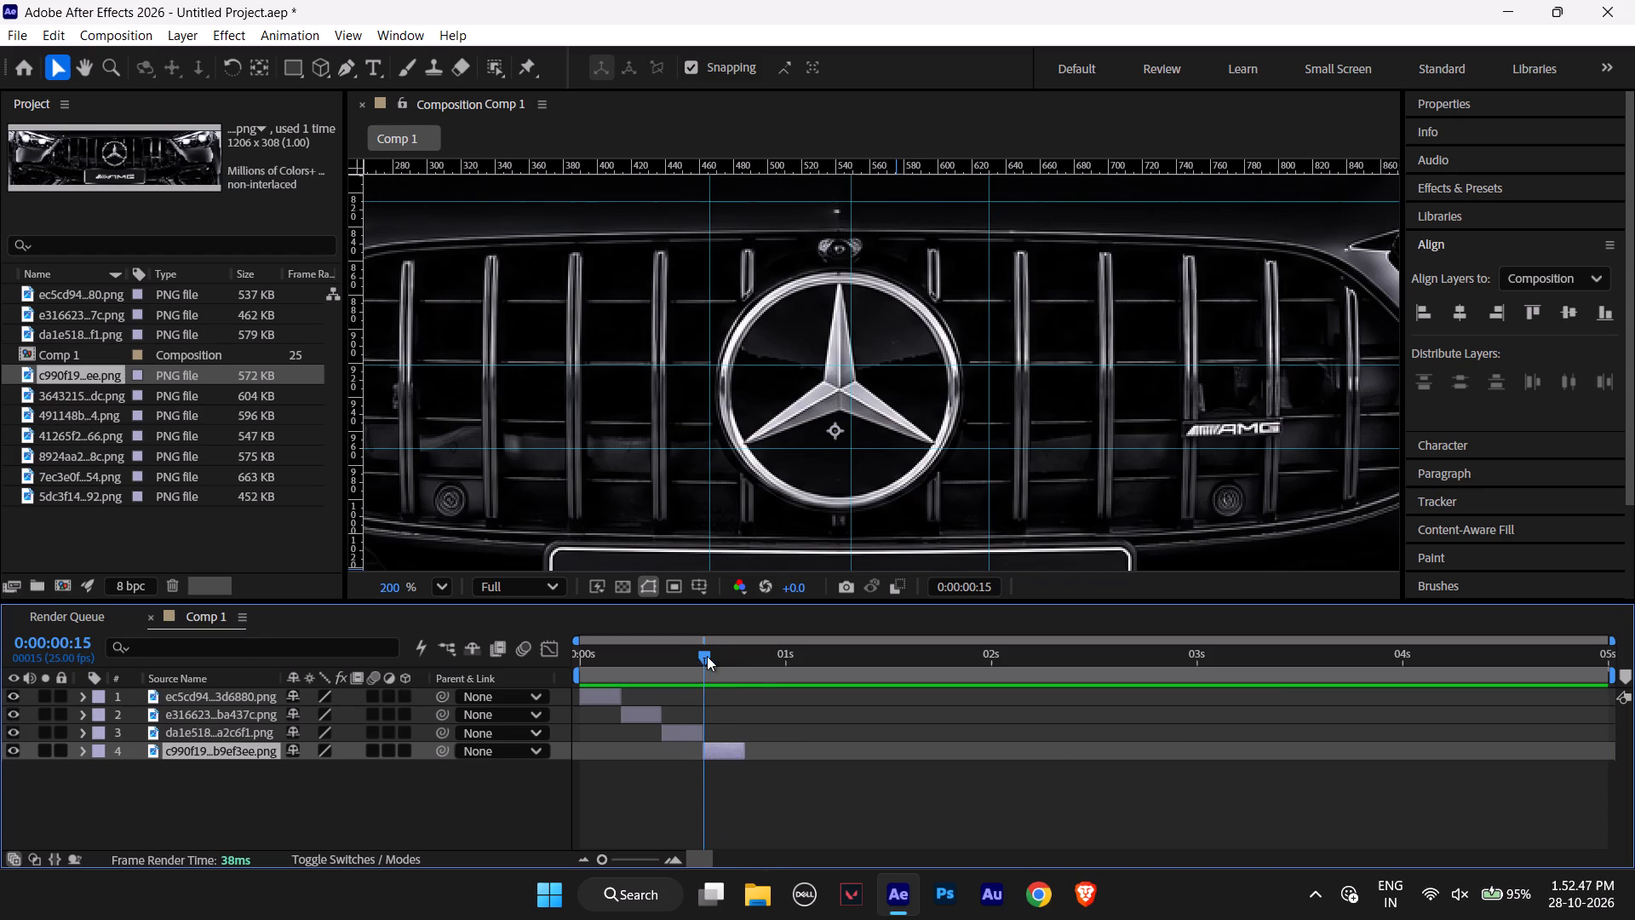
drag(707, 656, 736, 656)
drag(736, 656, 733, 656)
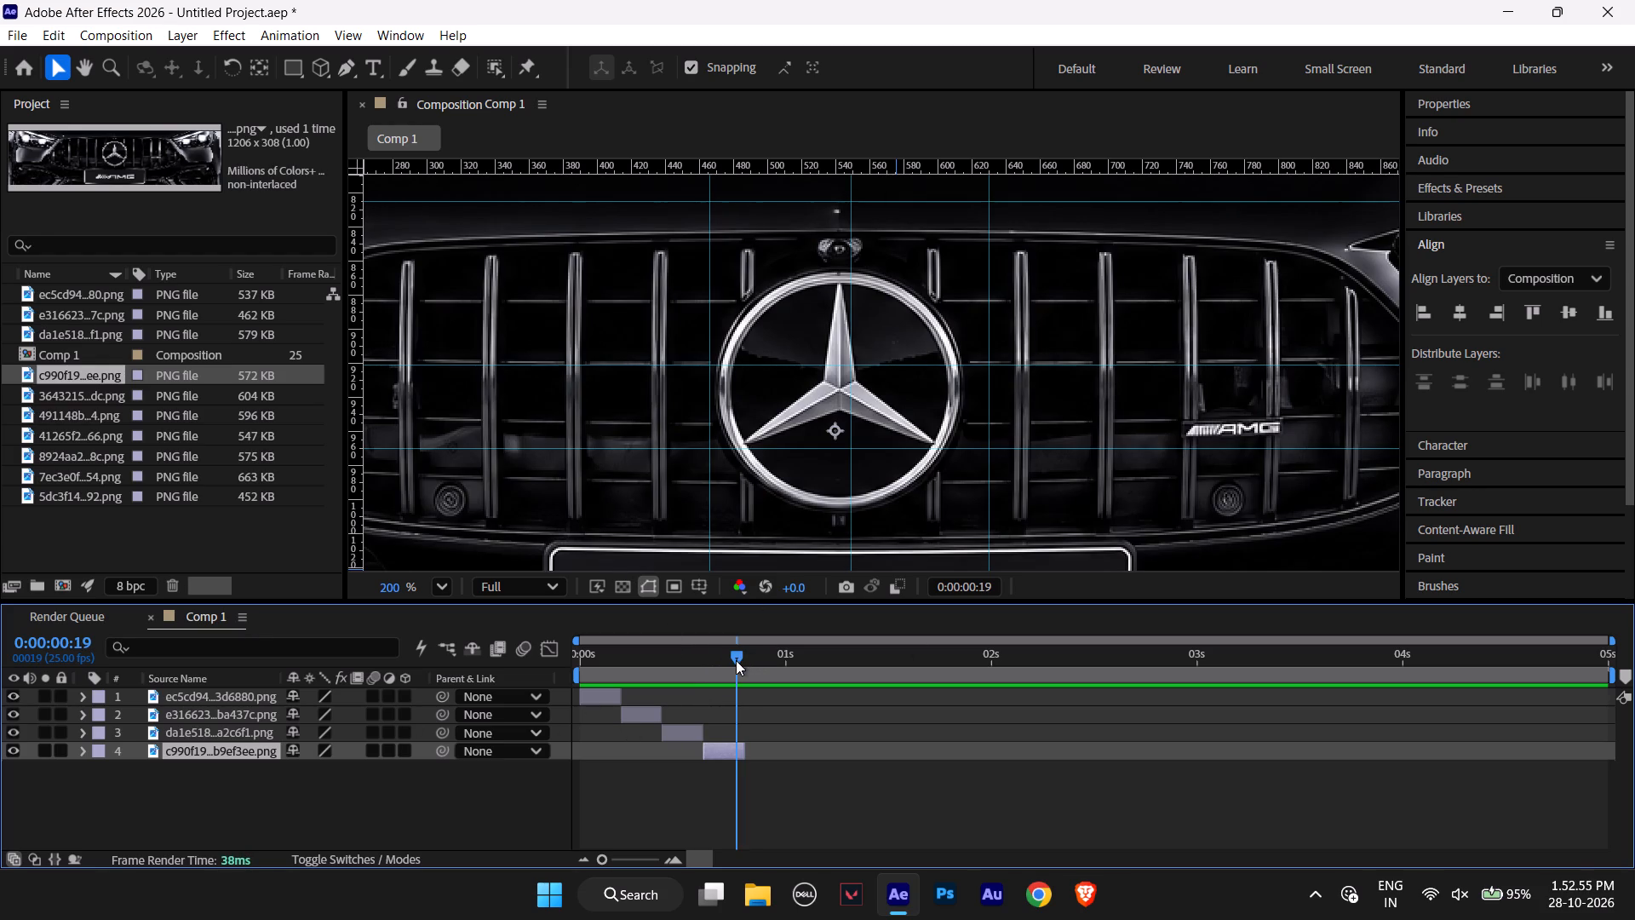
drag(737, 655, 708, 655)
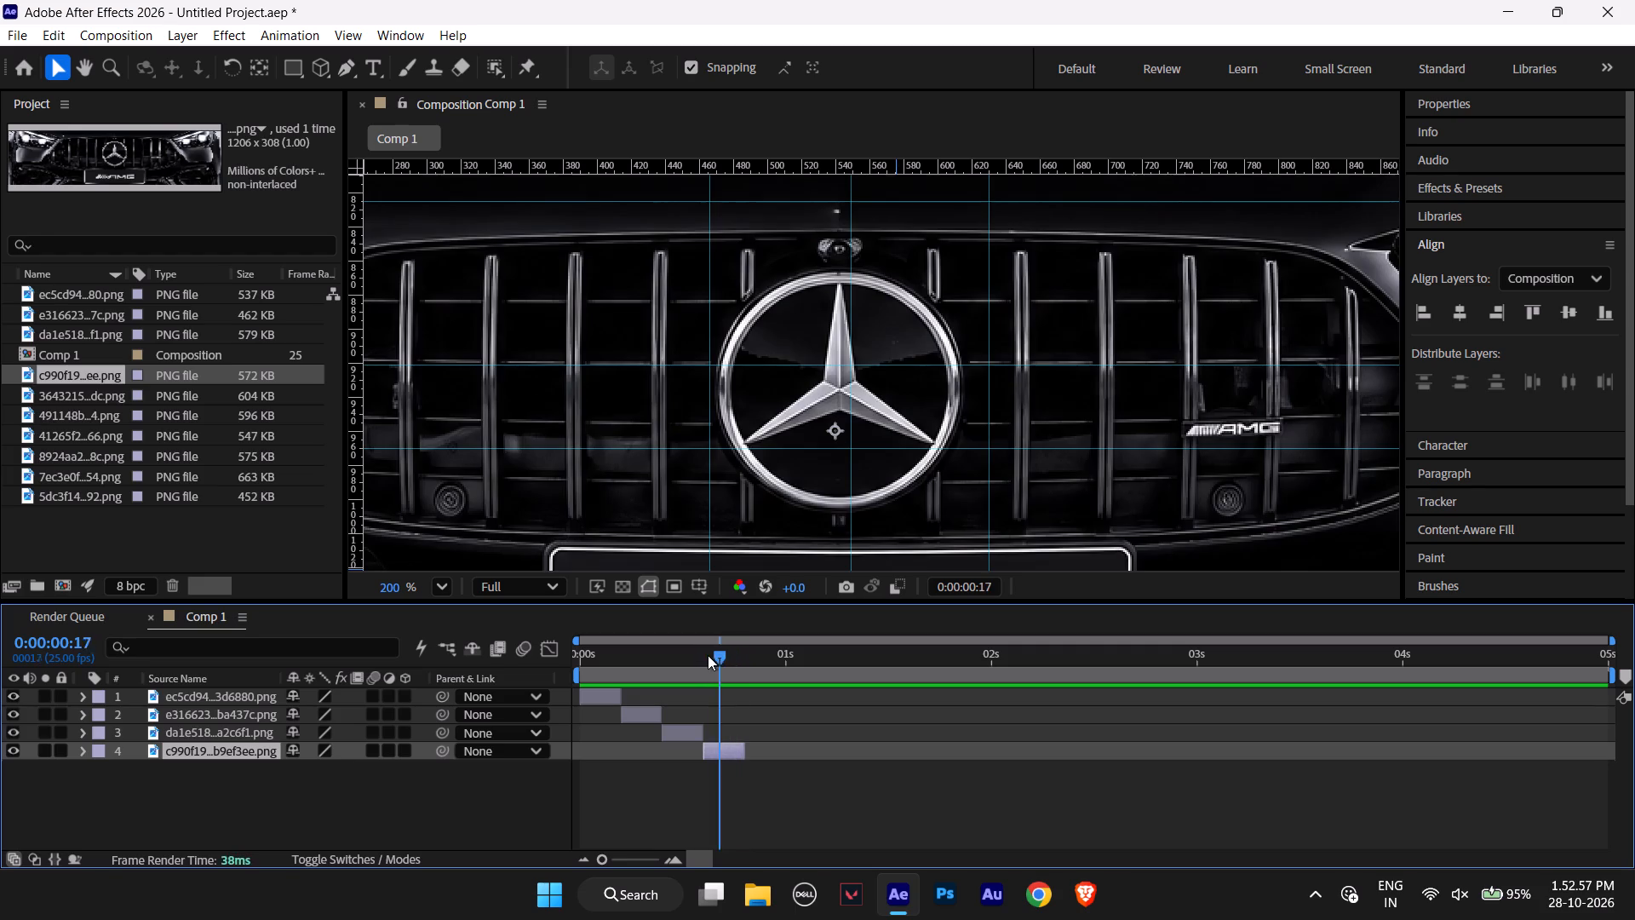
drag(708, 655, 705, 656)
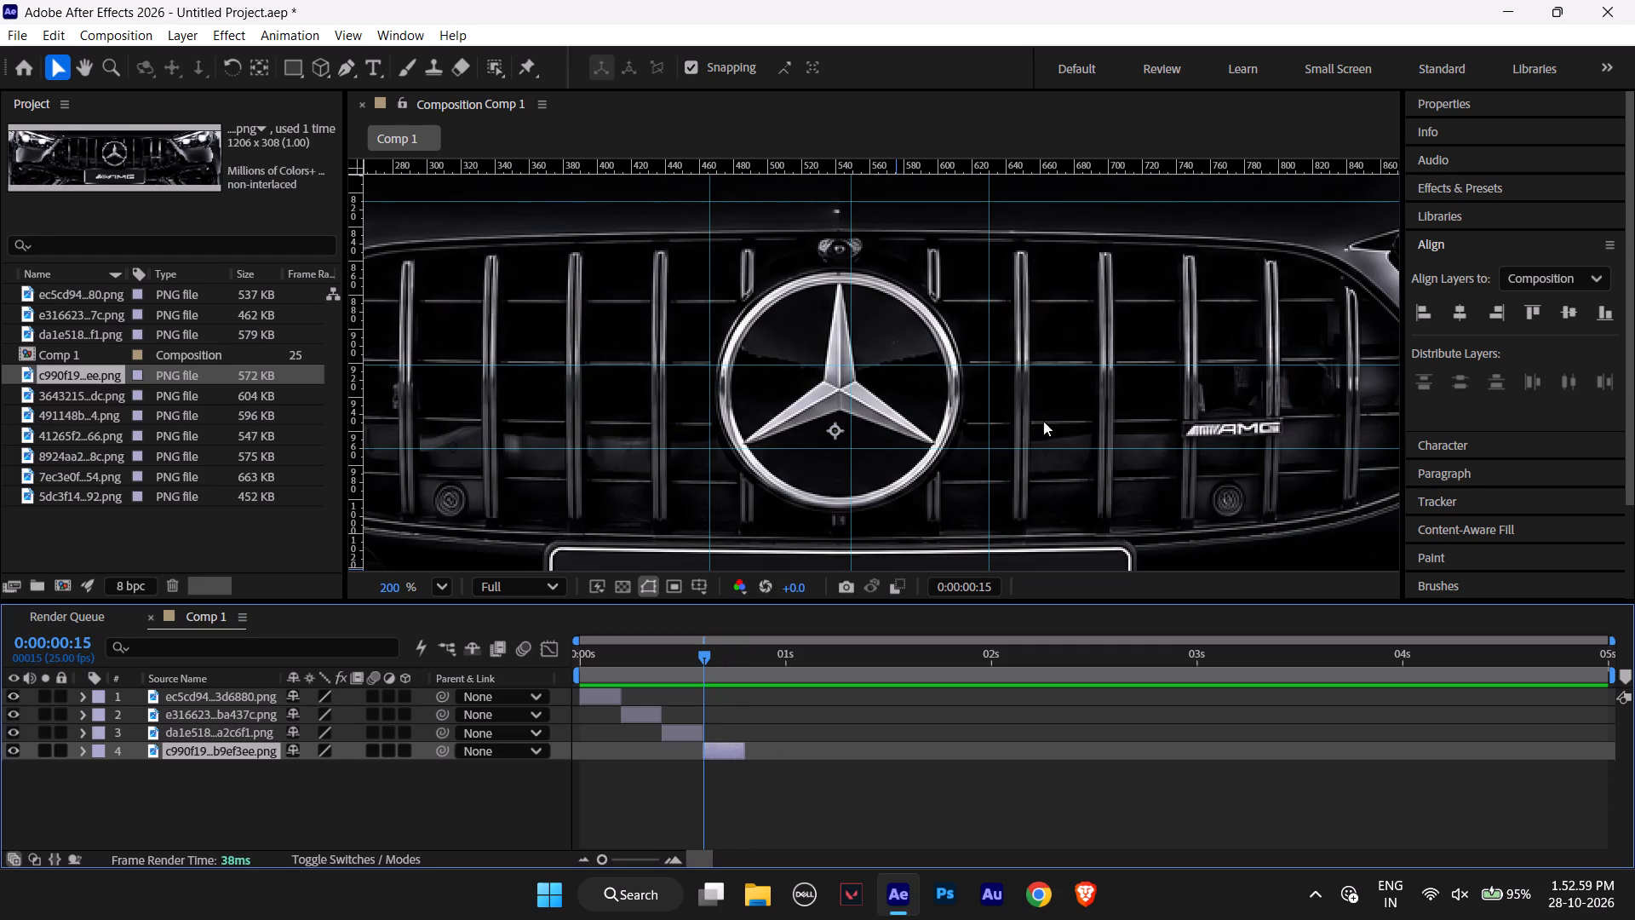
Scale up the c990f19 AMG layer proportionally about its centre until its star emblem roughly fills the space between the outer vertical guides.
alt+scroll(1051, 381, down, 6)
alt+scroll(1052, 380, up, 2)
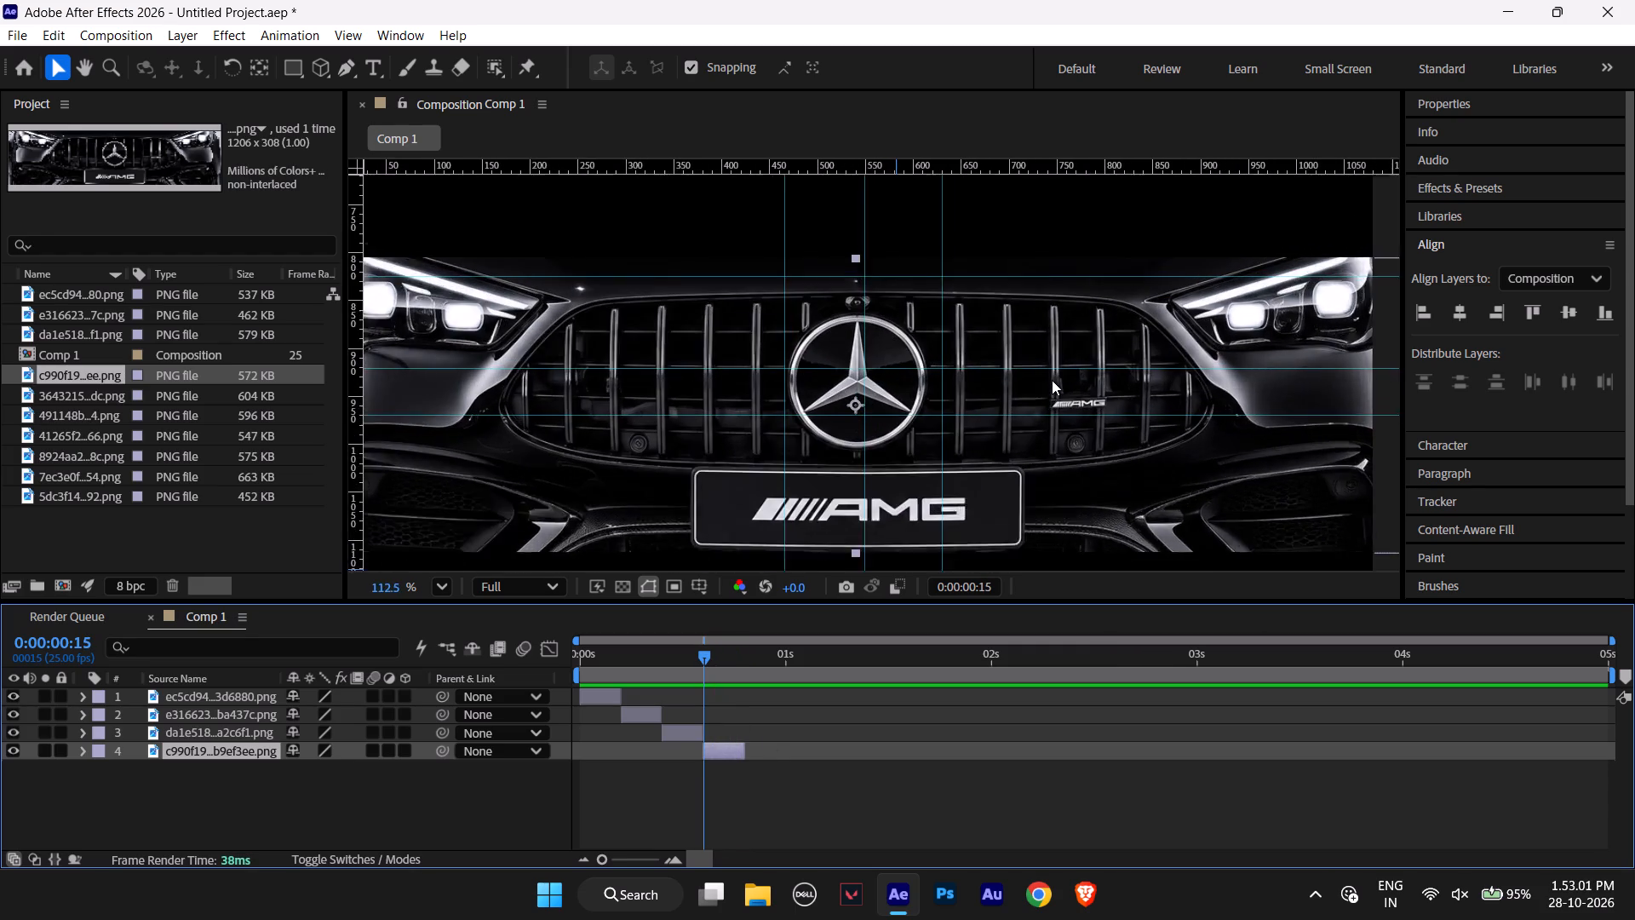
alt+scroll(1052, 380, up, 2)
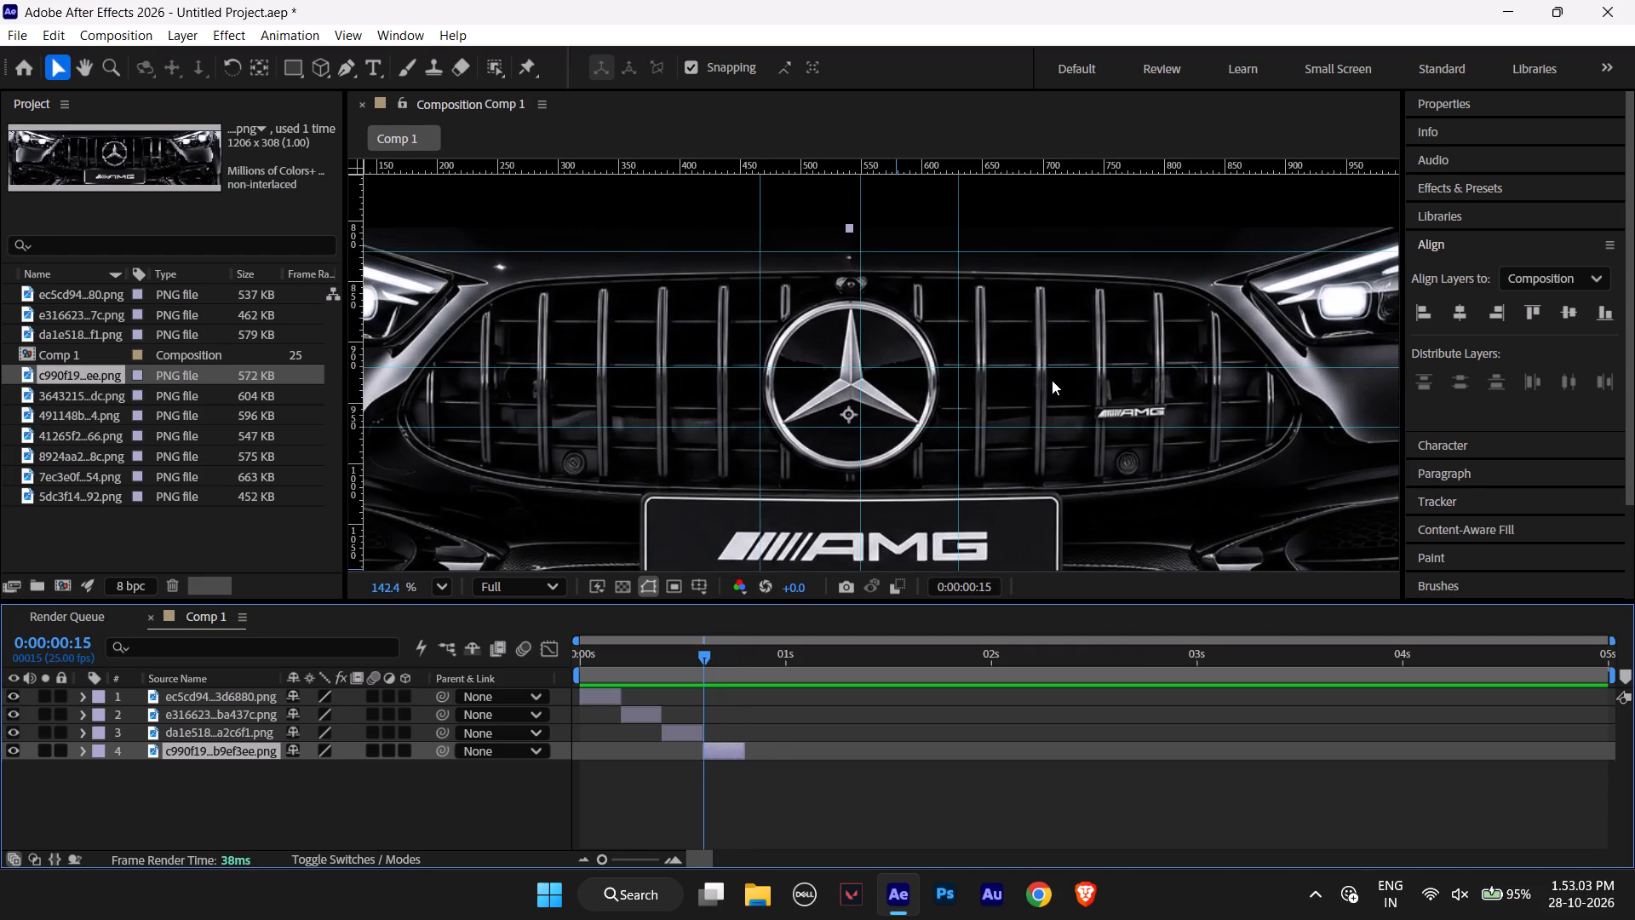
alt+scroll(1052, 380, down, 6)
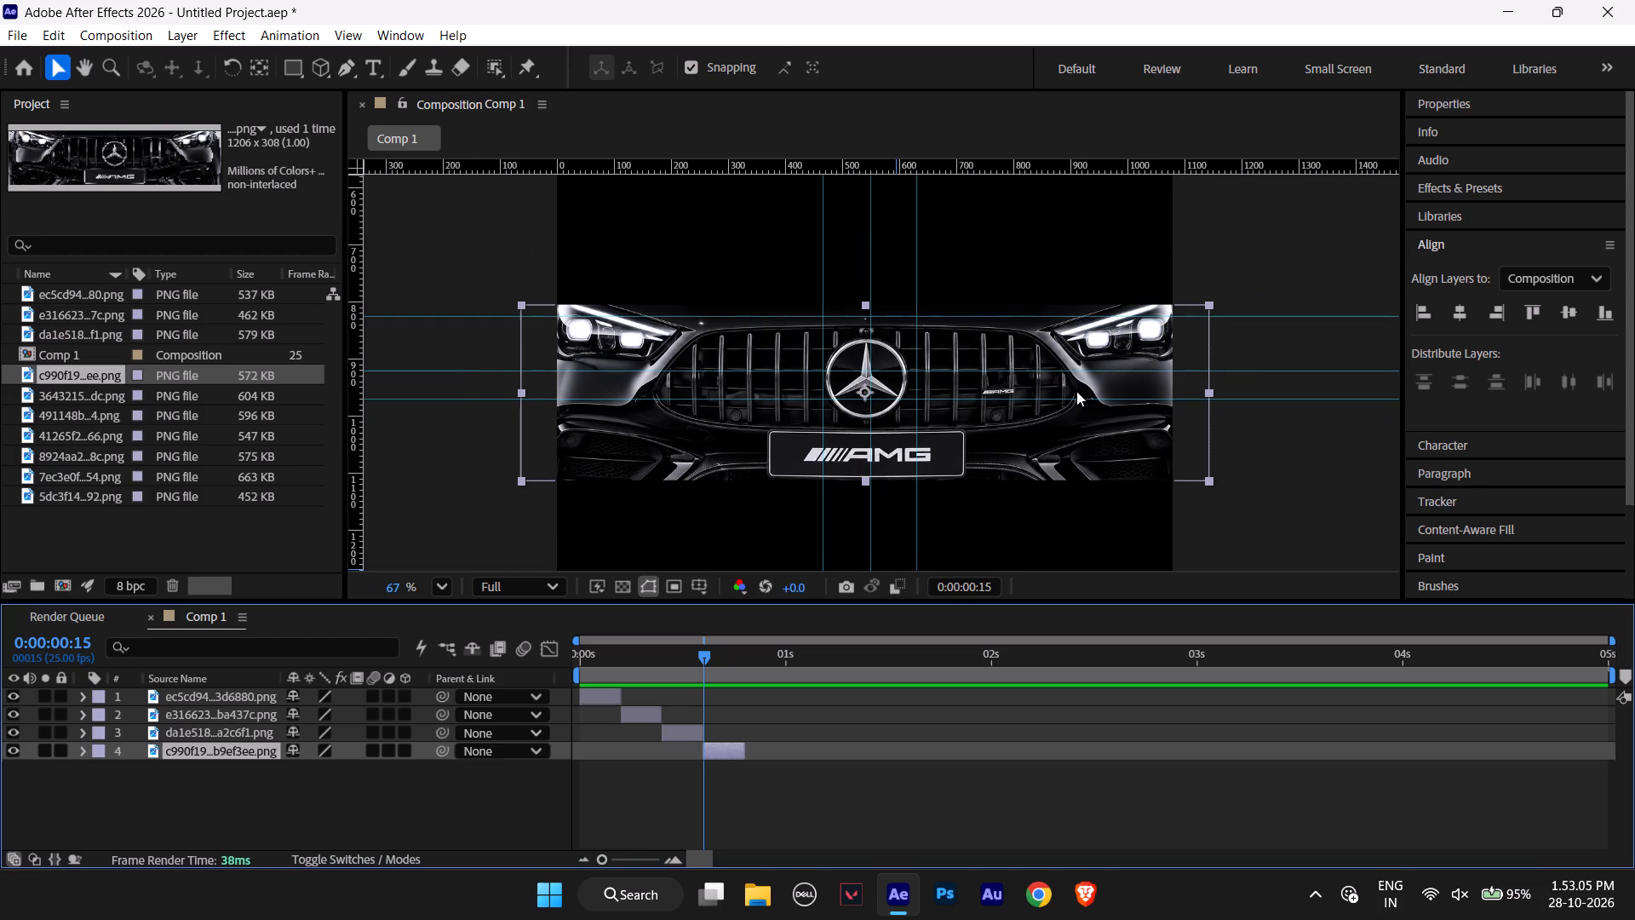
shift+click(1211, 479)
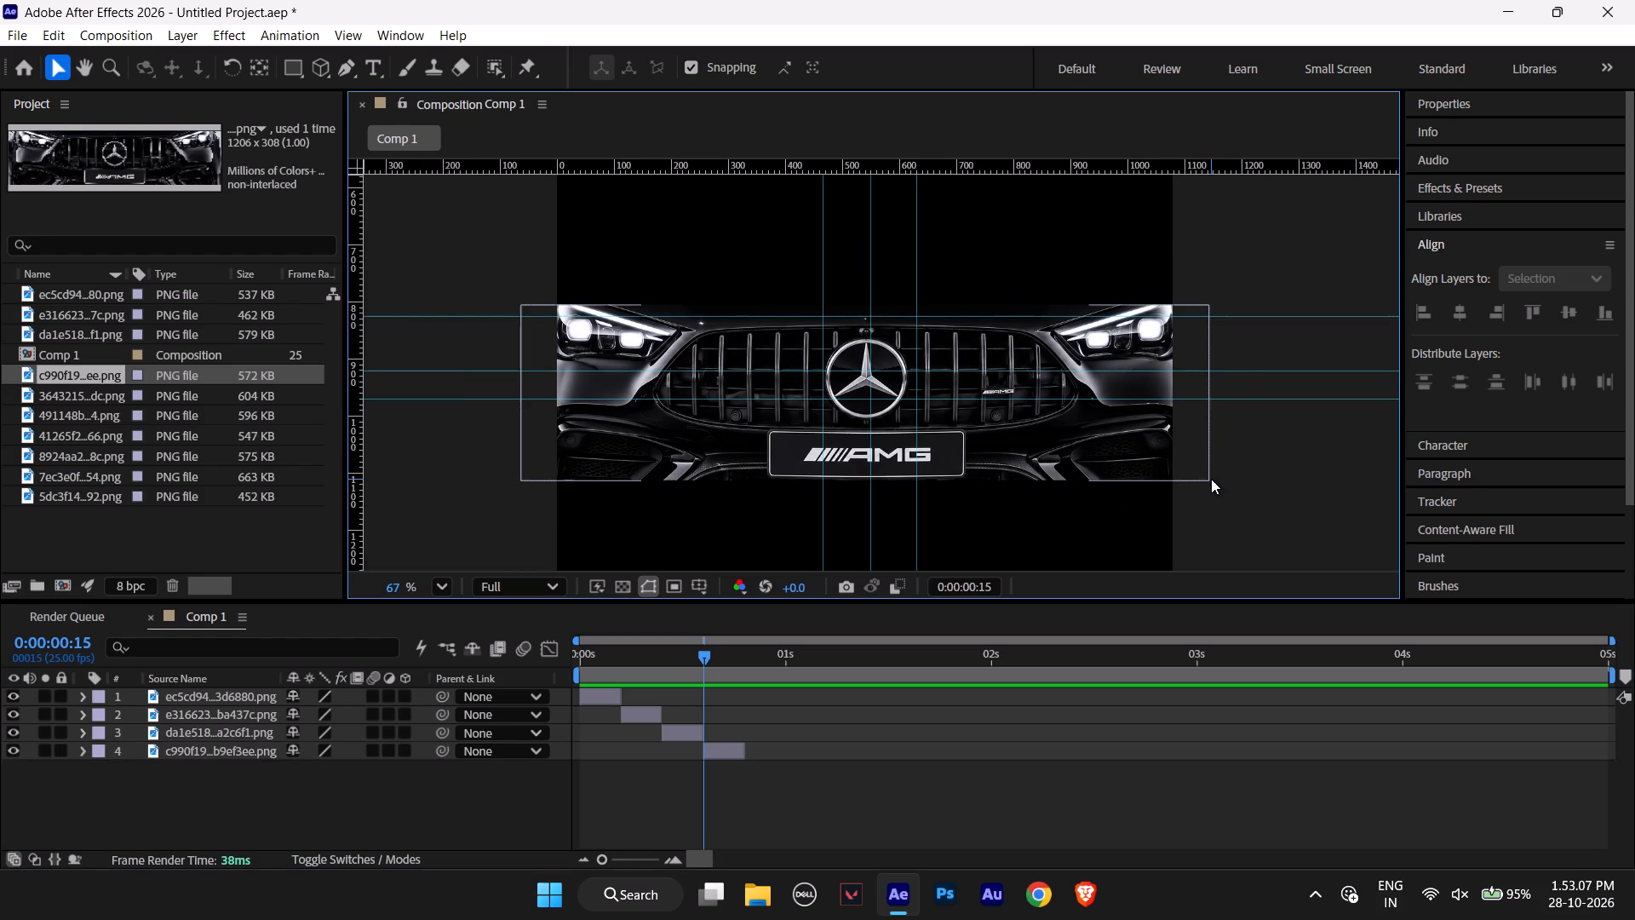
click(267, 755)
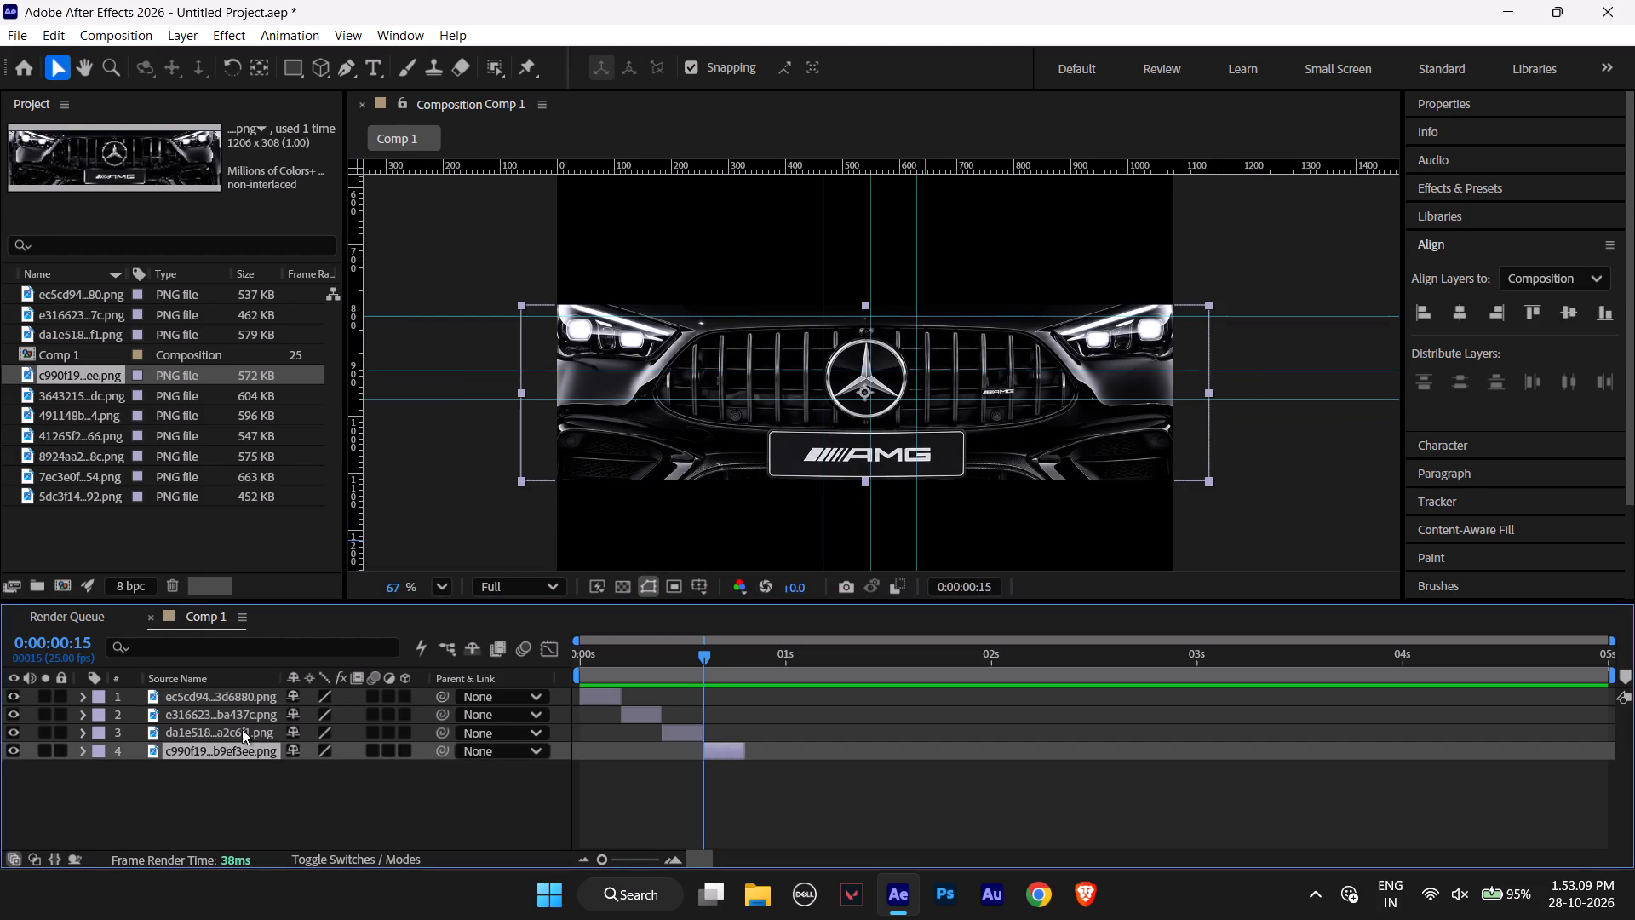
click(242, 729)
click(239, 706)
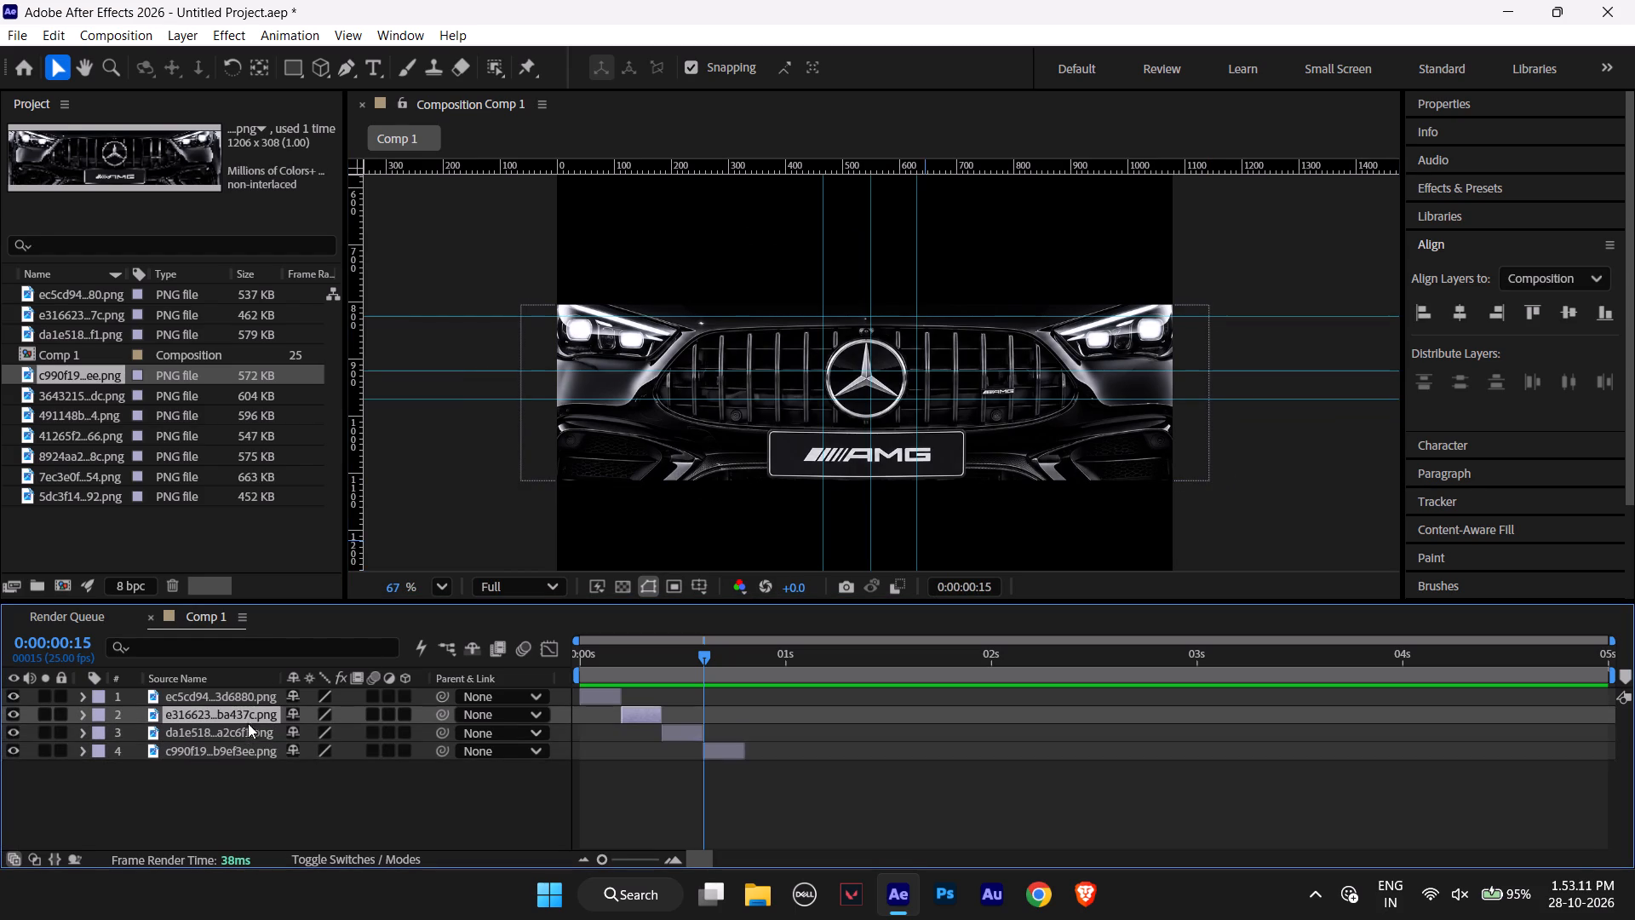
click(249, 739)
click(240, 756)
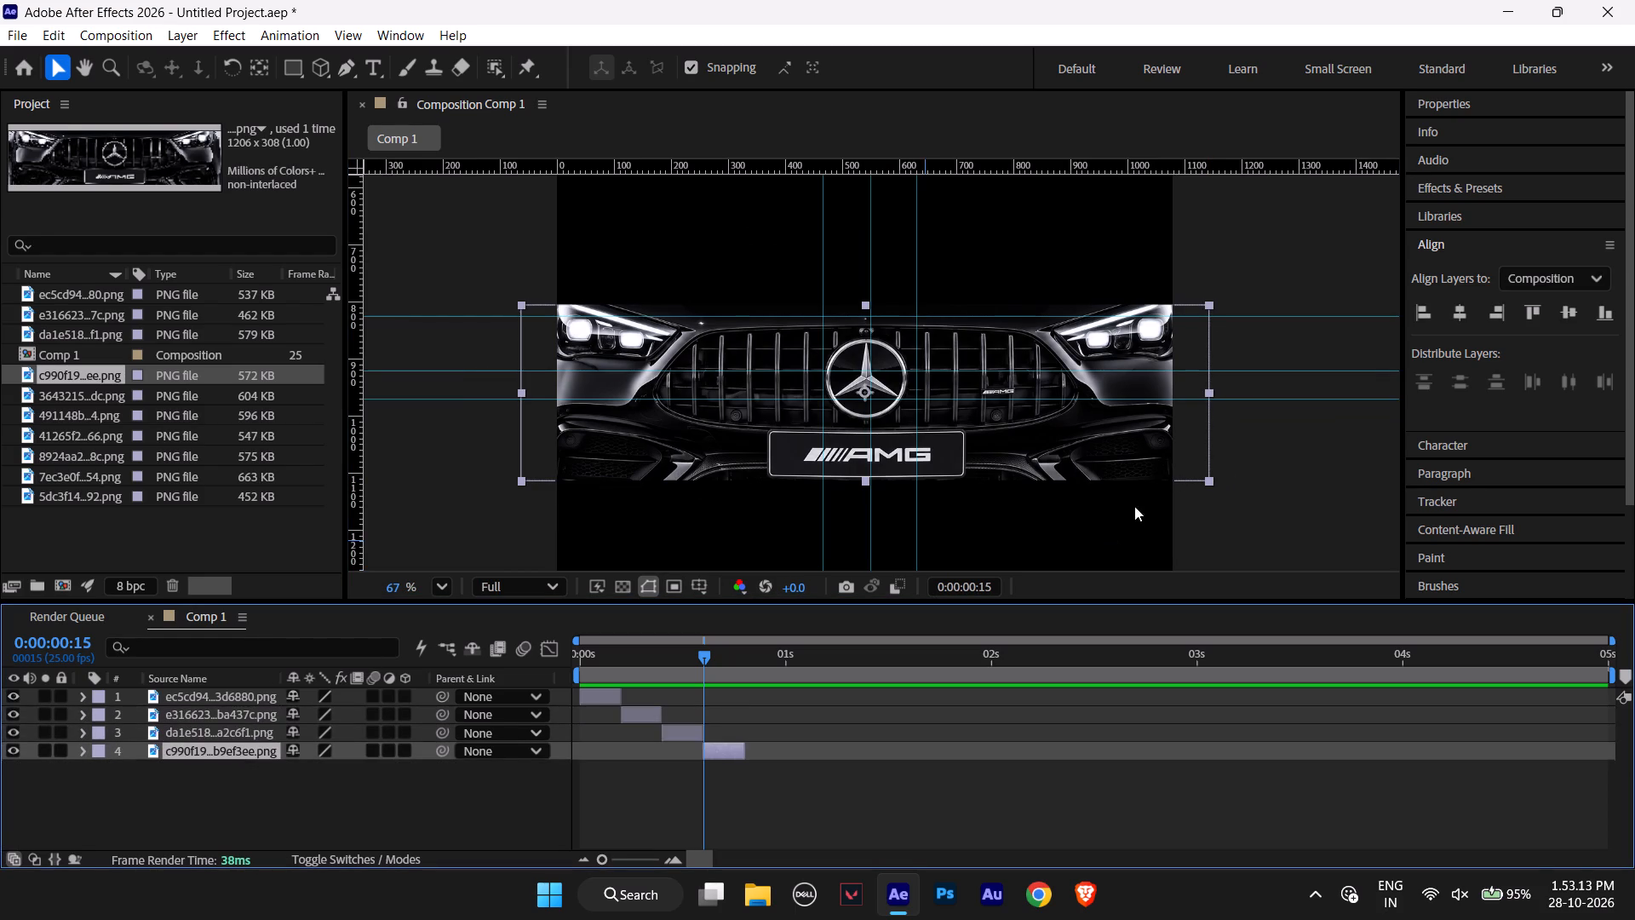
drag(1210, 480, 1238, 485)
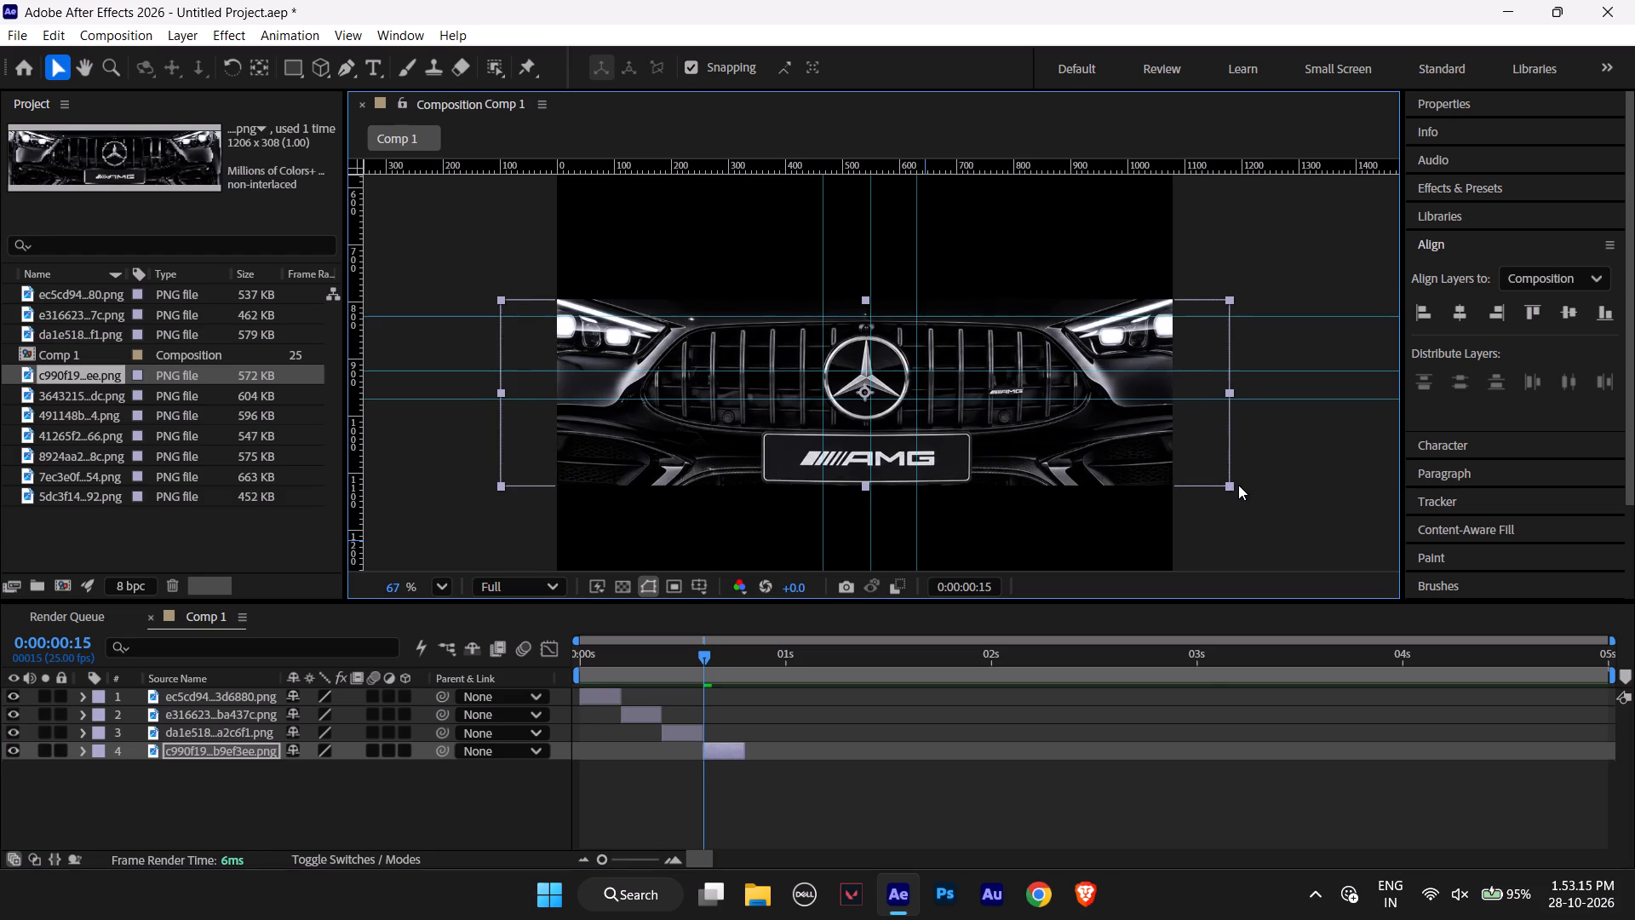
drag(1238, 485, 1275, 509)
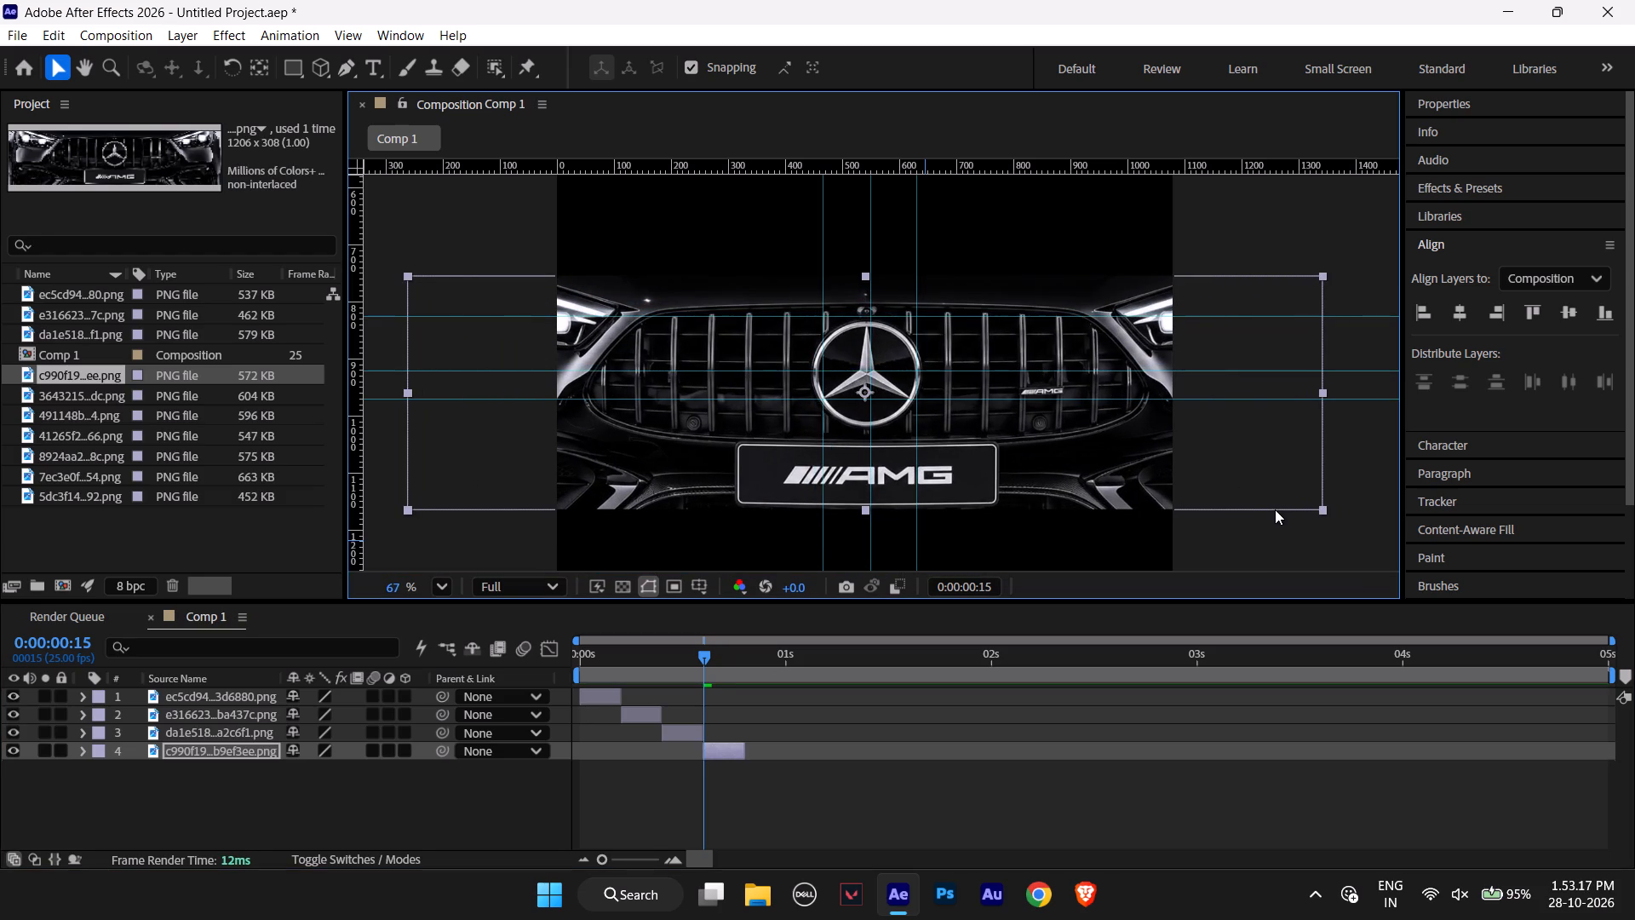
drag(1275, 509, 1294, 509)
drag(1294, 509, 1316, 510)
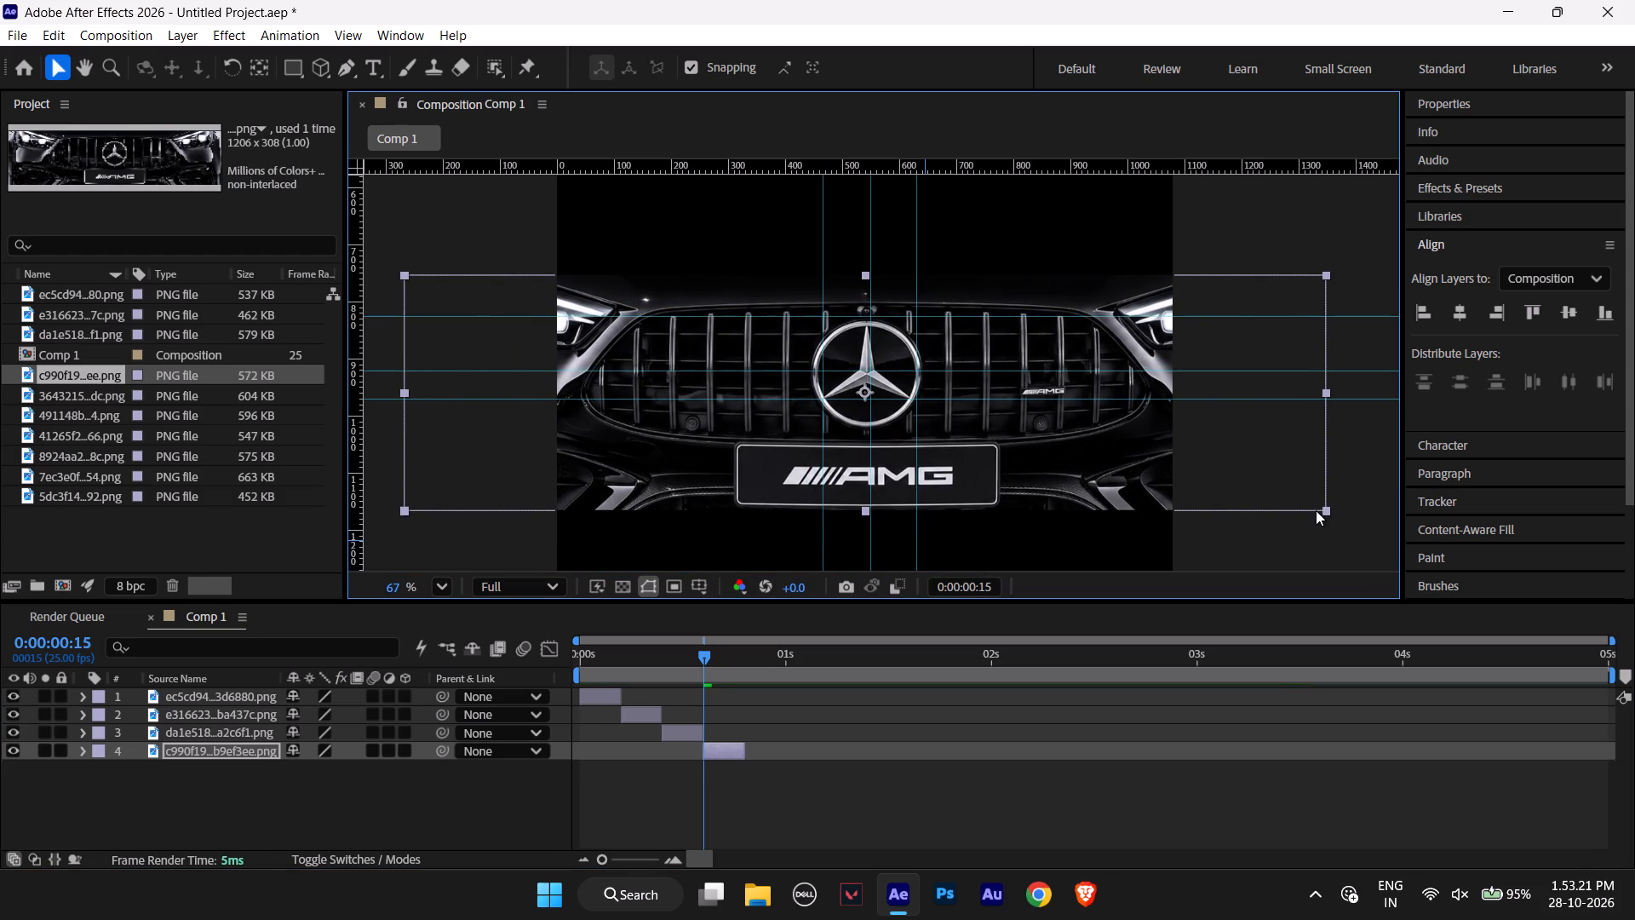
drag(1316, 510, 1326, 510)
drag(1326, 510, 1328, 511)
Nudge the AMG layer rightward until its star's upright arm lines up with the central vertical guide.
alt+scroll(858, 349, up, 5)
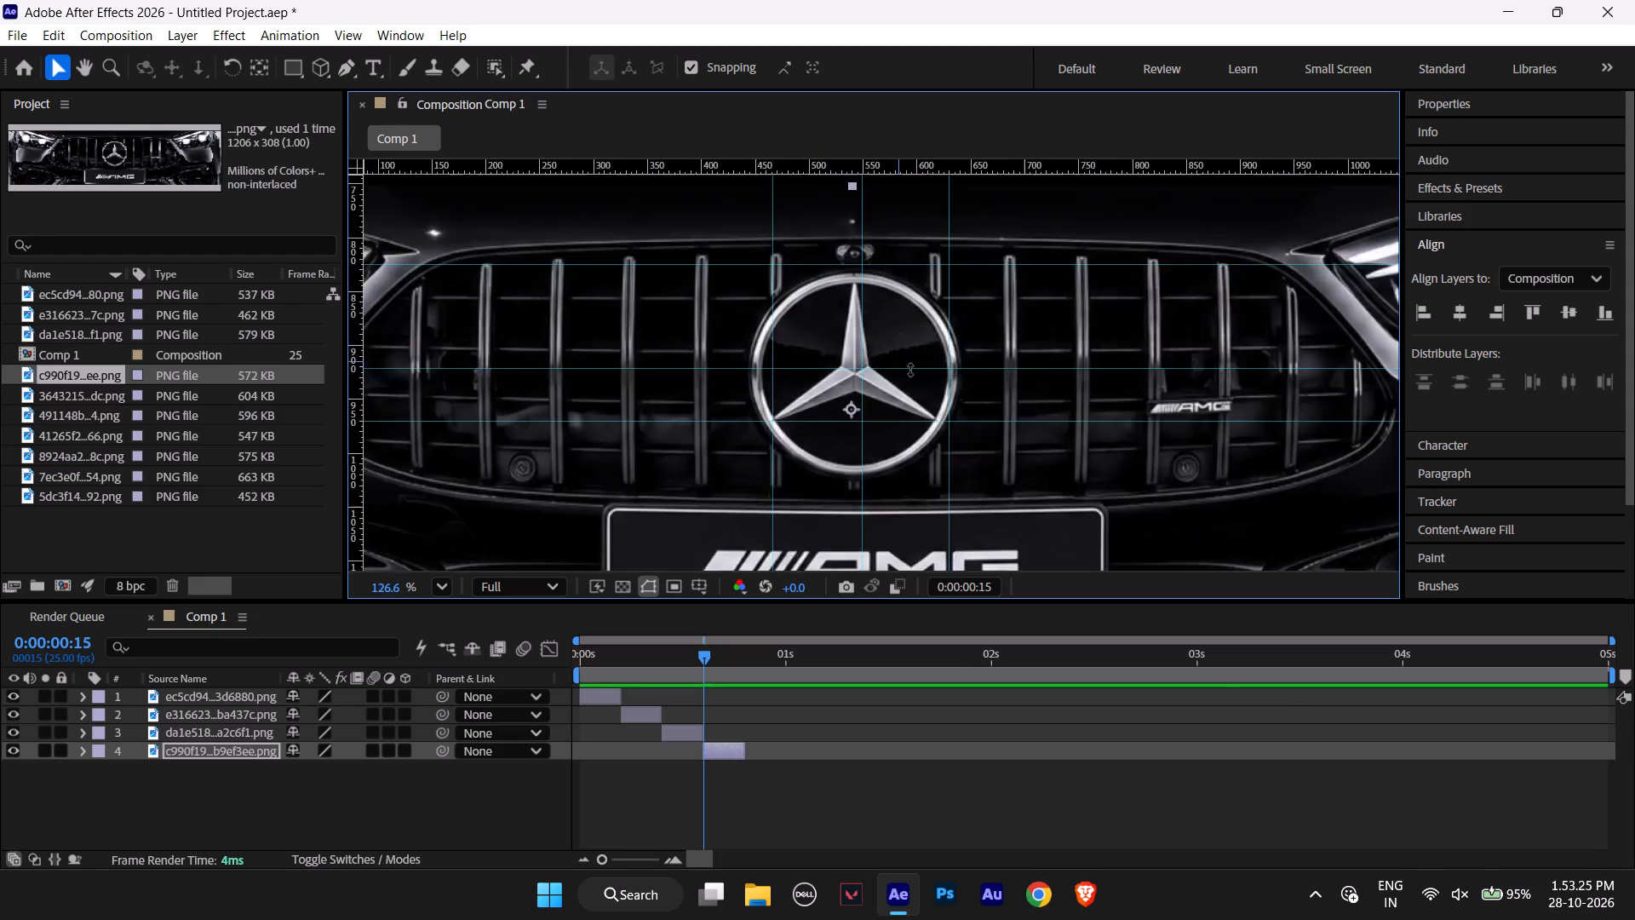
alt+scroll(921, 378, up, 6)
alt+scroll(921, 378, down, 3)
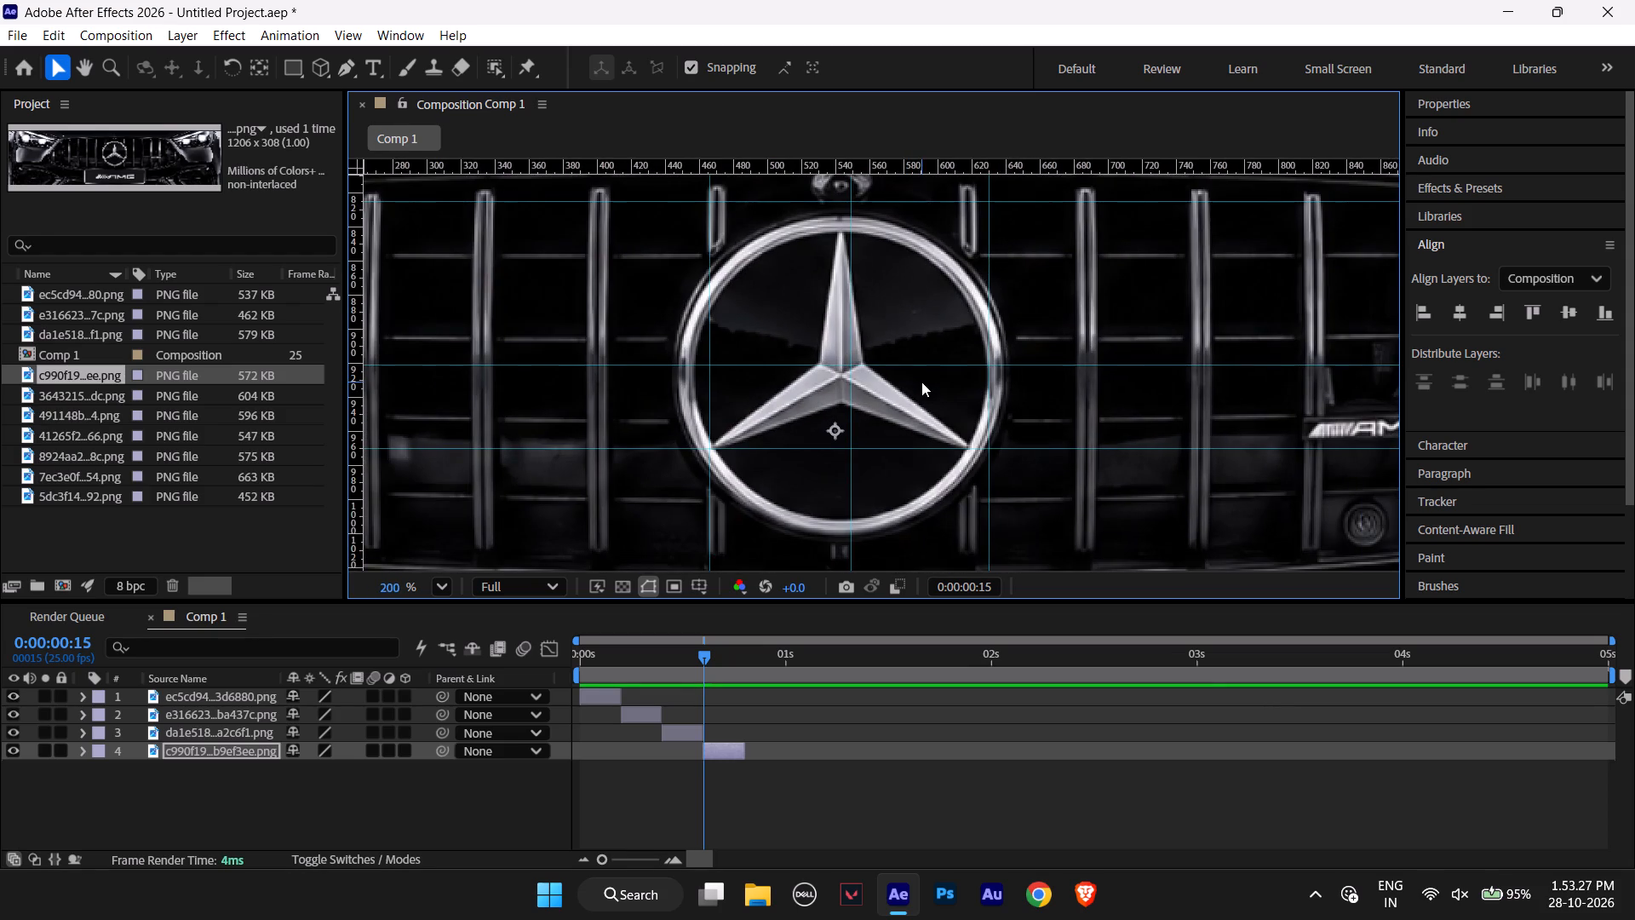
key(Right)
key(Right)
key(Right)
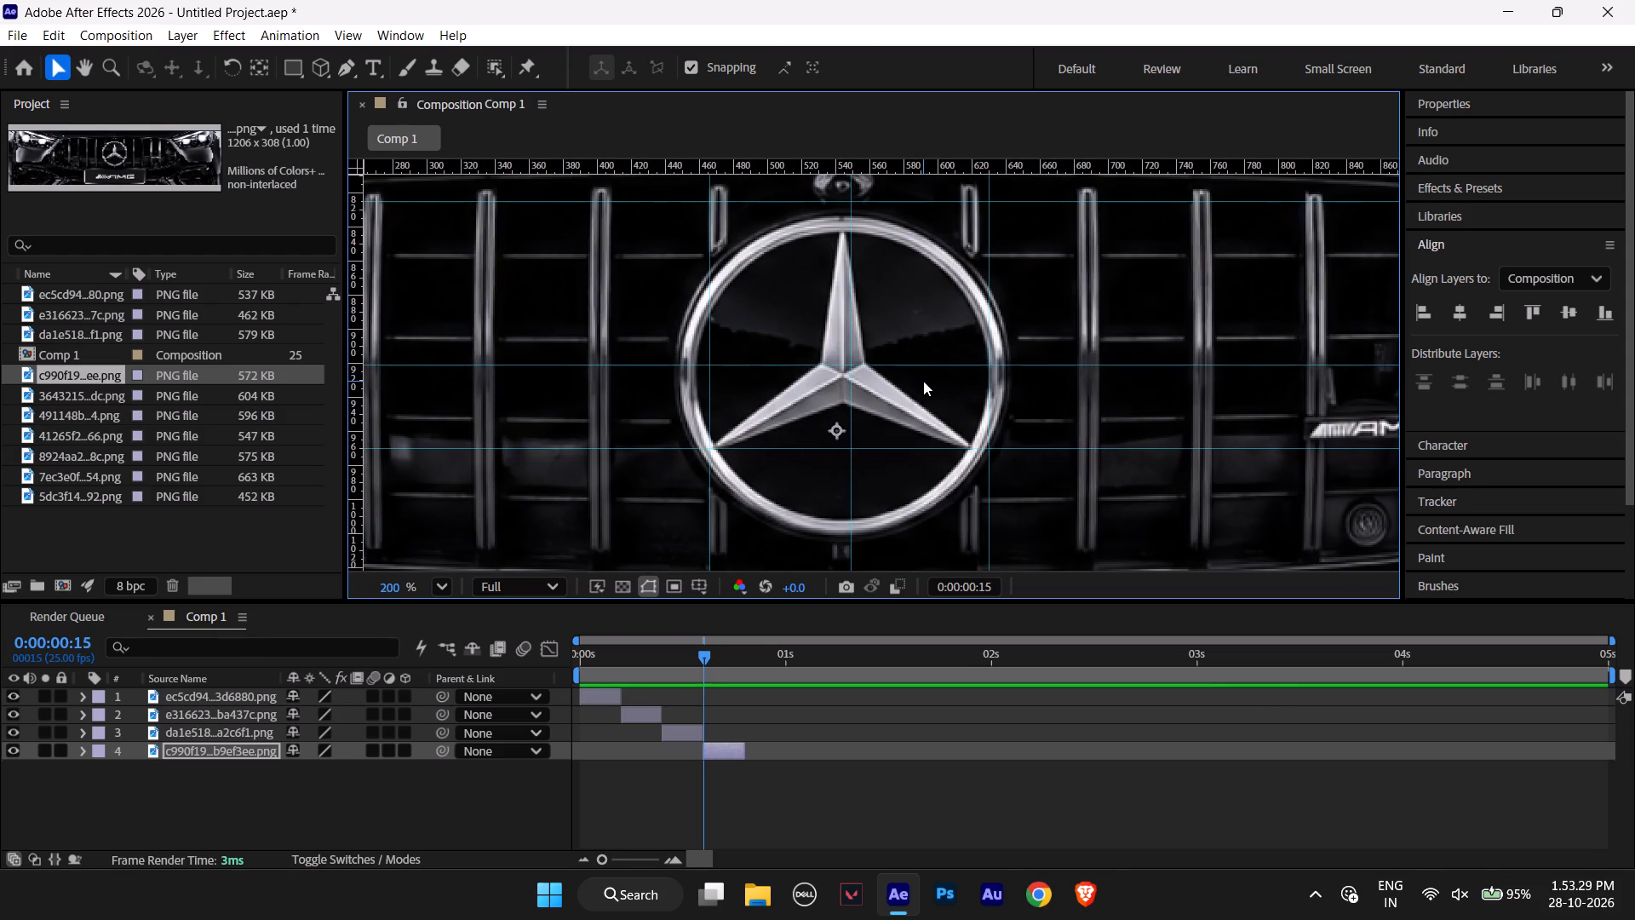
key(Right)
key(Right)
key(Right)
key(Right)
key(Right)
key(Right)
key(Right)
key(Right)
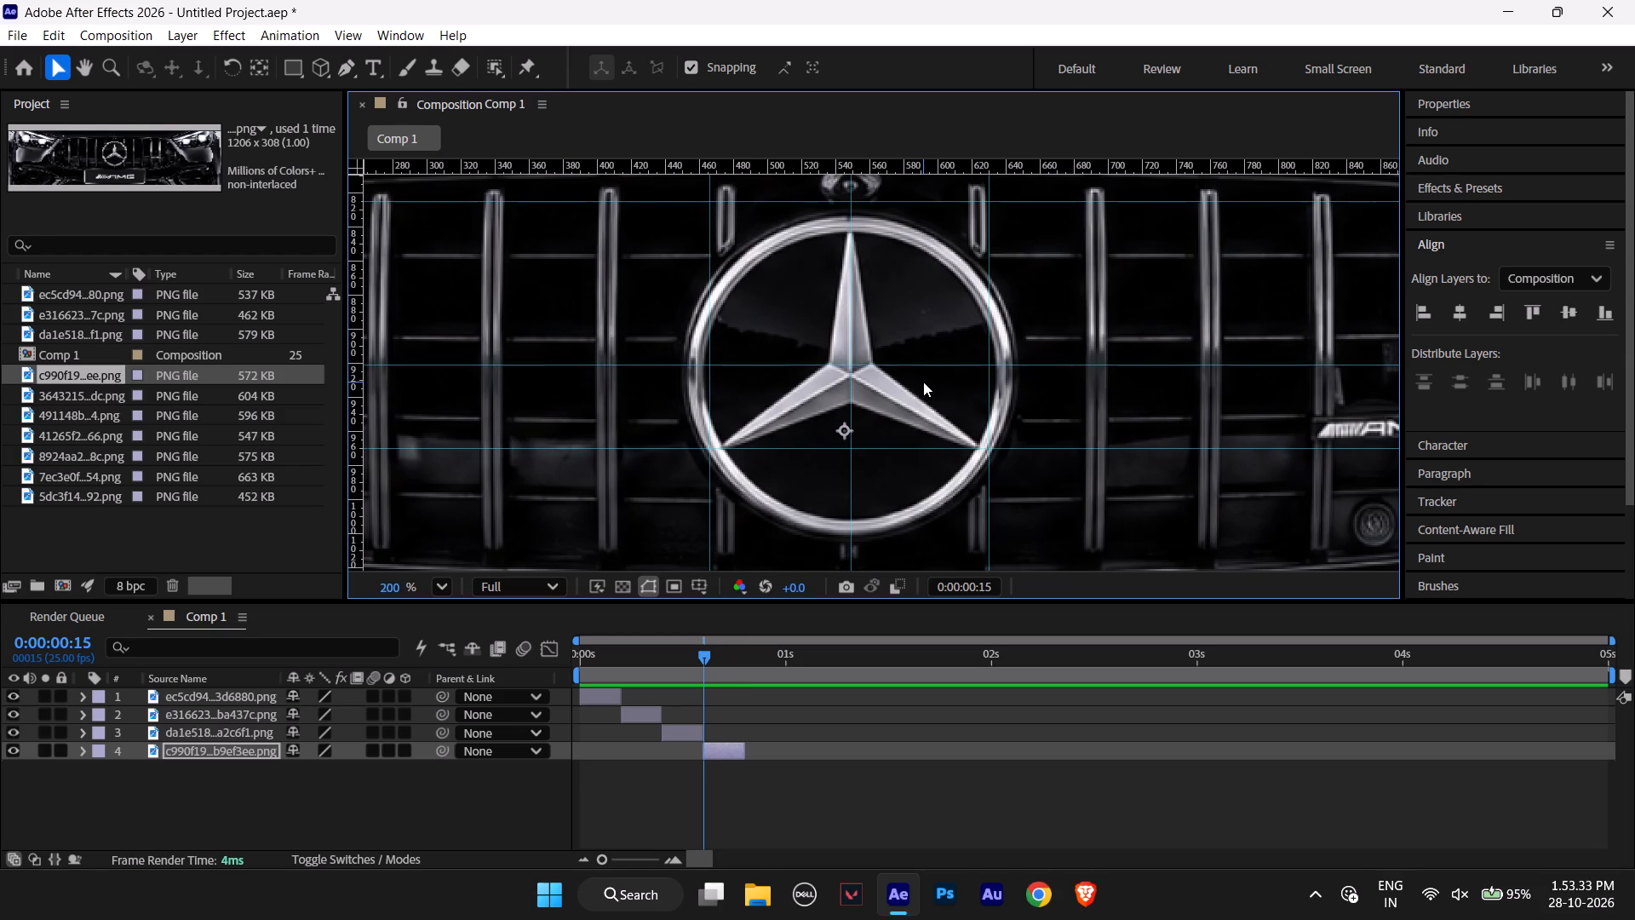
Nudge the AMG layer upward and slightly rightward until its star's centre sits on the central guide crossing.
key(Up)
key(Up)
key(Up)
key(Up)
key(Up)
key(Up)
key(Up)
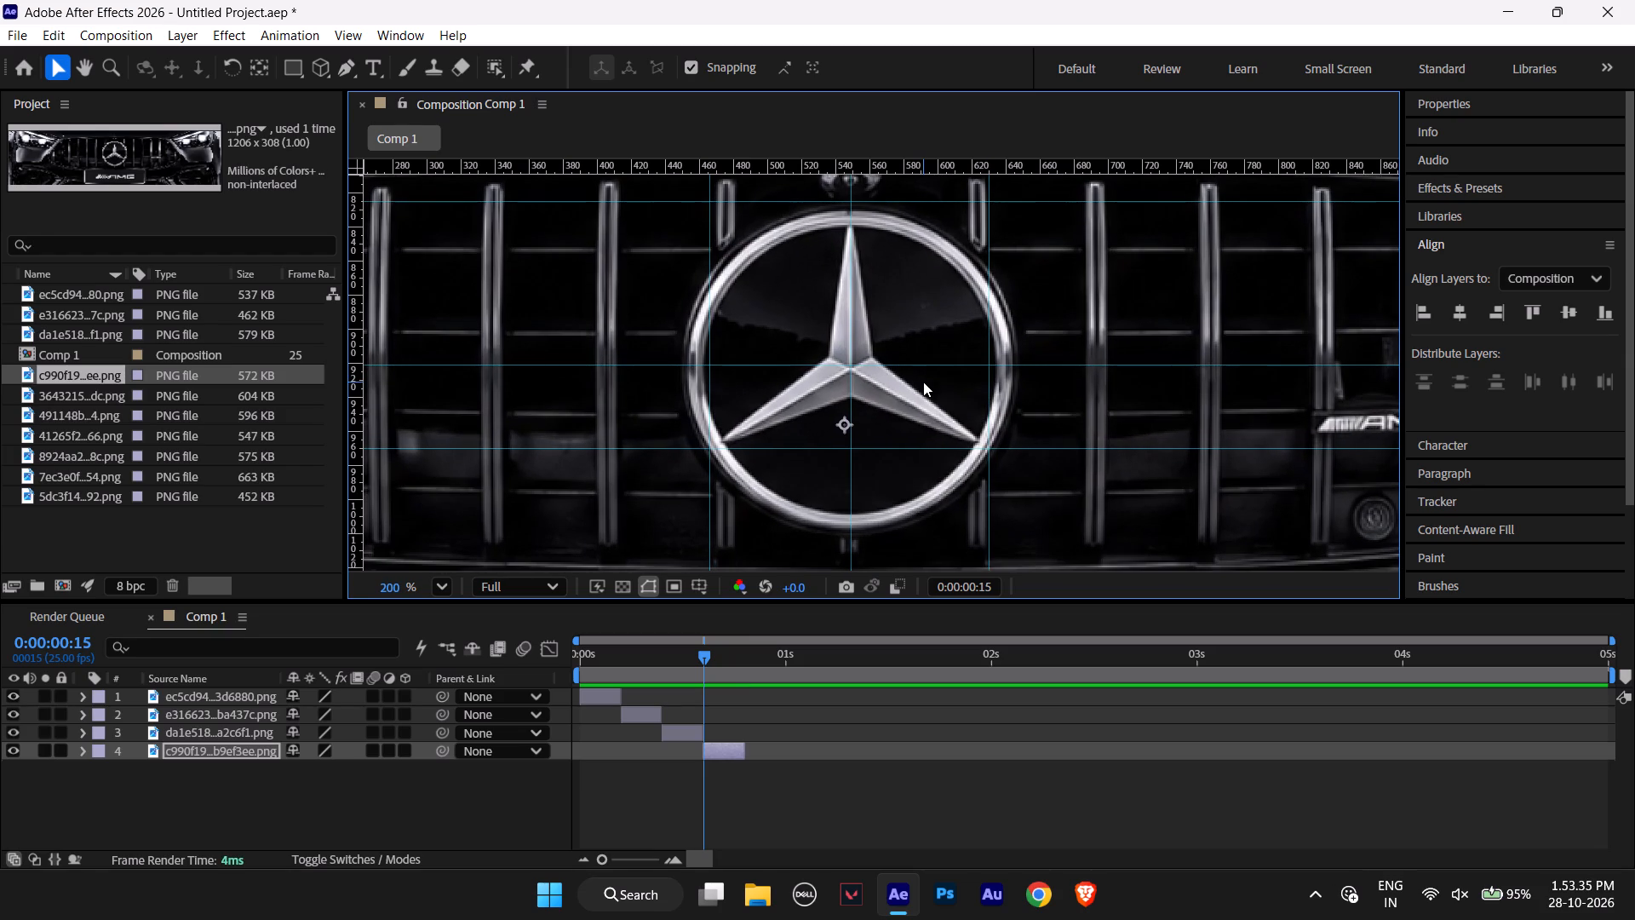
key(Right)
key(Up)
key(Right)
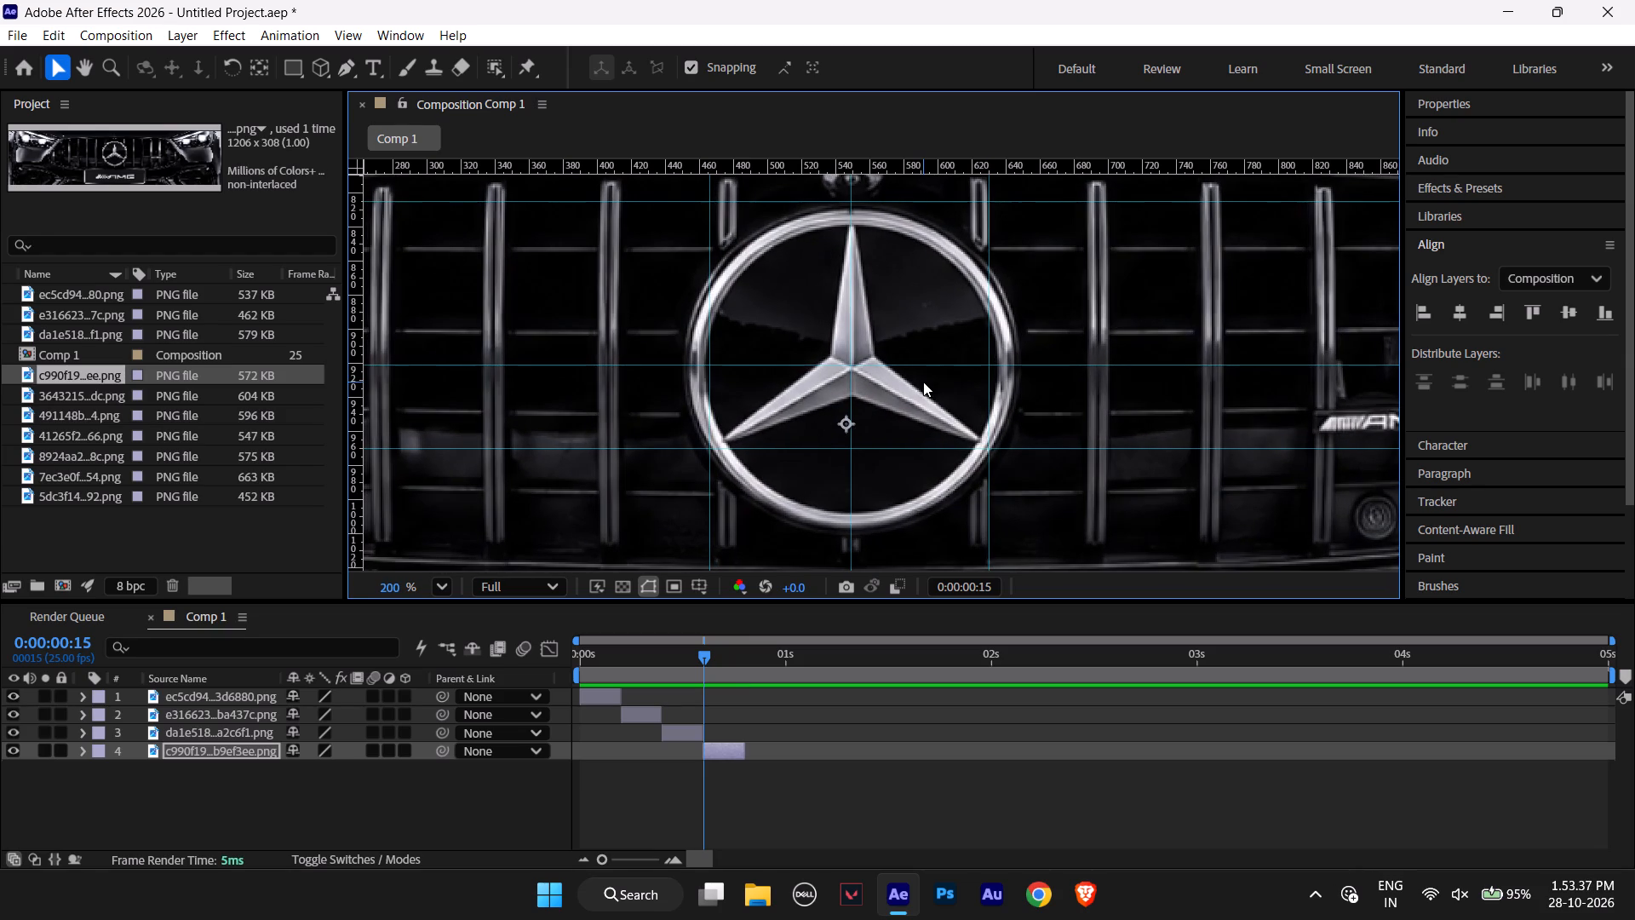
key(Up)
key(Up)
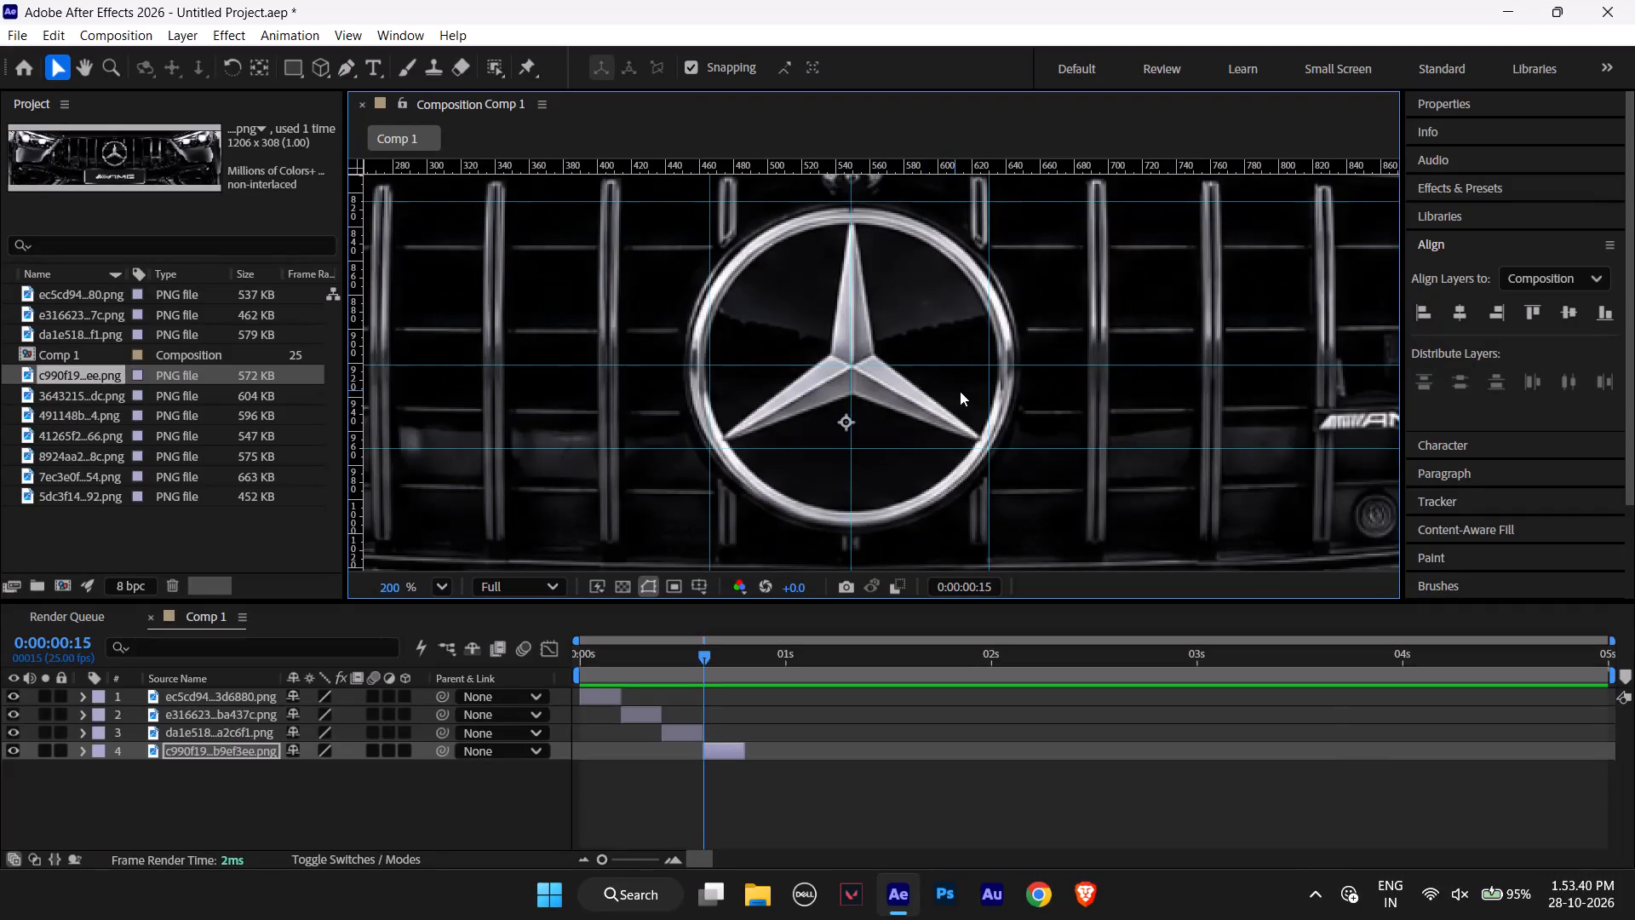
Enlarge the AMG layer slightly, keeping its proportions, so its star's lower arm tips reach closer to the outer guides.
alt+scroll(1059, 371, down, 6)
alt+scroll(1057, 371, up, 1)
alt+scroll(1057, 371, down, 3)
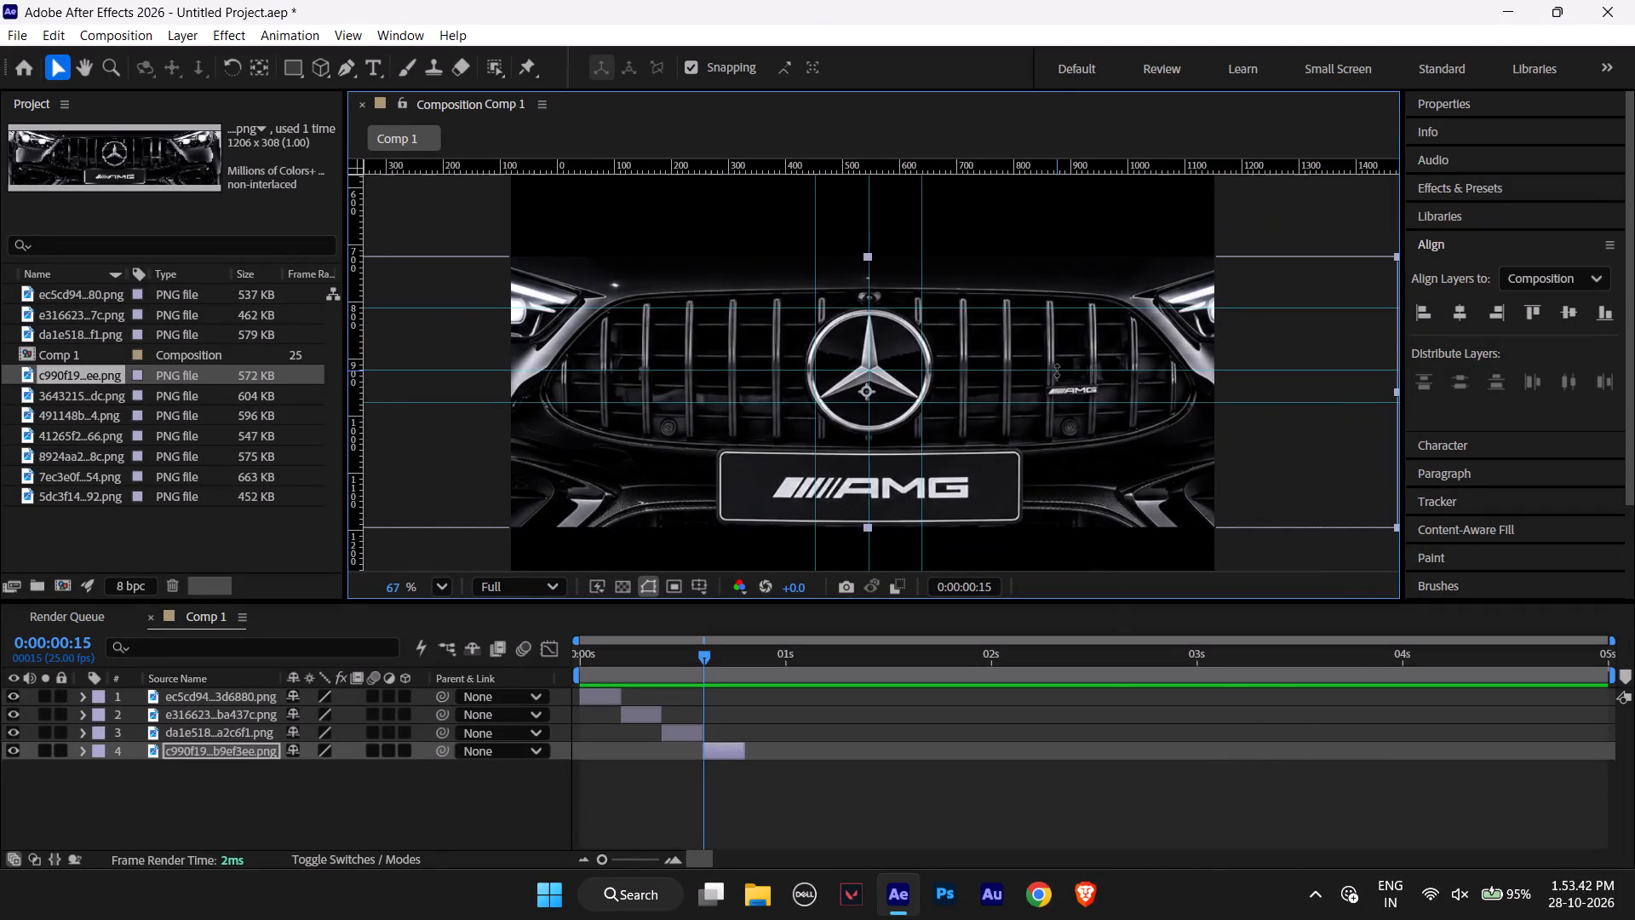
drag(1332, 503, 1336, 505)
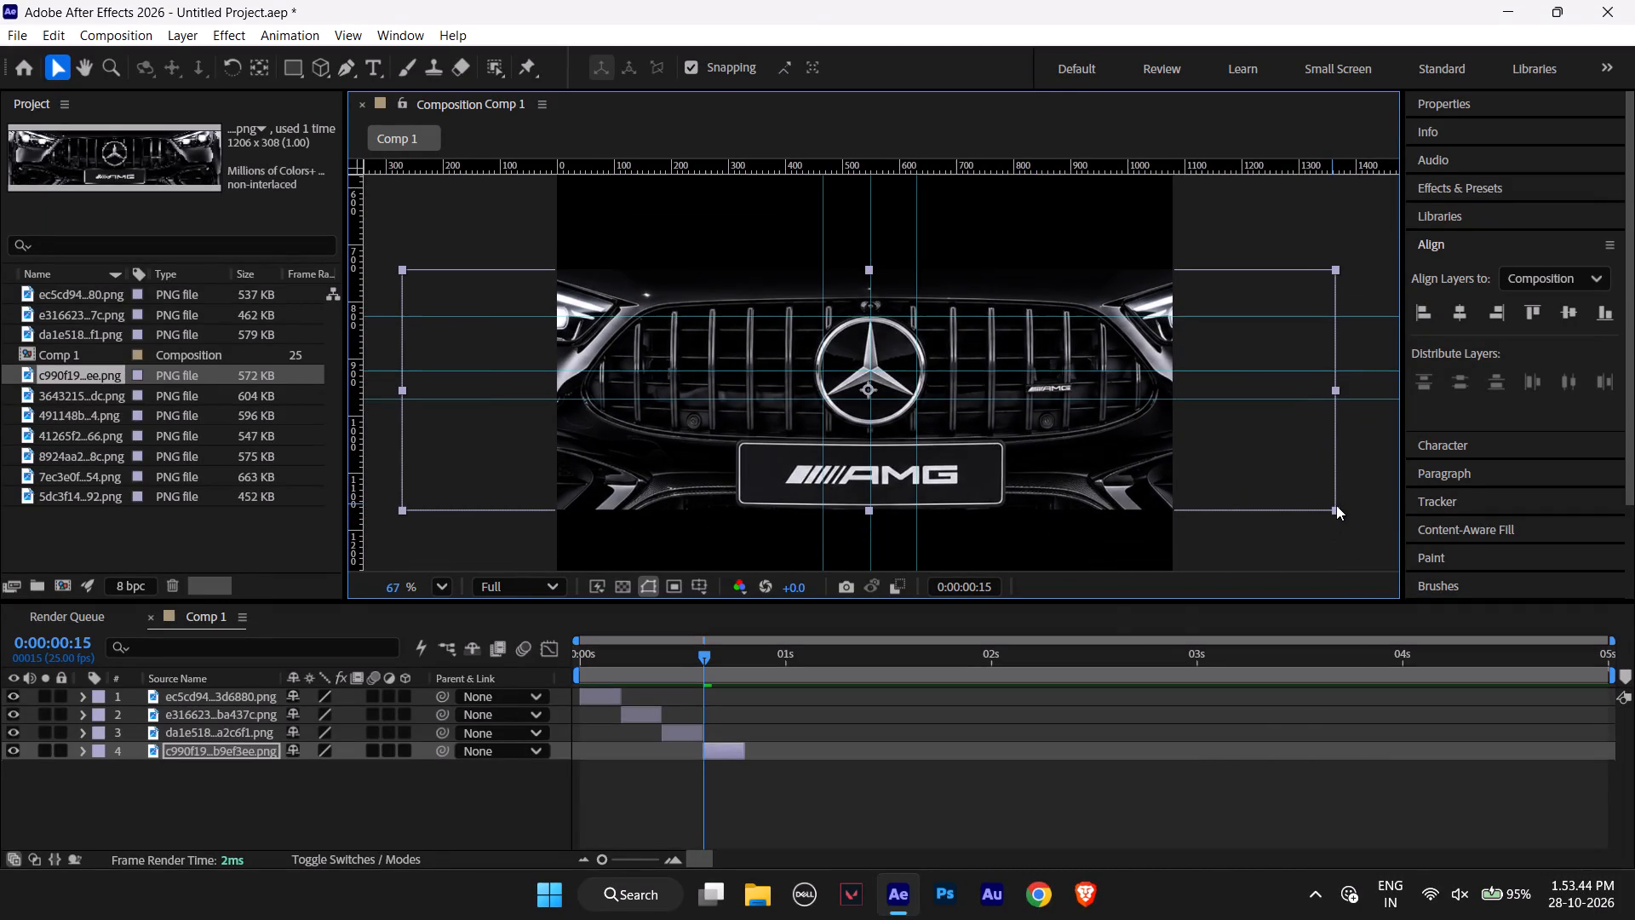
drag(1336, 505, 1345, 507)
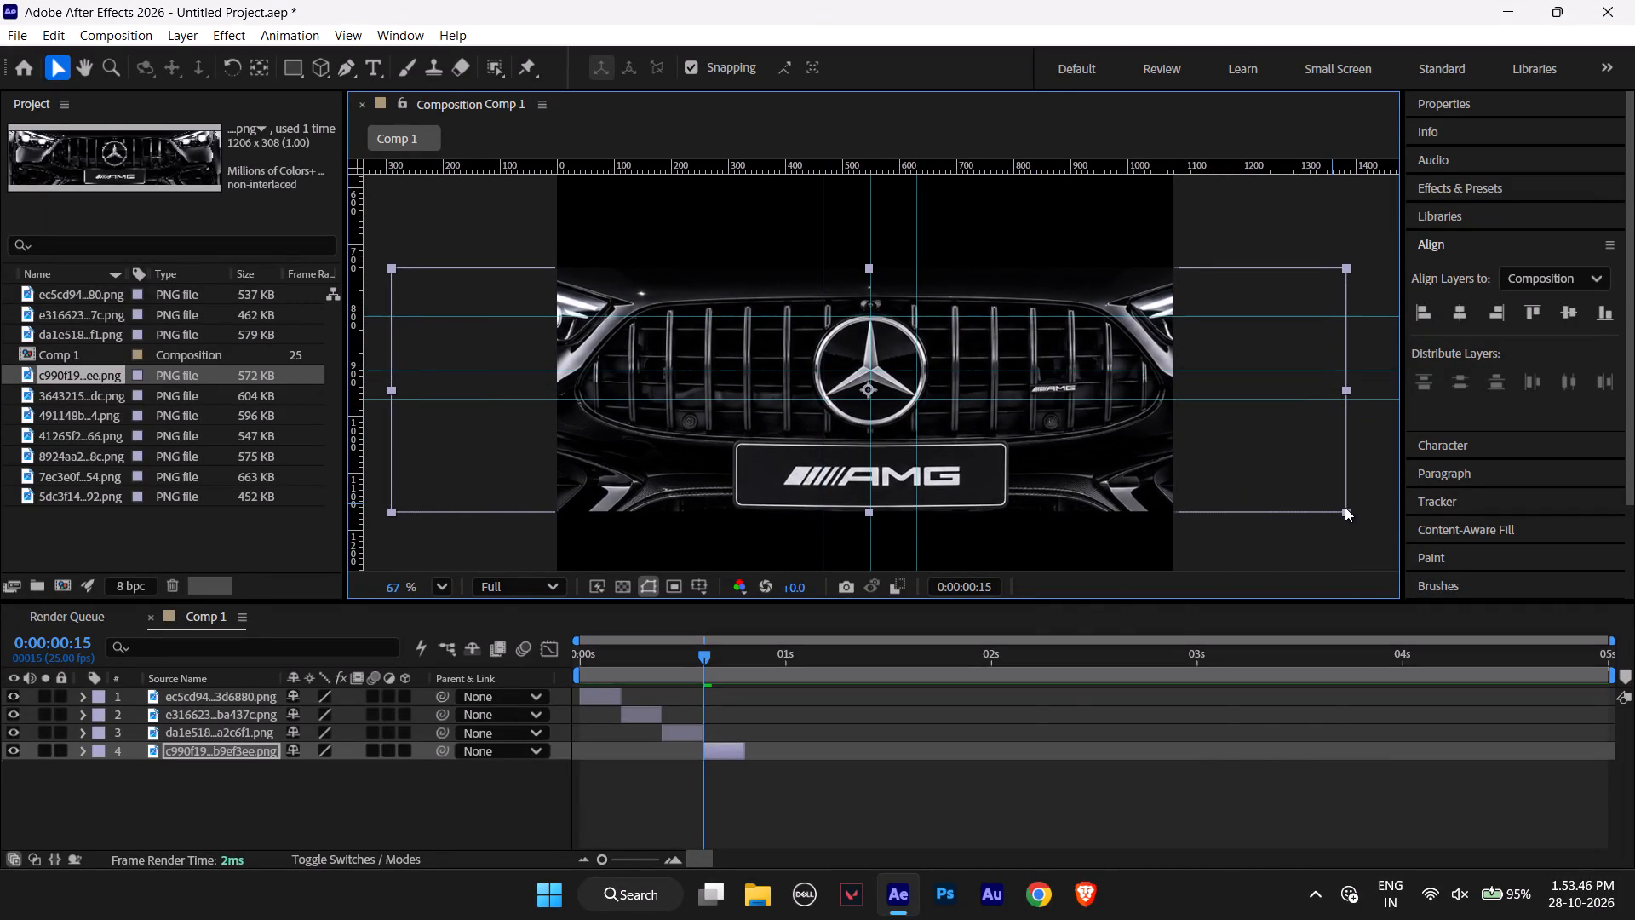
drag(1345, 507, 1351, 510)
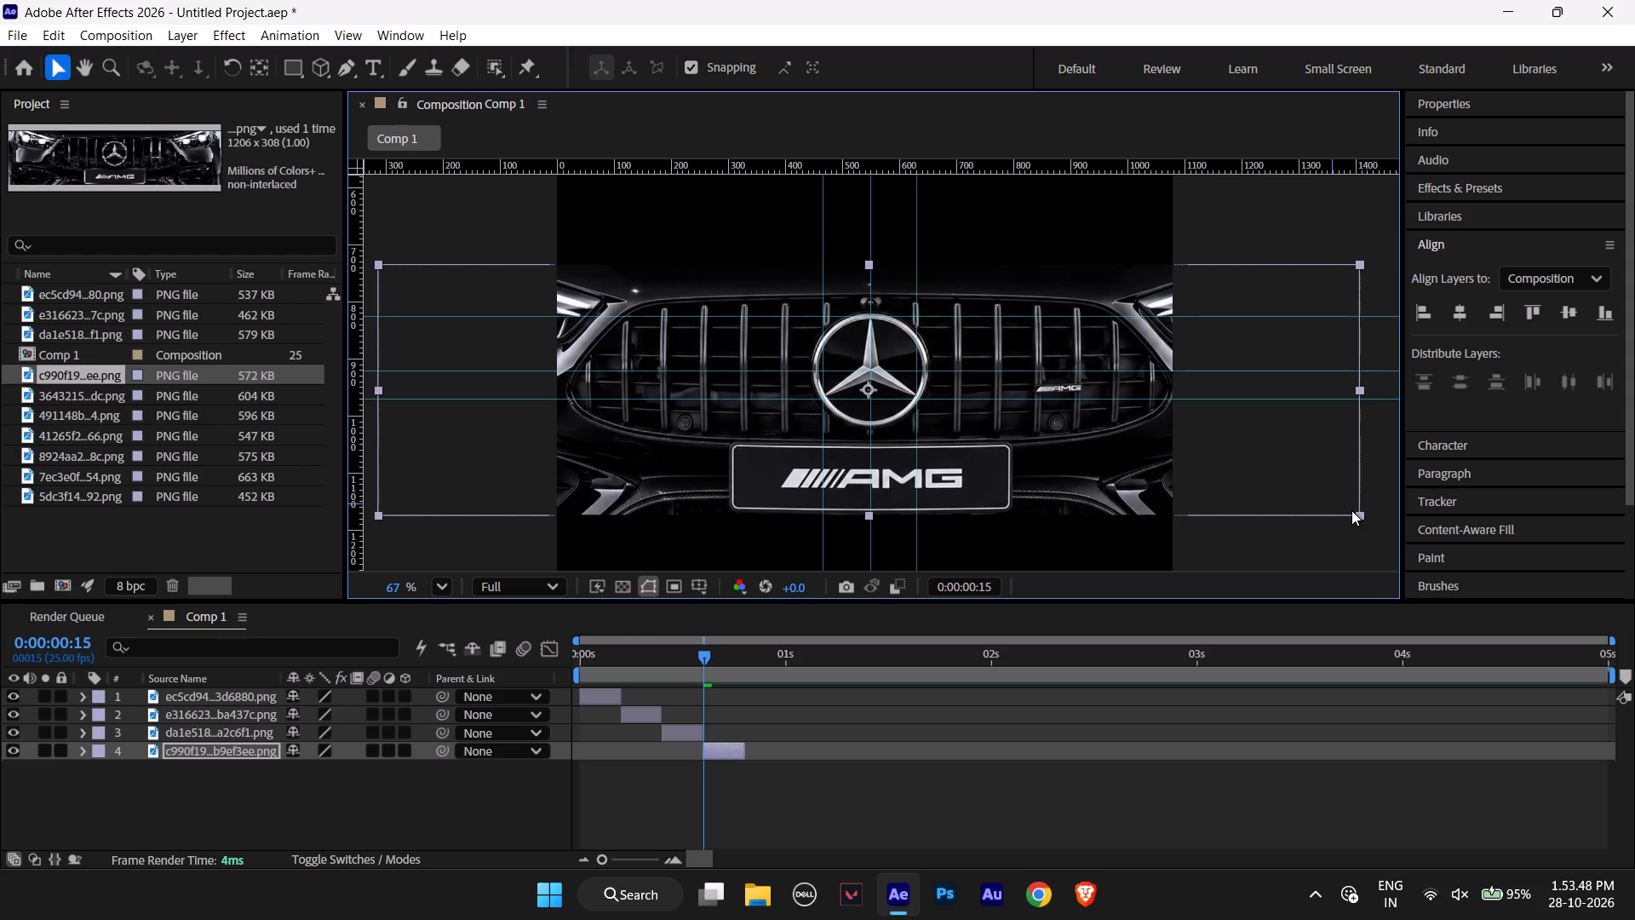
drag(1351, 510, 1355, 510)
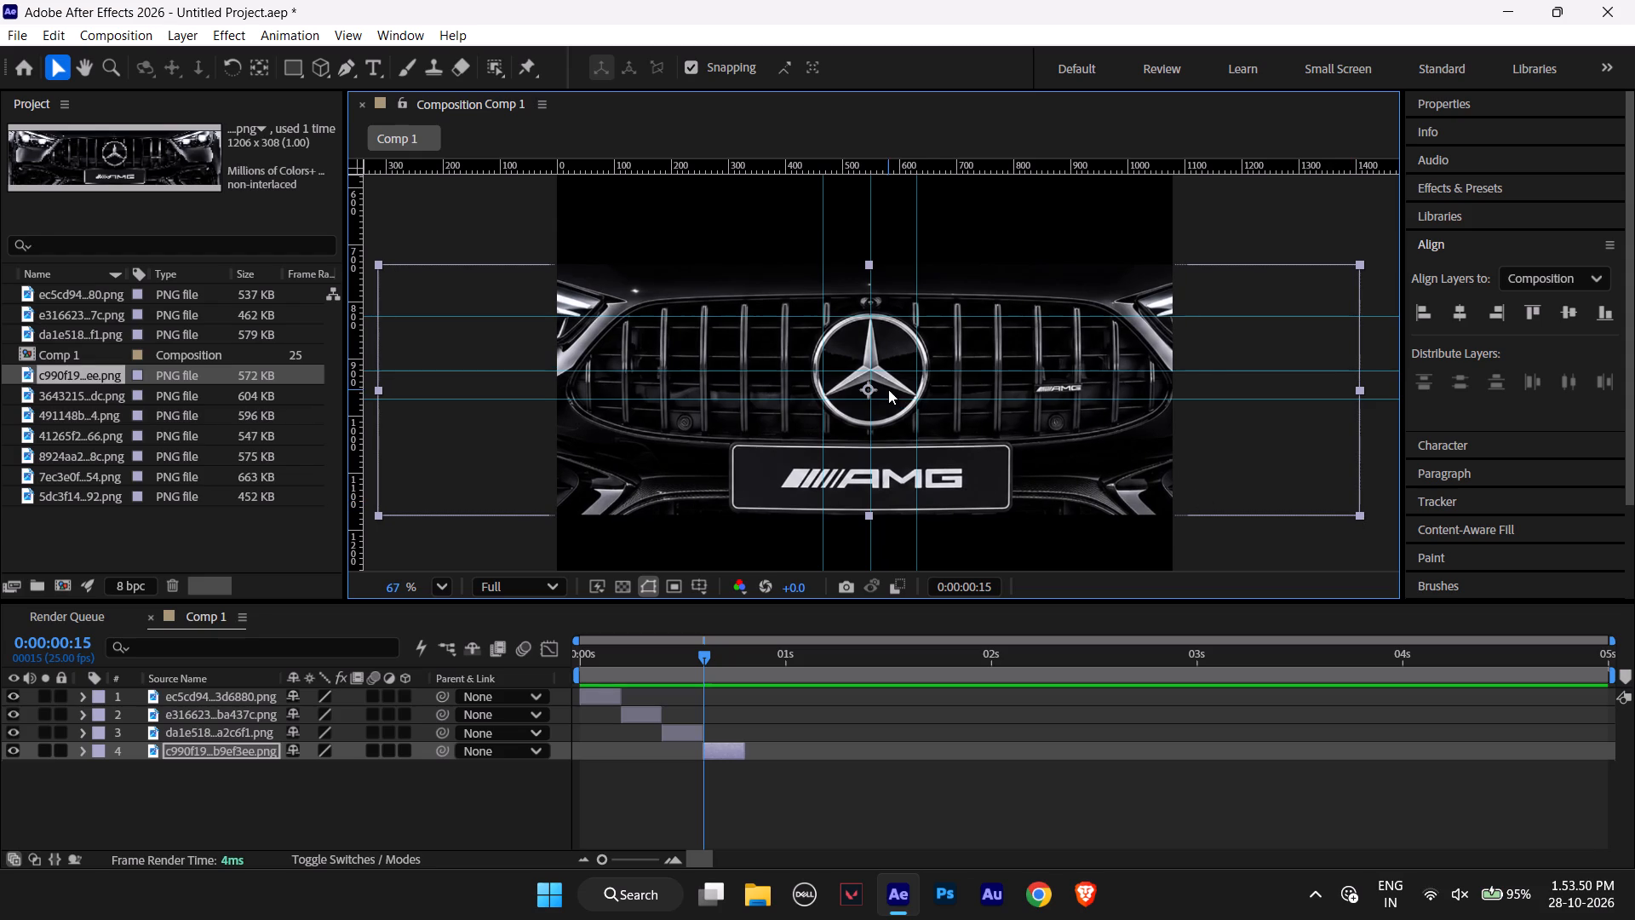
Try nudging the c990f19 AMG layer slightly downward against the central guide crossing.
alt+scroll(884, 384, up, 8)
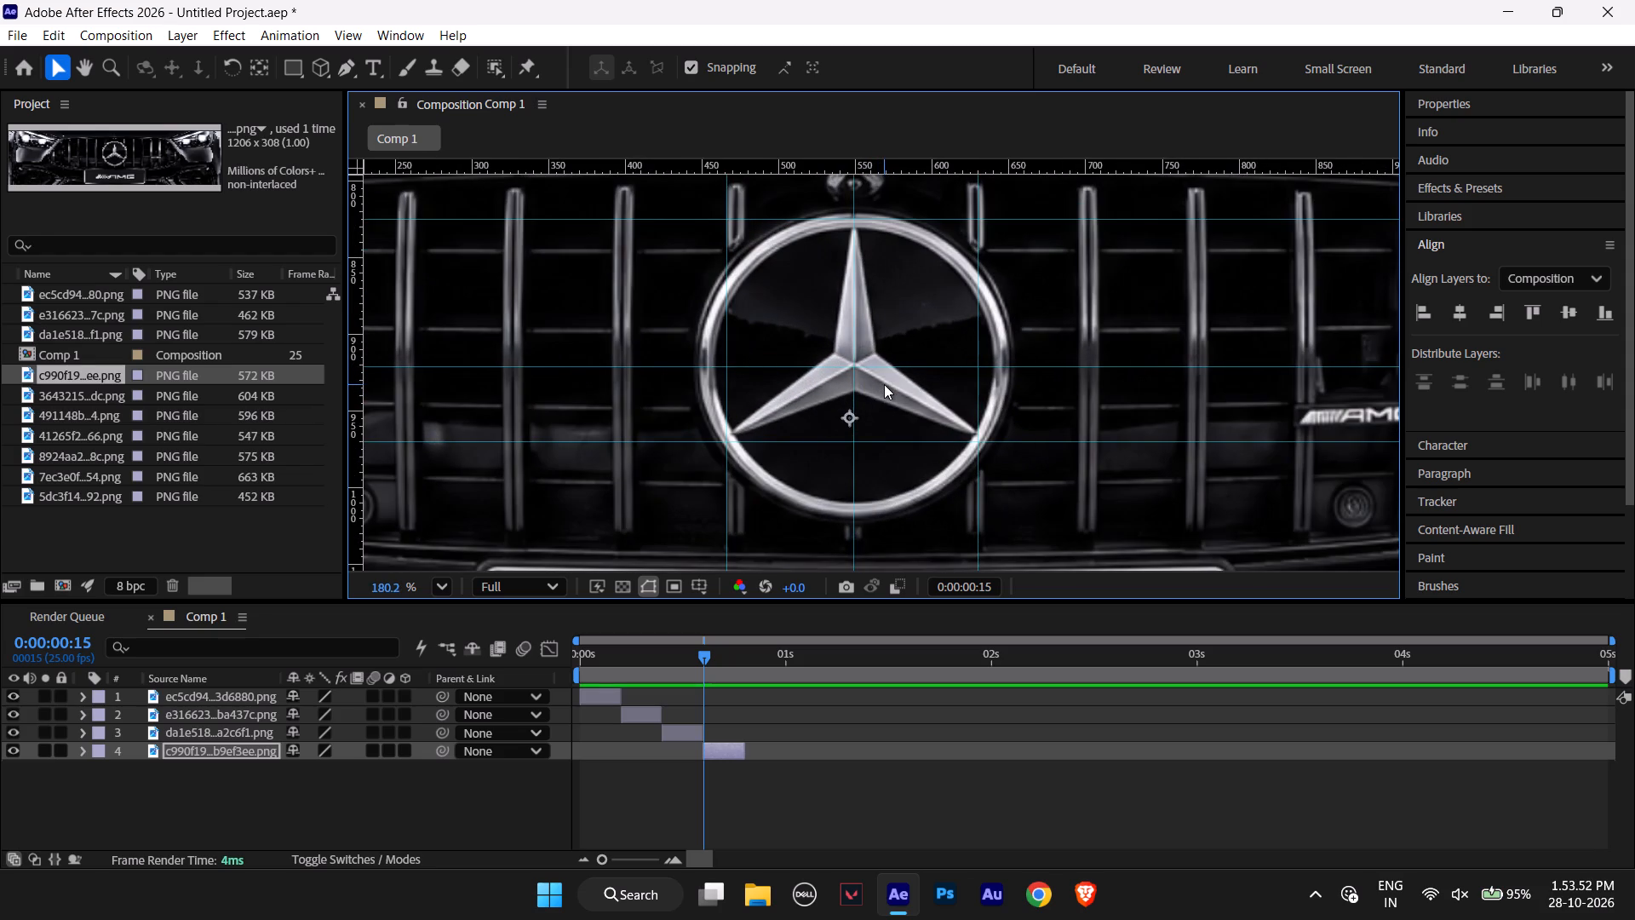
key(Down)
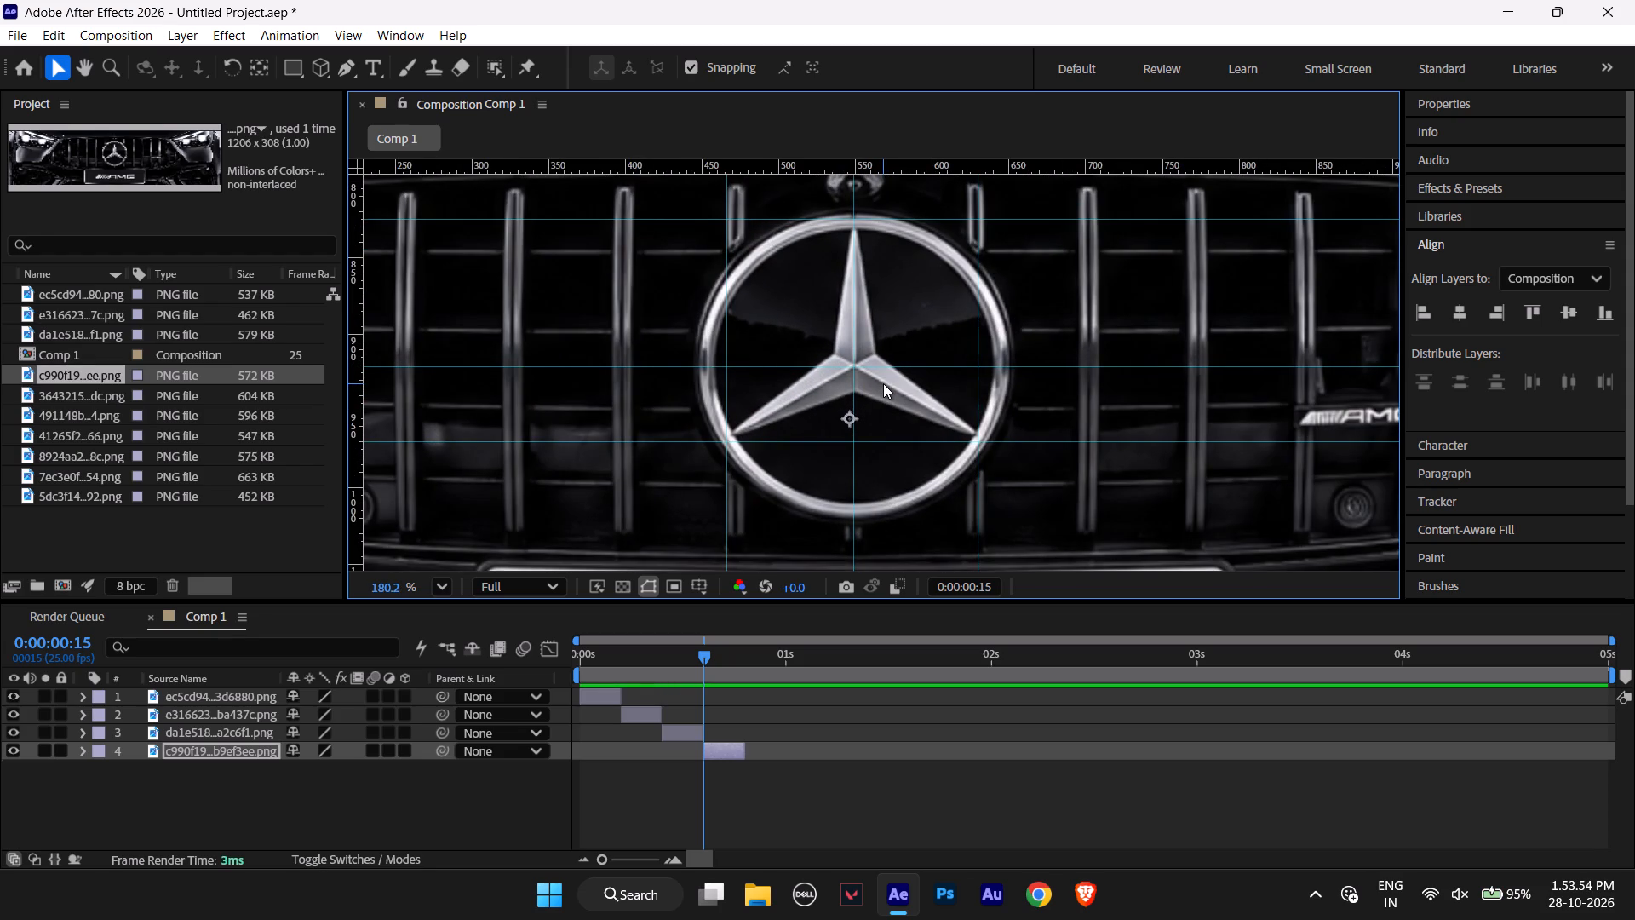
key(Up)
Rescale the AMG layer proportionally about its centre, leaving it slightly larger so its star's lower arm tips meet the outer guides.
alt+scroll(1069, 391, down, 3)
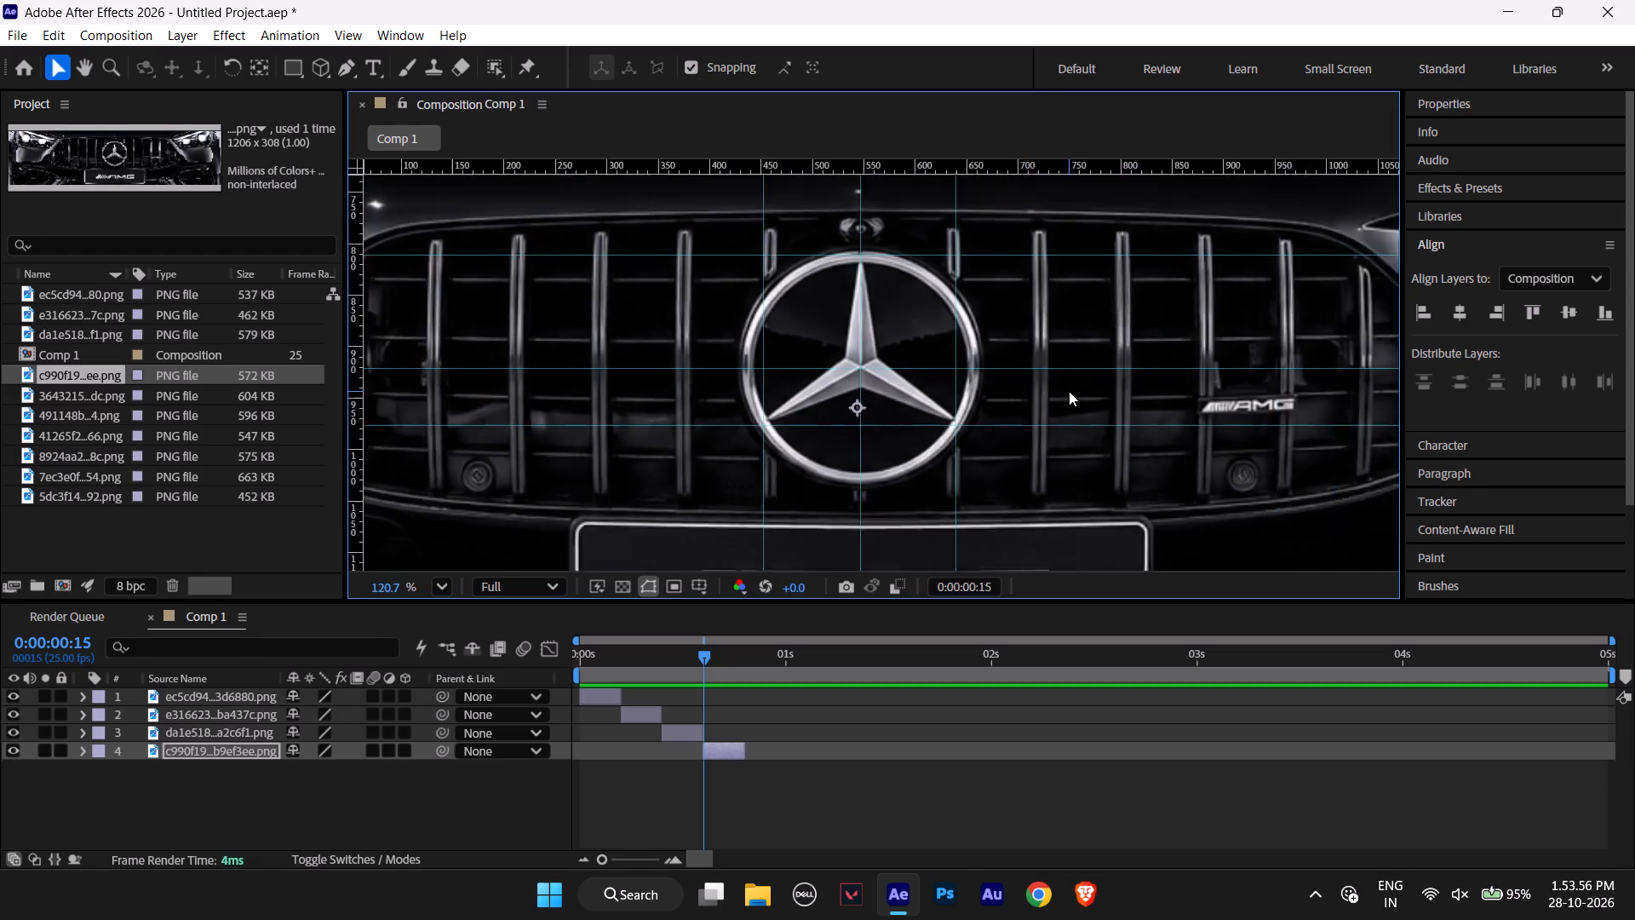
alt+scroll(1069, 391, down, 5)
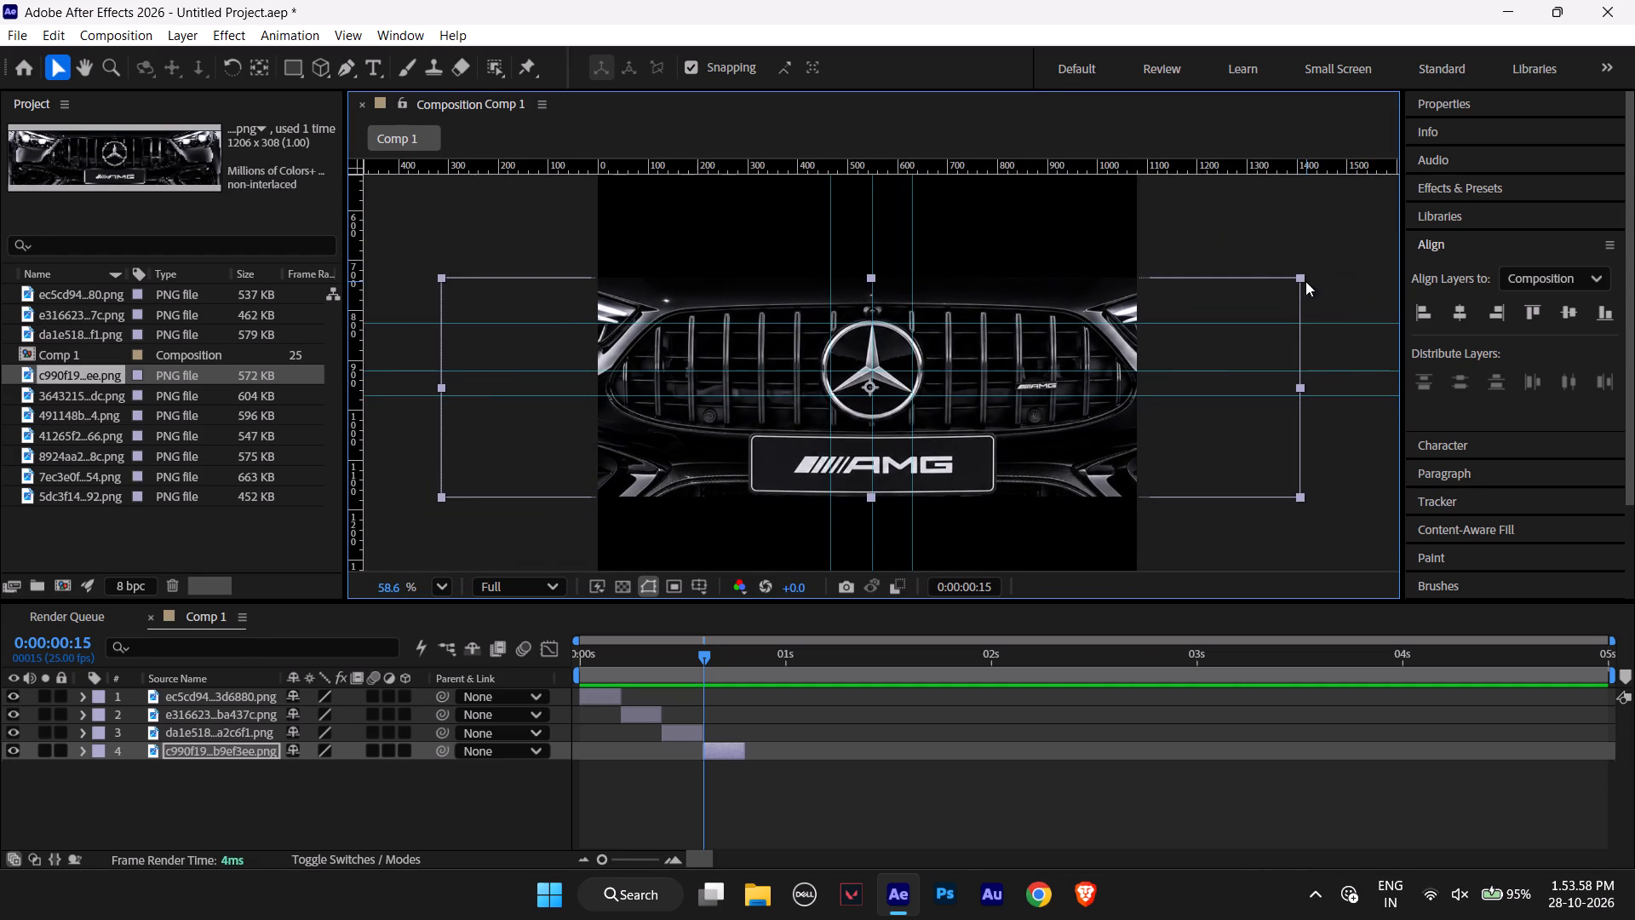
drag(1301, 280, 1309, 274)
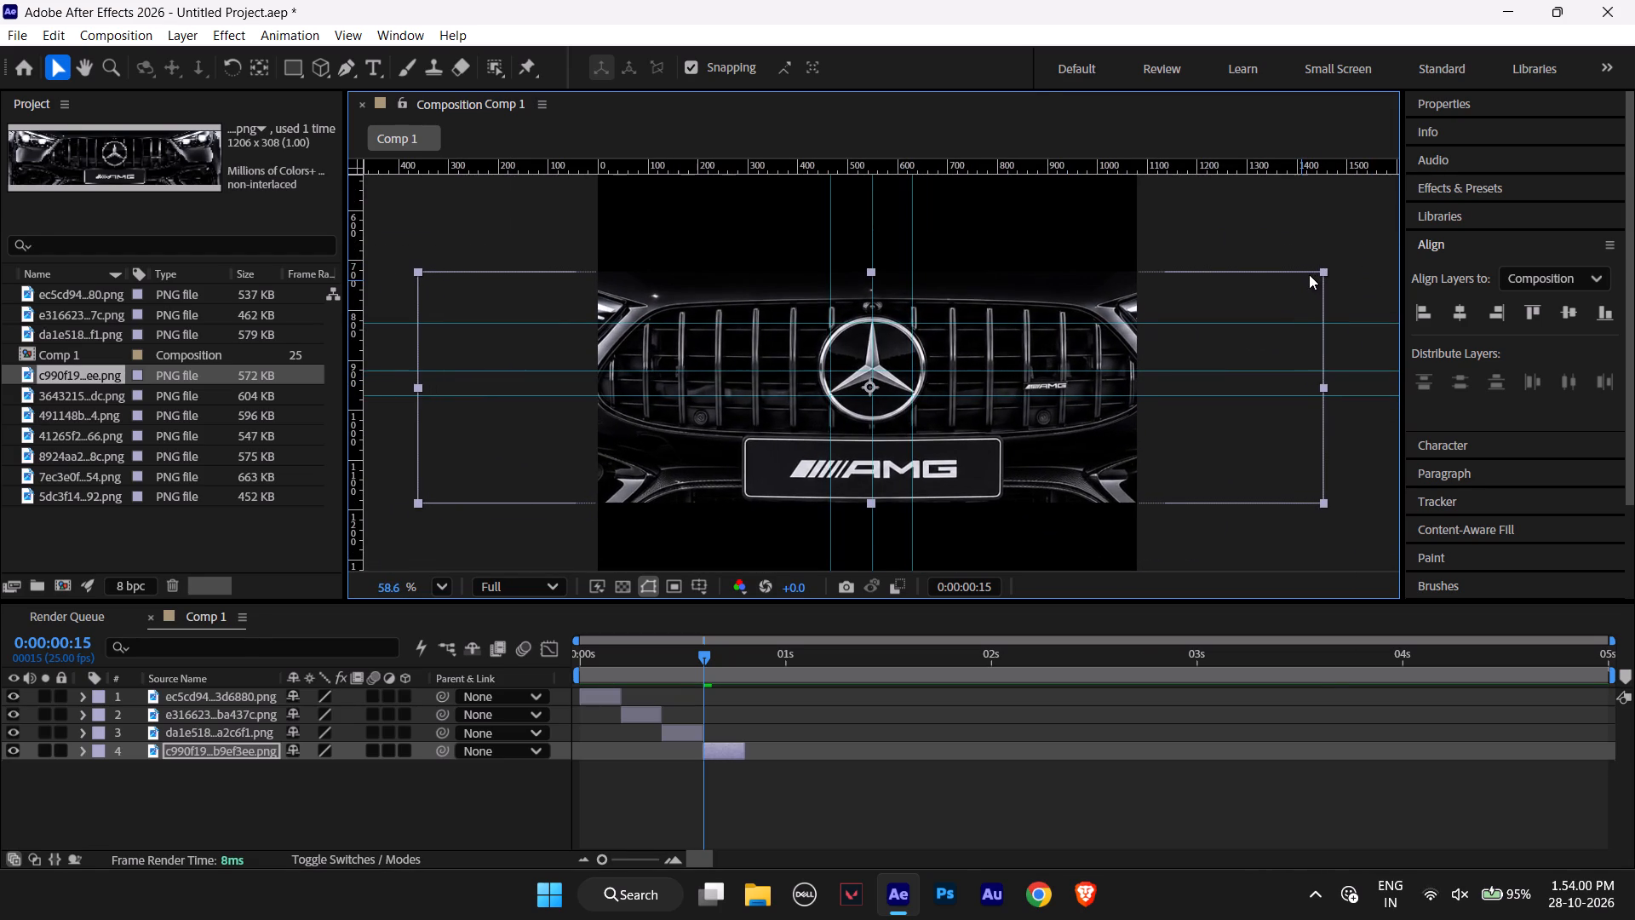
drag(1309, 274, 1313, 275)
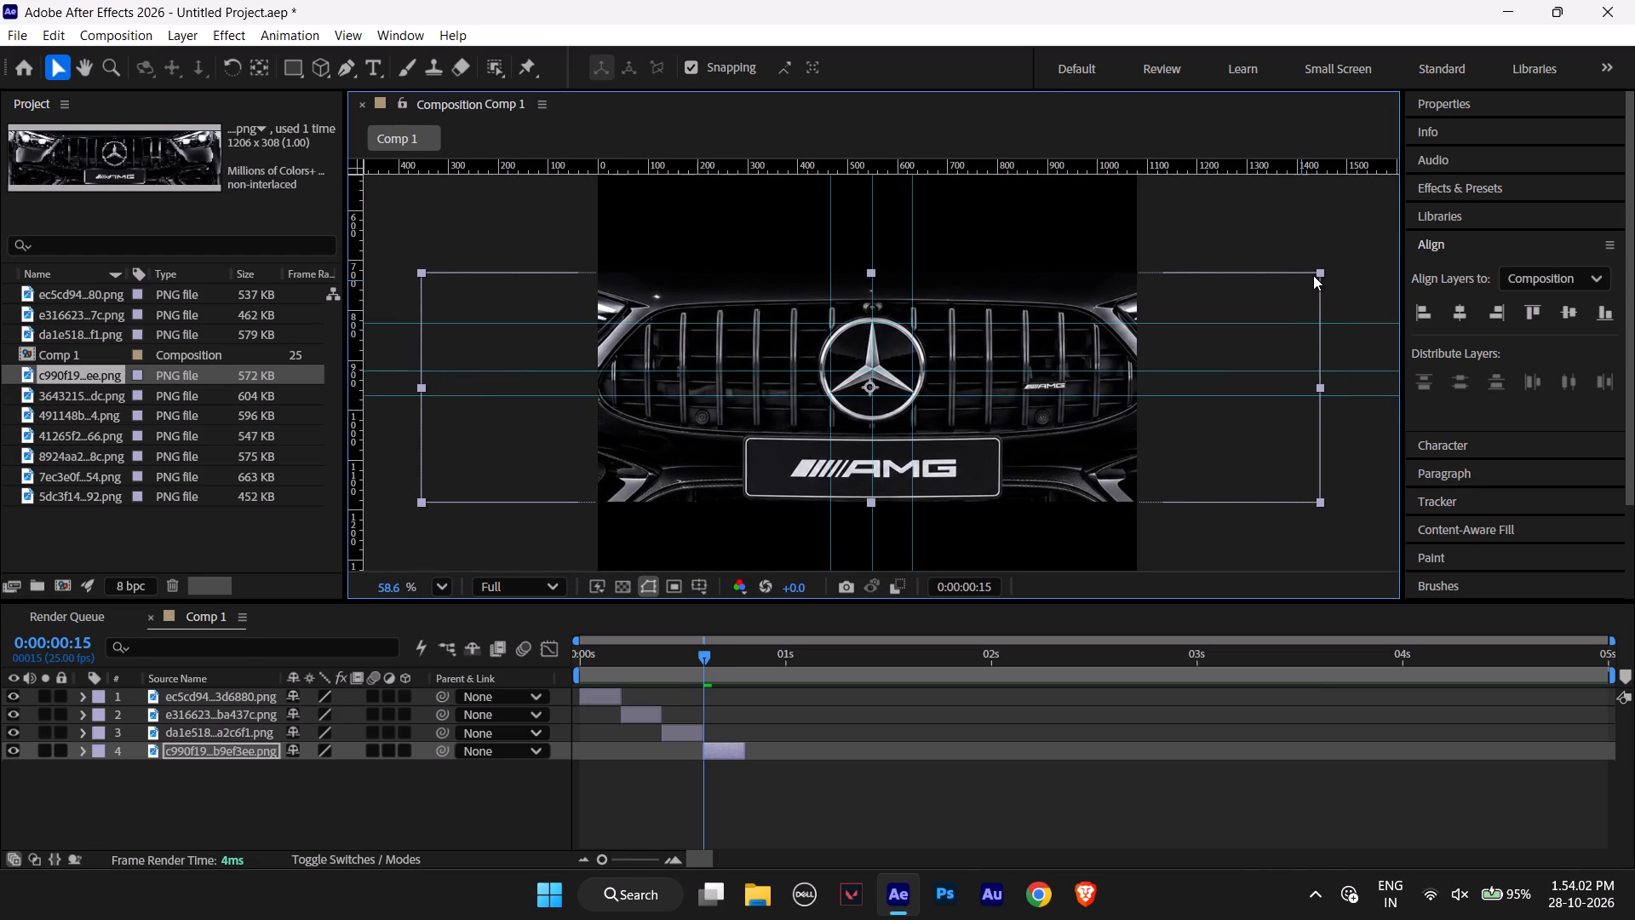
drag(1313, 275, 1306, 279)
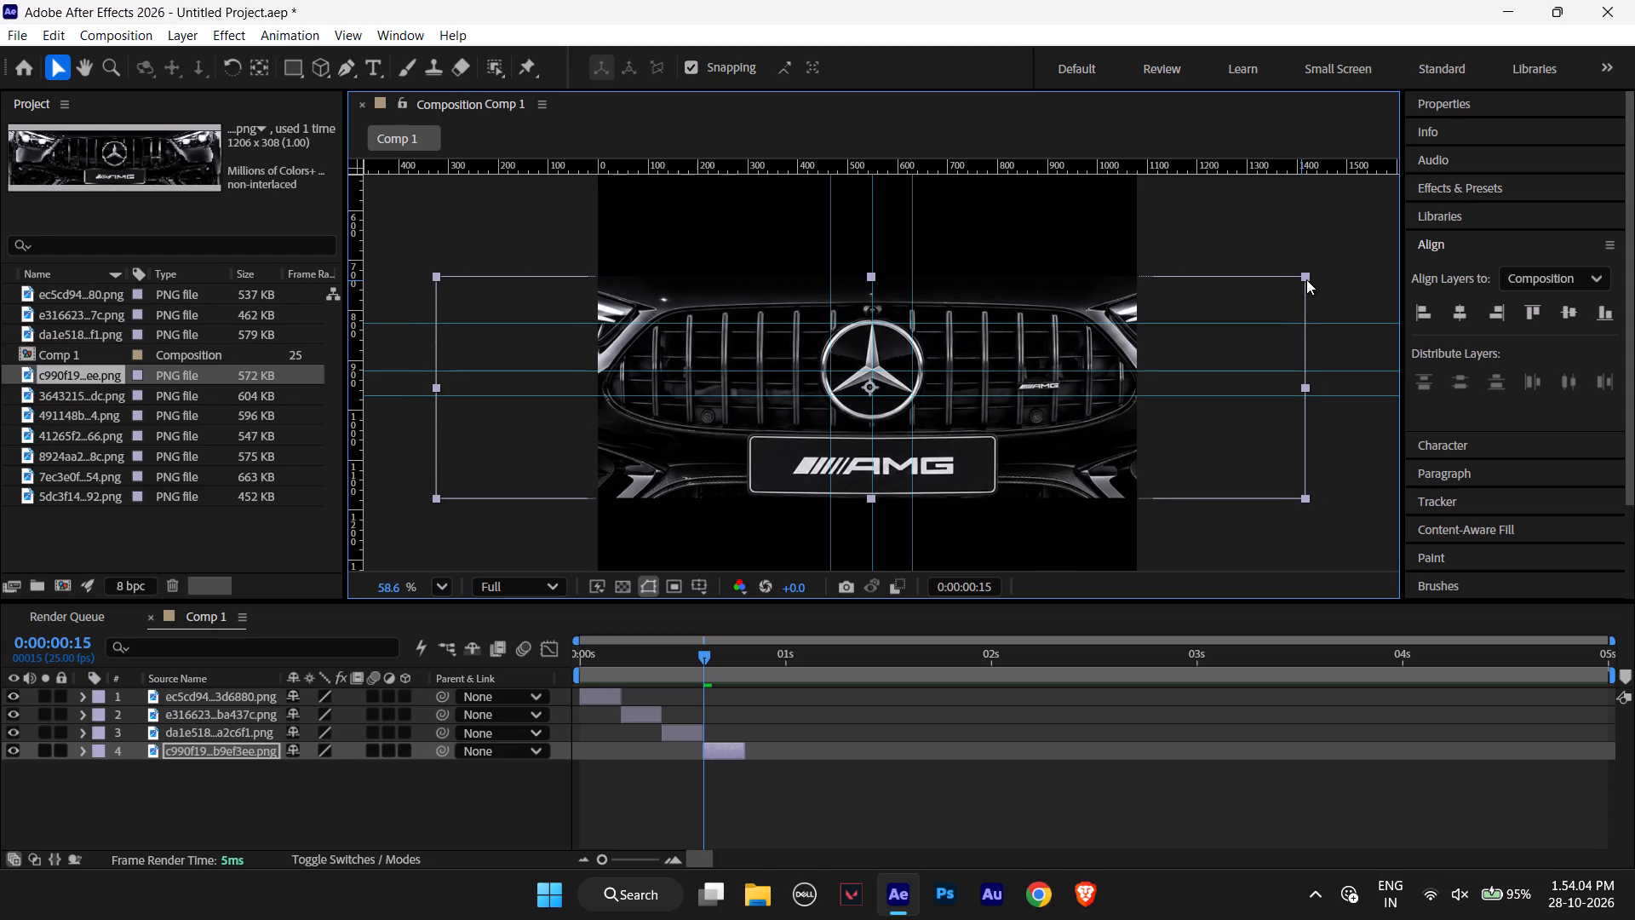
drag(1306, 279, 1312, 279)
Nudge the AMG layer slightly downward until its star's centre sits on the central guide crossing.
alt+scroll(764, 347, up, 8)
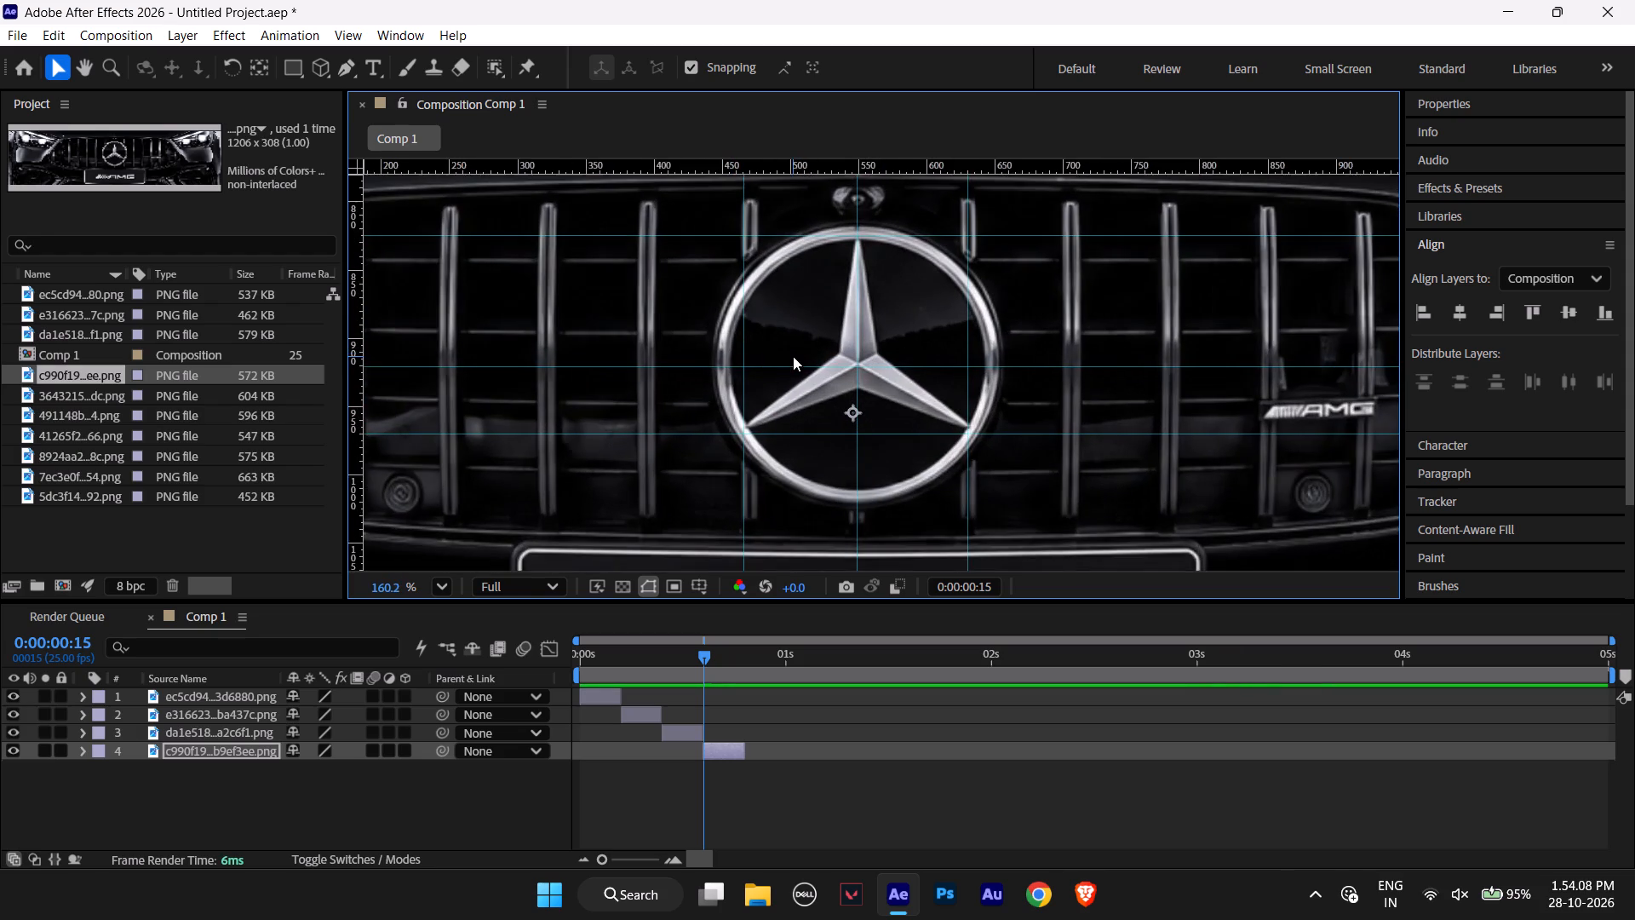
alt+scroll(794, 356, up, 1)
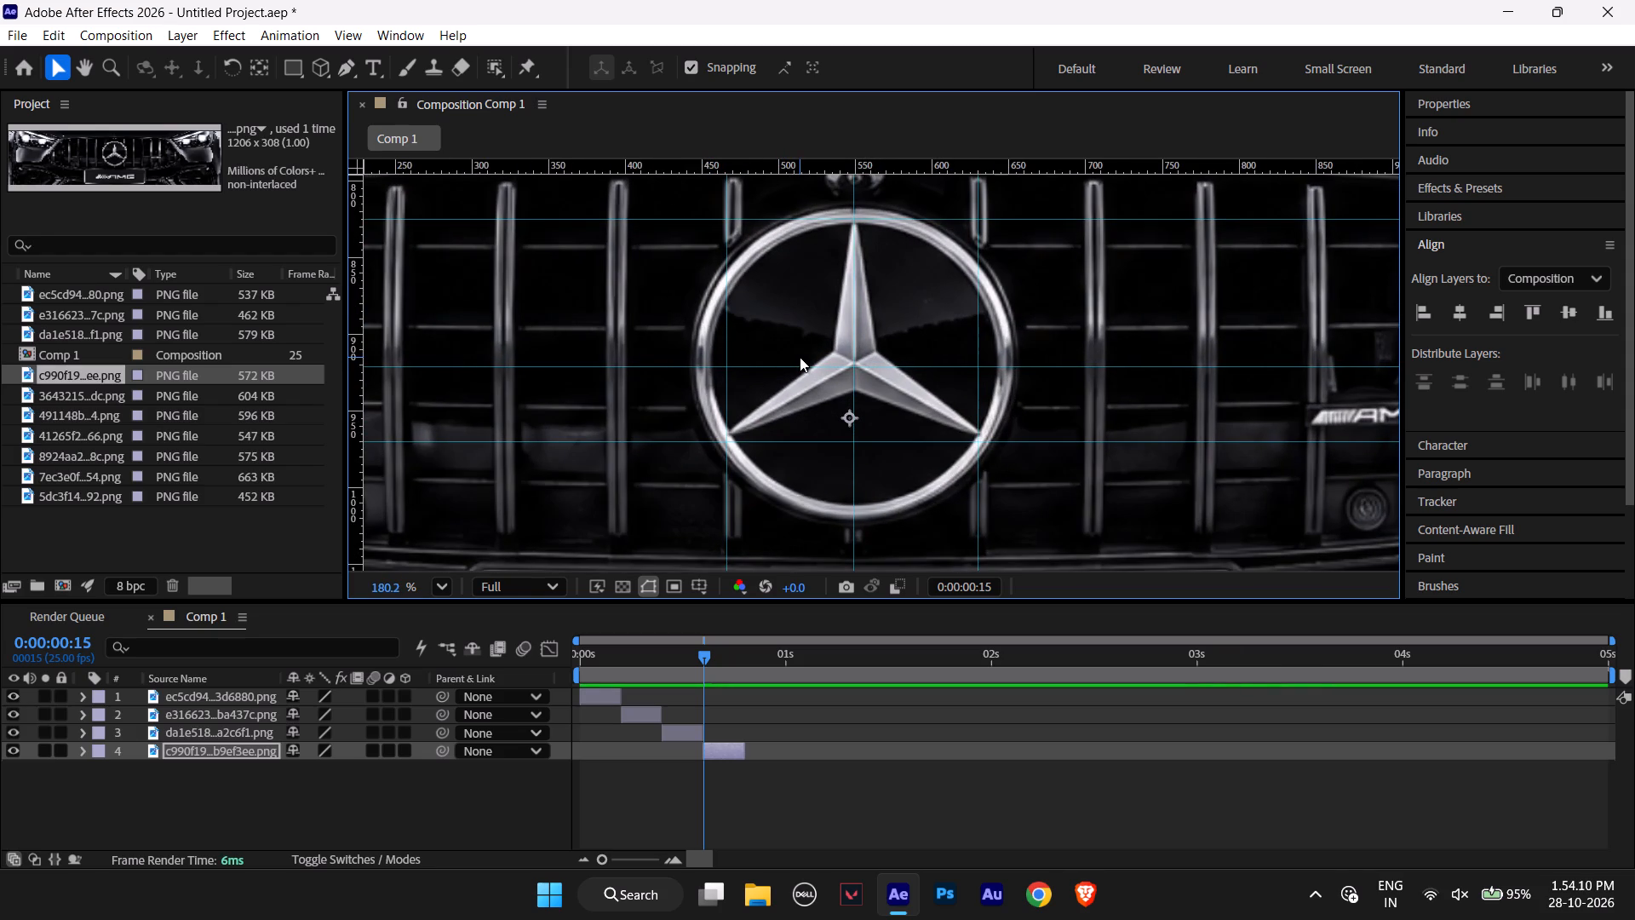
key(Down)
key(Down)
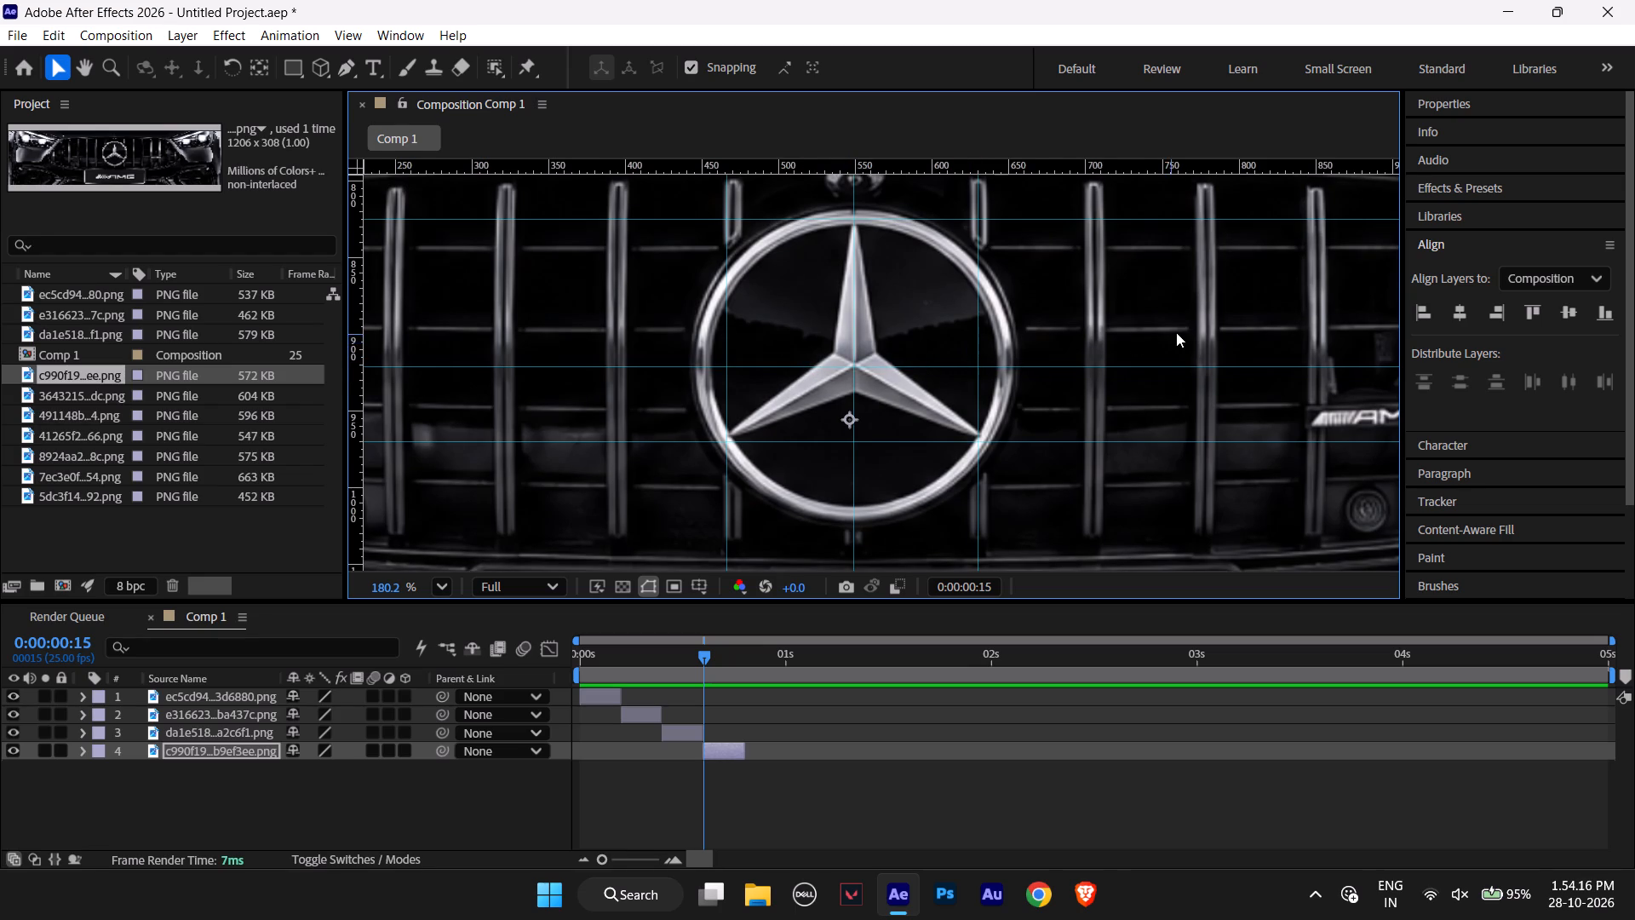
Enlarge the AMG layer slightly more about its centre and compare its star's alignment with the earlier clips.
alt+scroll(1176, 332, down, 5)
alt+scroll(1030, 331, down, 4)
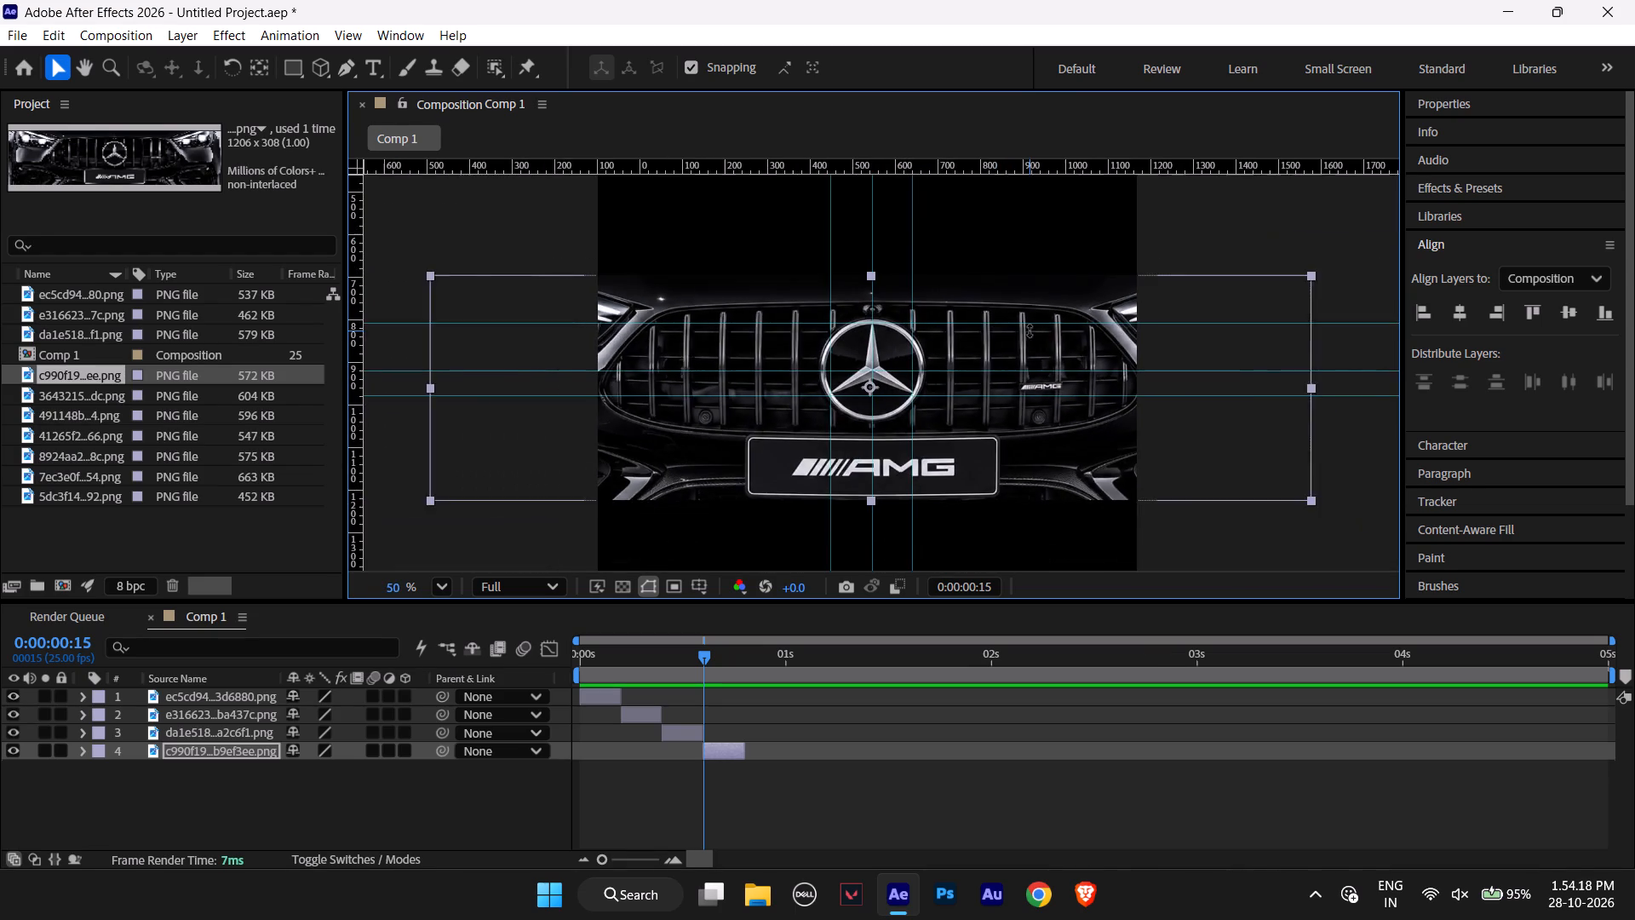
click(1248, 289)
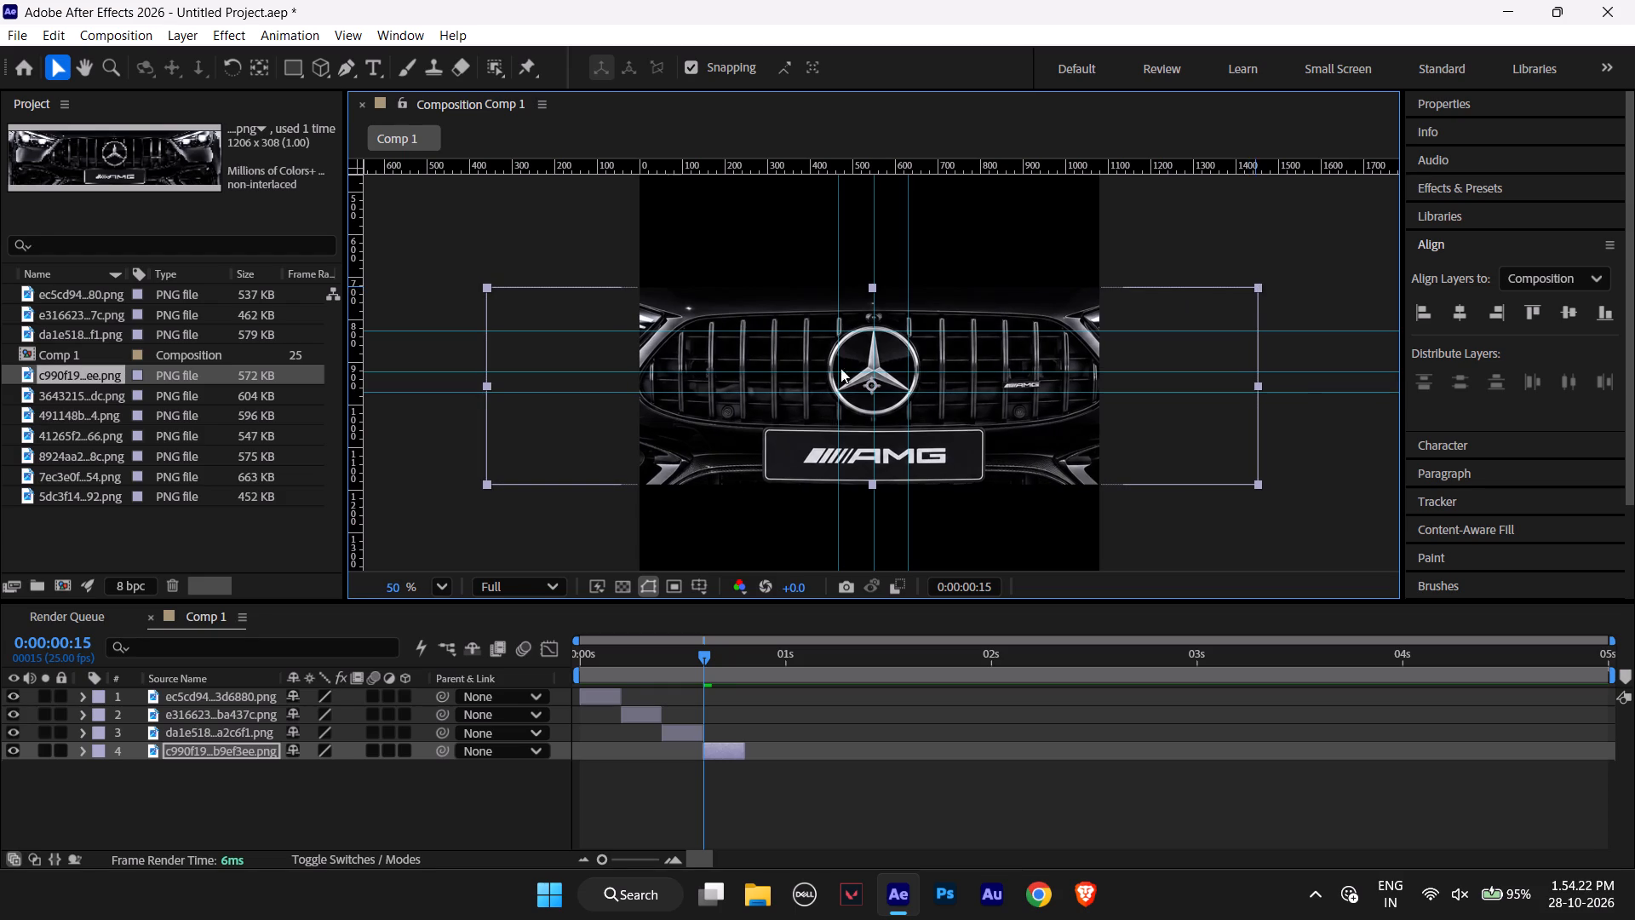
alt+scroll(699, 390, up, 5)
alt+scroll(893, 393, up, 4)
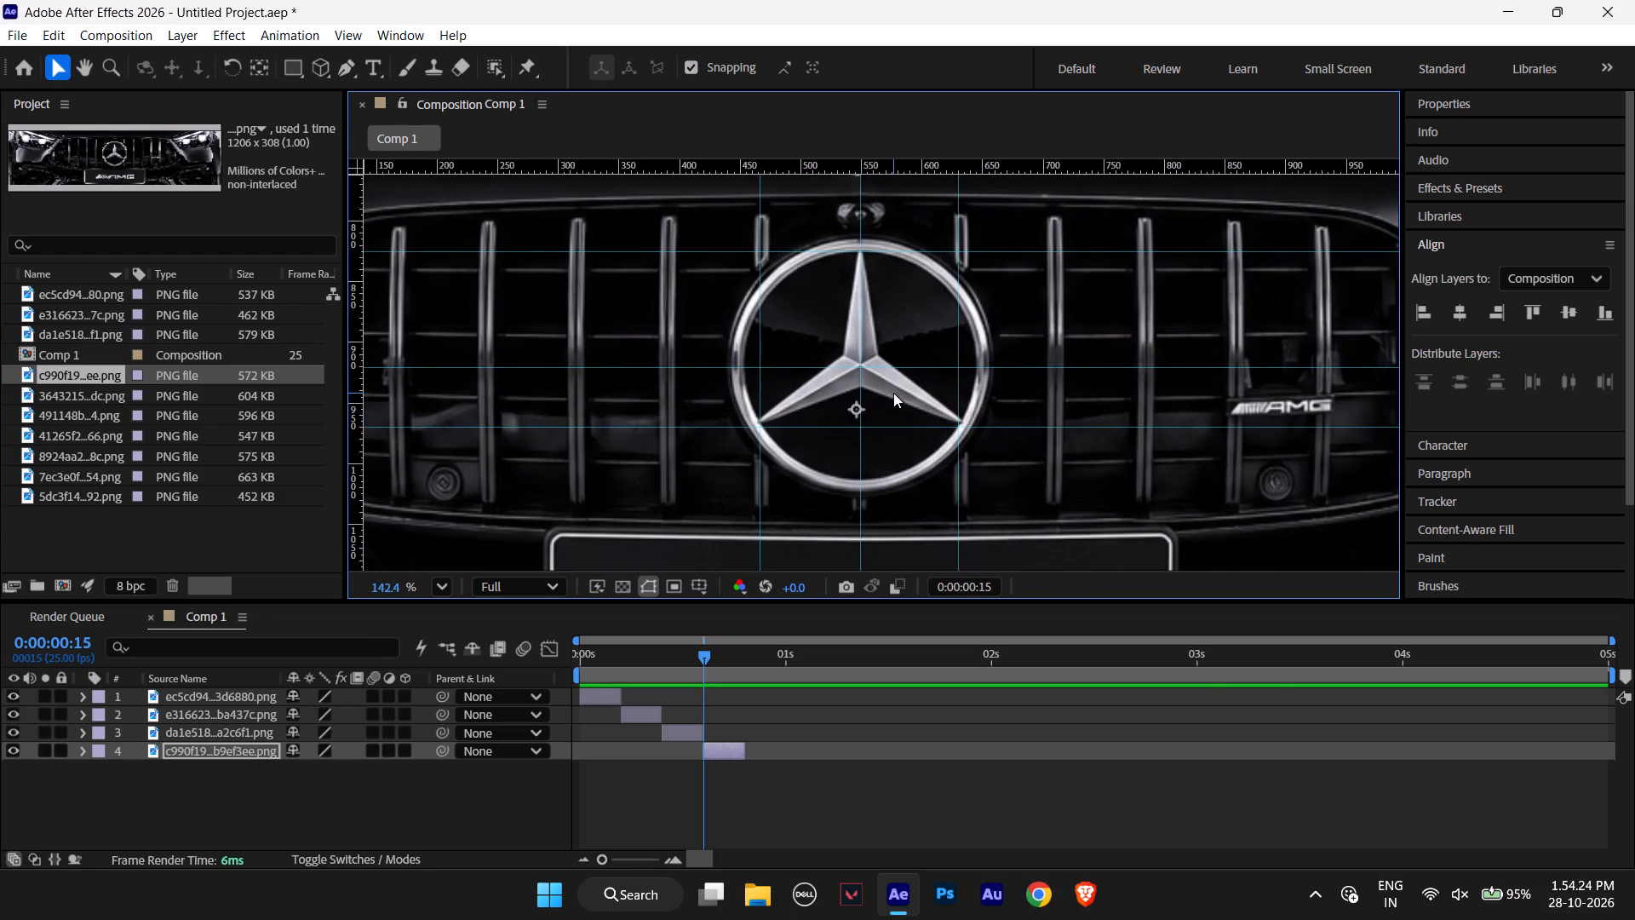
alt+scroll(893, 393, up, 1)
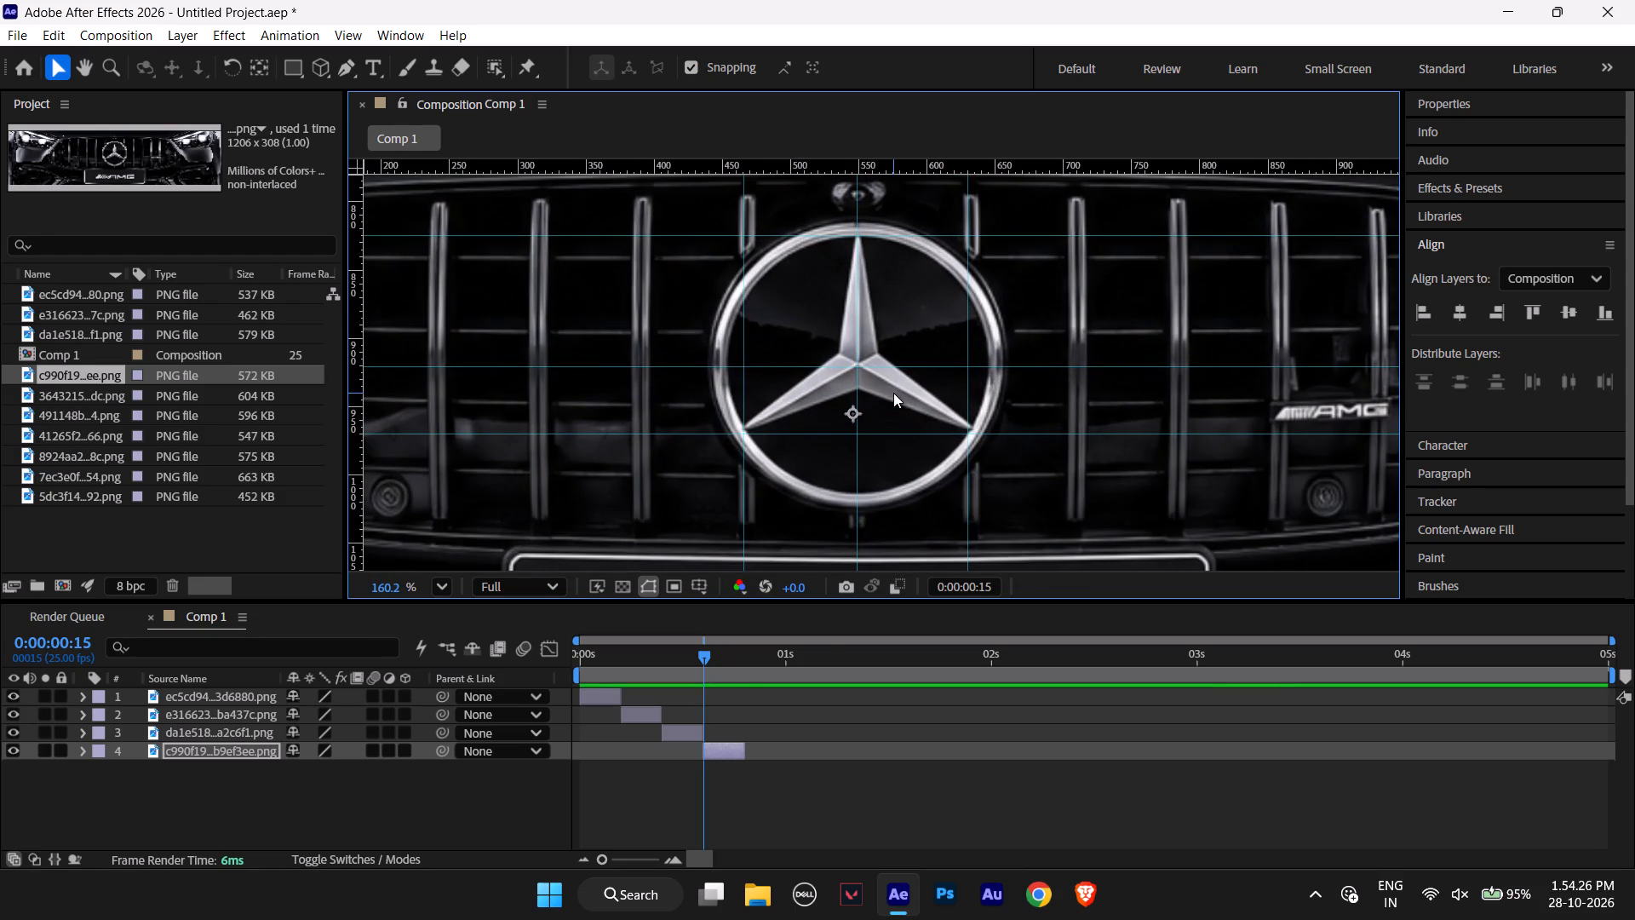
drag(708, 653, 571, 647)
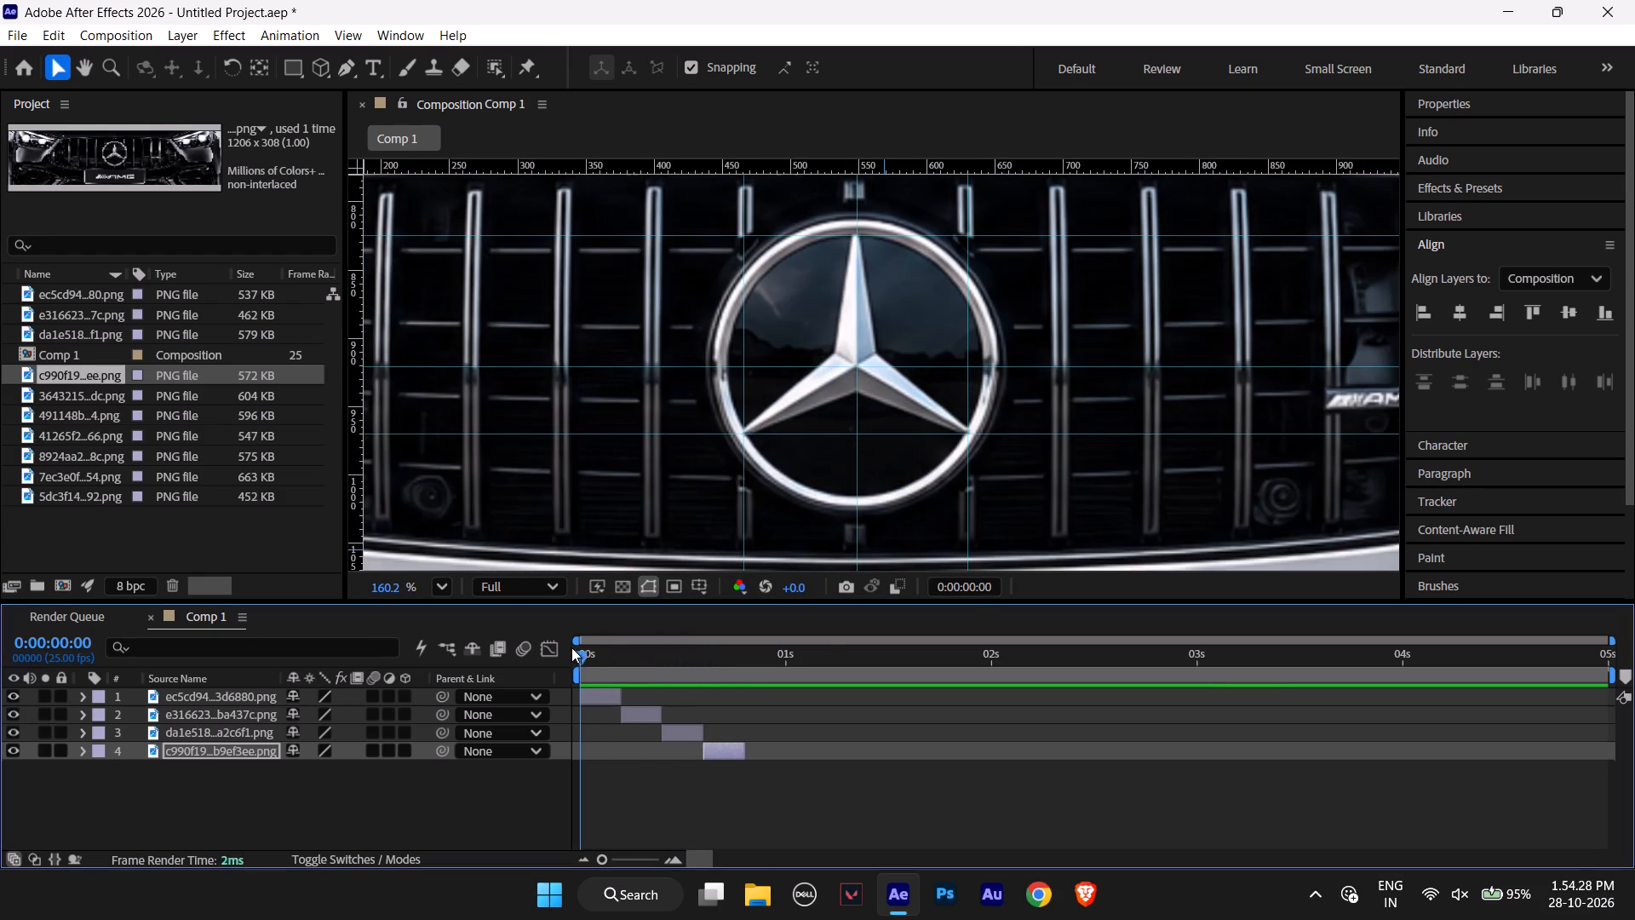
drag(571, 647, 723, 662)
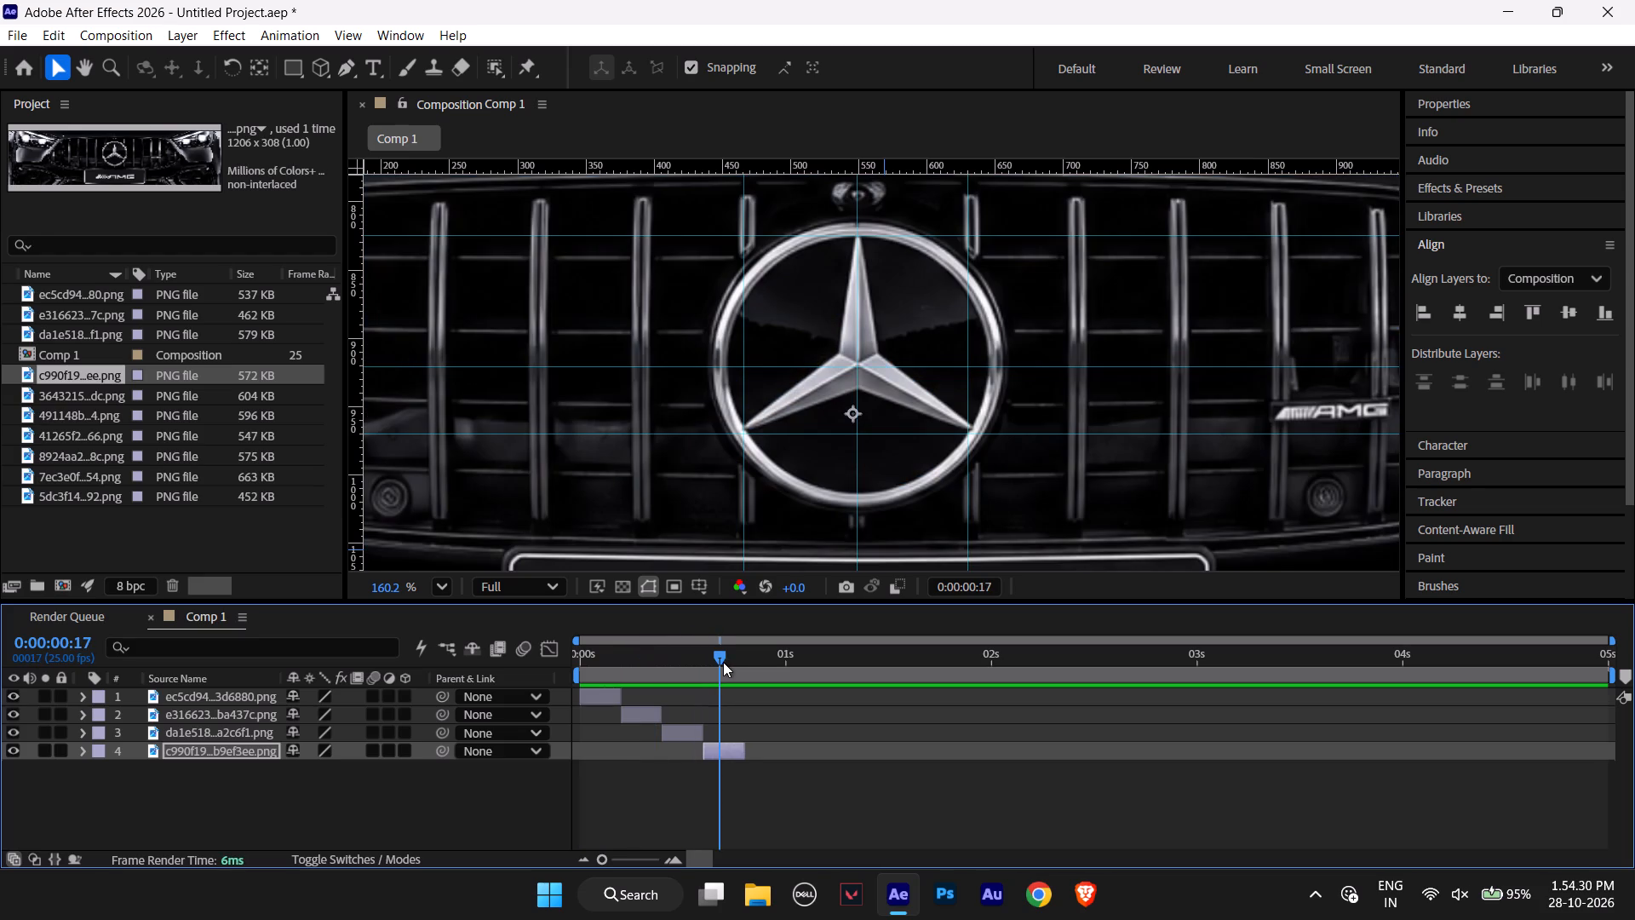
Set the current time to 0:00:00:20 and add the blue-car image 3643215 as the bottom layer of Comp 1.
drag(723, 662, 745, 663)
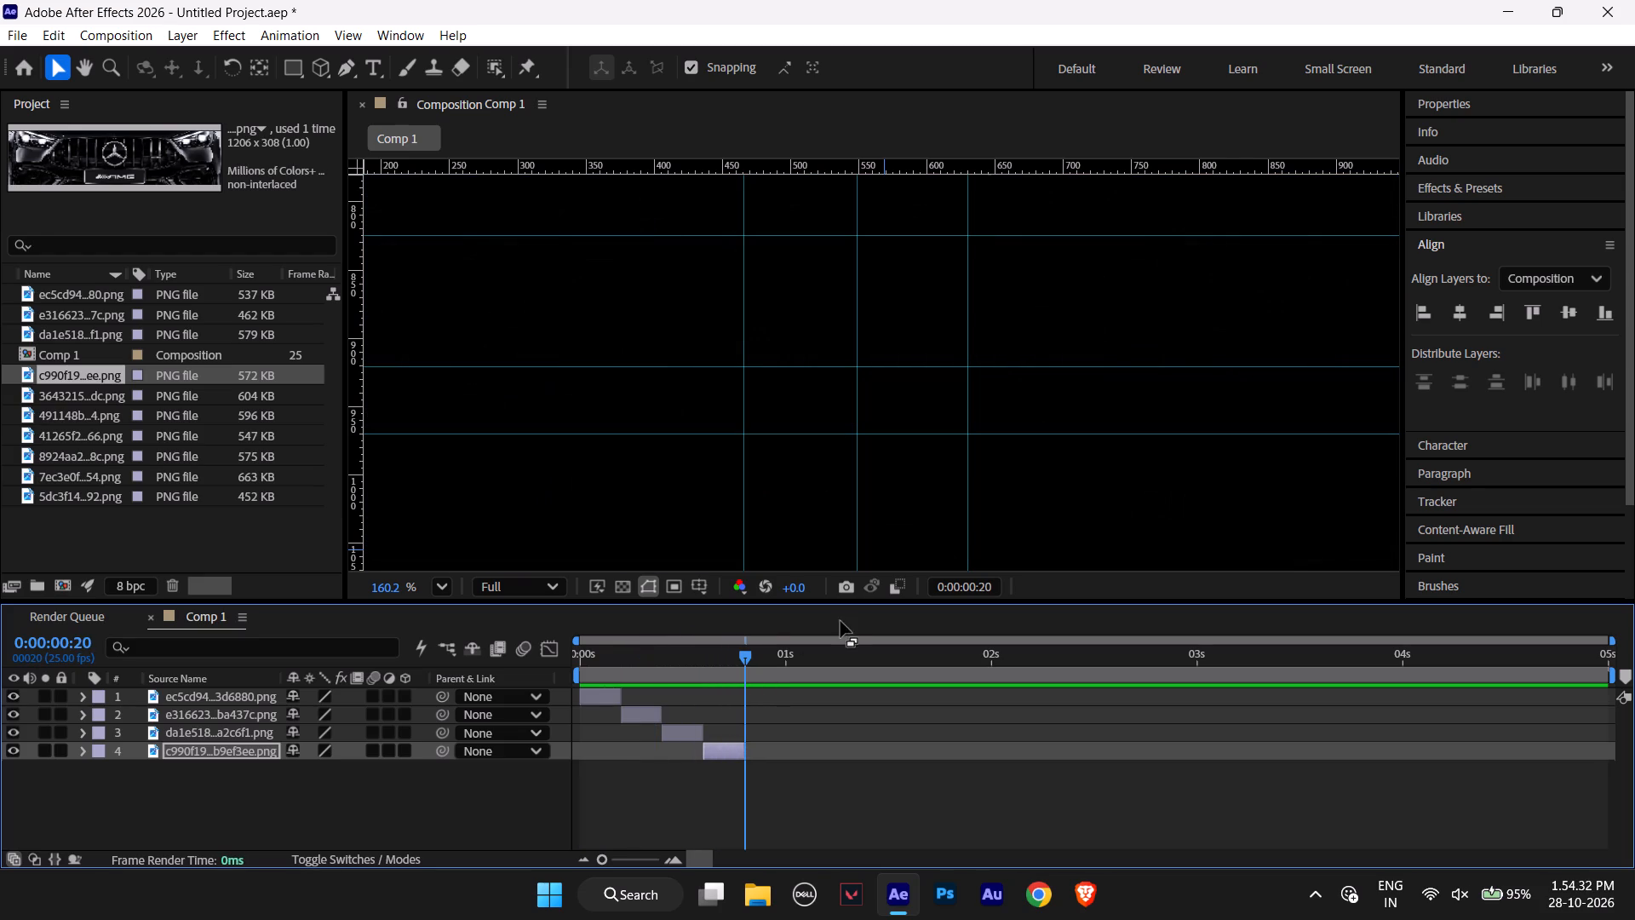
click(80, 397)
drag(80, 397, 156, 792)
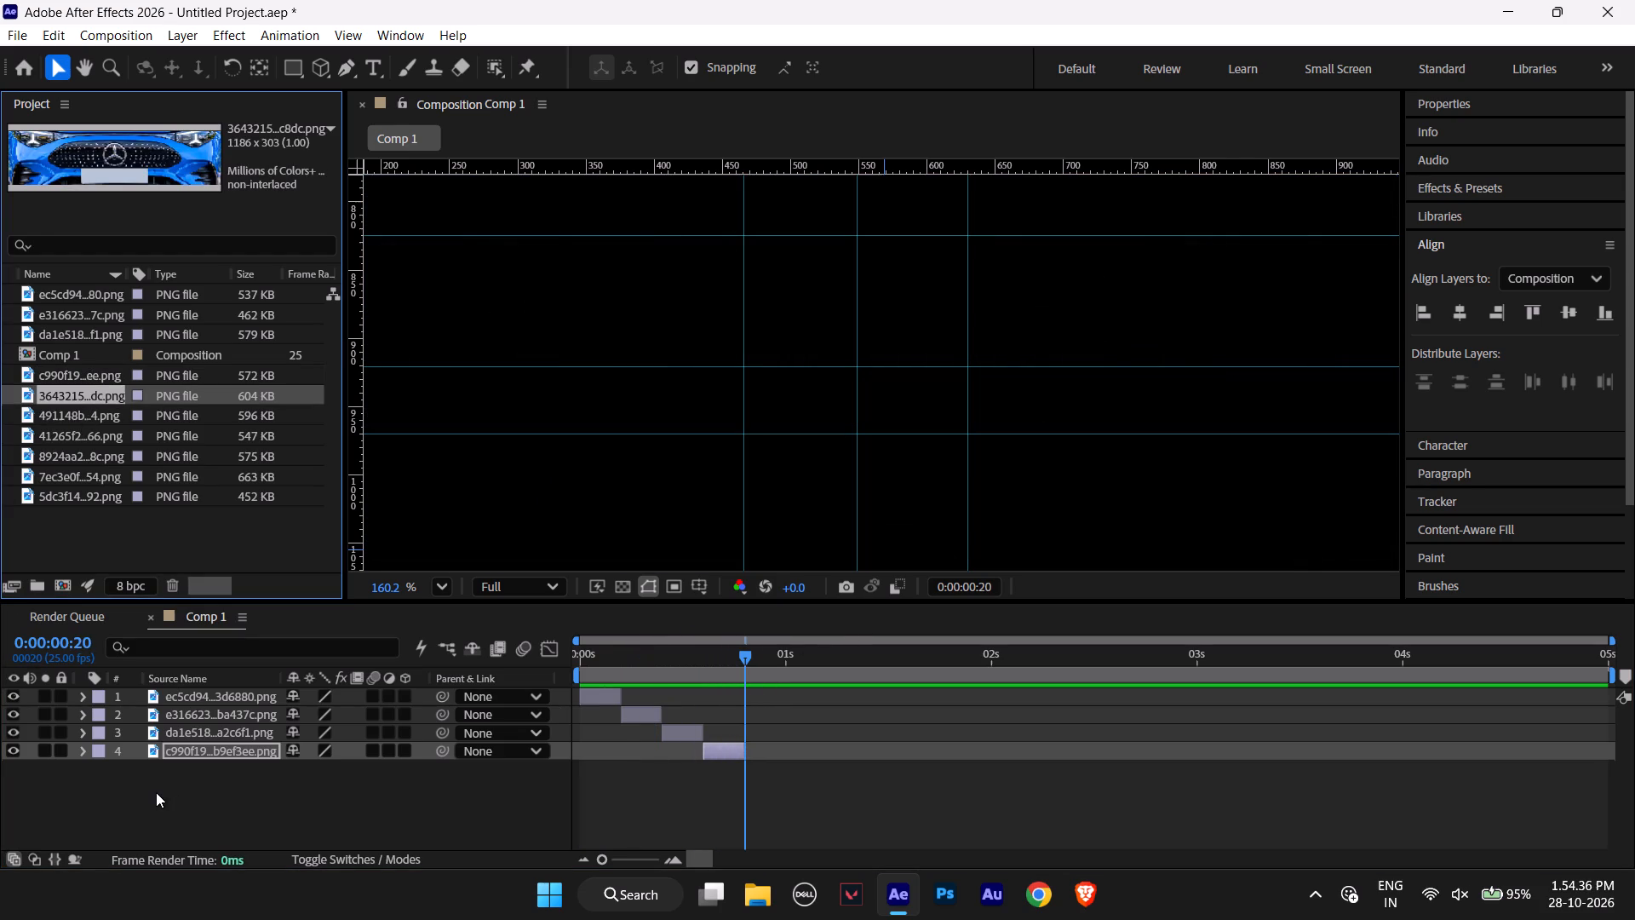
drag(156, 792, 156, 790)
drag(91, 393, 210, 767)
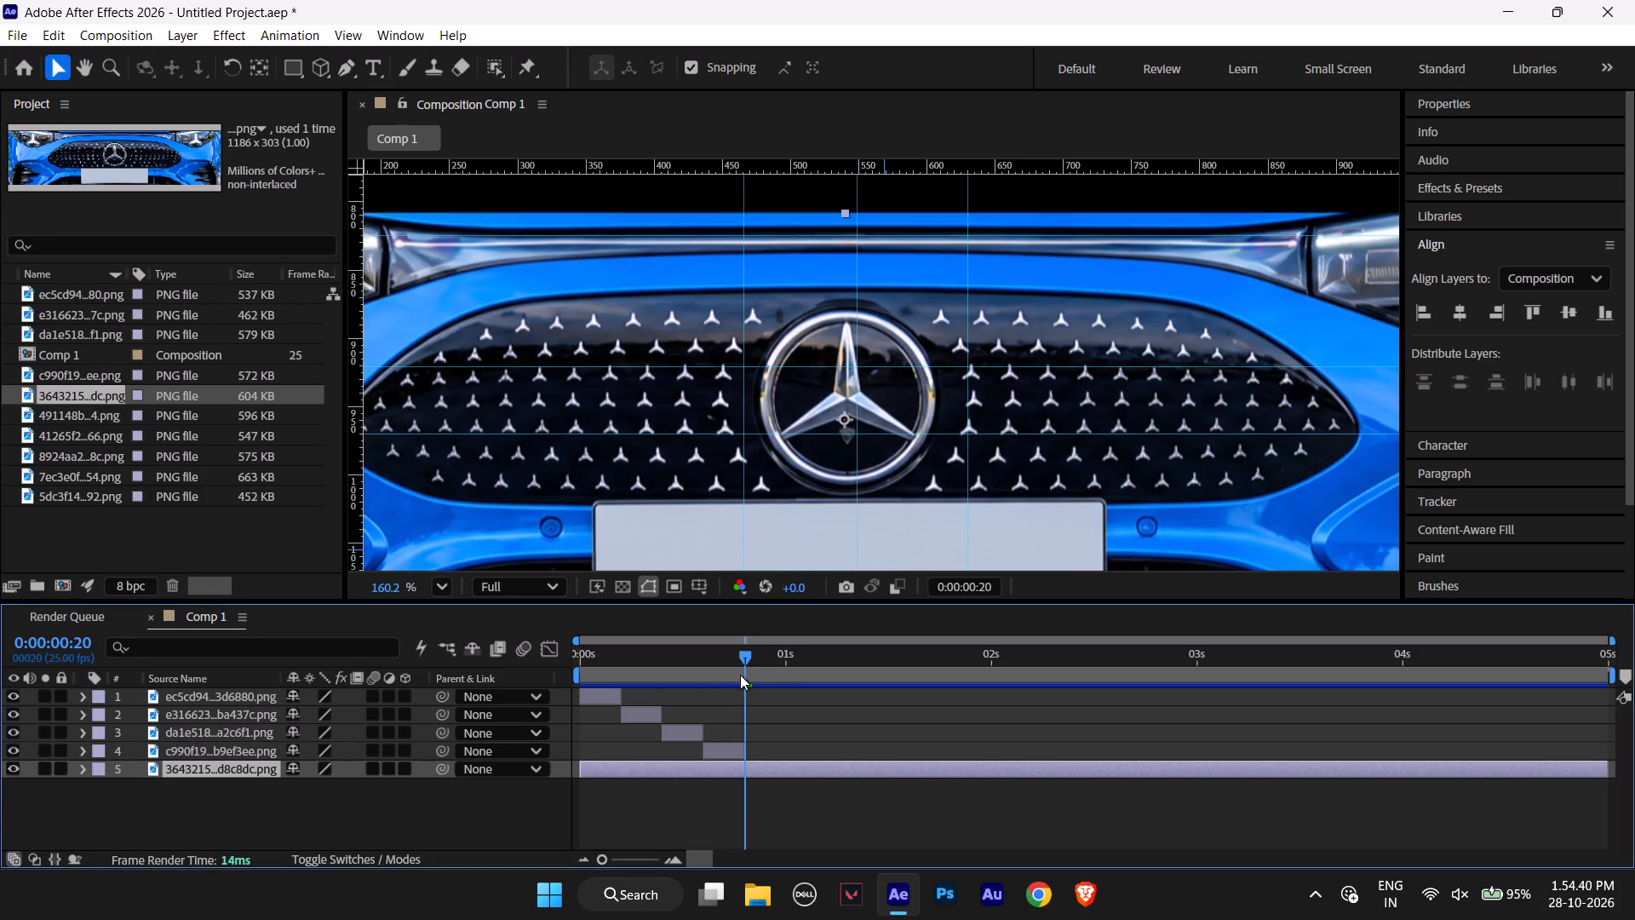
Trim the blue-car layer to a five-frame clip starting at 0:00:00:20 and ending at one second.
drag(582, 768, 748, 784)
drag(1607, 771, 949, 791)
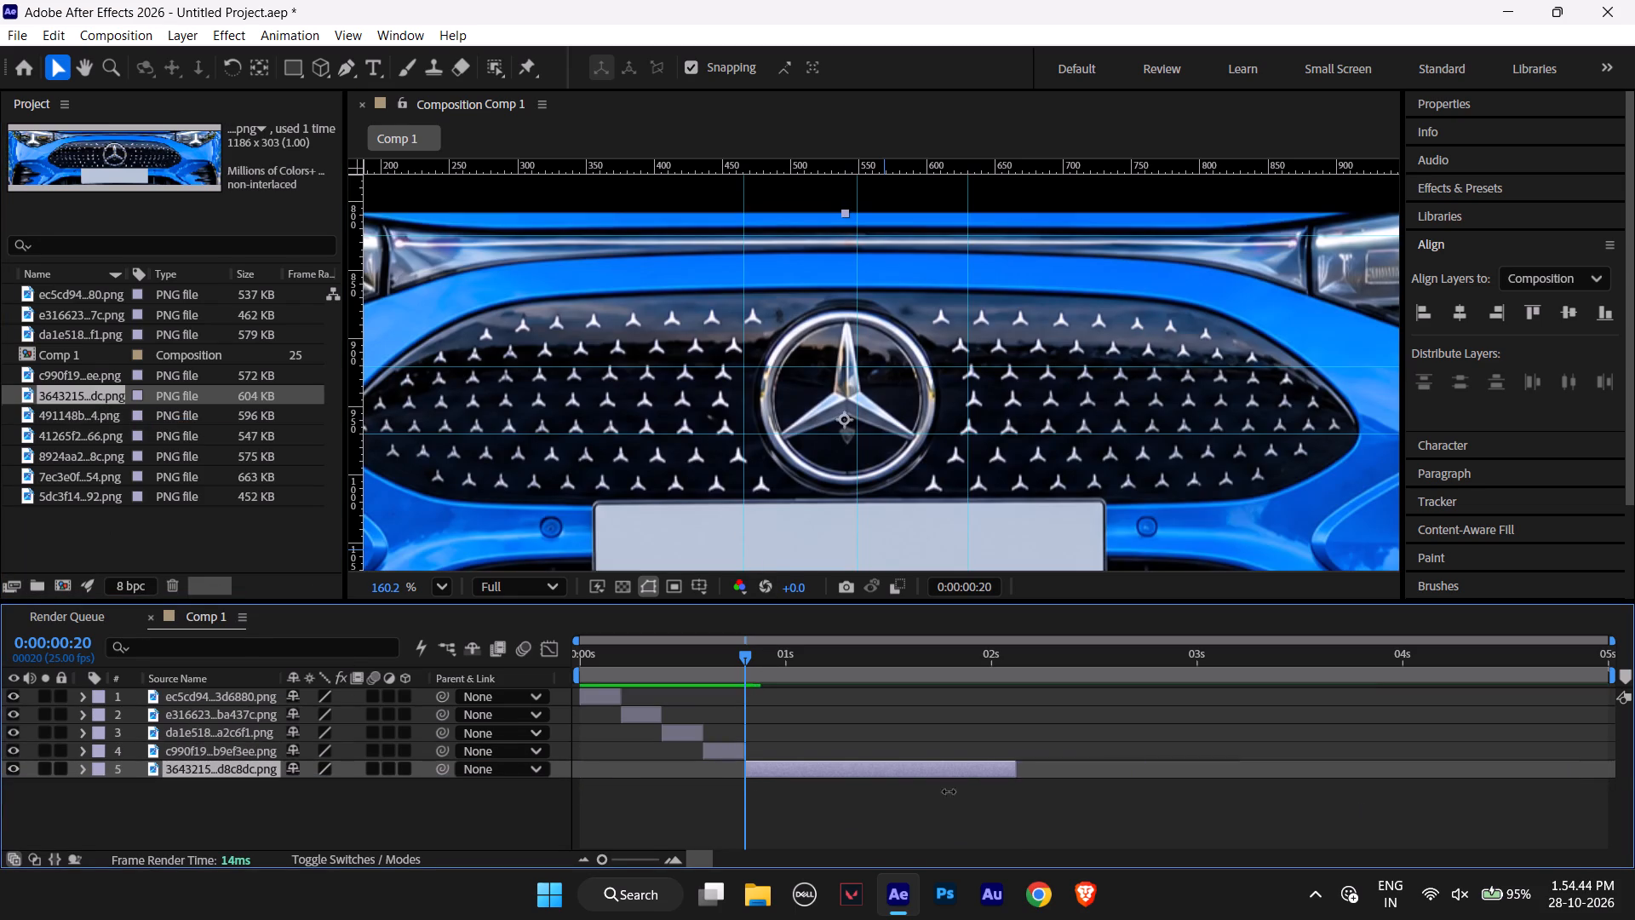
drag(949, 791, 786, 796)
click(743, 658)
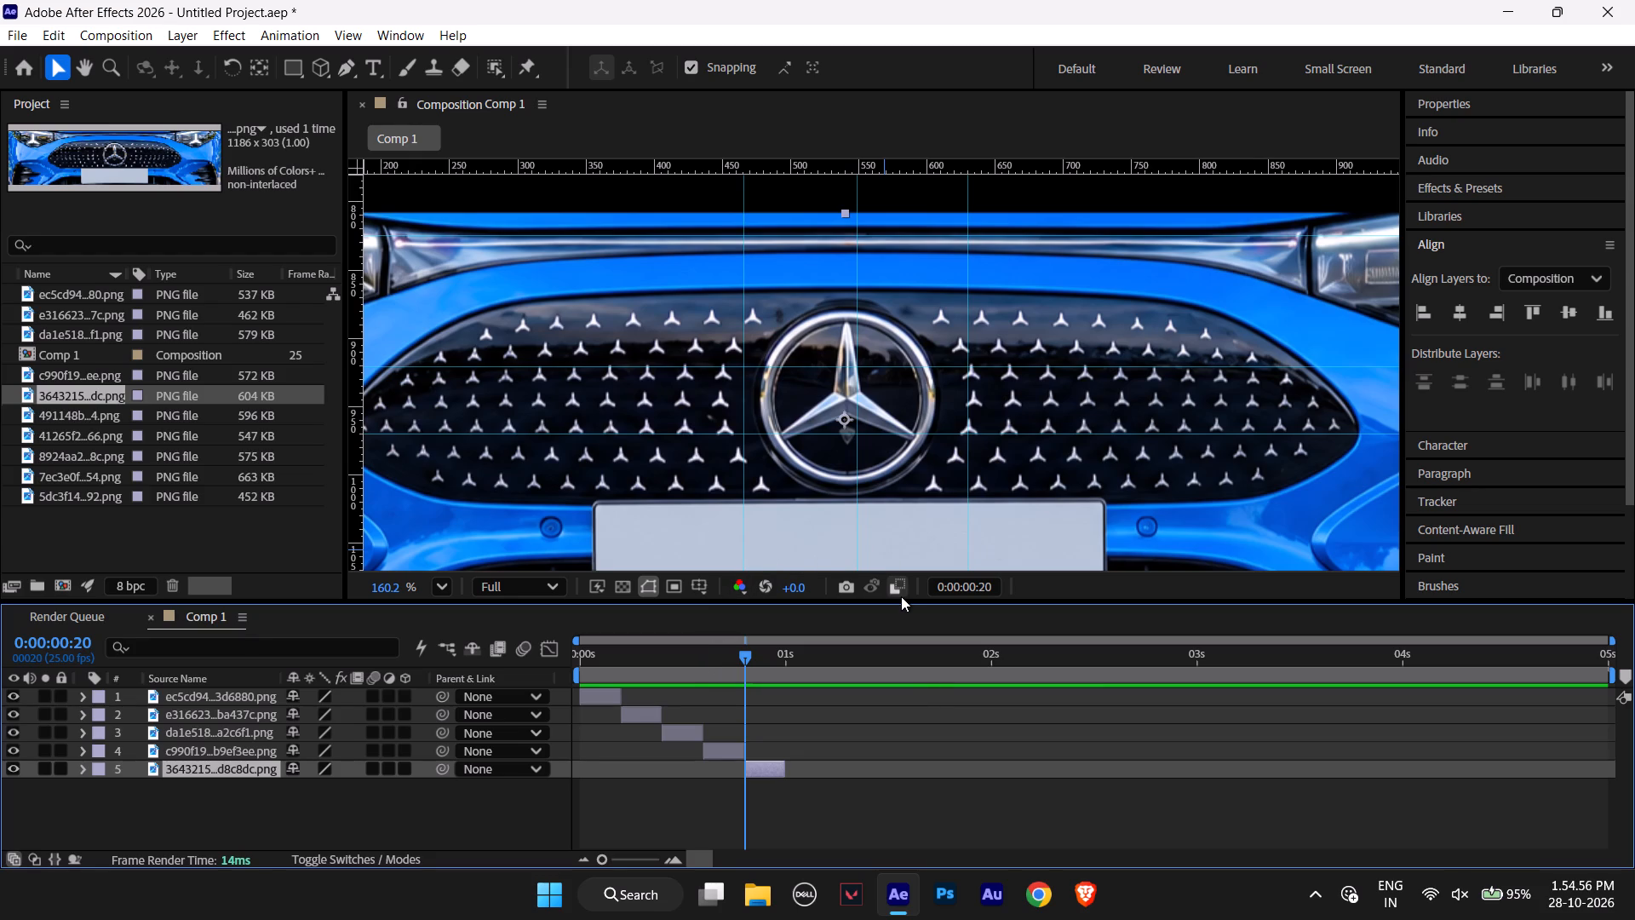
Nudge the blue-car layer rightward until its star's upright arm lines up with the central vertical guide.
alt+scroll(901, 596, up, 1)
alt+scroll(901, 596, down, 1)
alt+scroll(901, 596, up, 2)
alt+scroll(901, 596, down, 3)
alt+scroll(821, 436, down, 6)
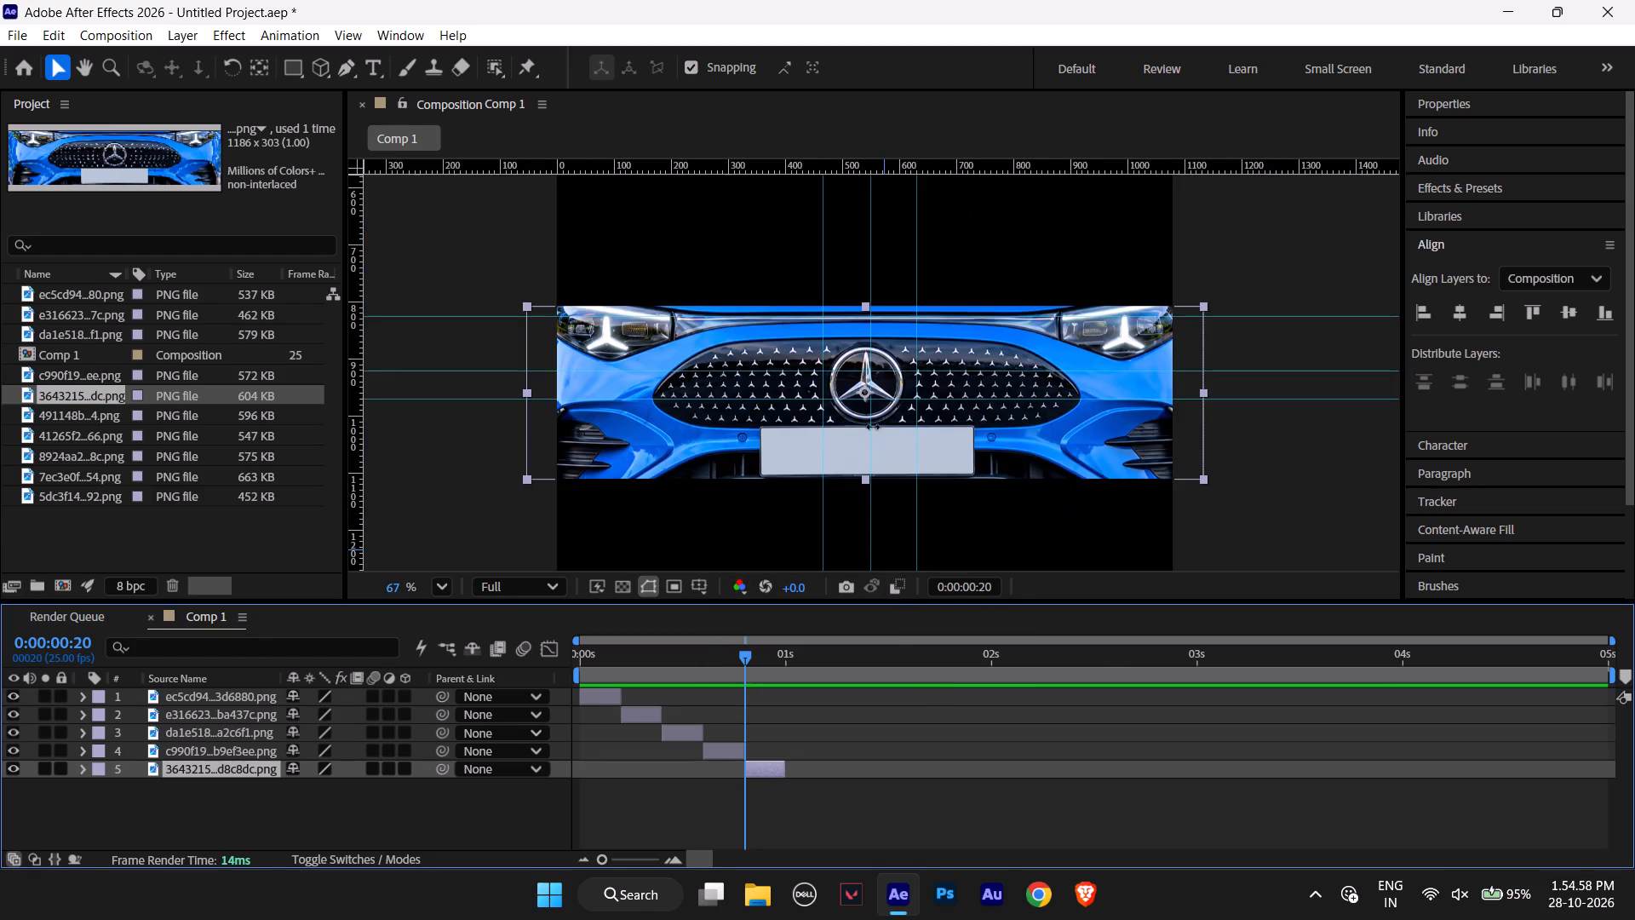
alt+scroll(905, 428, up, 1)
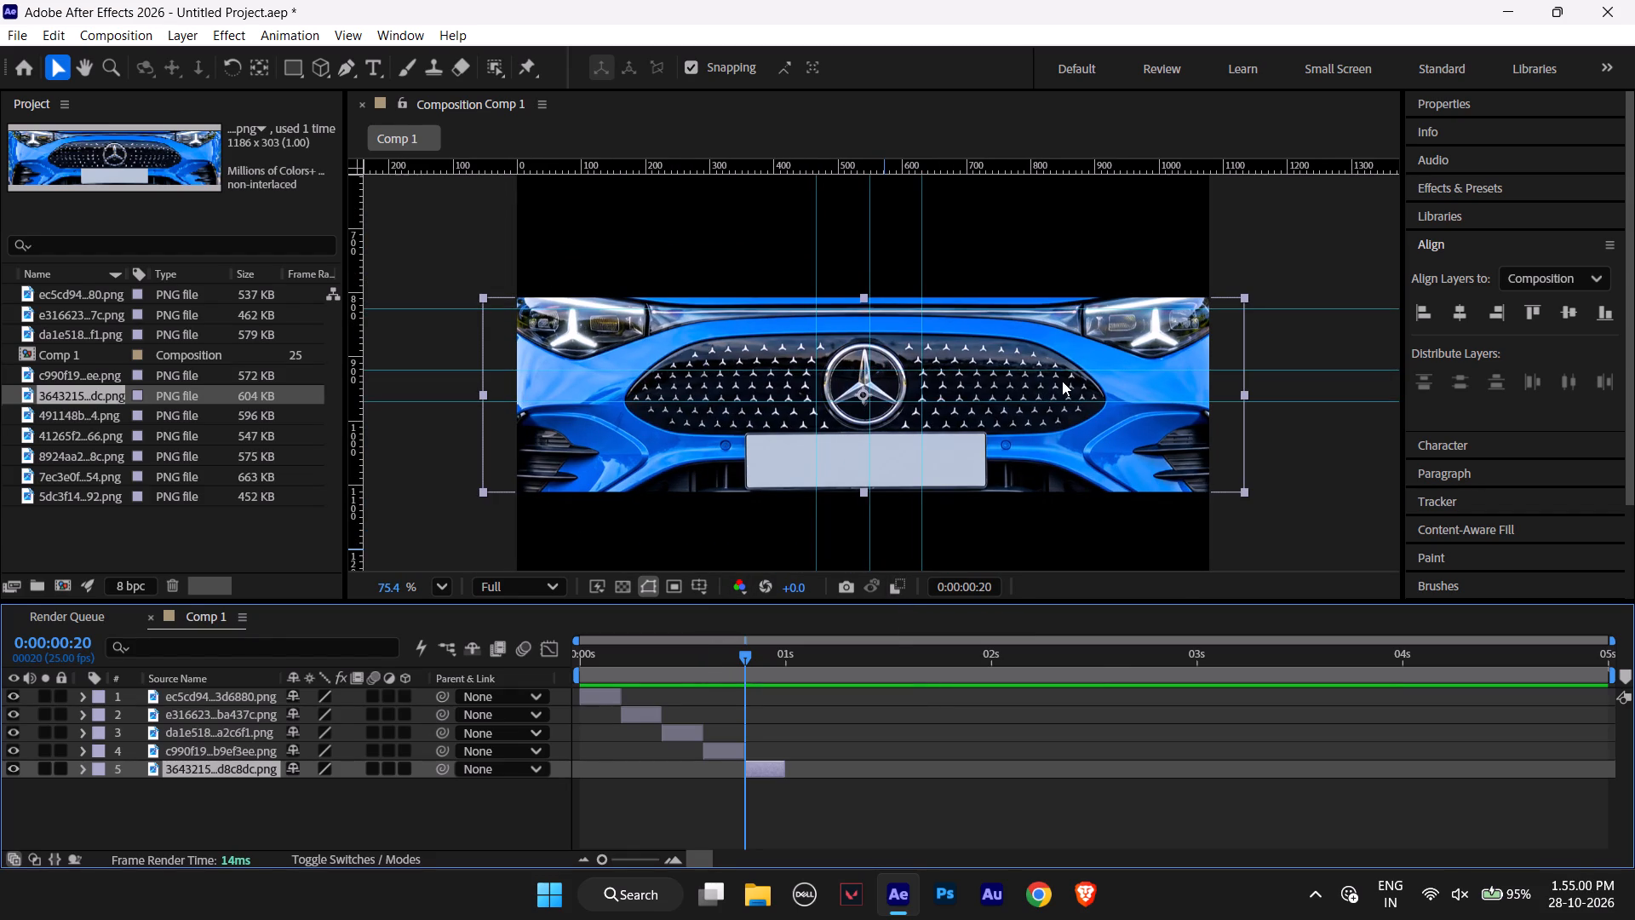
key(Up)
key(Right)
key(Right)
key(Right)
key(Right)
key(Right)
key(Right)
key(Right)
key(Right)
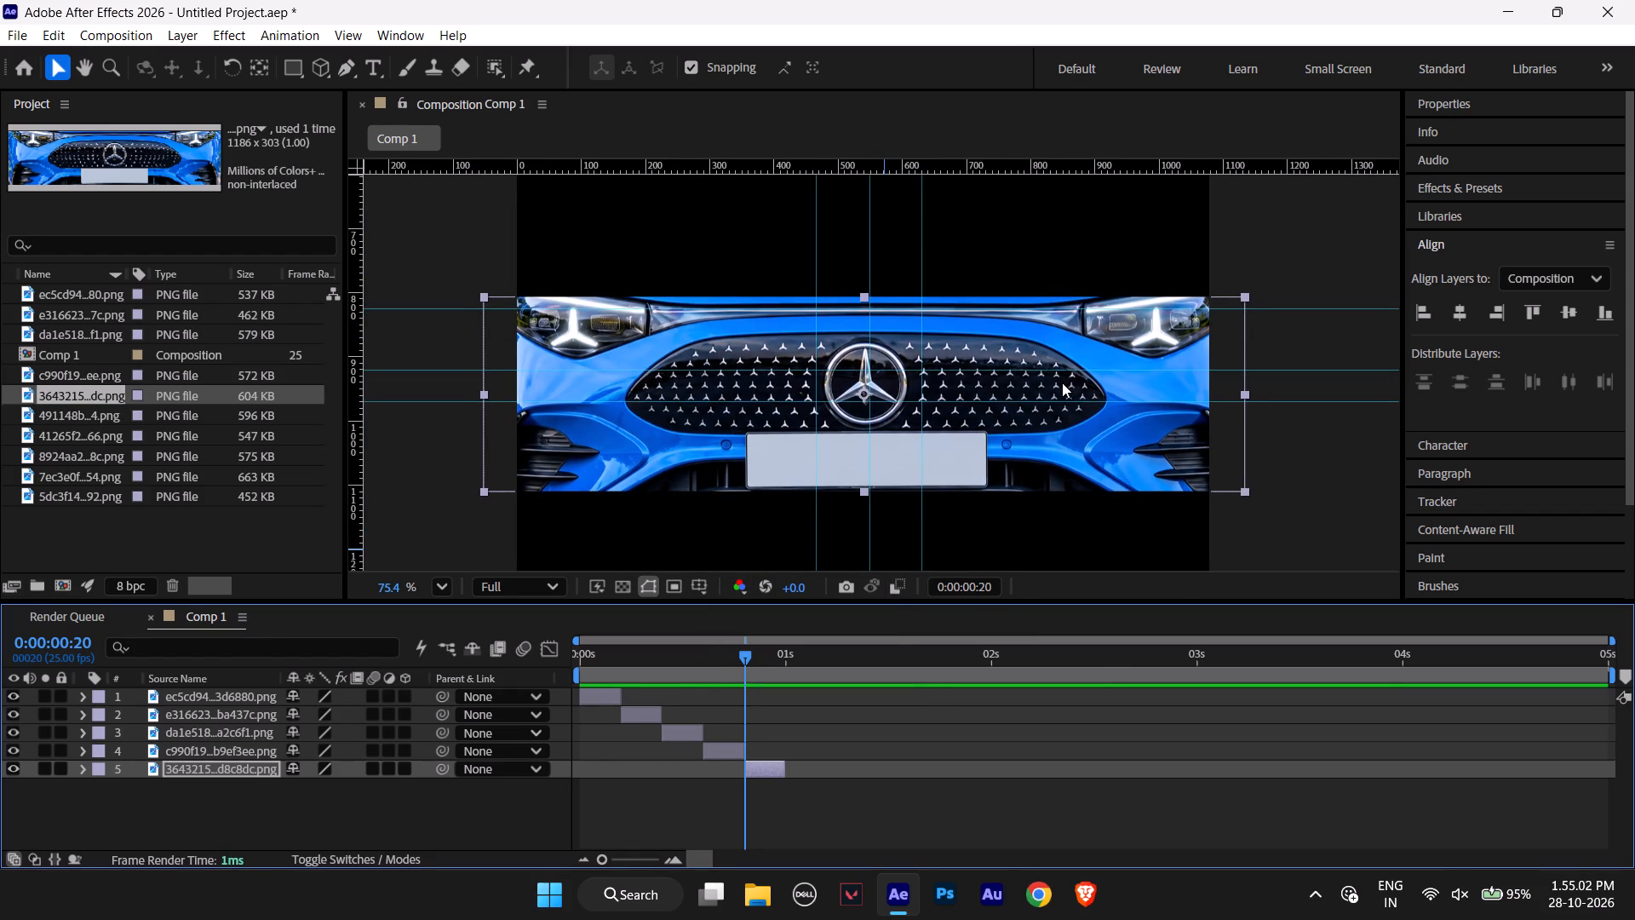
key(Right)
key(Left)
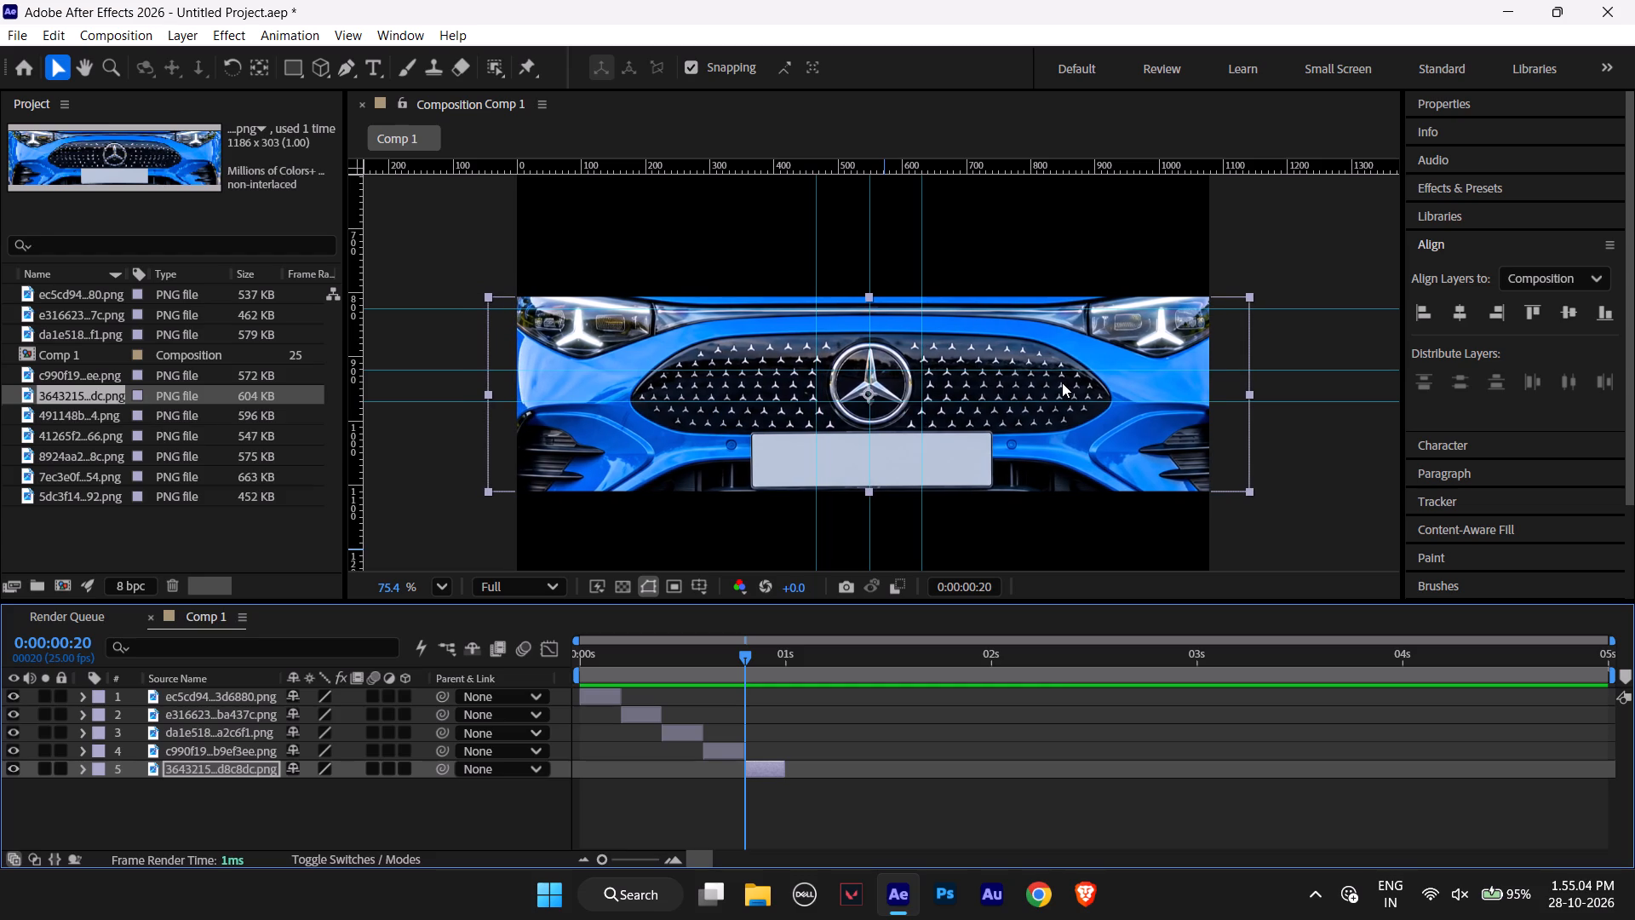
Nudge the blue-car layer vertically, mostly upward, until its star's centre sits on the middle horizontal guide.
key(Up)
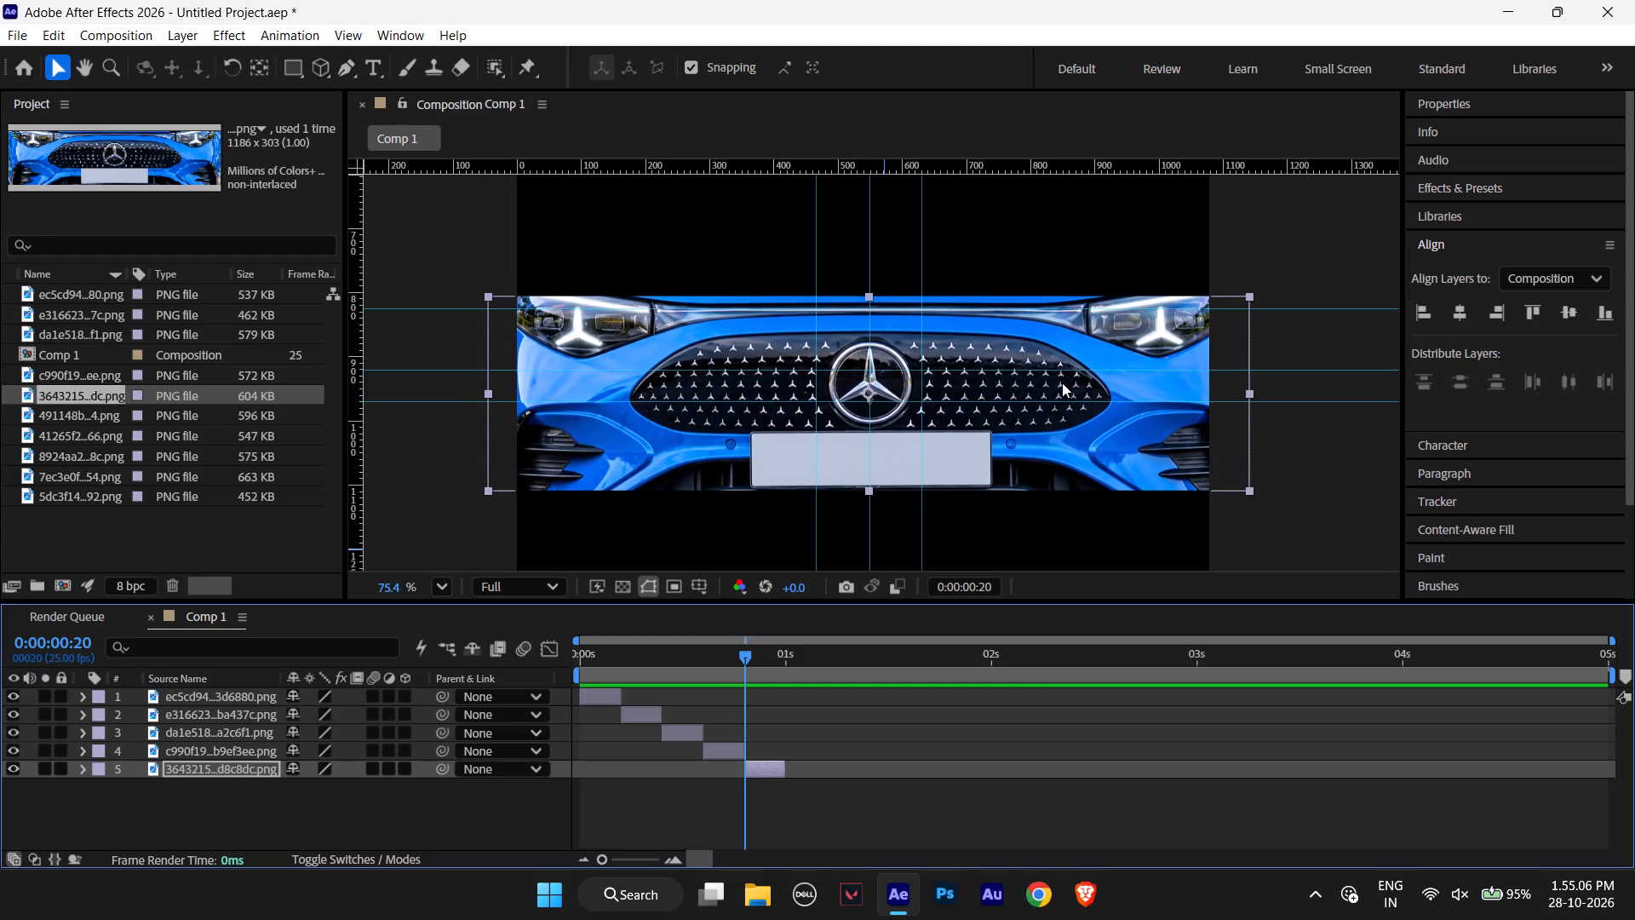
key(Up)
key(Up)
key(Up)
key(Up)
key(Up)
key(Up)
key(Up)
key(Up)
key(Up)
key(Up)
key(Up)
key(Up)
key(Up)
key(Up)
key(Up)
key(Up)
key(Up)
key(Up)
key(Up)
key(Up)
key(Up)
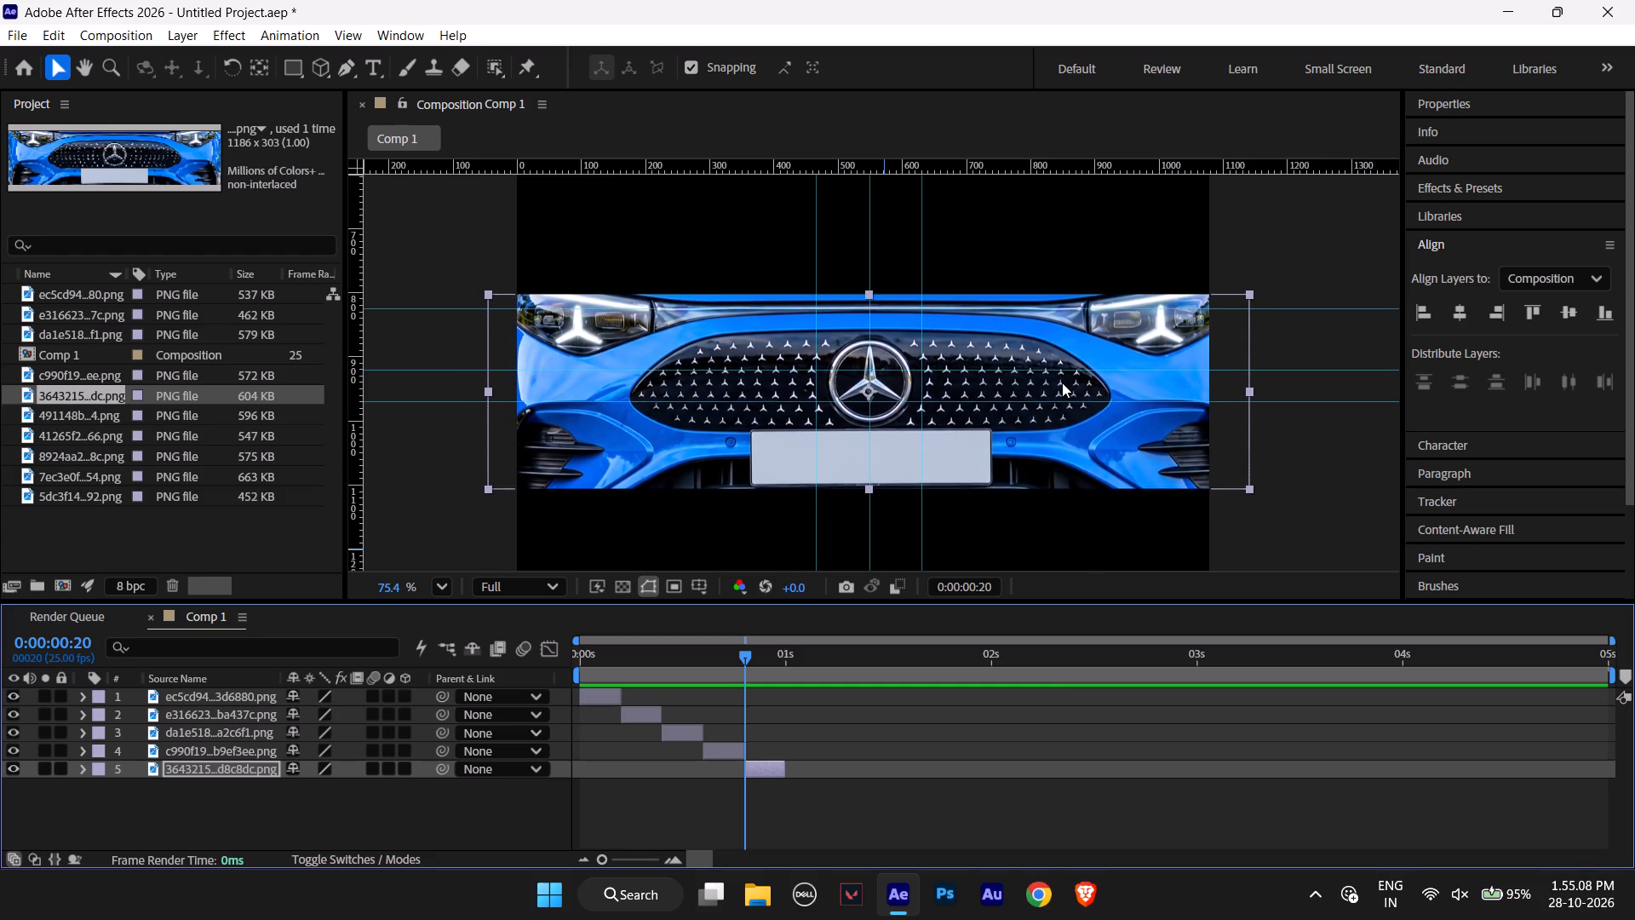
key(Up)
key(Up)
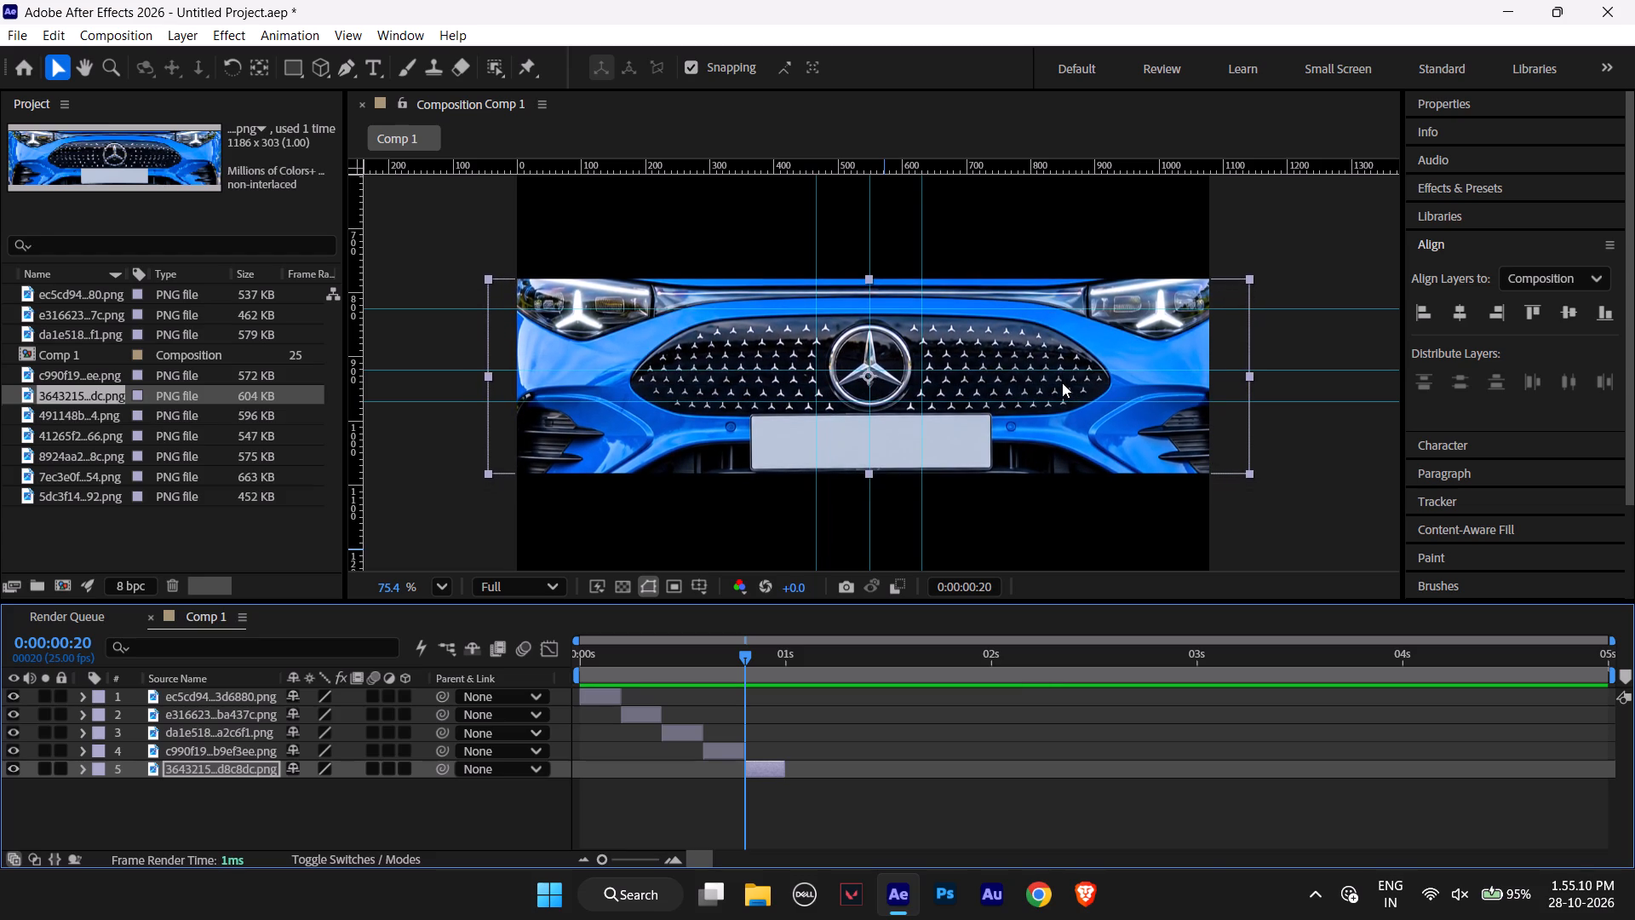
key(Up)
key(Up)
key(Down)
key(Down)
key(Down)
key(Down)
key(Down)
key(Down)
key(Down)
key(Down)
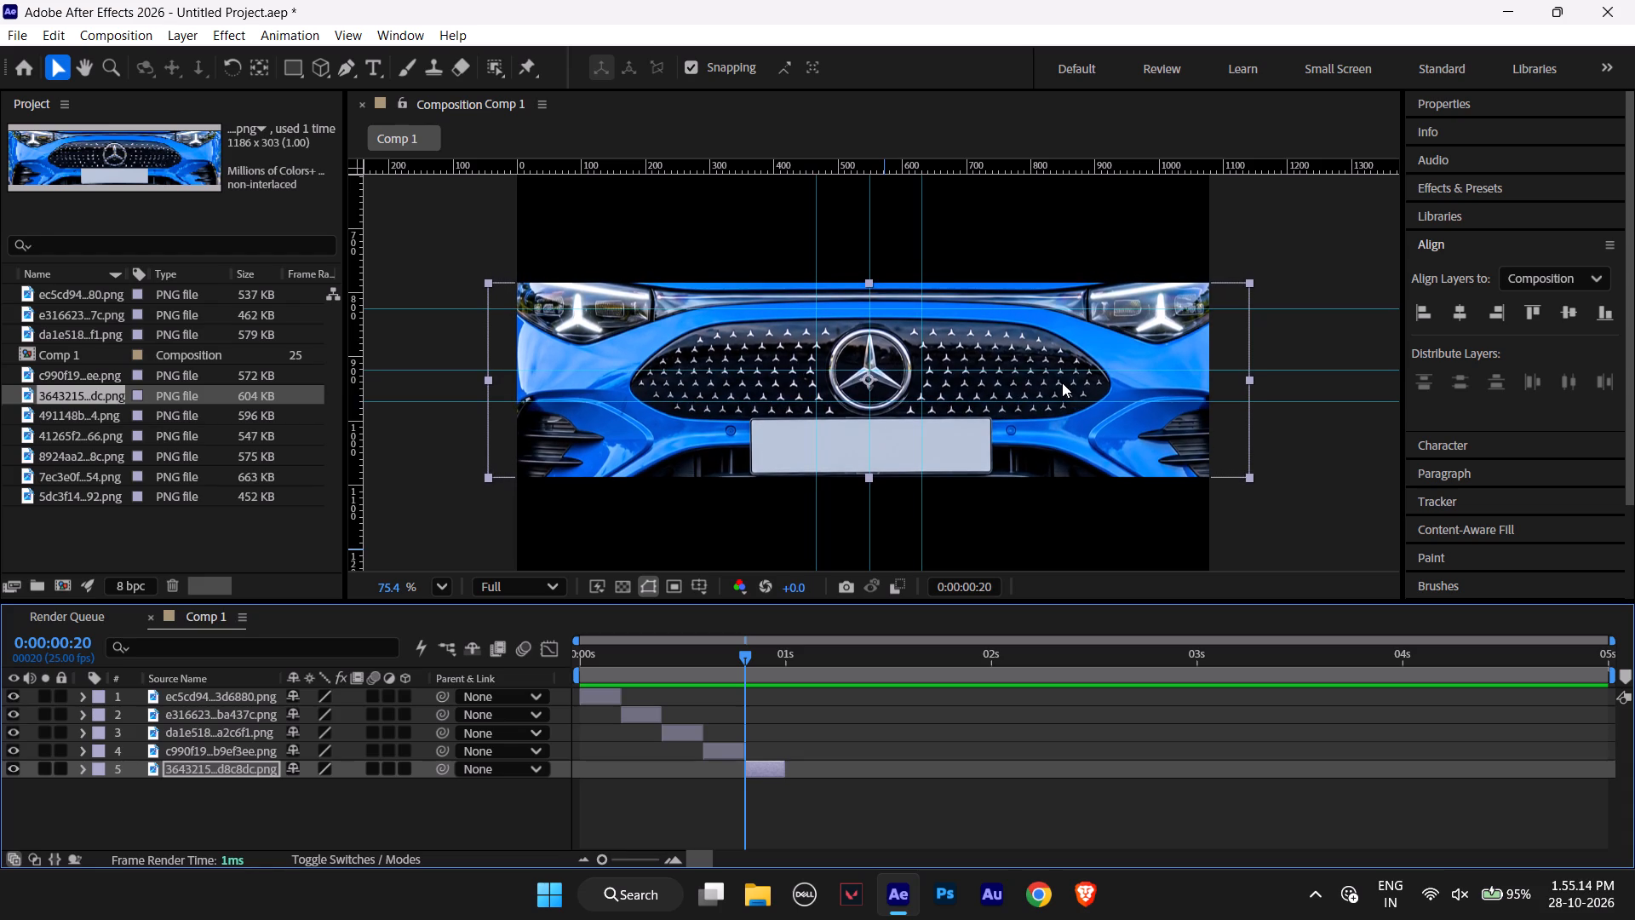
key(Down)
key(Up)
Scale up the blue-car layer proportionally until its emblem ring roughly spans the two outer vertical guides.
drag(1251, 479, 1265, 480)
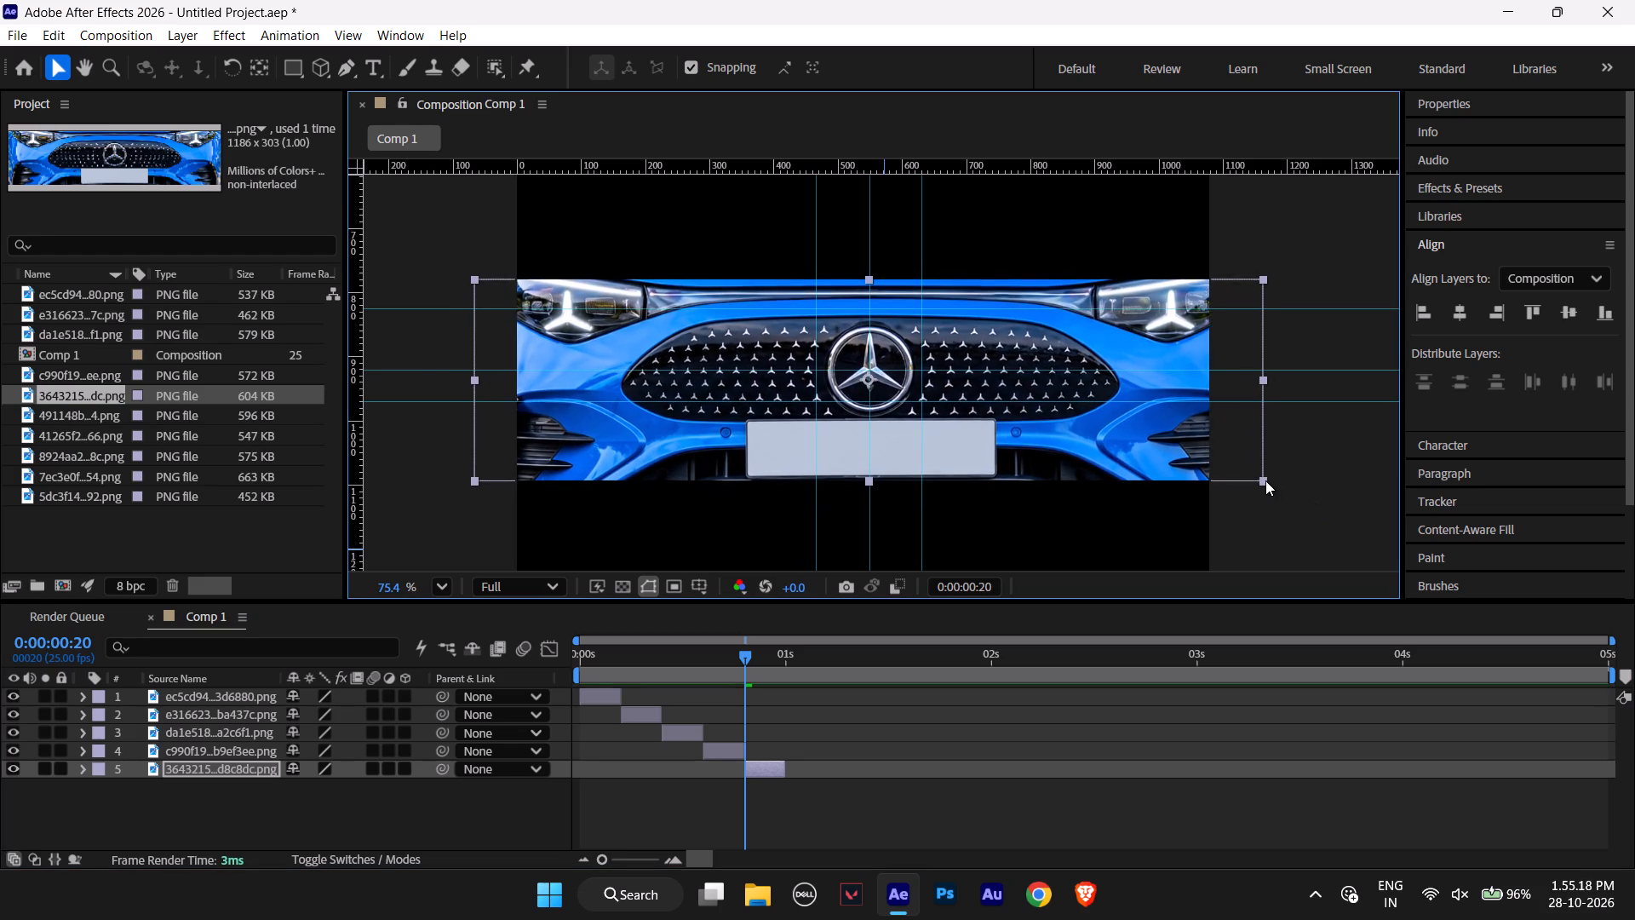
drag(1265, 480, 1397, 517)
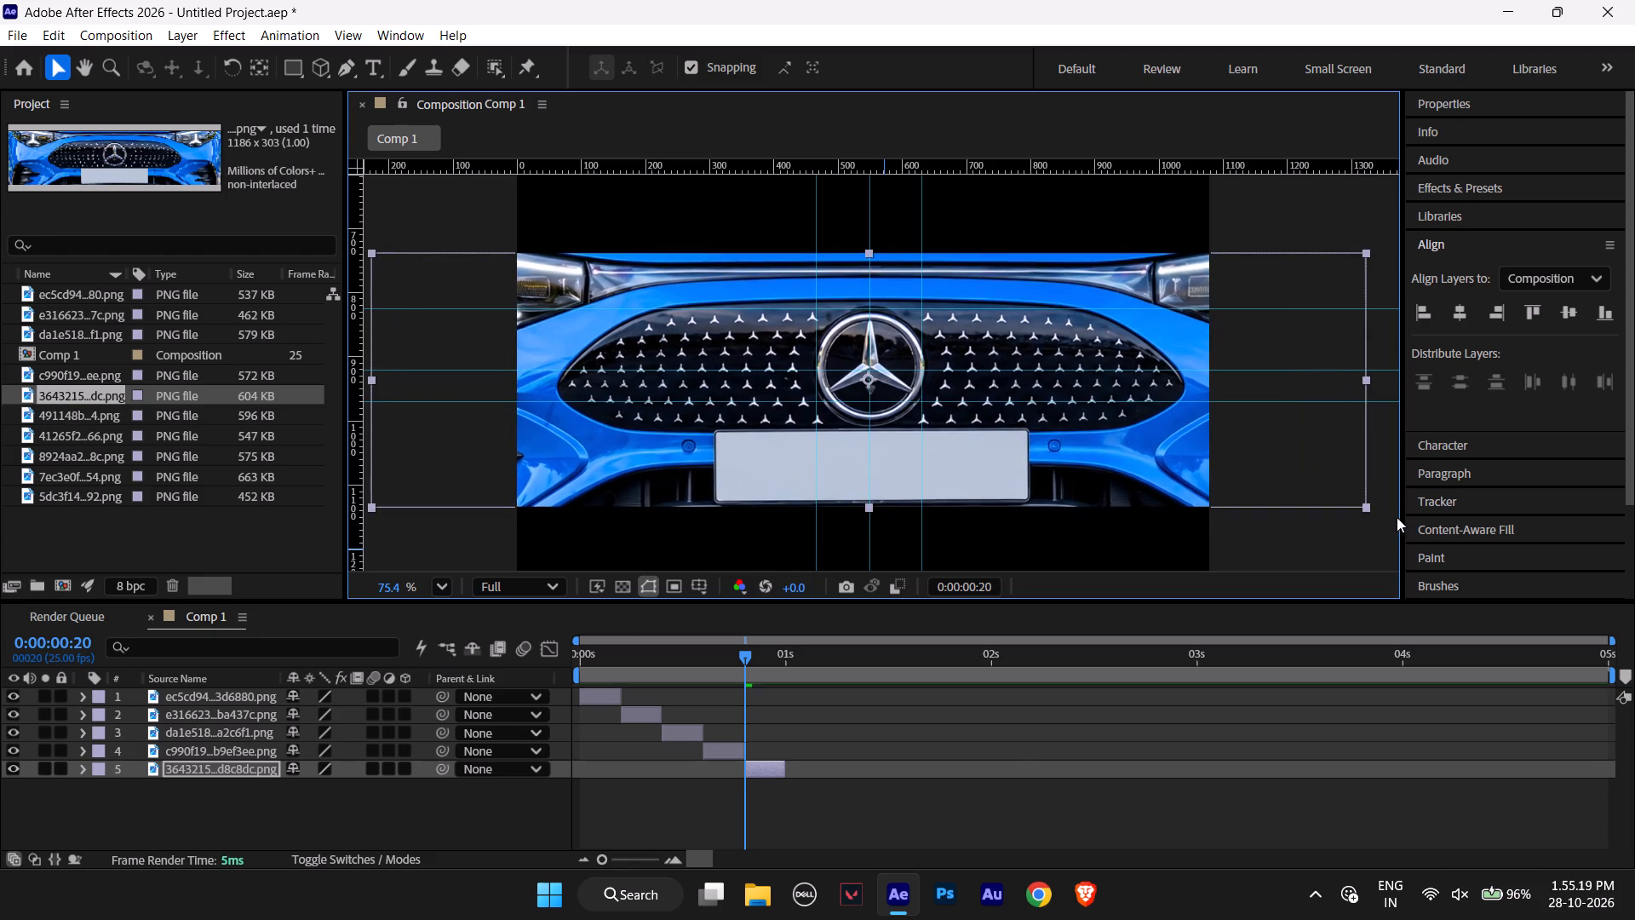
drag(1397, 517, 1437, 526)
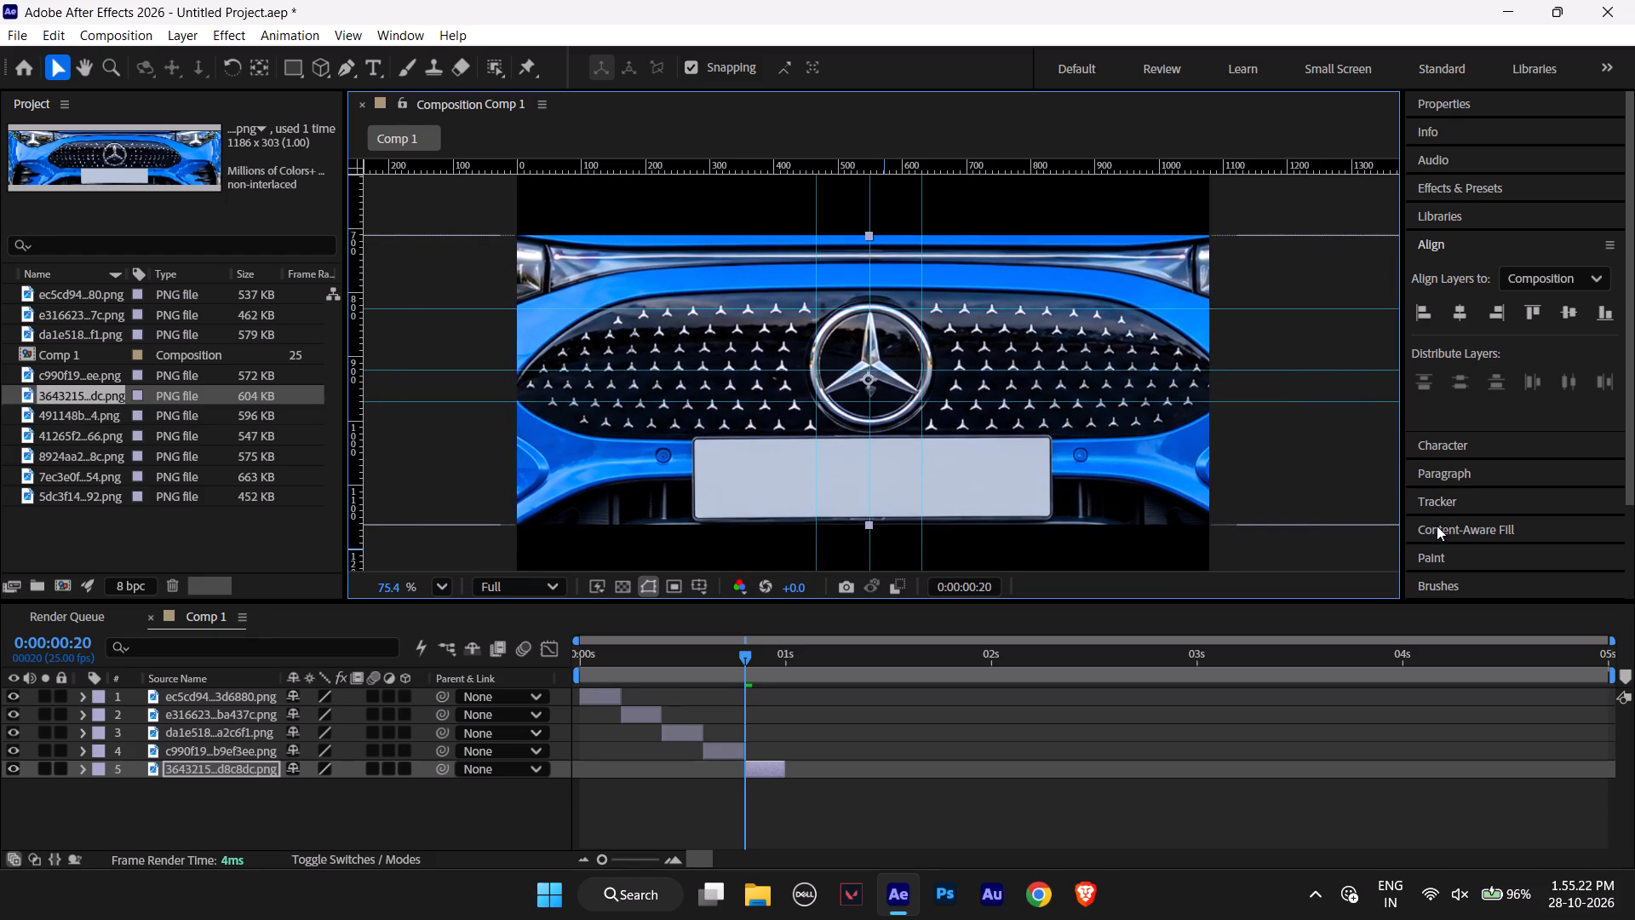
drag(1437, 526, 1429, 526)
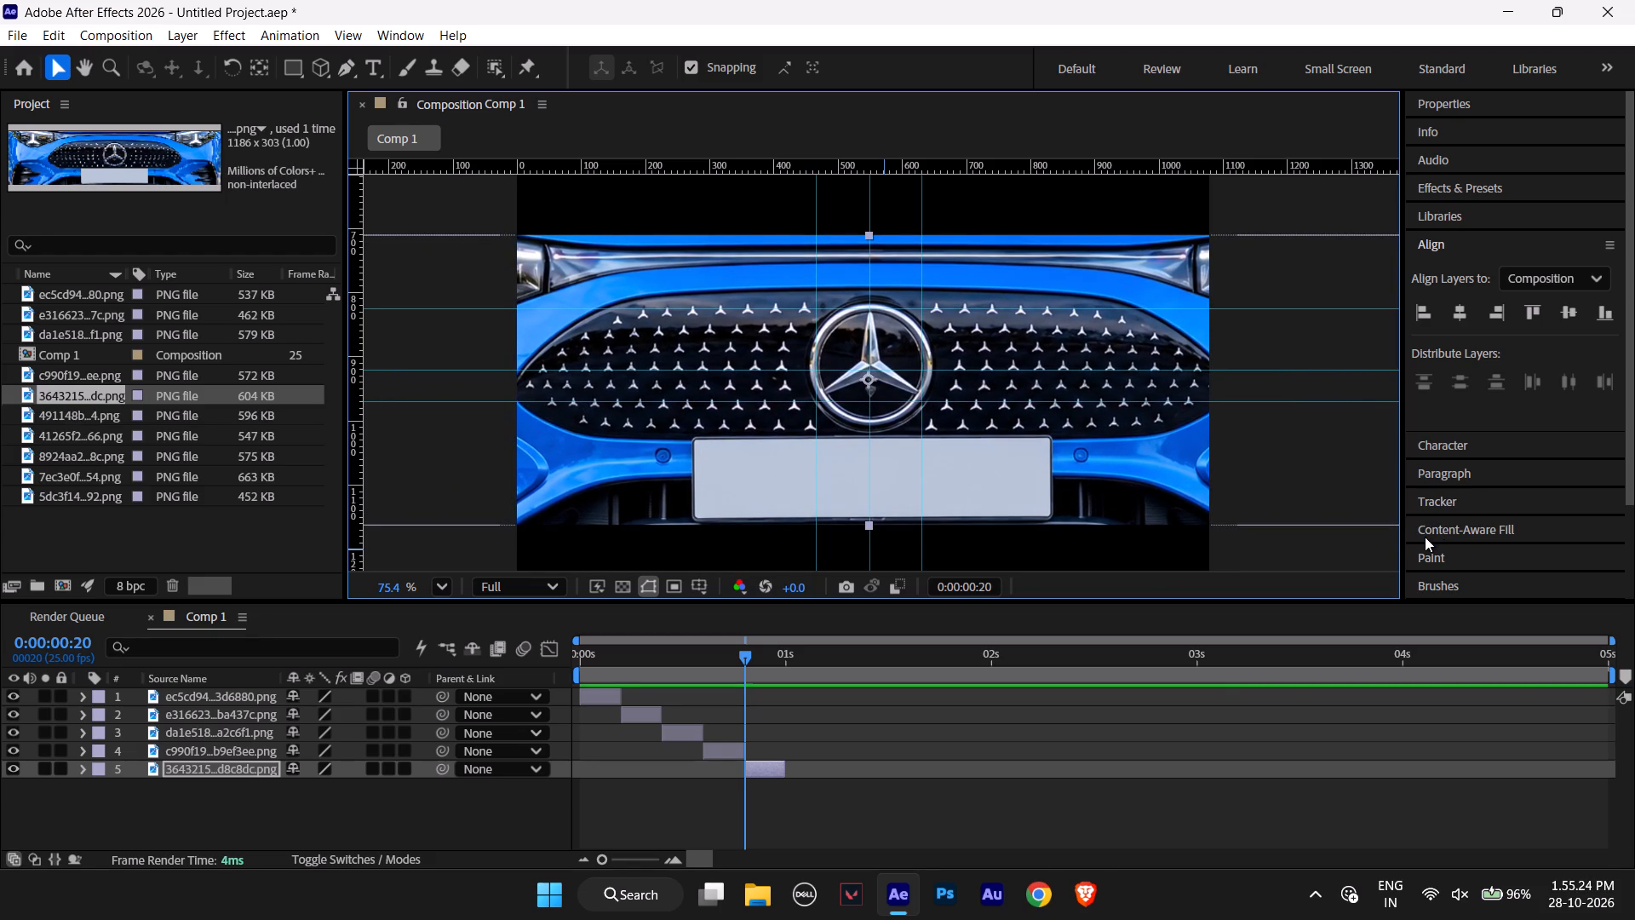
Nudge the blue-car layer down about 7 px to bring its star's centre back onto the middle horizontal guide.
key(Down)
key(Down)
key(Down)
key(Down)
key(Down)
key(Down)
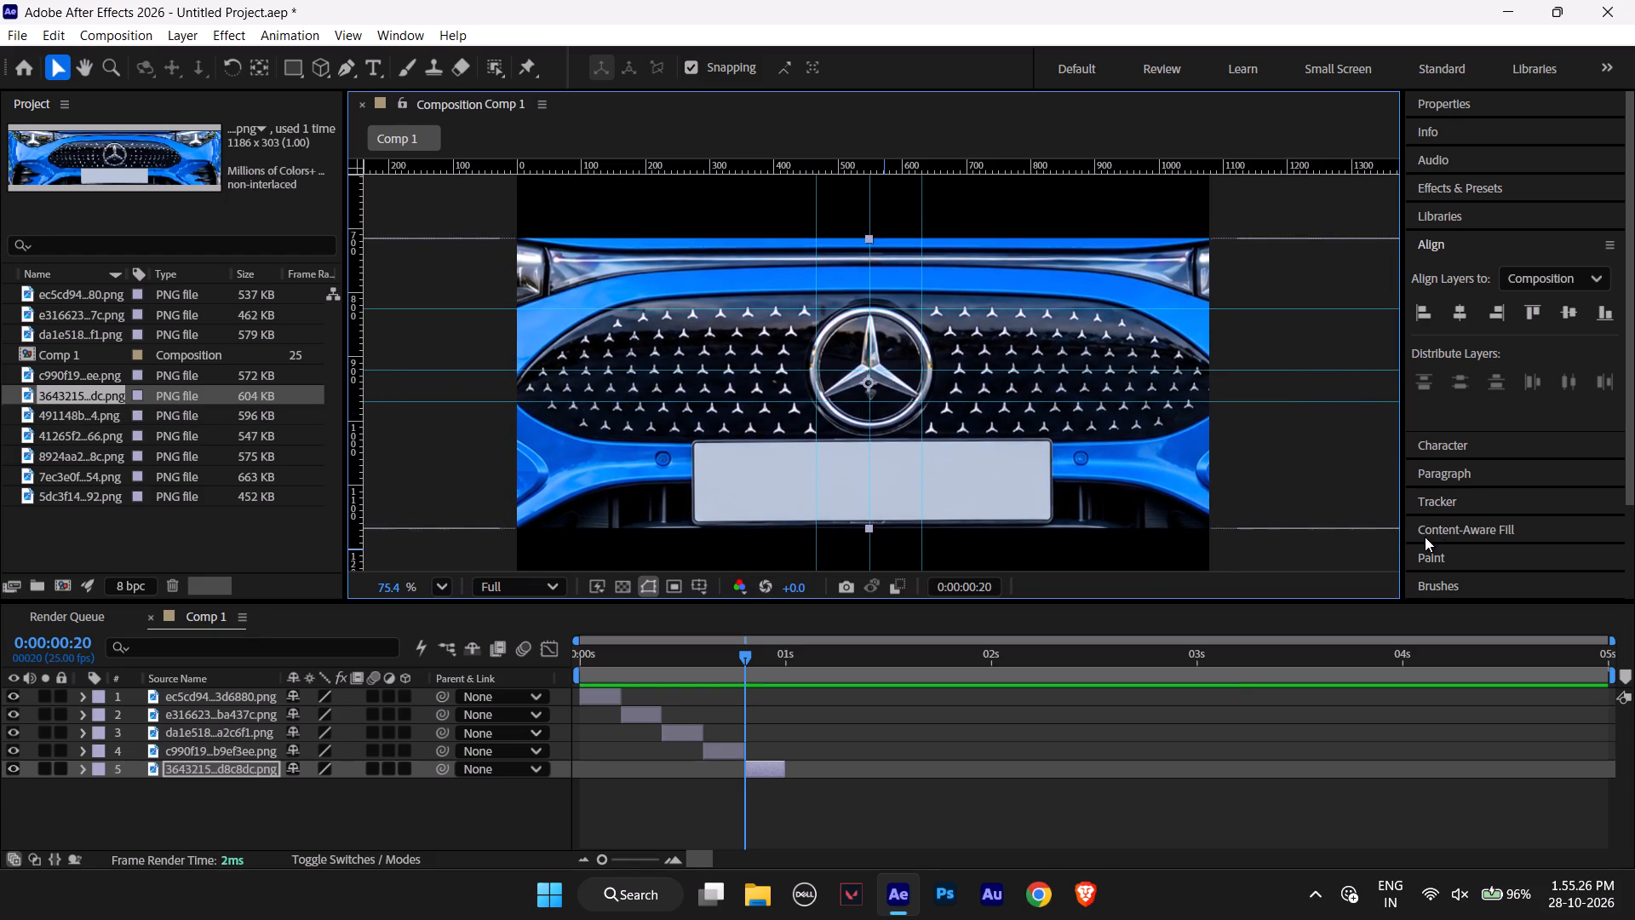
key(Down)
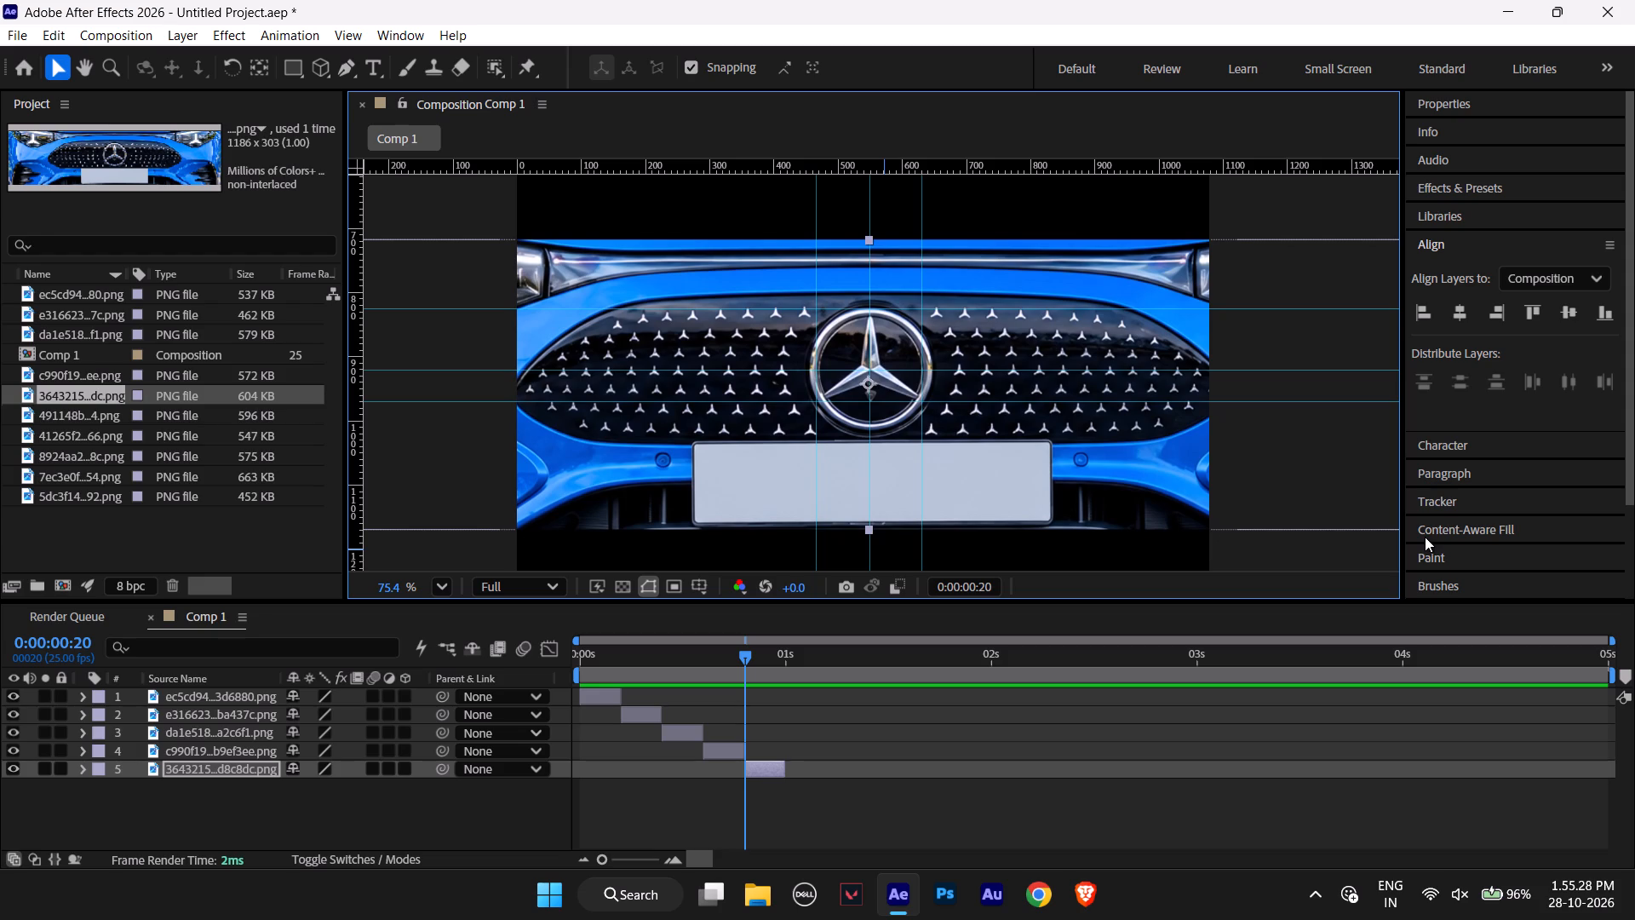
Enlarge the blue-car layer slightly more until its star's lower arm tips reach the outer vertical guides.
alt+scroll(1213, 401, down, 1)
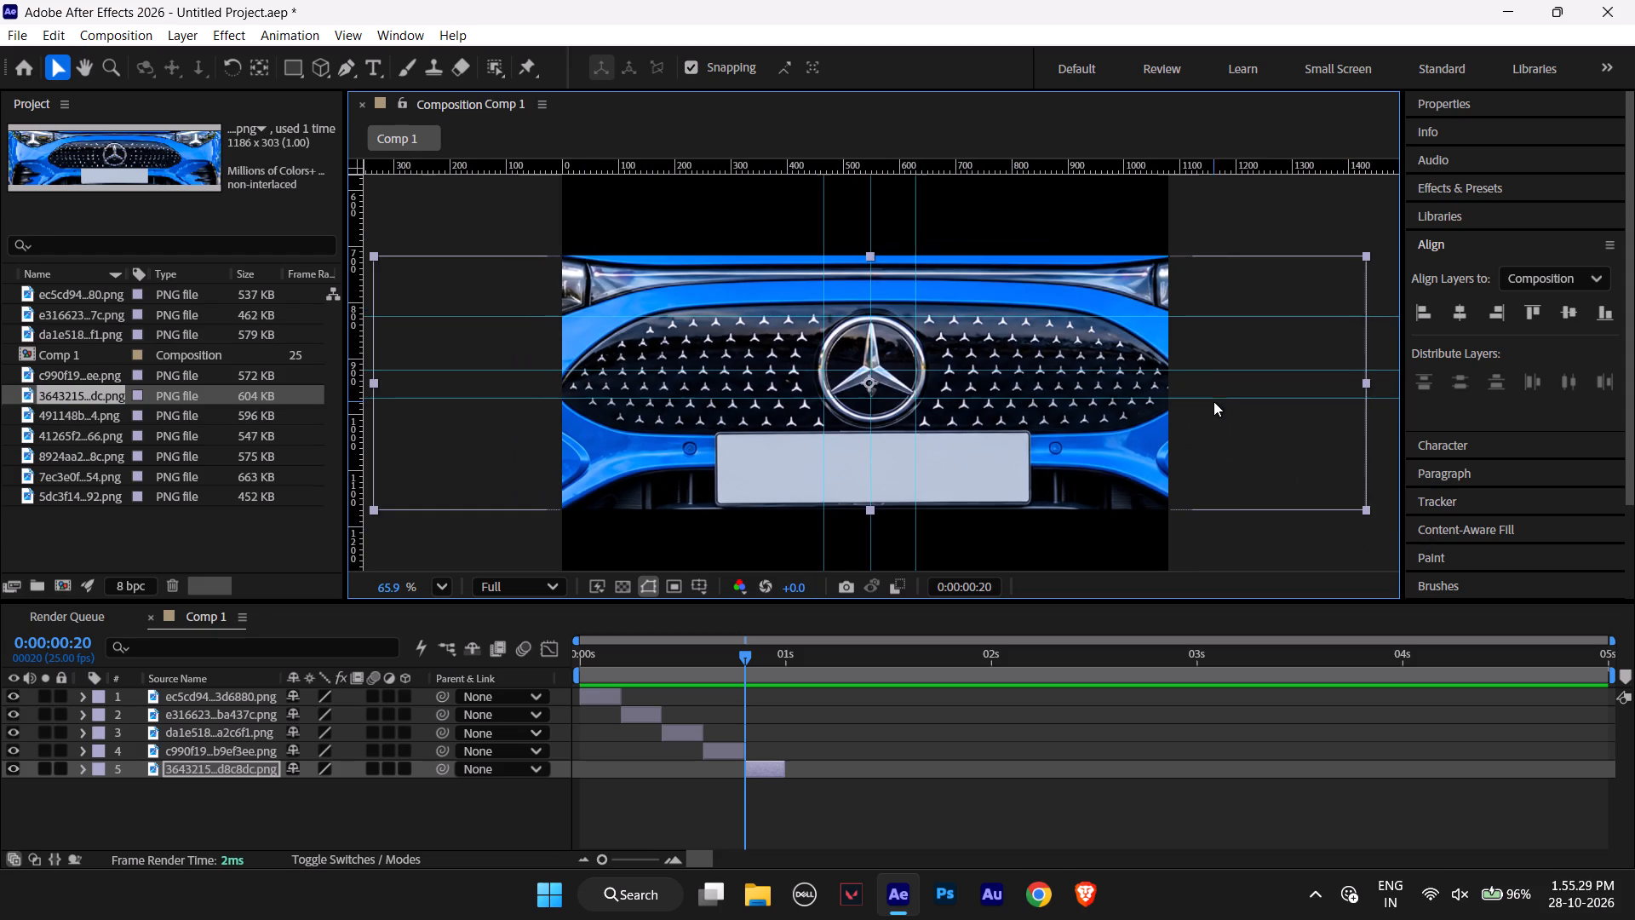
drag(1365, 511, 1378, 513)
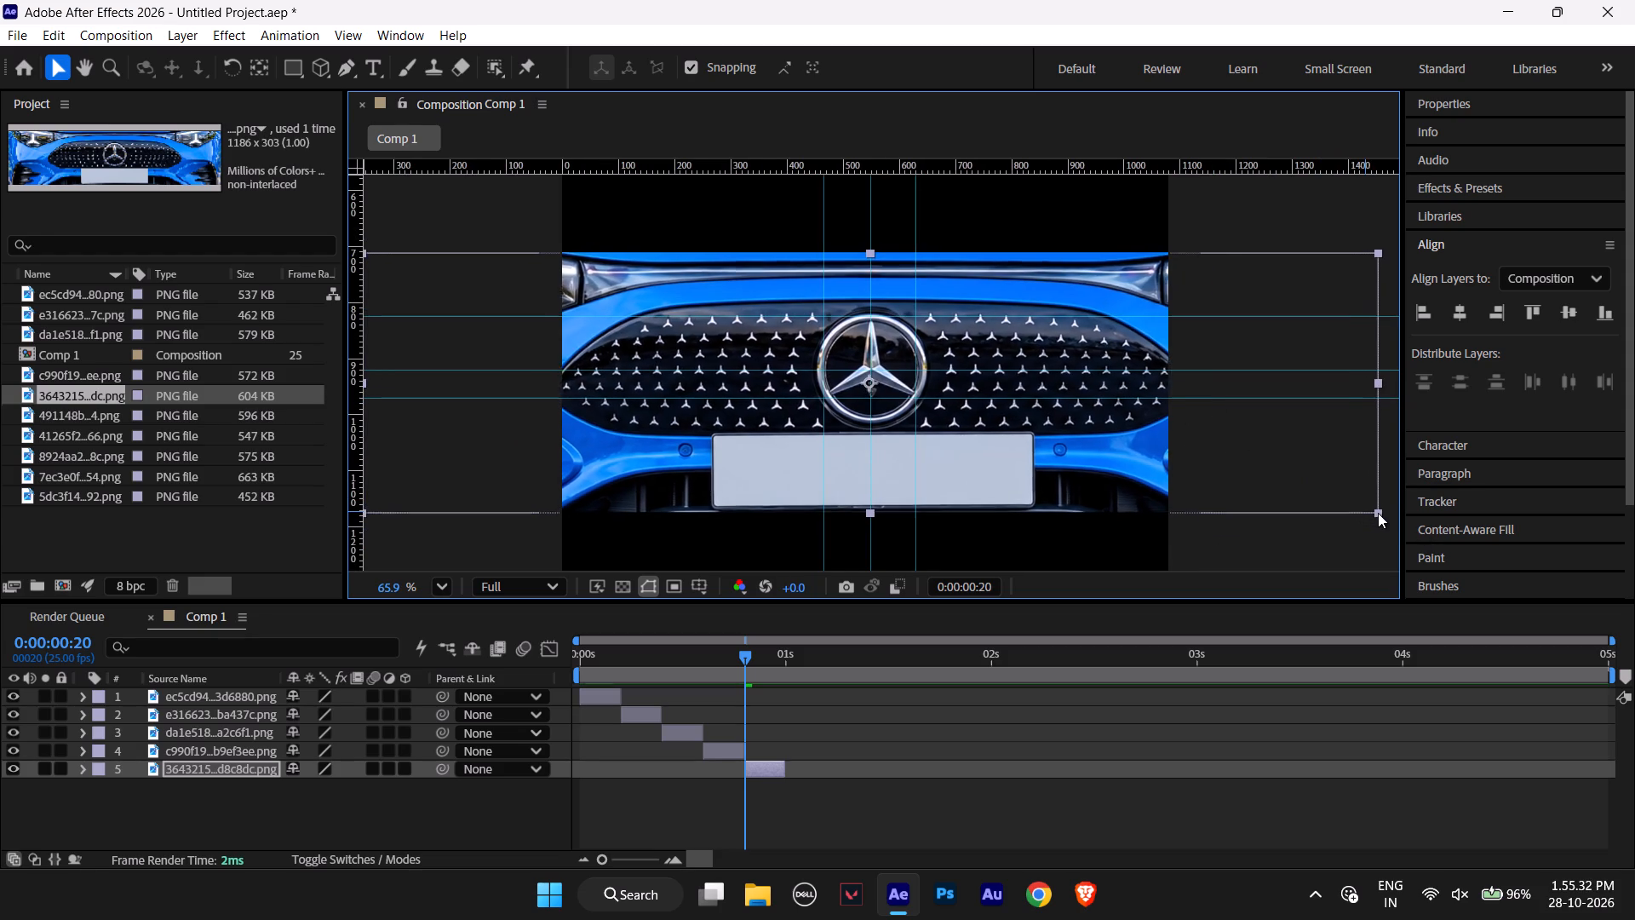
drag(1378, 513, 1411, 526)
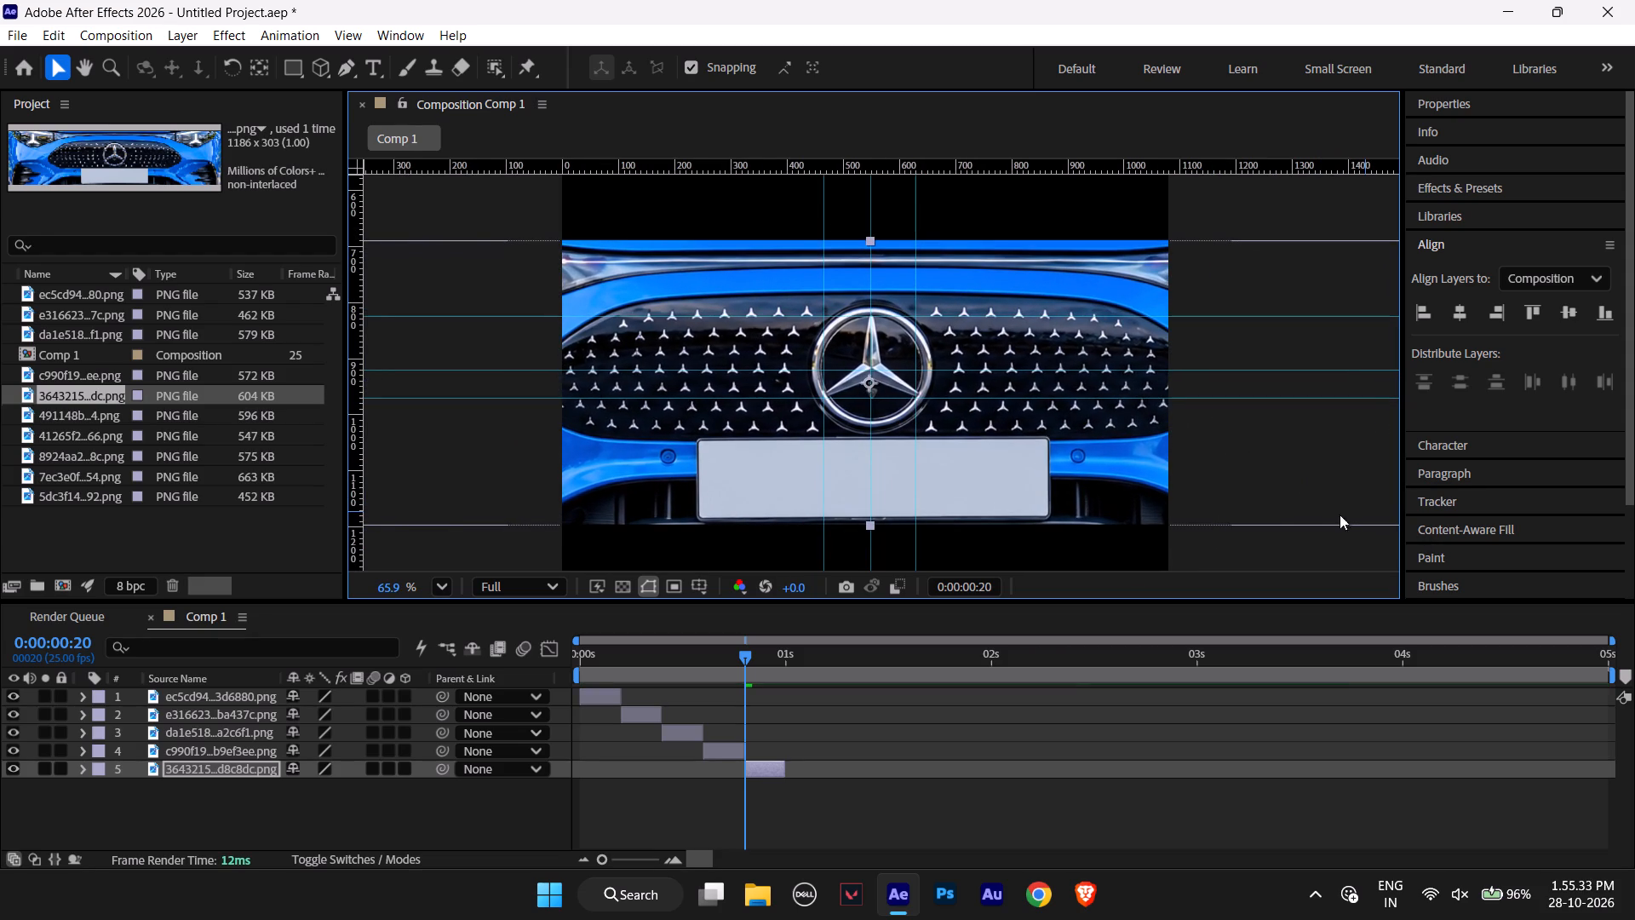
Fine-tune the blue-car layer with small downward and leftward nudges so its star's centre and arms meet the guides.
alt+scroll(748, 397, up, 3)
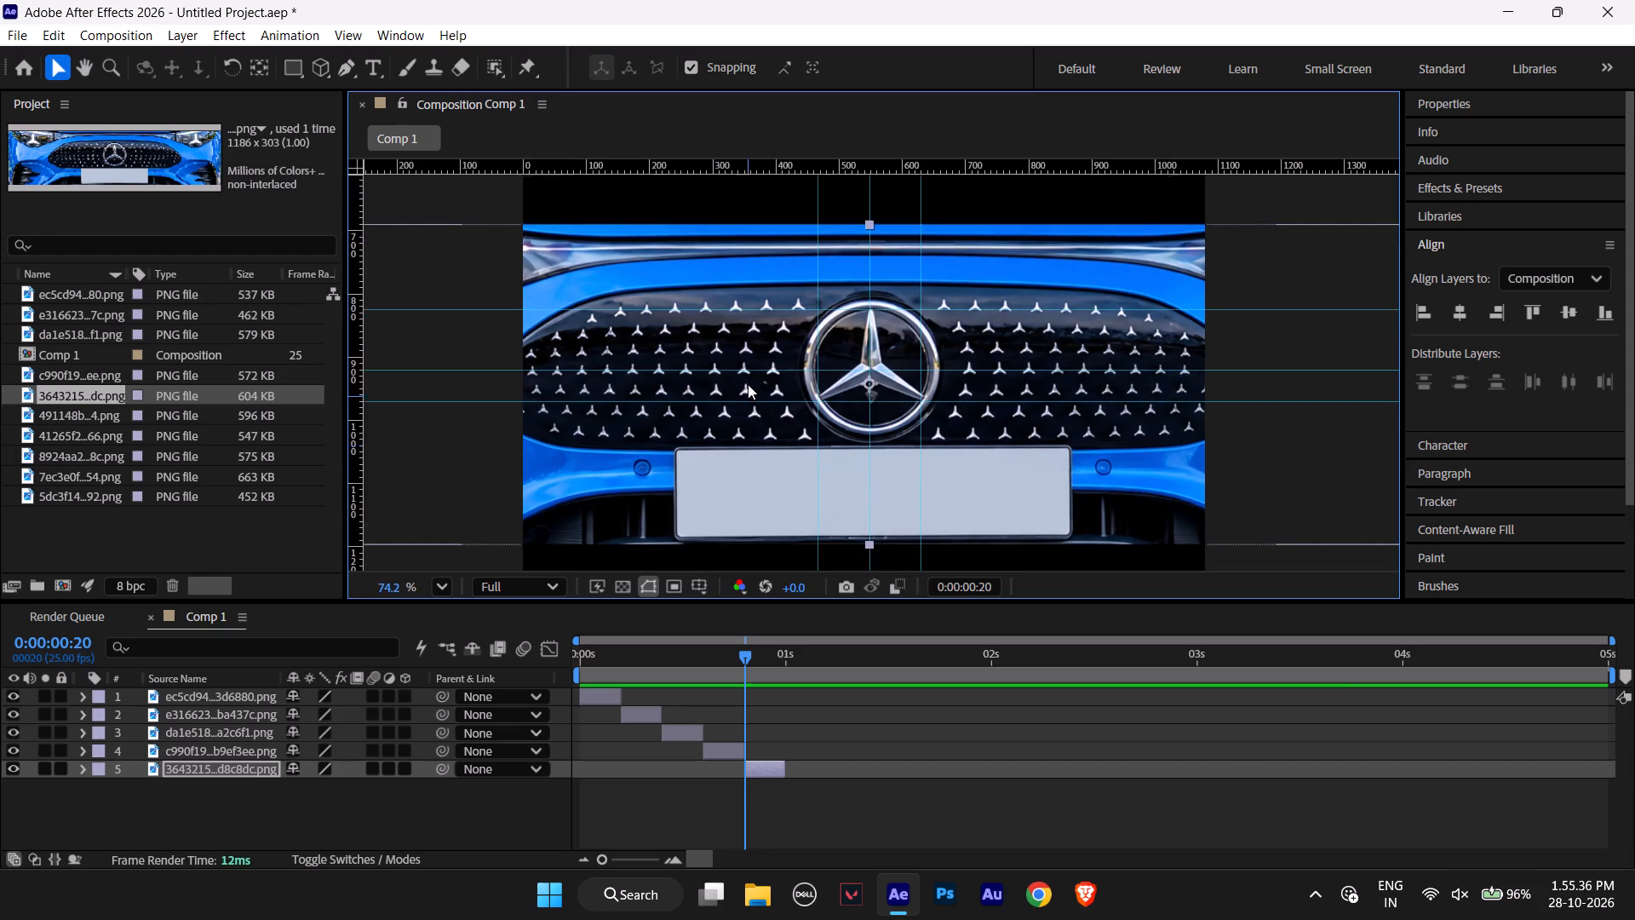
alt+scroll(748, 384, up, 2)
alt+scroll(913, 351, up, 3)
alt+scroll(909, 351, down, 1)
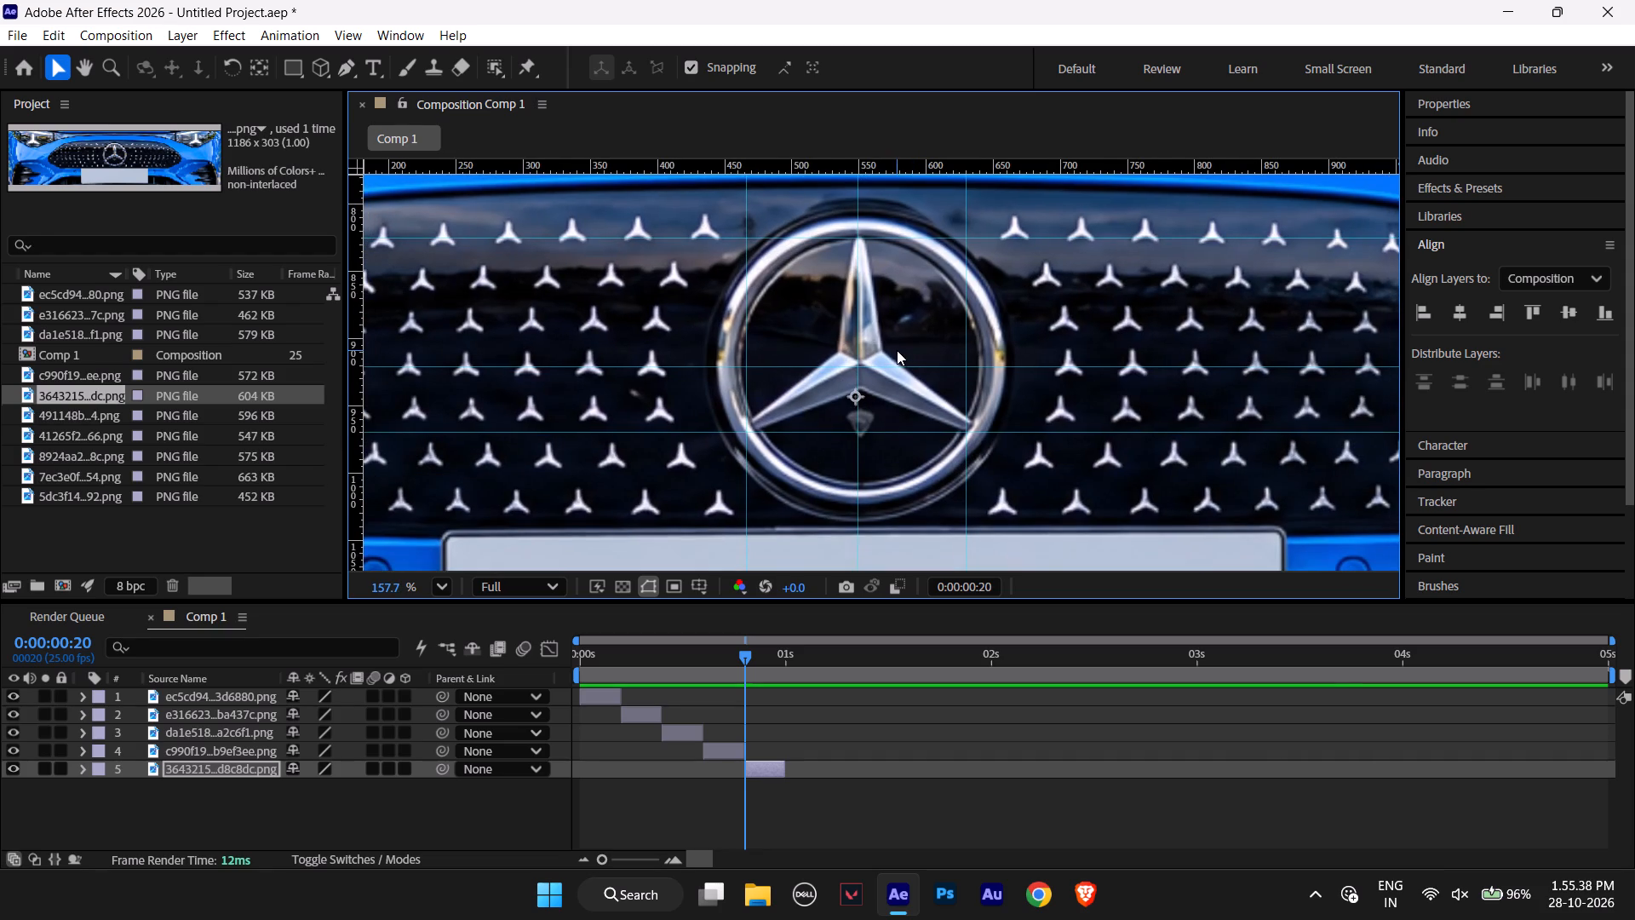
key(Down)
key(Down)
key(Down)
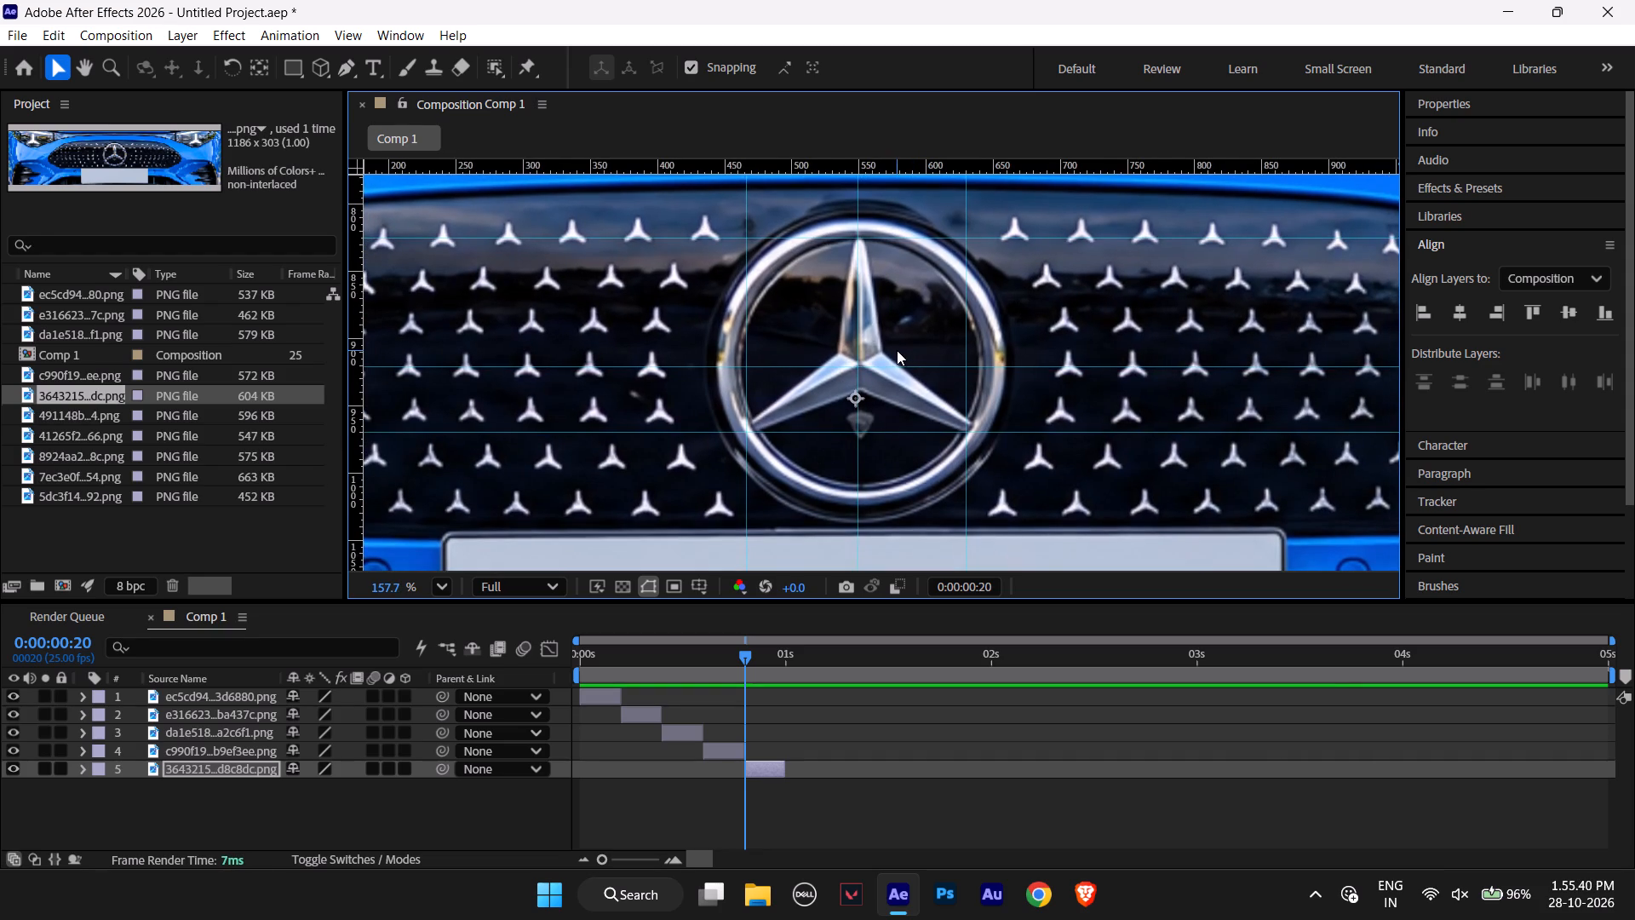
key(Left)
key(Left)
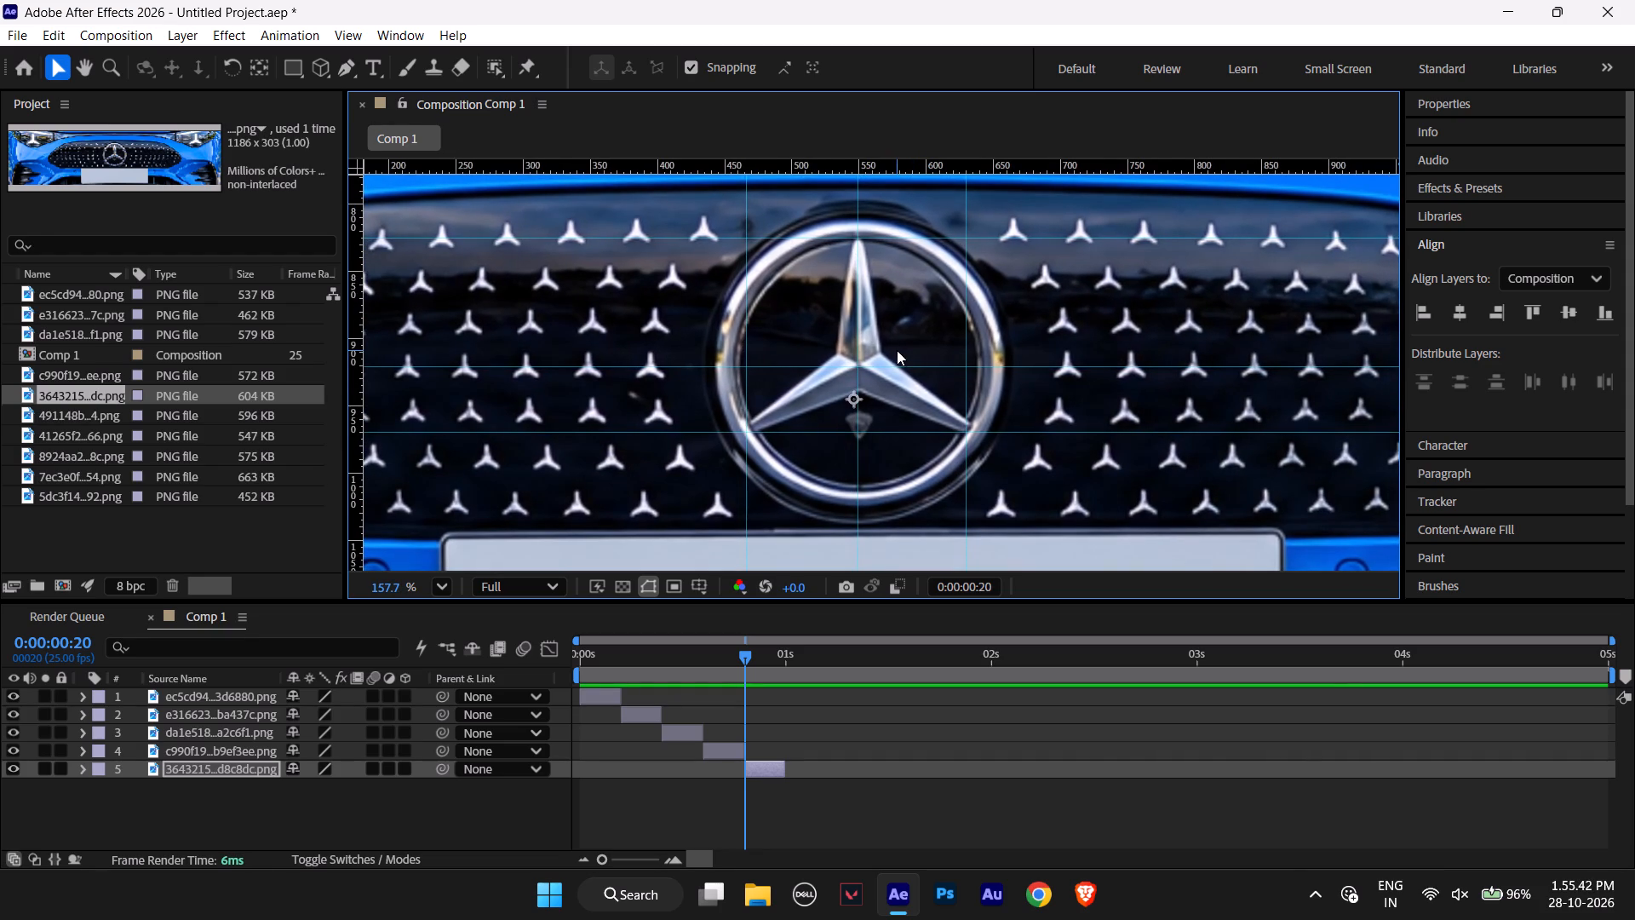
key(Up)
key(Down)
key(Down)
key(Down)
key(Down)
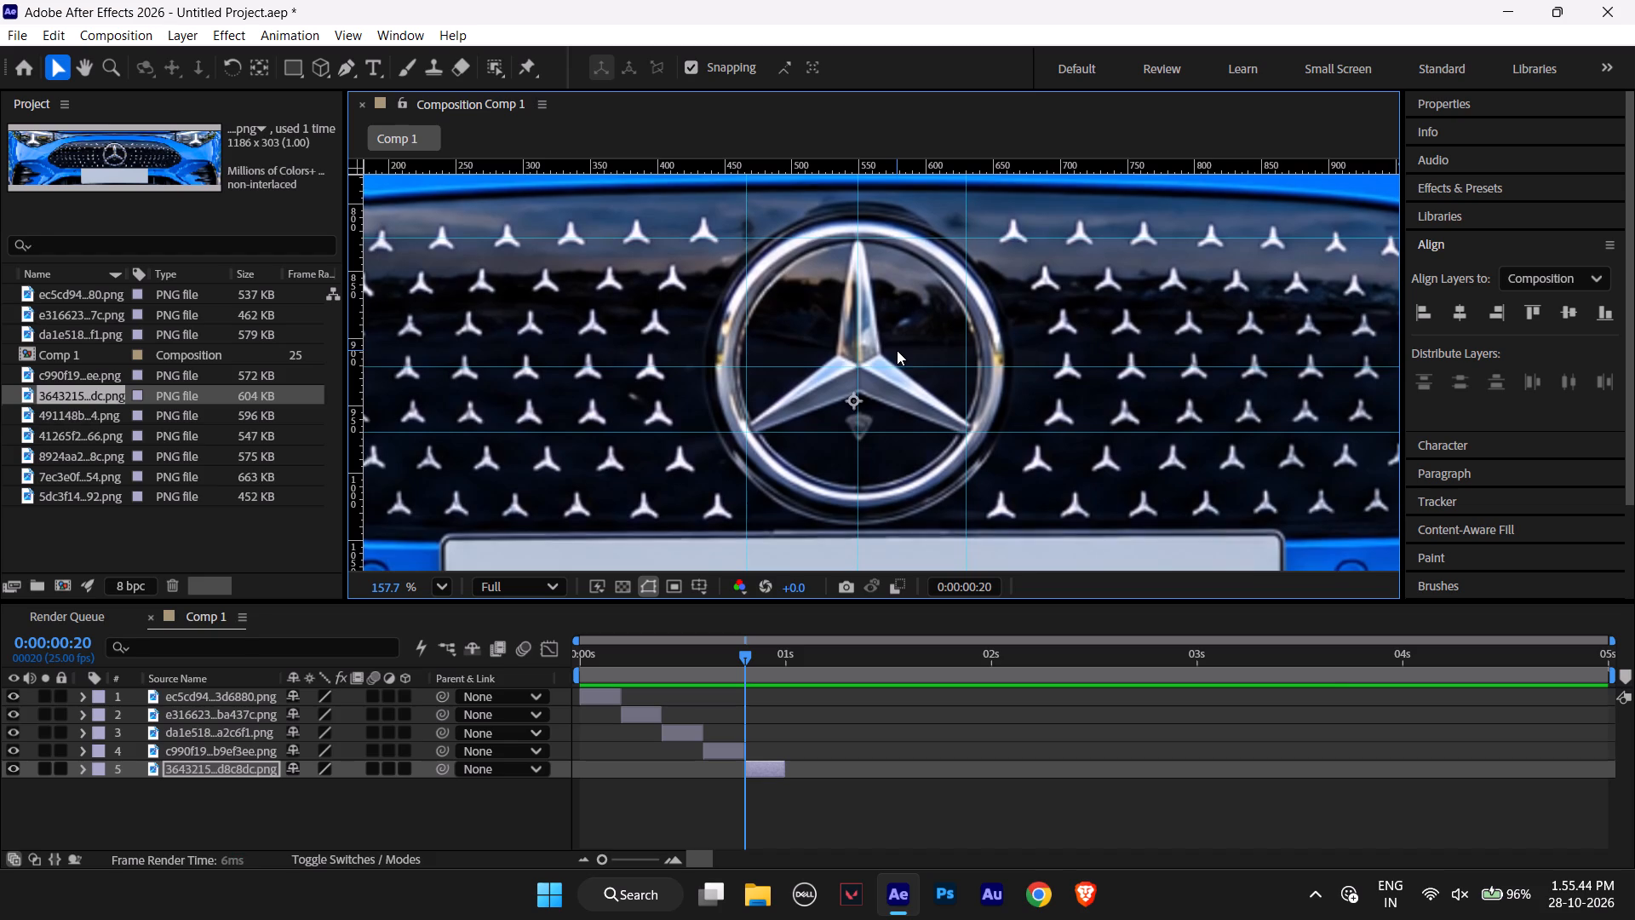
key(Down)
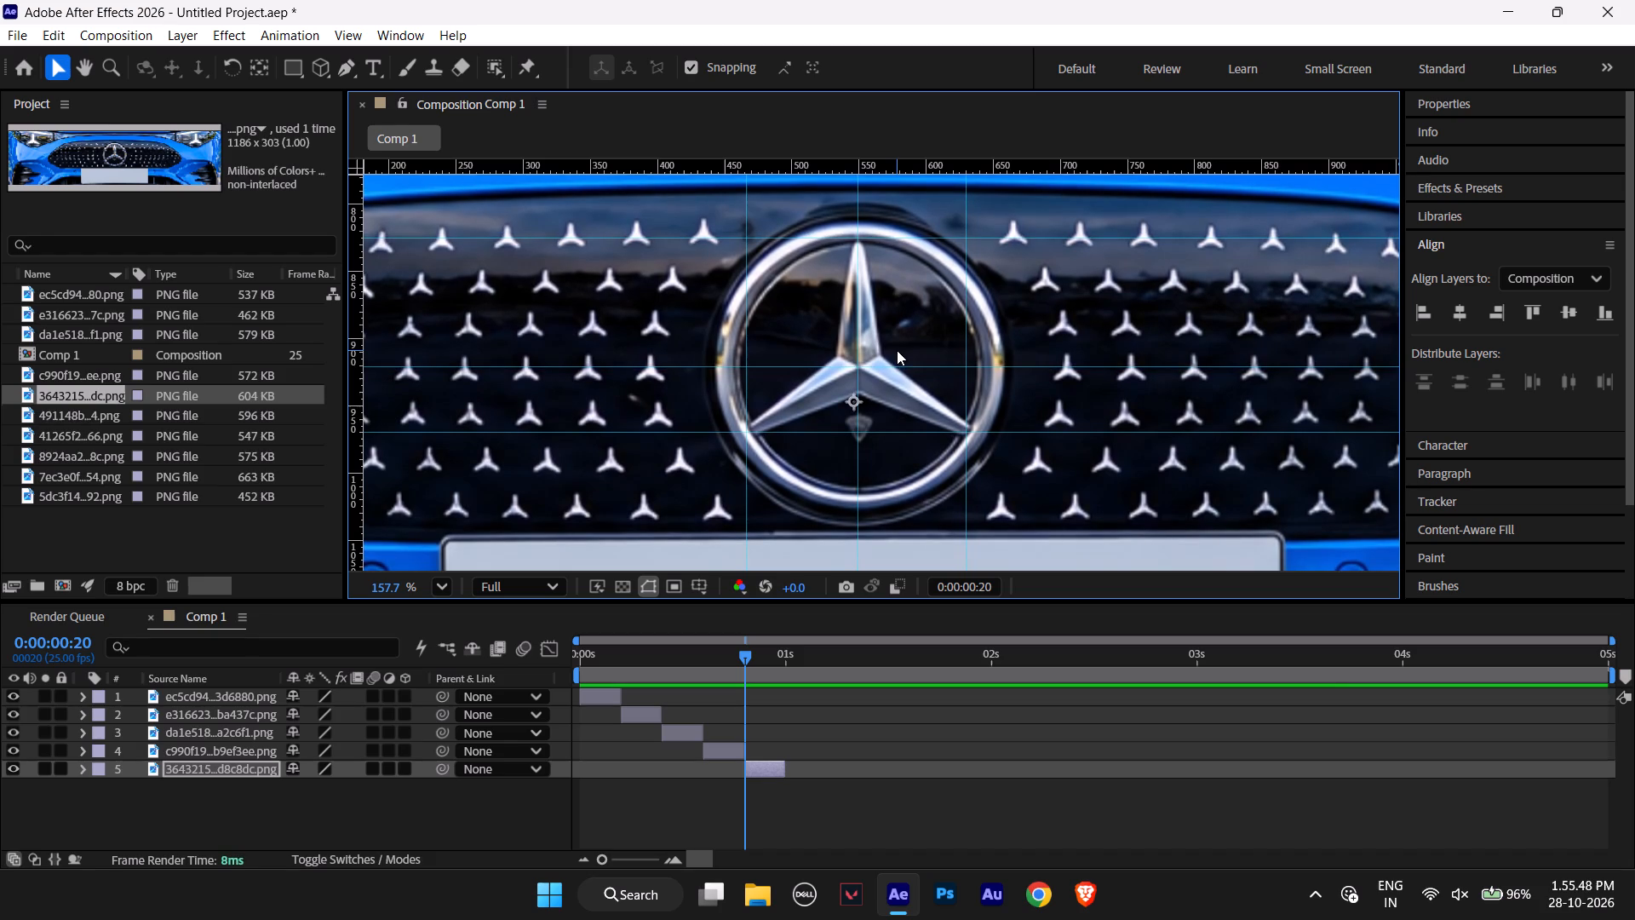
Set the current time to 0:00:01:00 and add the red-car image 491148b as the bottom layer of Comp 1.
drag(743, 651, 651, 652)
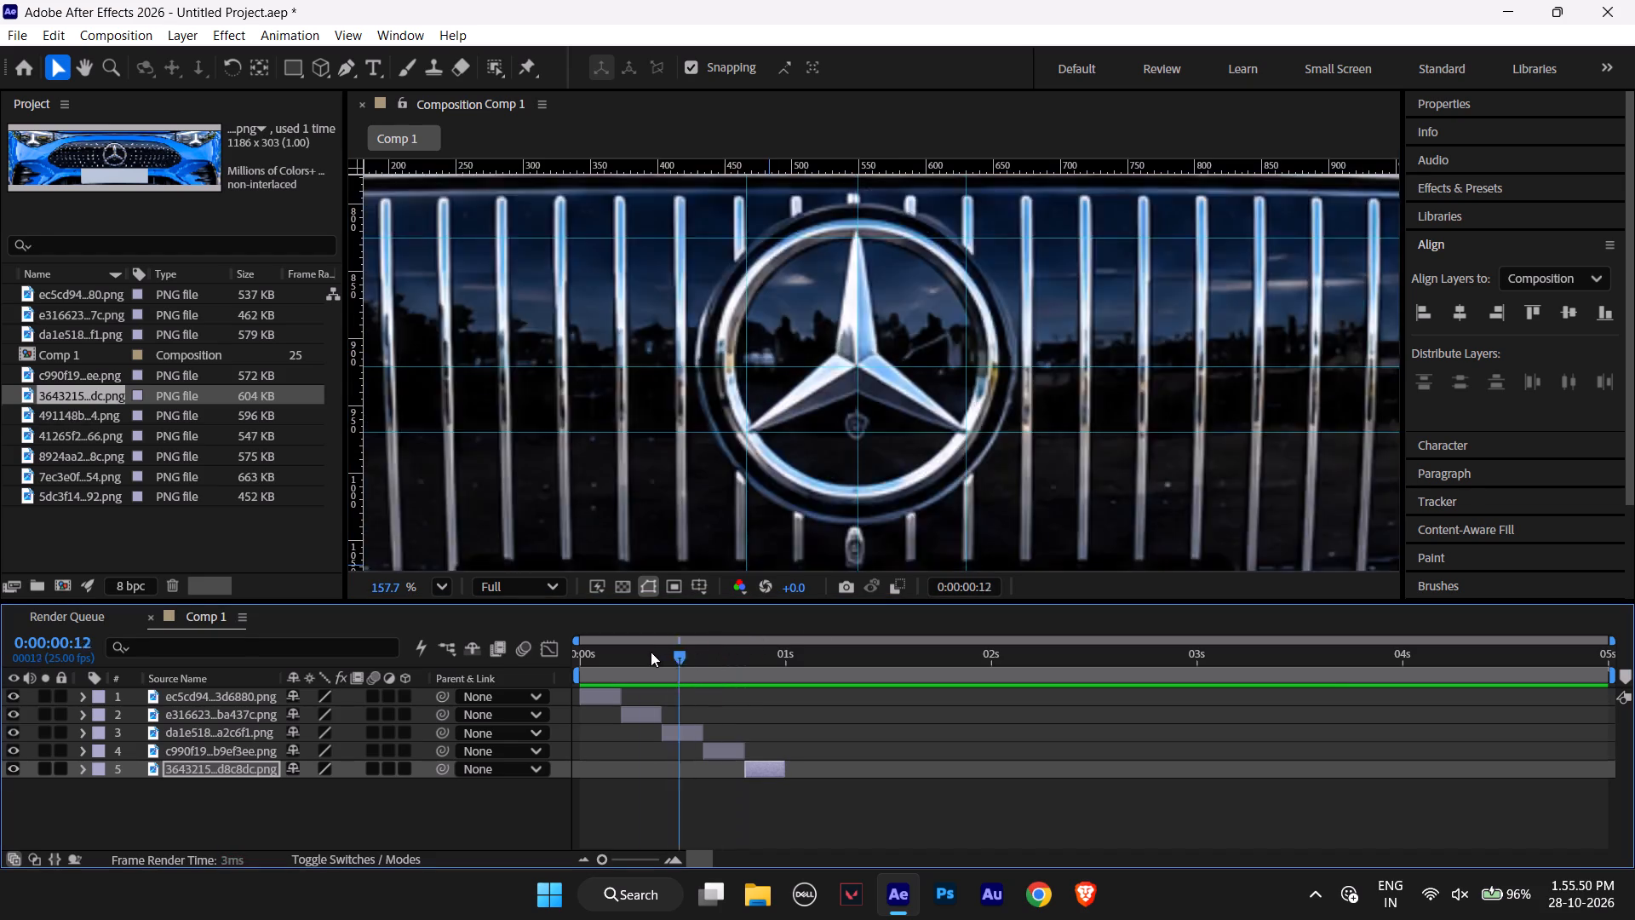
drag(651, 652, 790, 676)
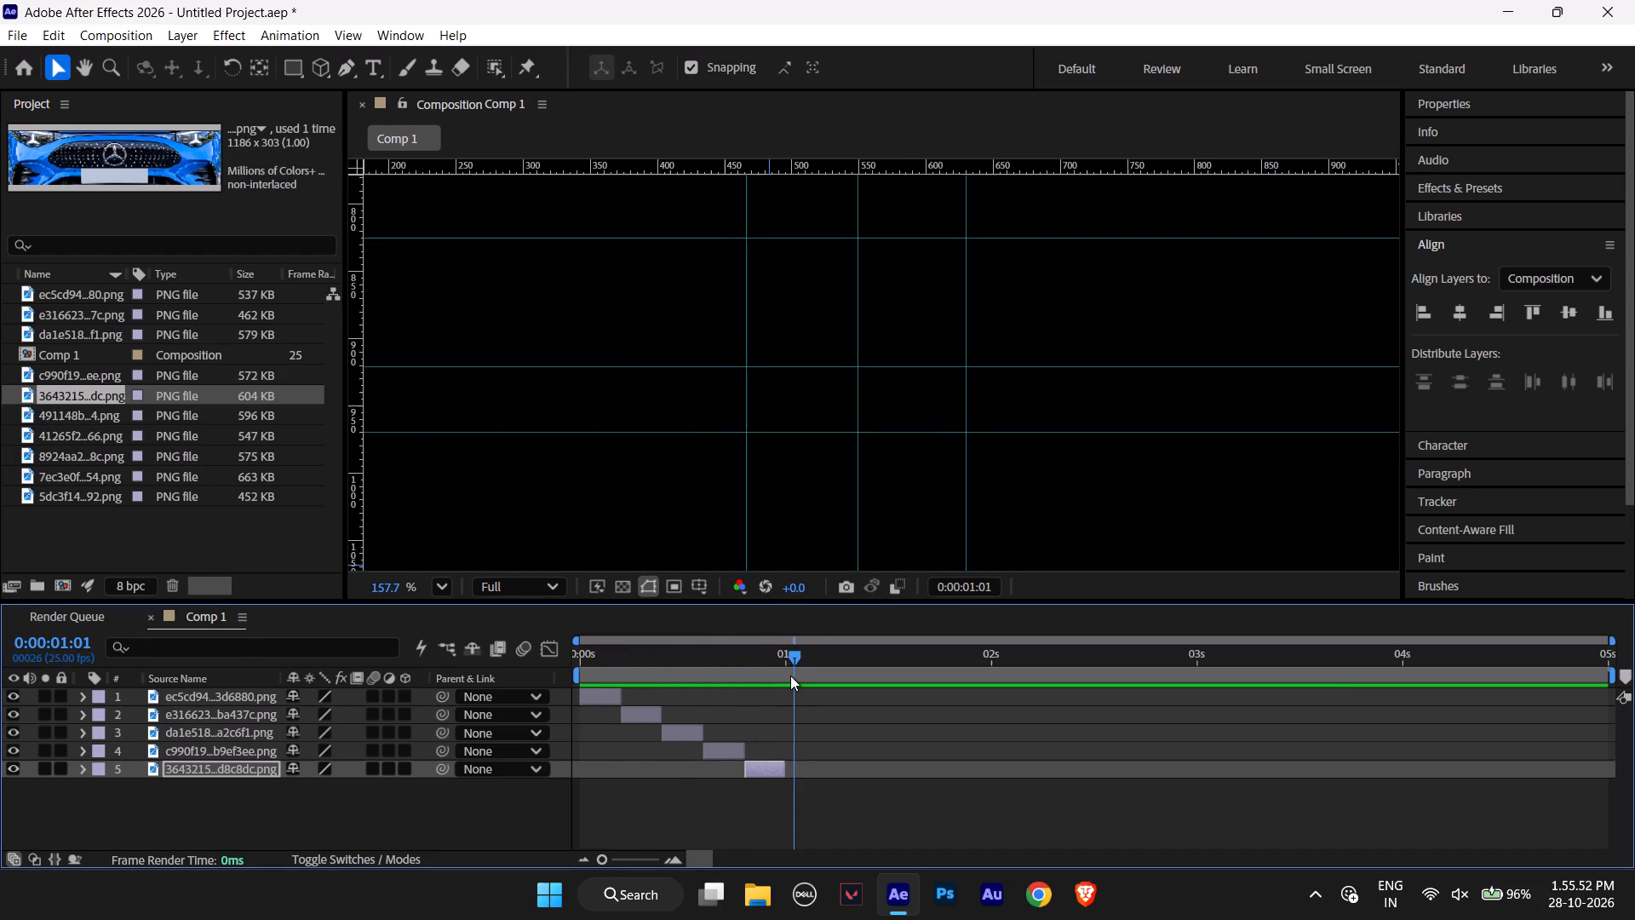
drag(790, 676, 783, 676)
click(54, 413)
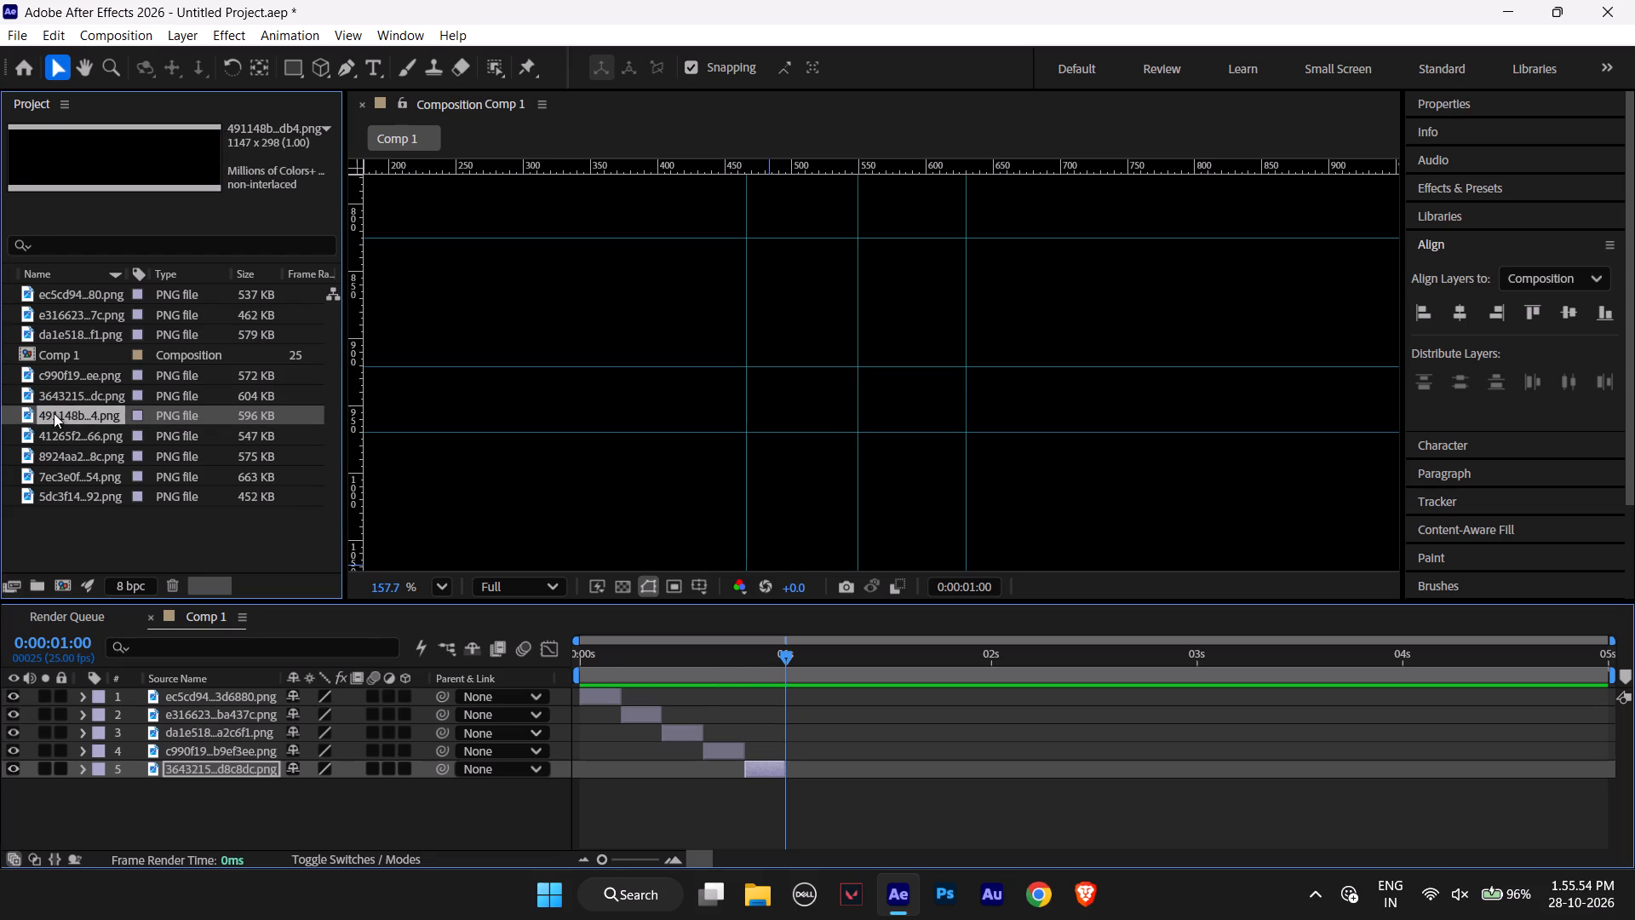
drag(54, 413, 161, 773)
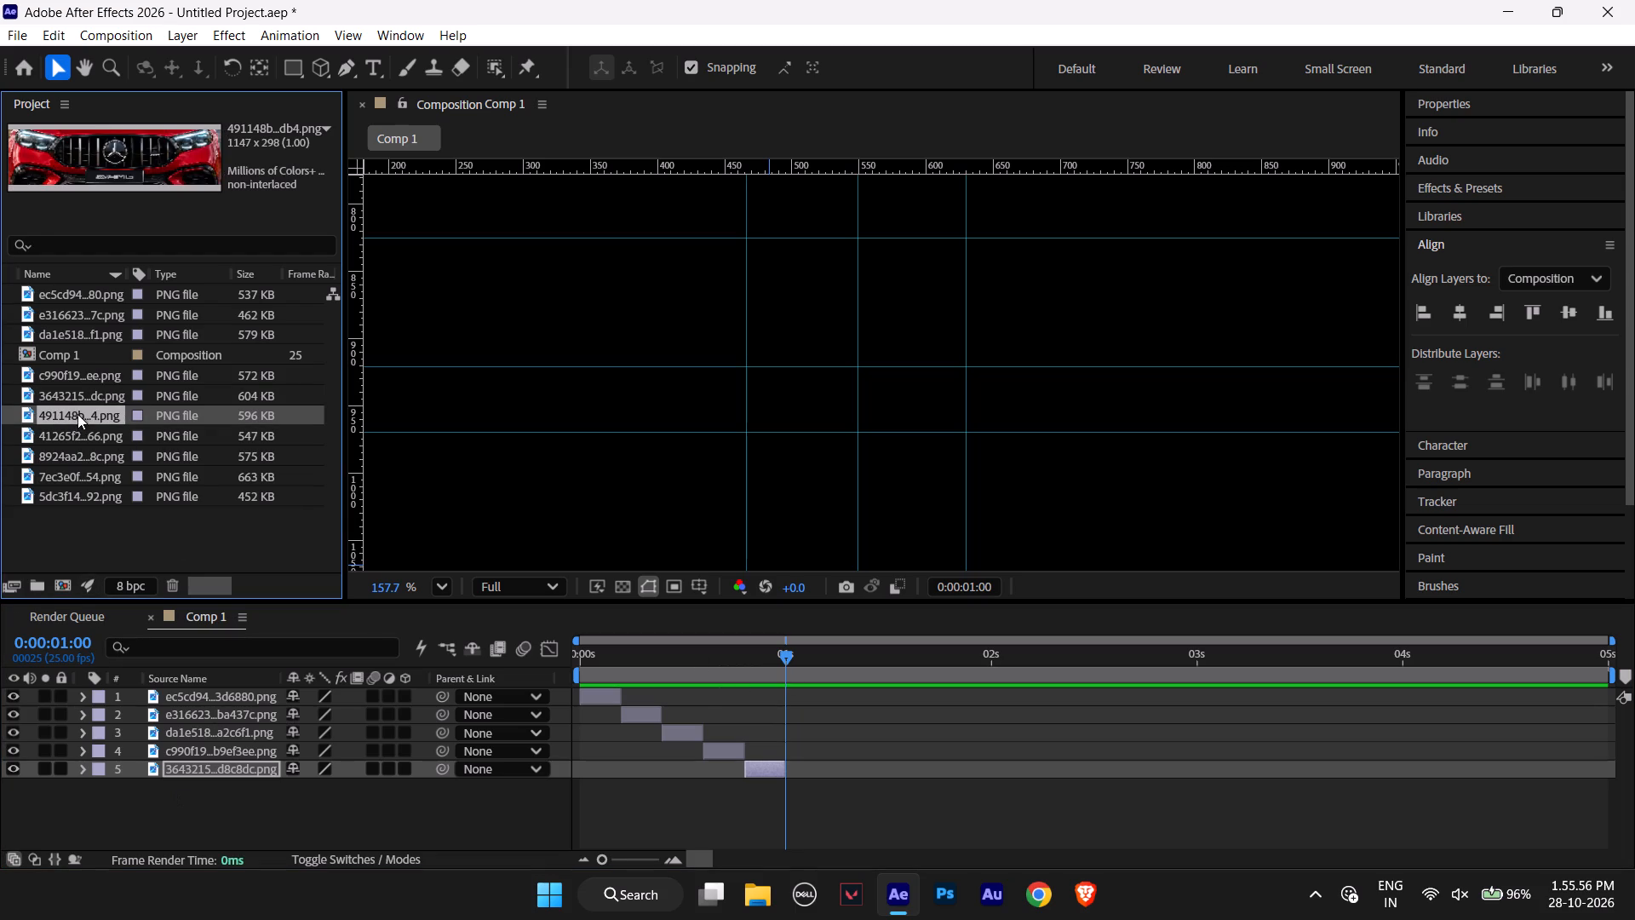
drag(78, 414, 151, 790)
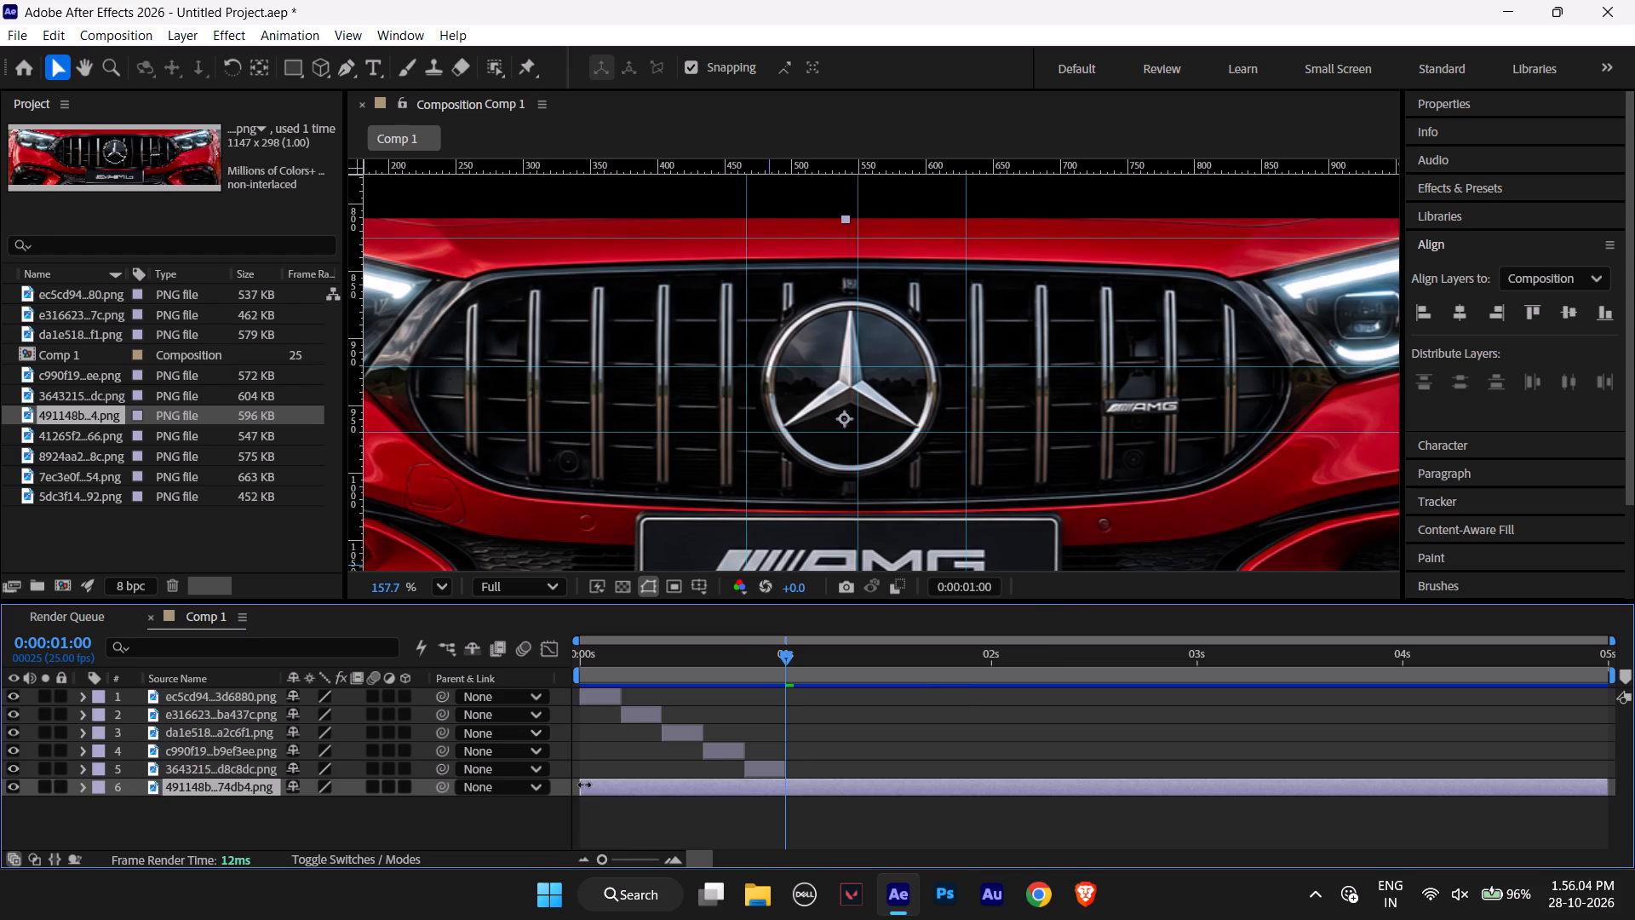
Trim the red-car layer to a five-frame clip starting at one second, directly after the blue-car clip.
drag(584, 785, 787, 799)
drag(1610, 792, 817, 798)
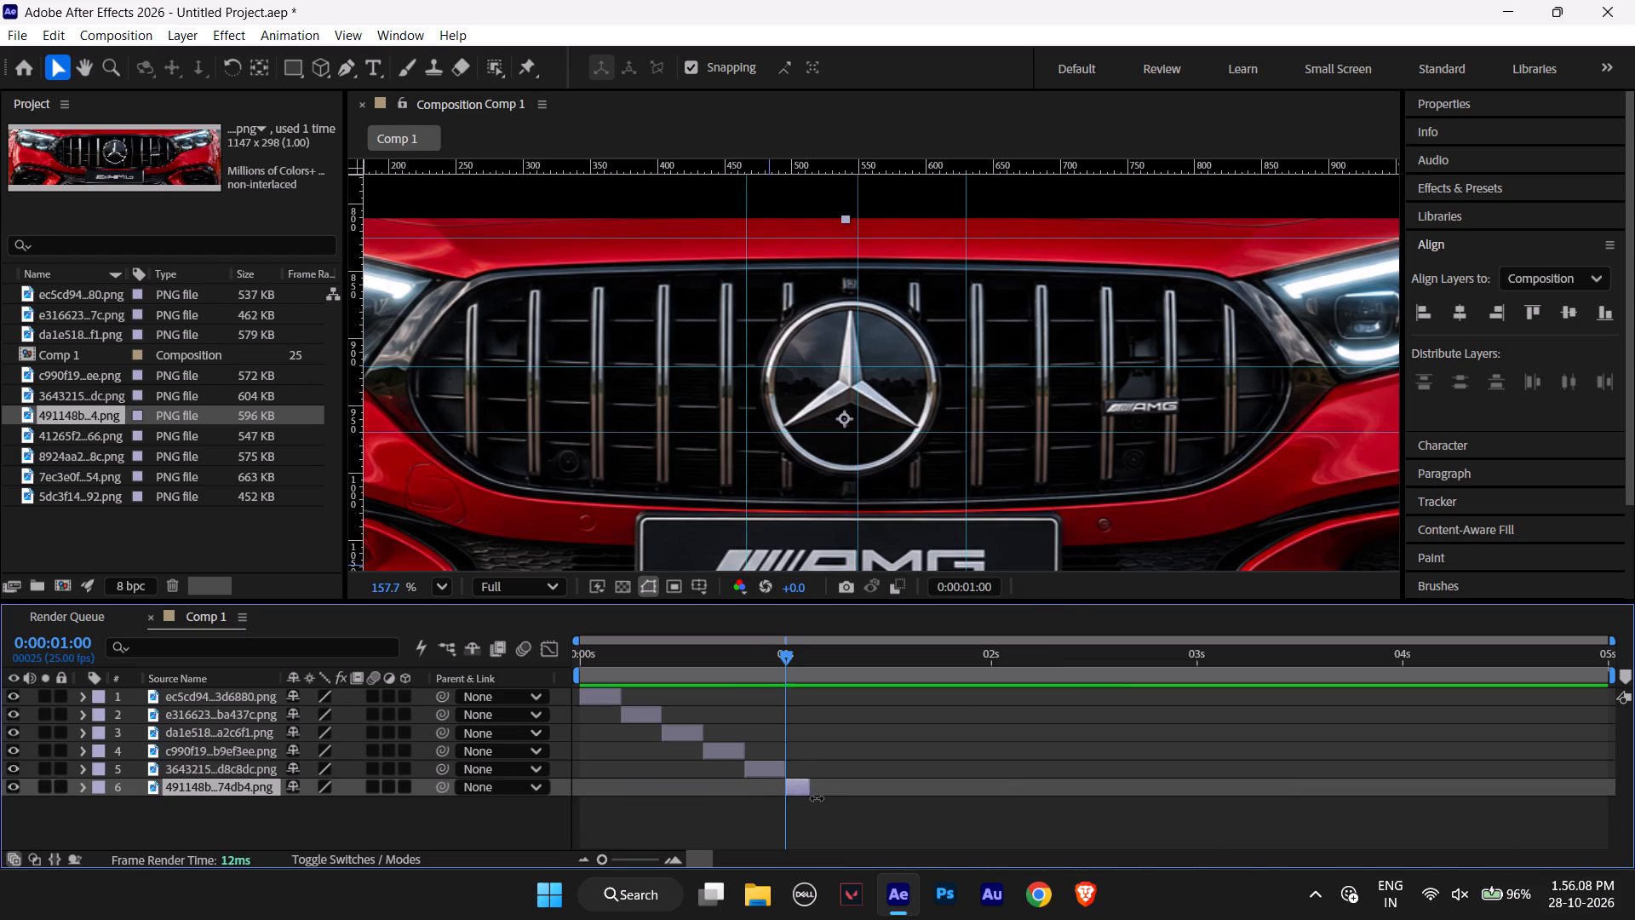
drag(817, 798, 827, 798)
Set the current time to 0:00:01:03 and nudge the red-car layer upward, bringing its star's centre close to the middle horizontal guide.
drag(783, 654, 794, 655)
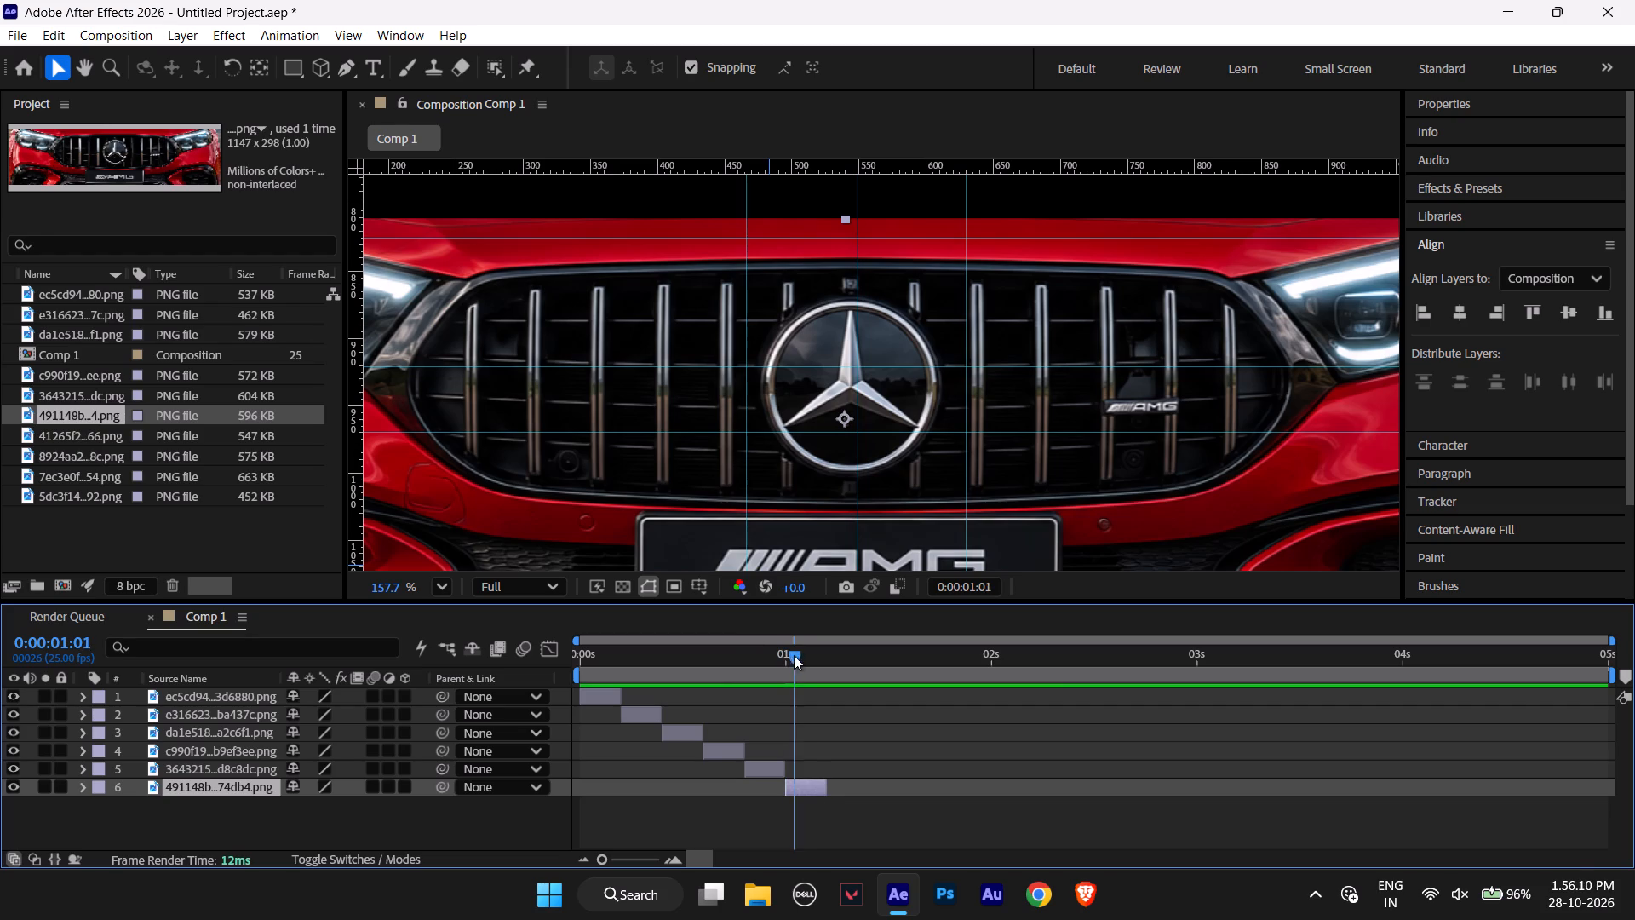
drag(794, 655, 812, 659)
key(Up)
key(Right)
key(Up)
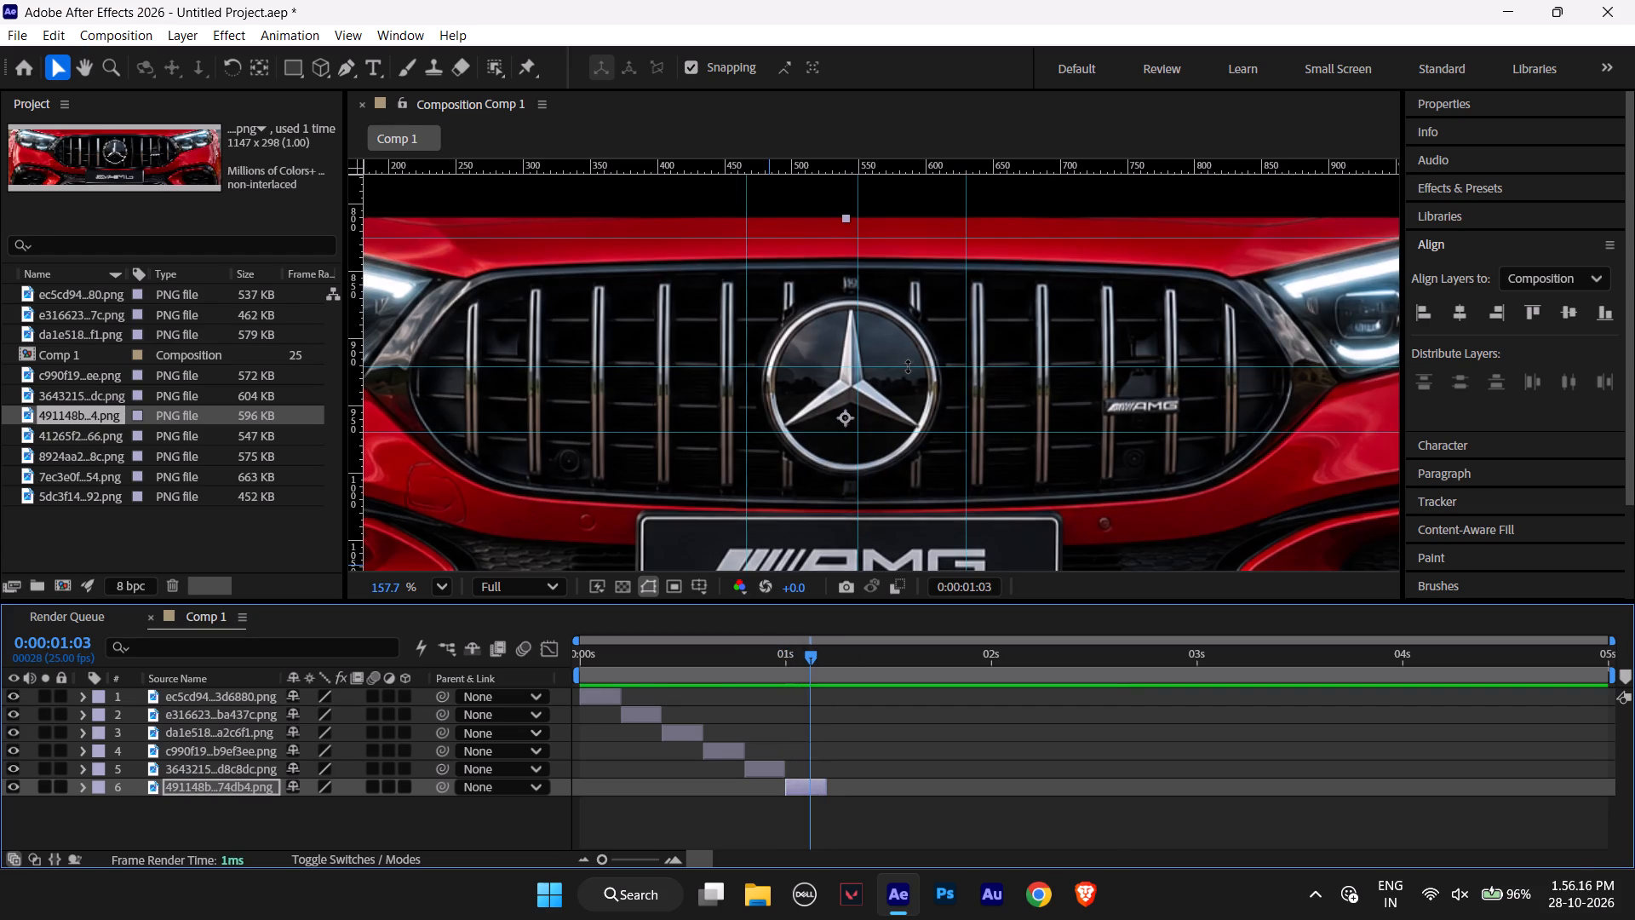
key(Up)
key(Up)
key(Up)
key(Up)
key(Up)
key(Up)
key(Up)
key(Up)
key(Up)
key(Up)
key(Up)
key(Up)
key(Up)
key(Up)
key(Up)
key(Up)
key(Up)
key(Up)
key(Up)
key(Up)
key(Up)
Nudge the red-car layer horizontally, mostly rightward, until its star's upright arm lines up with the central vertical guide.
key(Right)
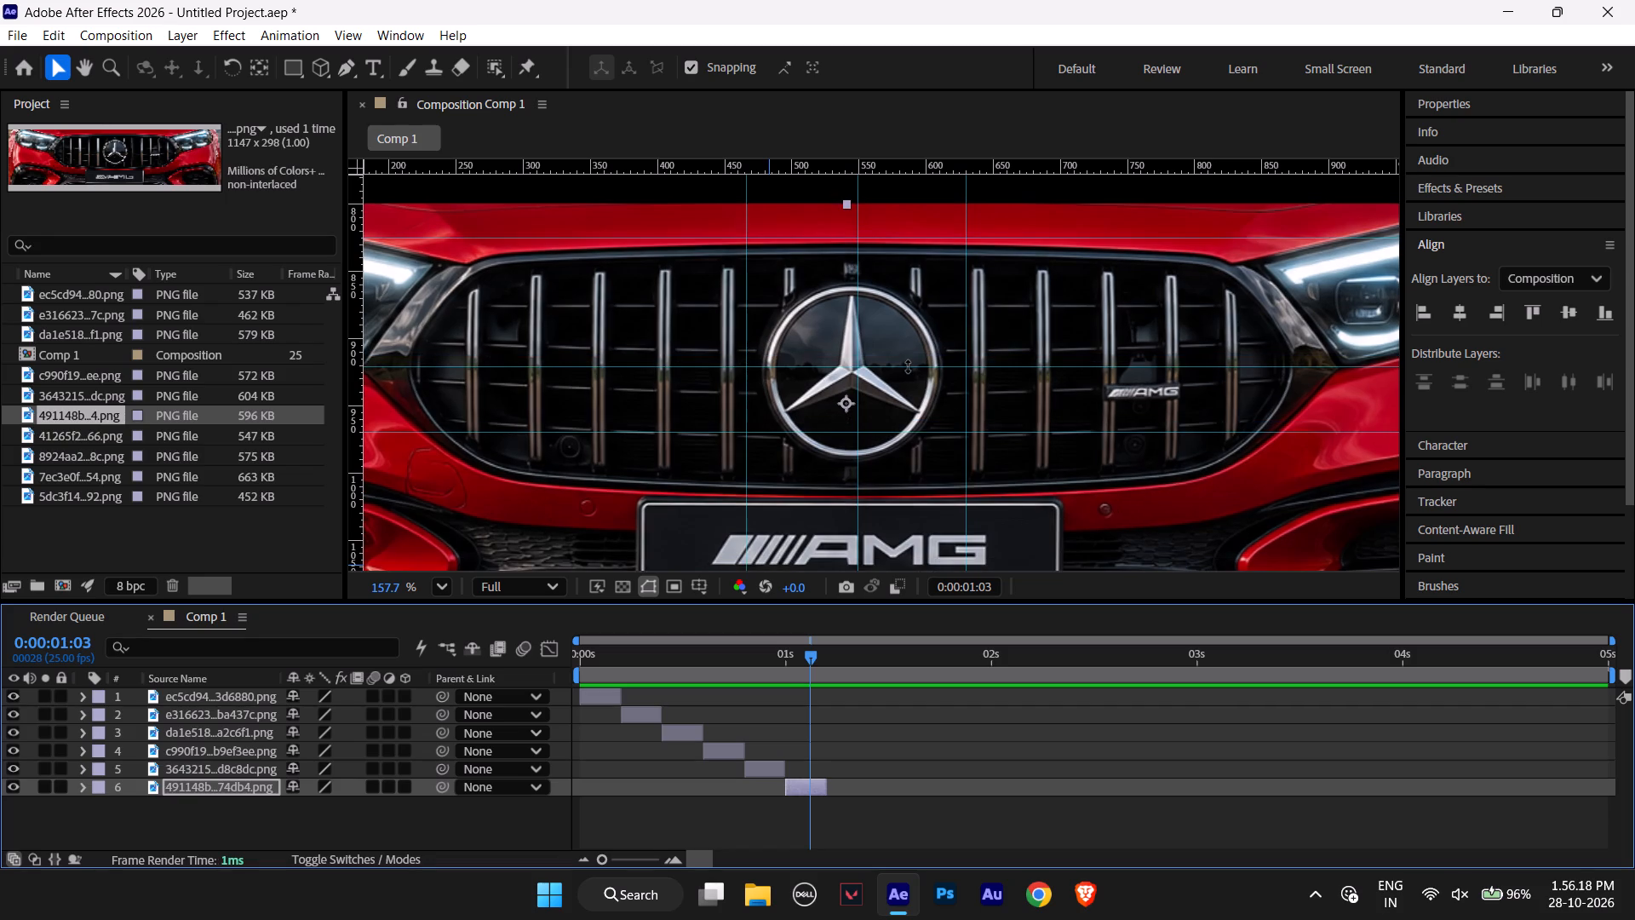
key(Right)
key(Right)
key(Right)
key(Right)
key(Right)
key(Right)
key(Right)
key(Right)
key(Right)
key(Right)
key(Right)
key(Right)
key(Right)
key(Right)
key(Right)
key(Right)
key(Right)
key(Right)
key(Right)
key(Right)
key(Right)
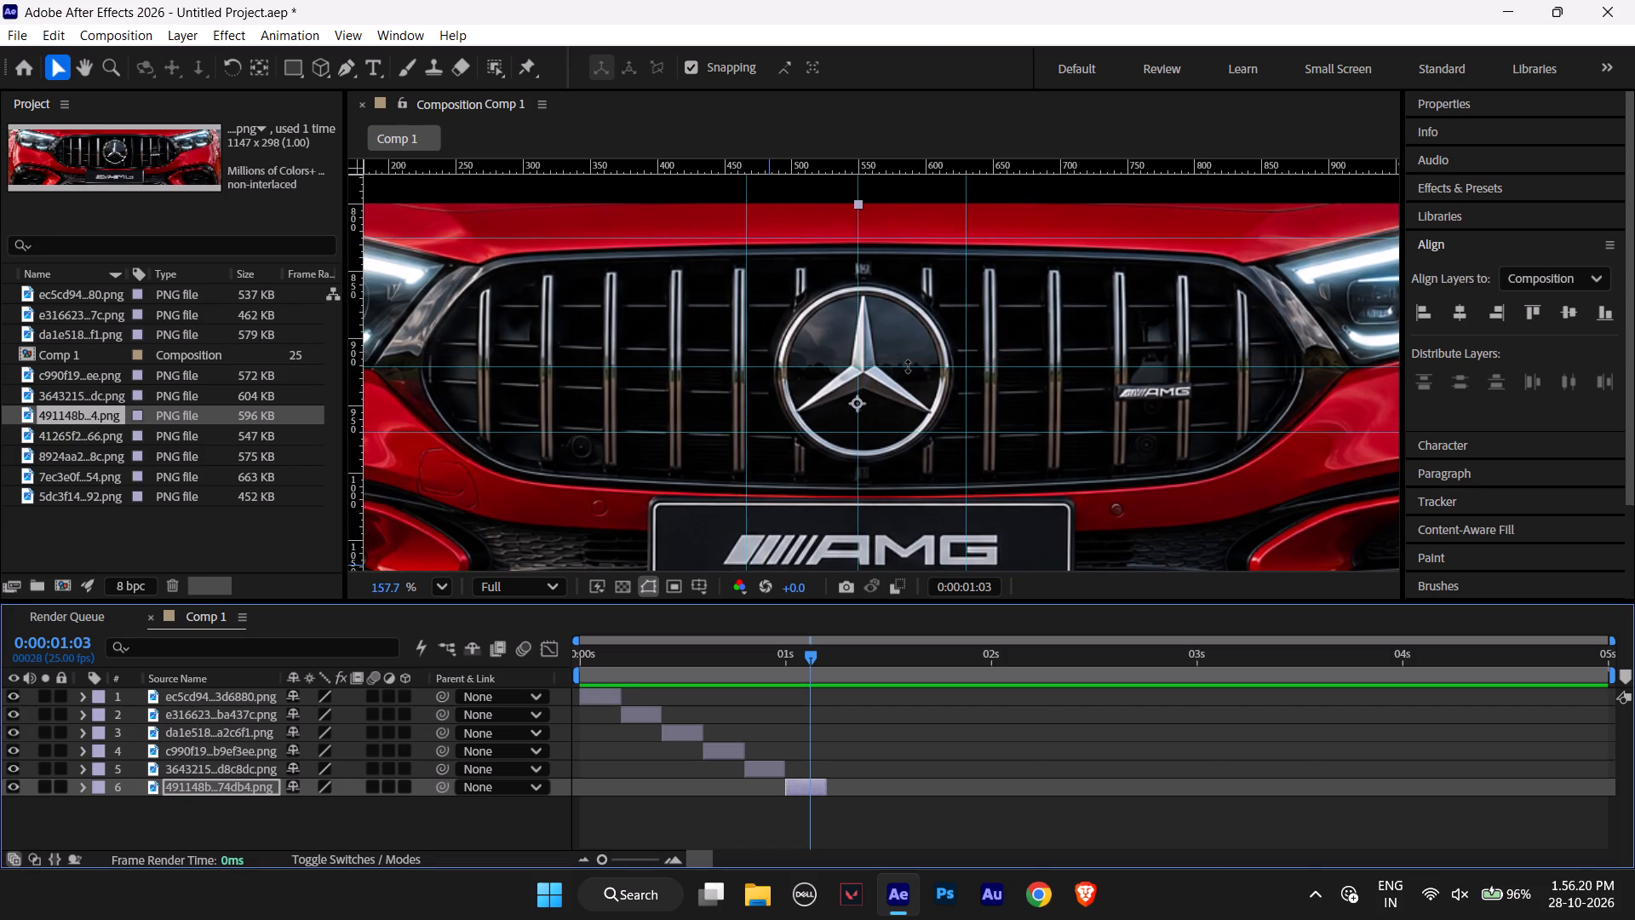
key(Left)
key(Left)
key(Left)
key(Left)
key(Left)
key(Left)
key(Left)
key(Left)
Nudge the red-car layer up about 4 px to put its star's centre on the middle horizontal guide.
key(Up)
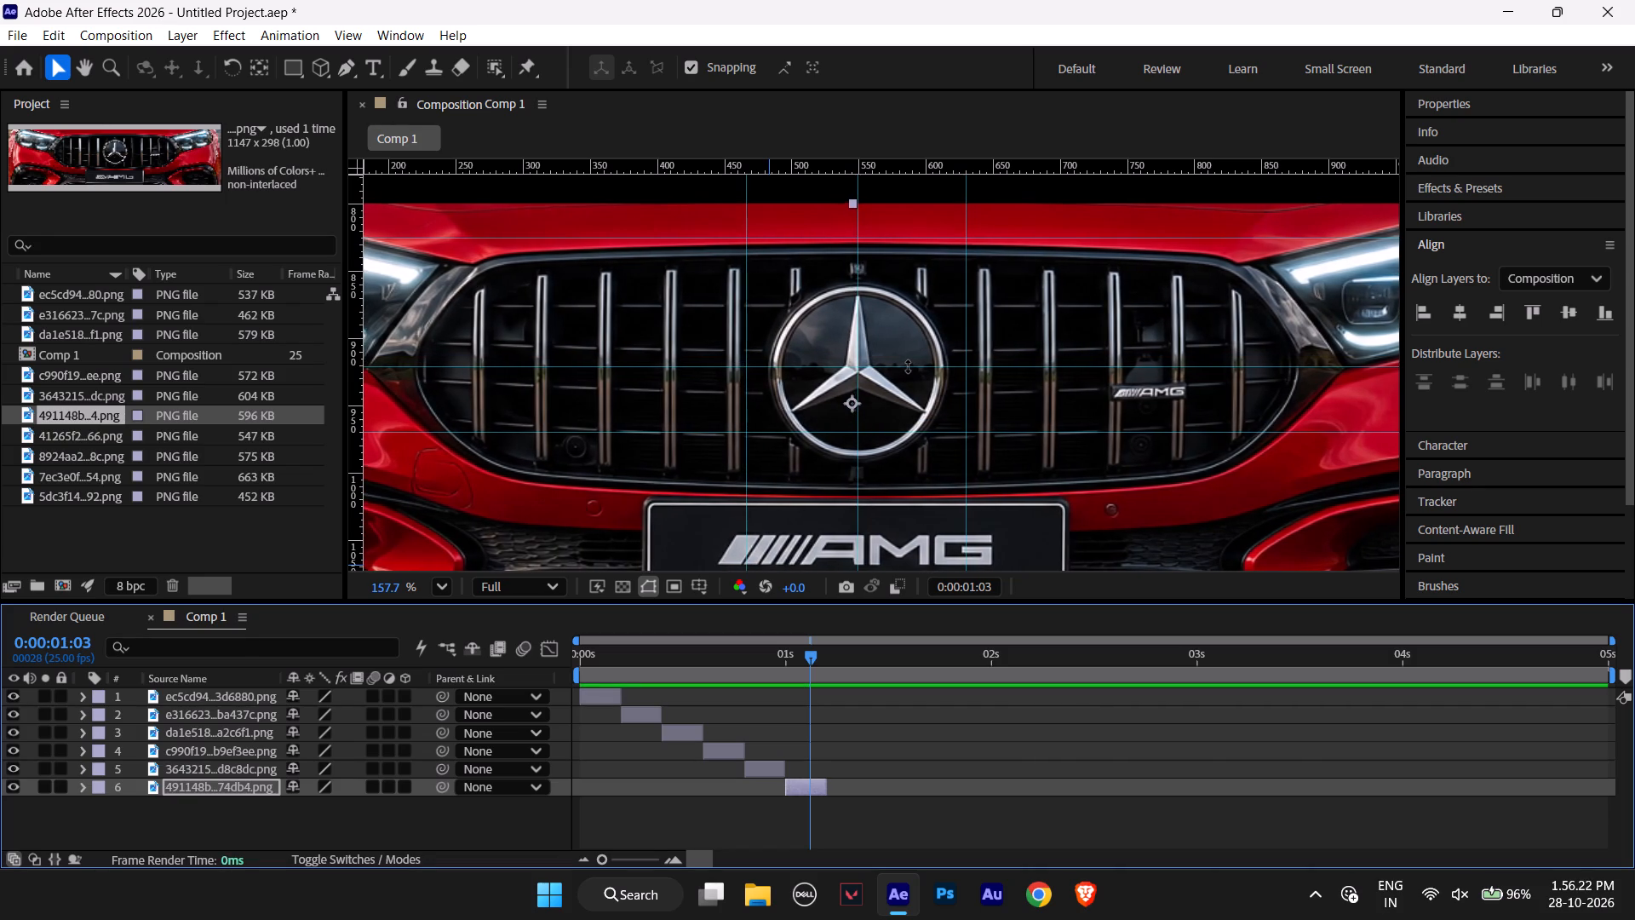
key(Up)
key(Up)
key(Up)
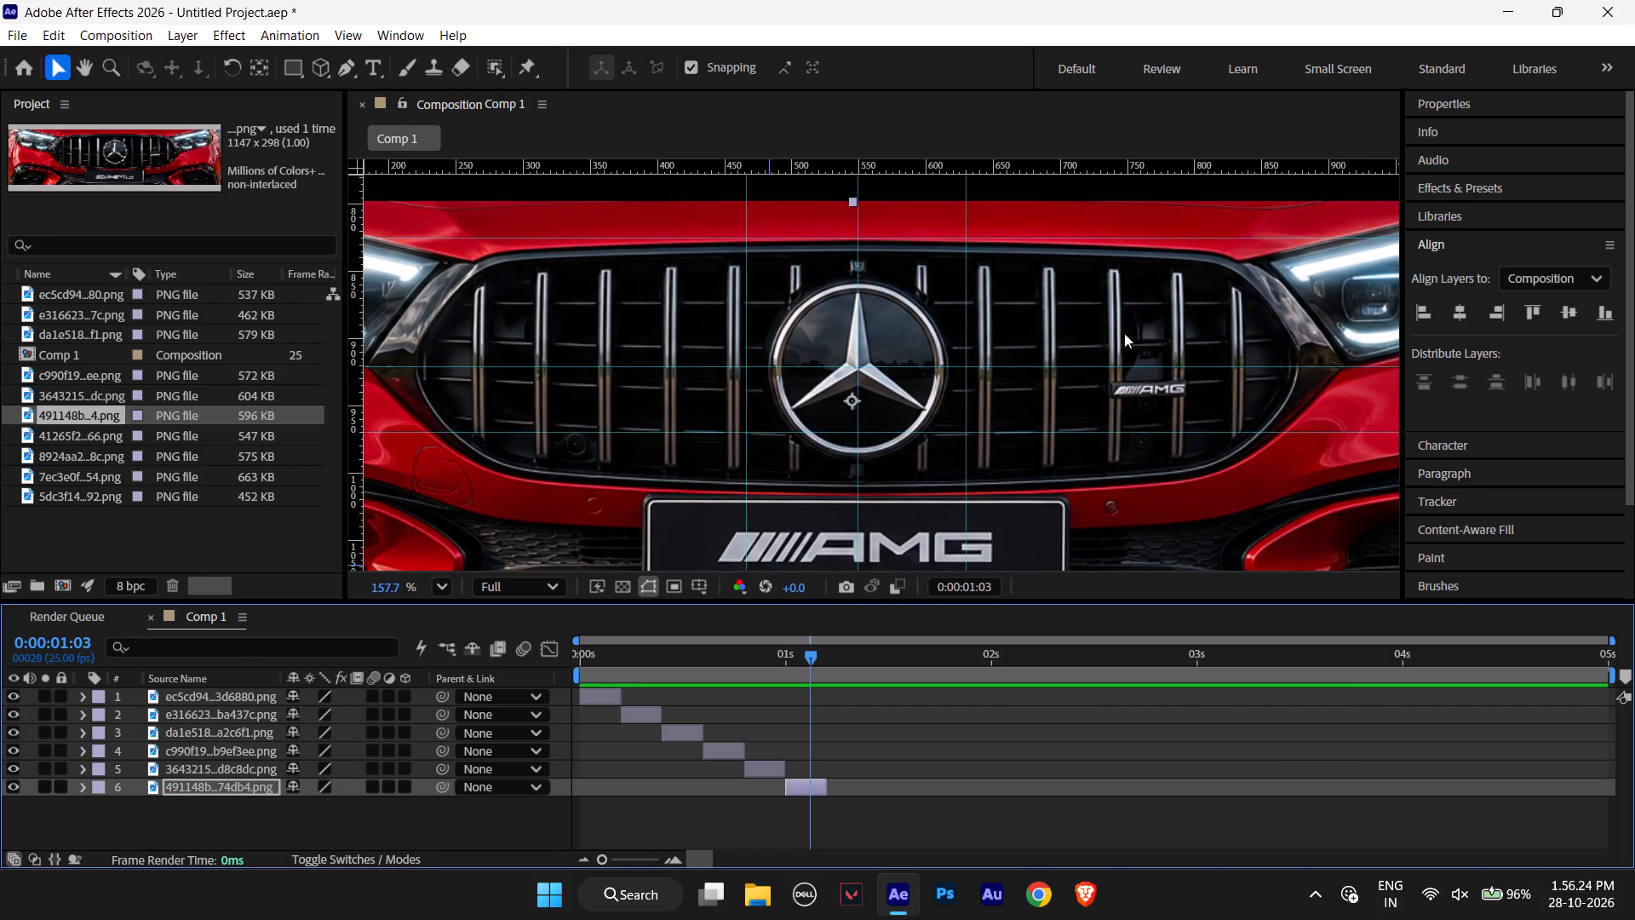
Scale up the red-car layer proportionally until its star's lower arm tips reach the outer vertical guides.
alt+scroll(1146, 332, down, 2)
alt+scroll(1125, 339, up, 1)
alt+scroll(1114, 344, down, 4)
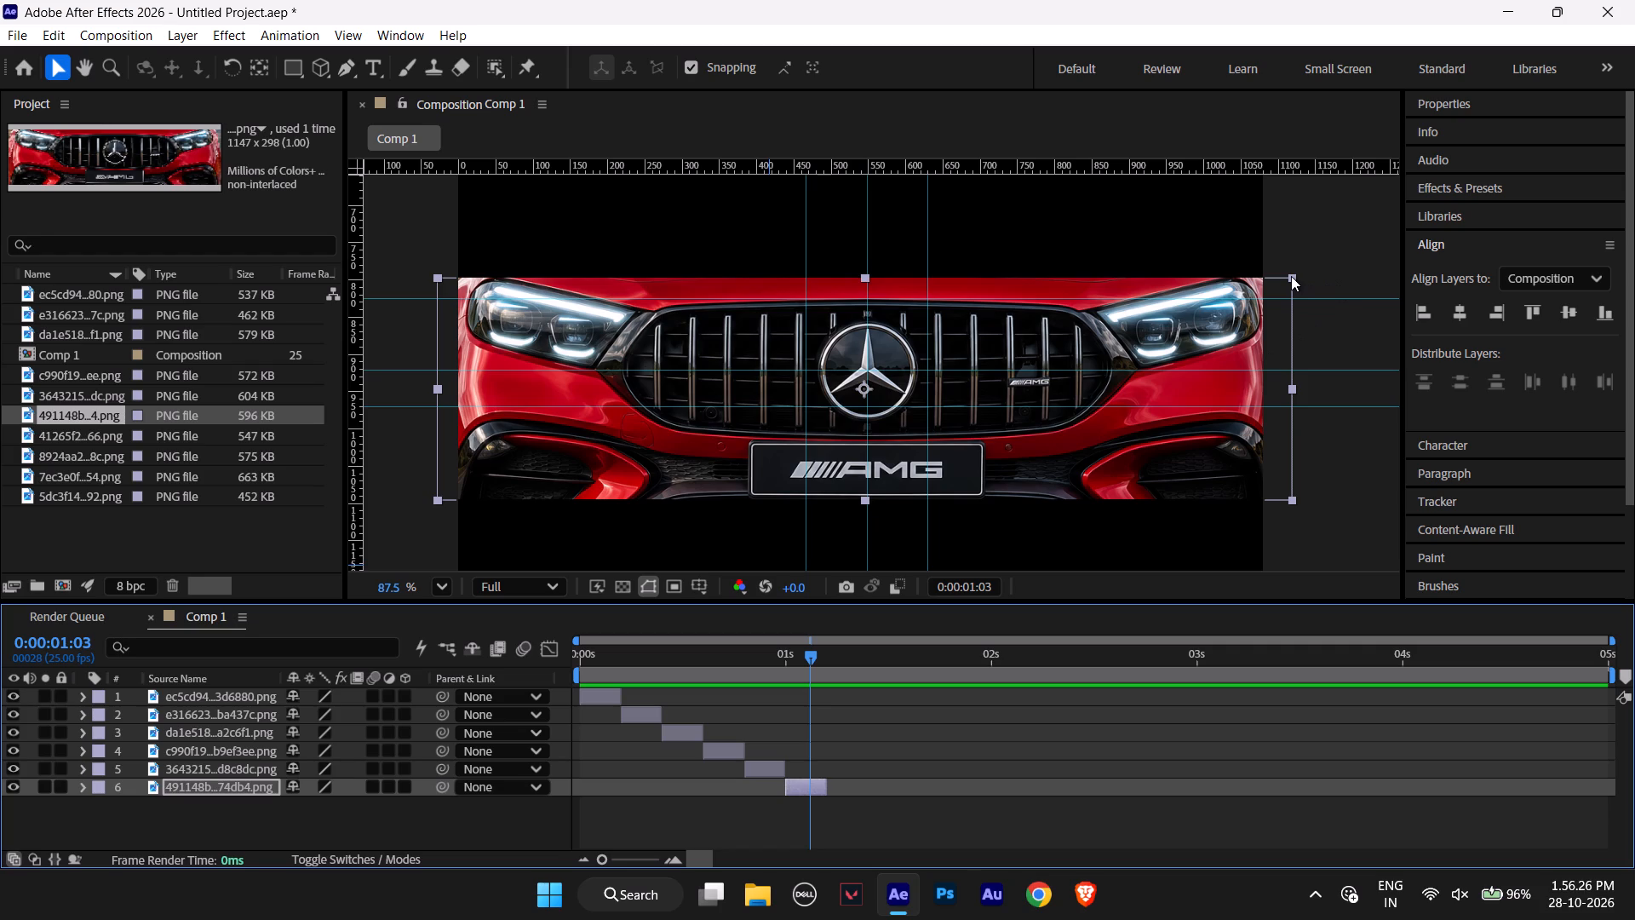
drag(1291, 276, 1390, 248)
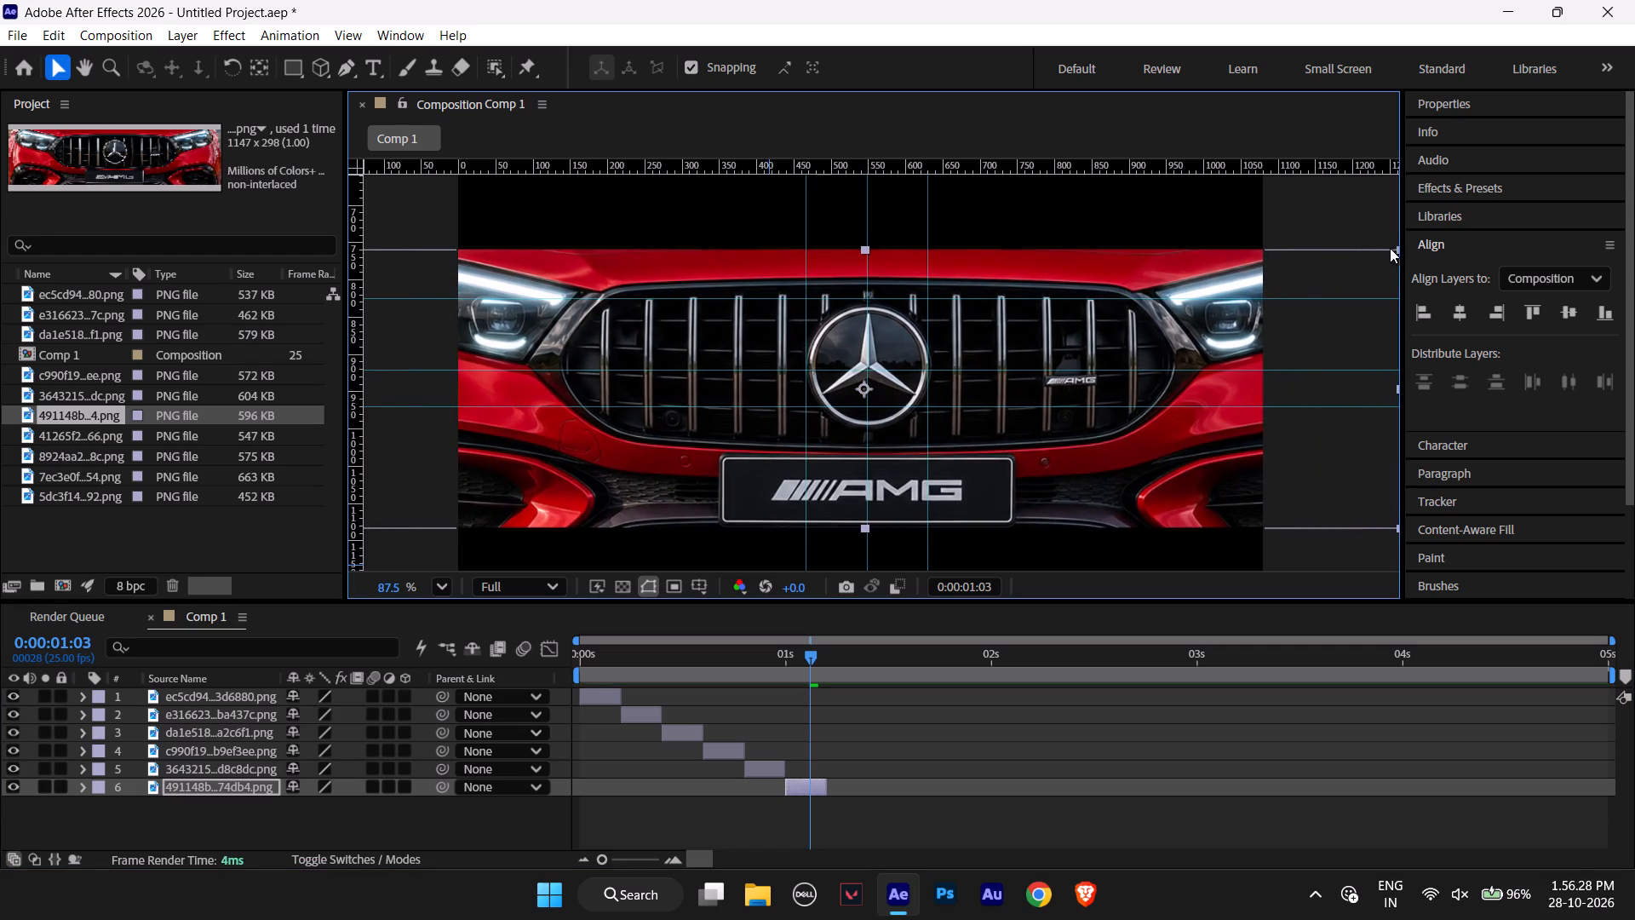
drag(1390, 248, 1491, 231)
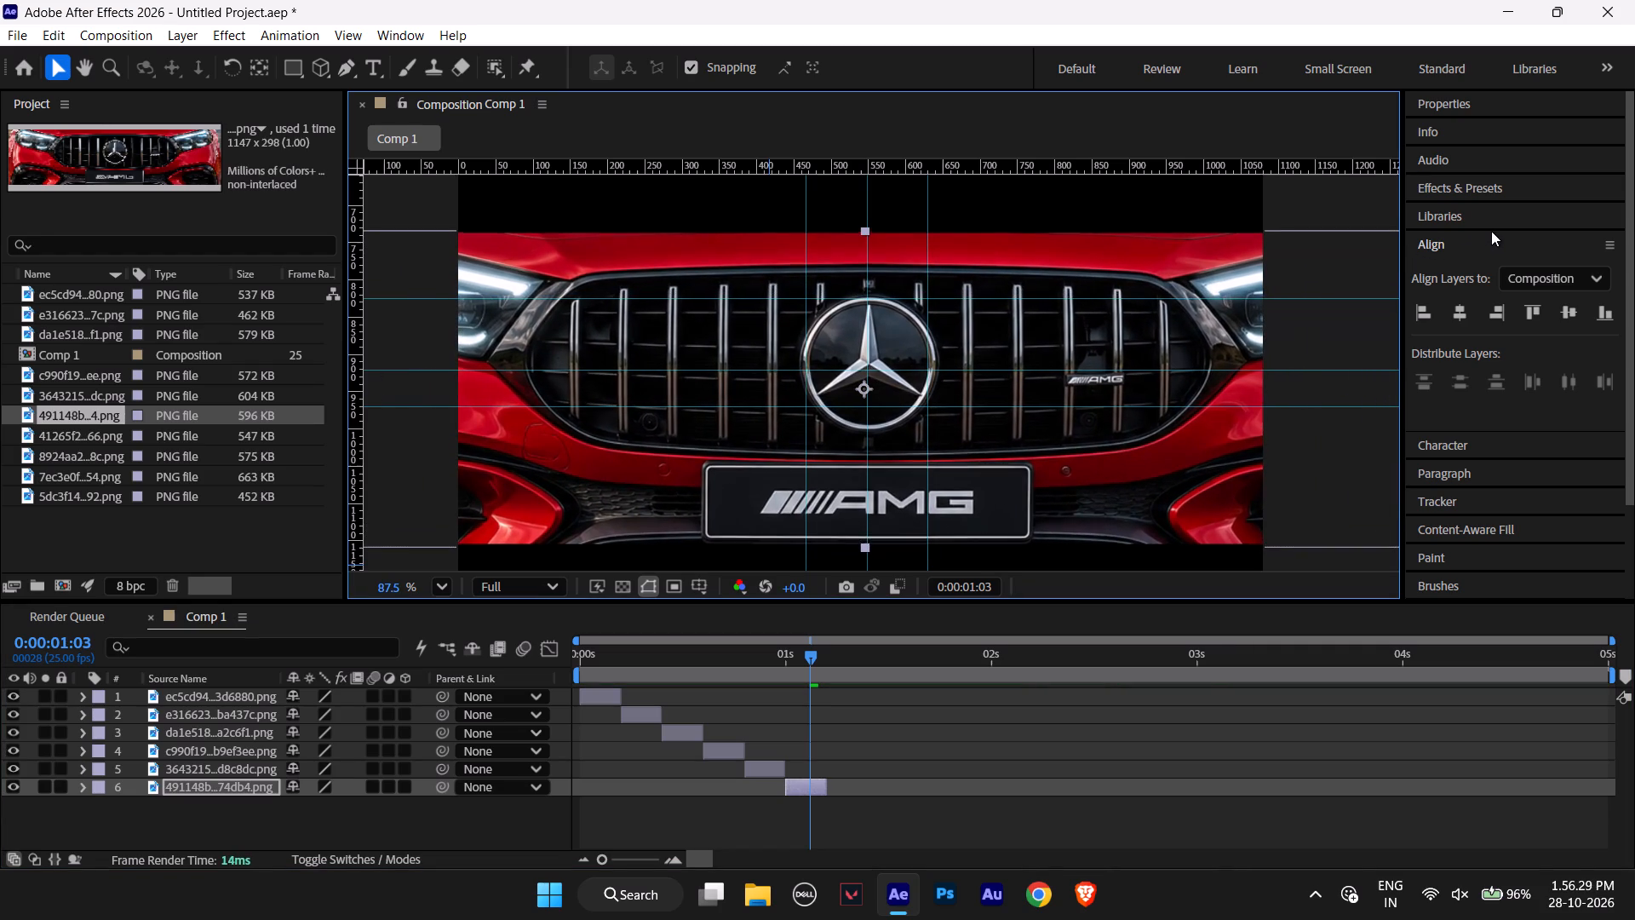
drag(1491, 231, 1494, 229)
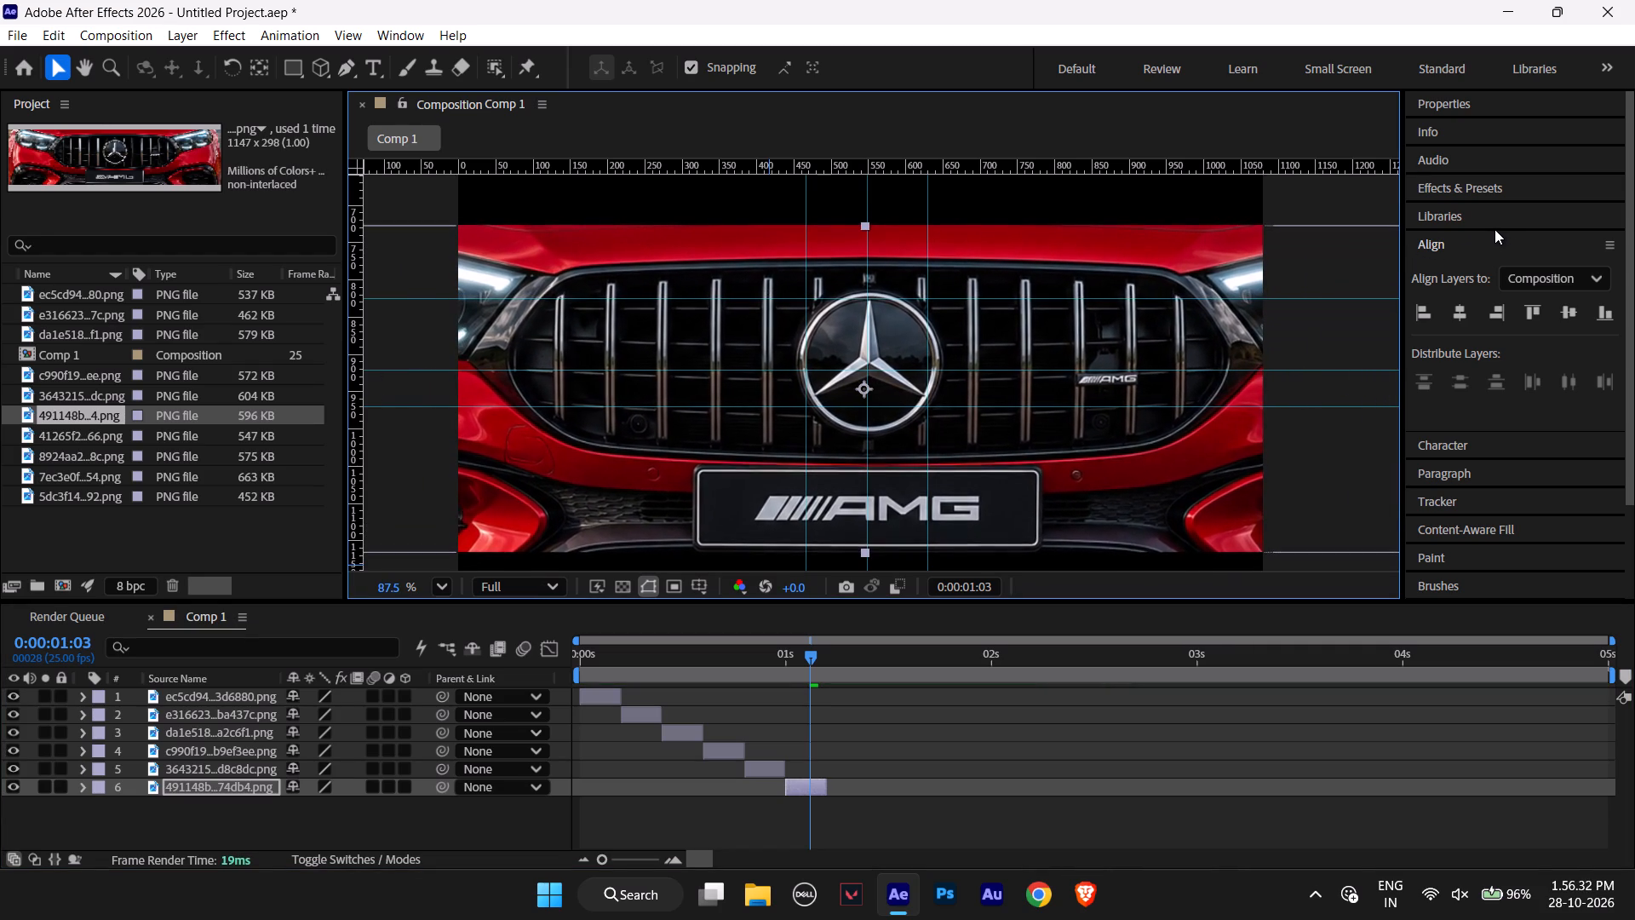
drag(1494, 229, 1519, 225)
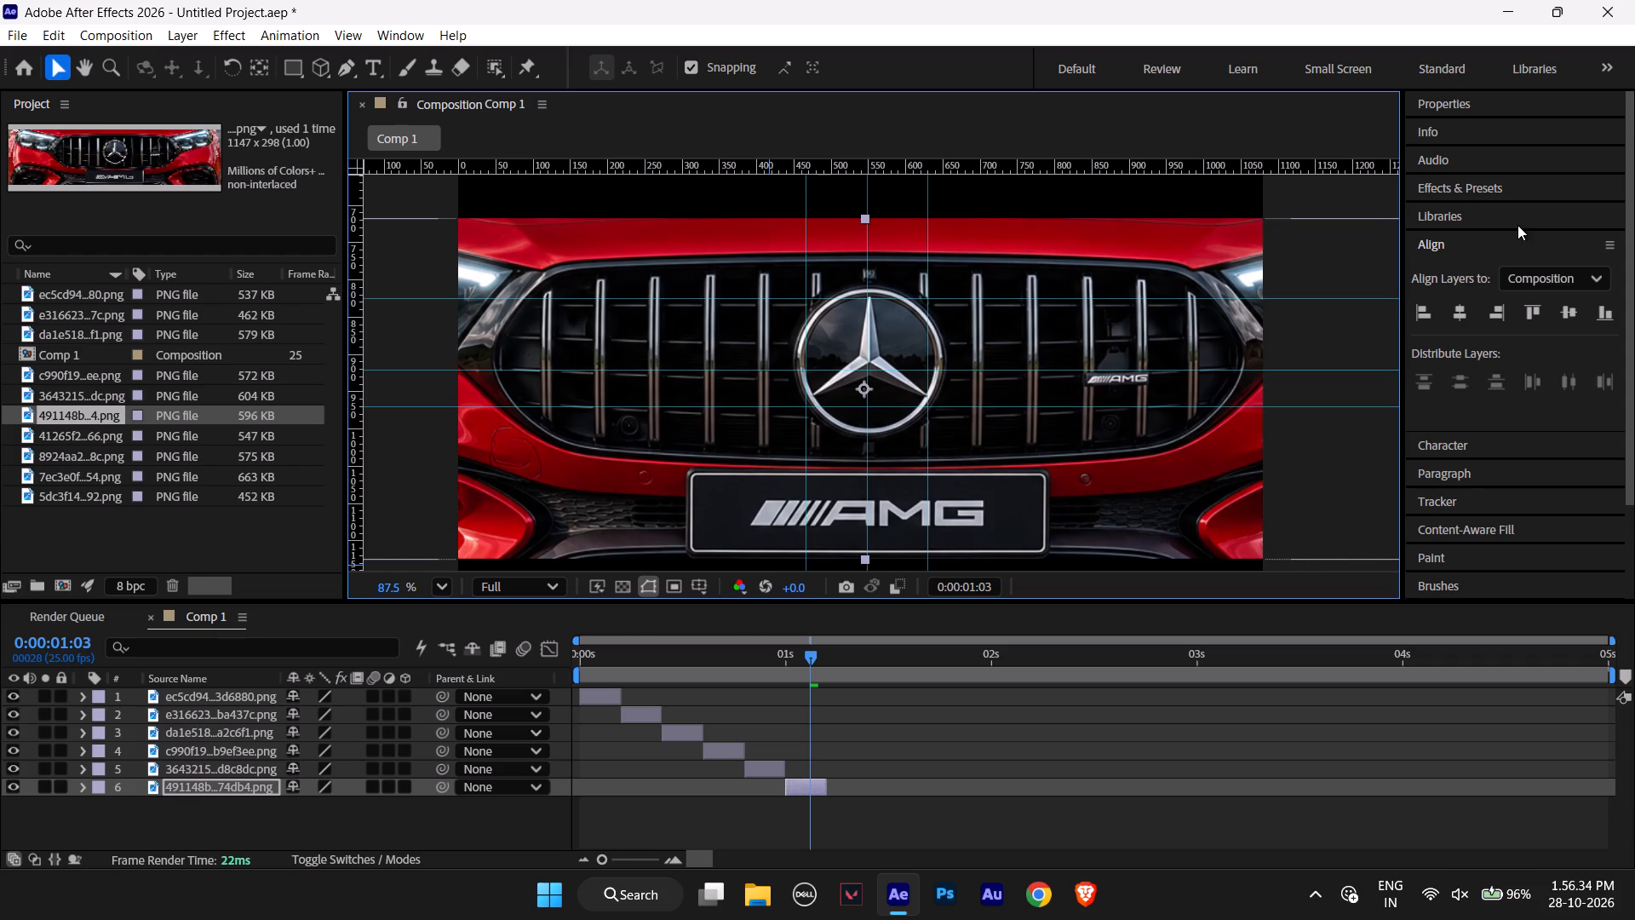
Nudge the red-car layer down toward the middle horizontal guide and slightly left to line its star's upright arm up with the central vertical guide.
alt+scroll(881, 411, up, 5)
scroll(861, 405, up, 1)
key(Down)
key(Down)
key(Down)
key(Down)
key(Down)
key(Down)
key(Down)
key(Down)
key(Down)
key(Down)
key(Down)
key(Down)
key(Down)
key(Down)
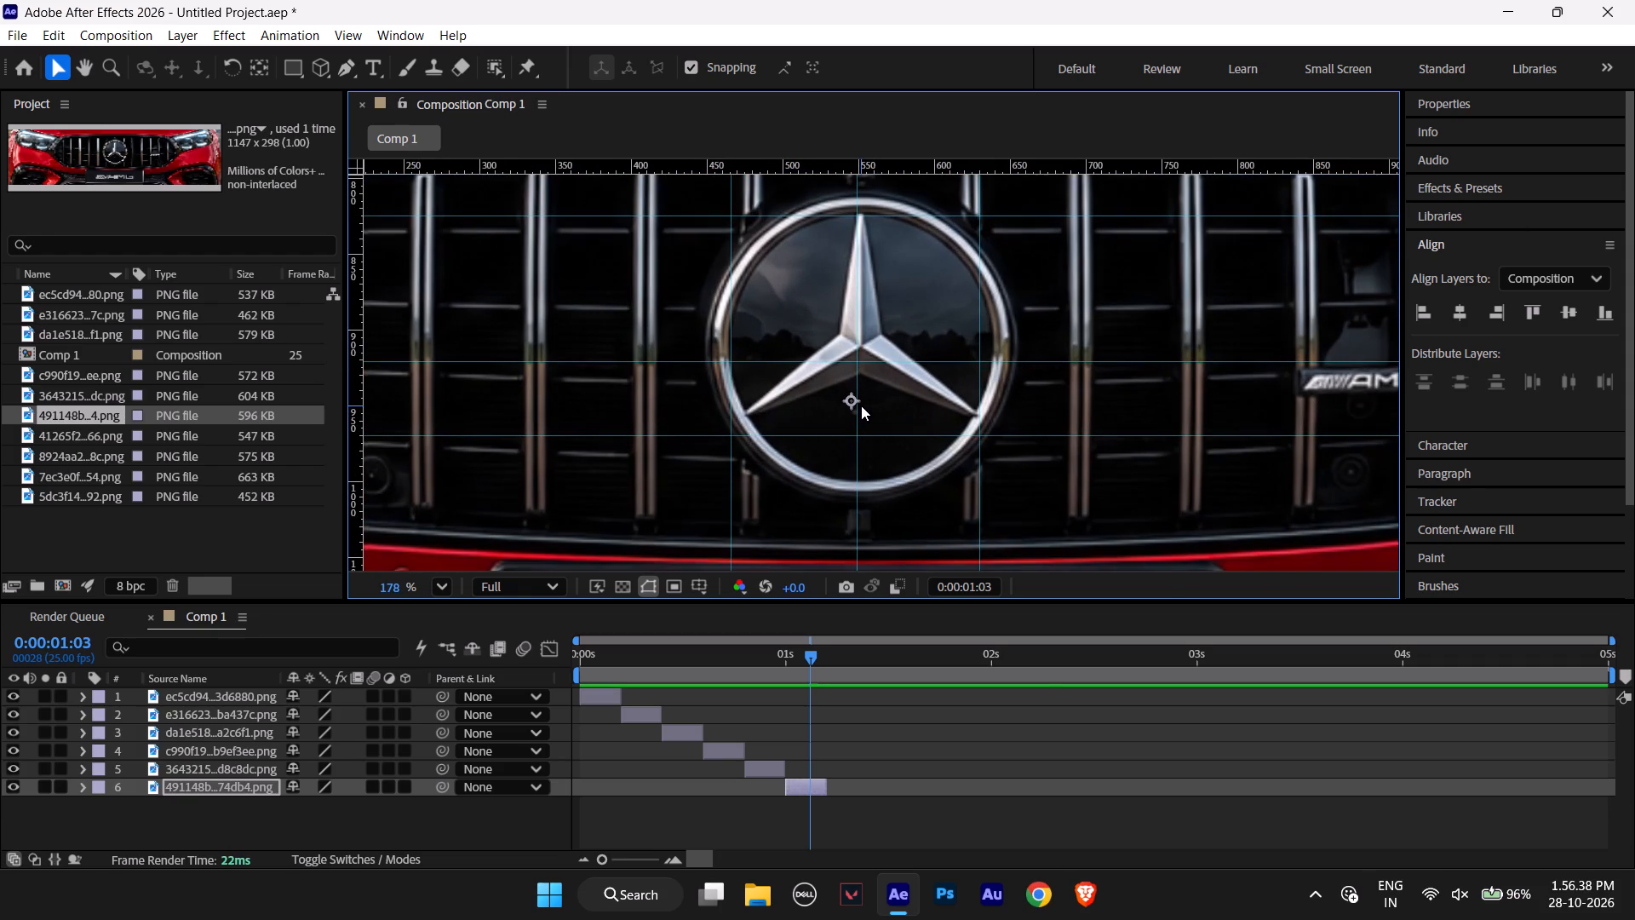
key(Left)
key(Left)
key(Left)
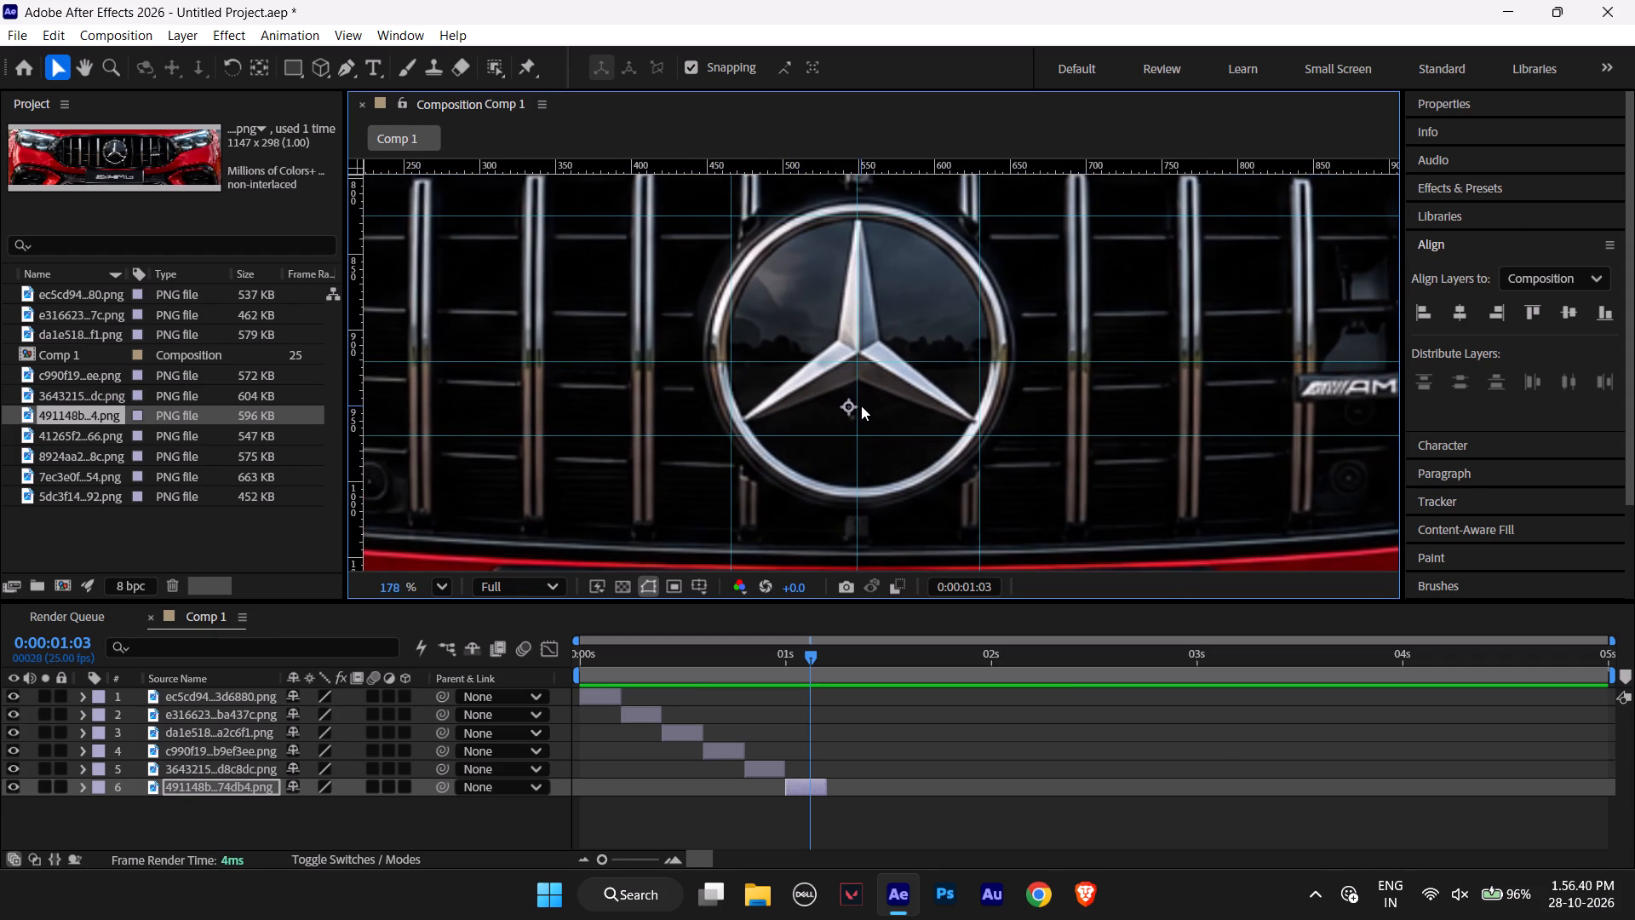
Nudge the red-car layer further down until its star's centre sits on the middle horizontal guide.
key(Down)
key(Down)
key(Down)
key(Down)
key(Down)
key(Down)
key(Down)
key(Down)
key(Down)
key(Down)
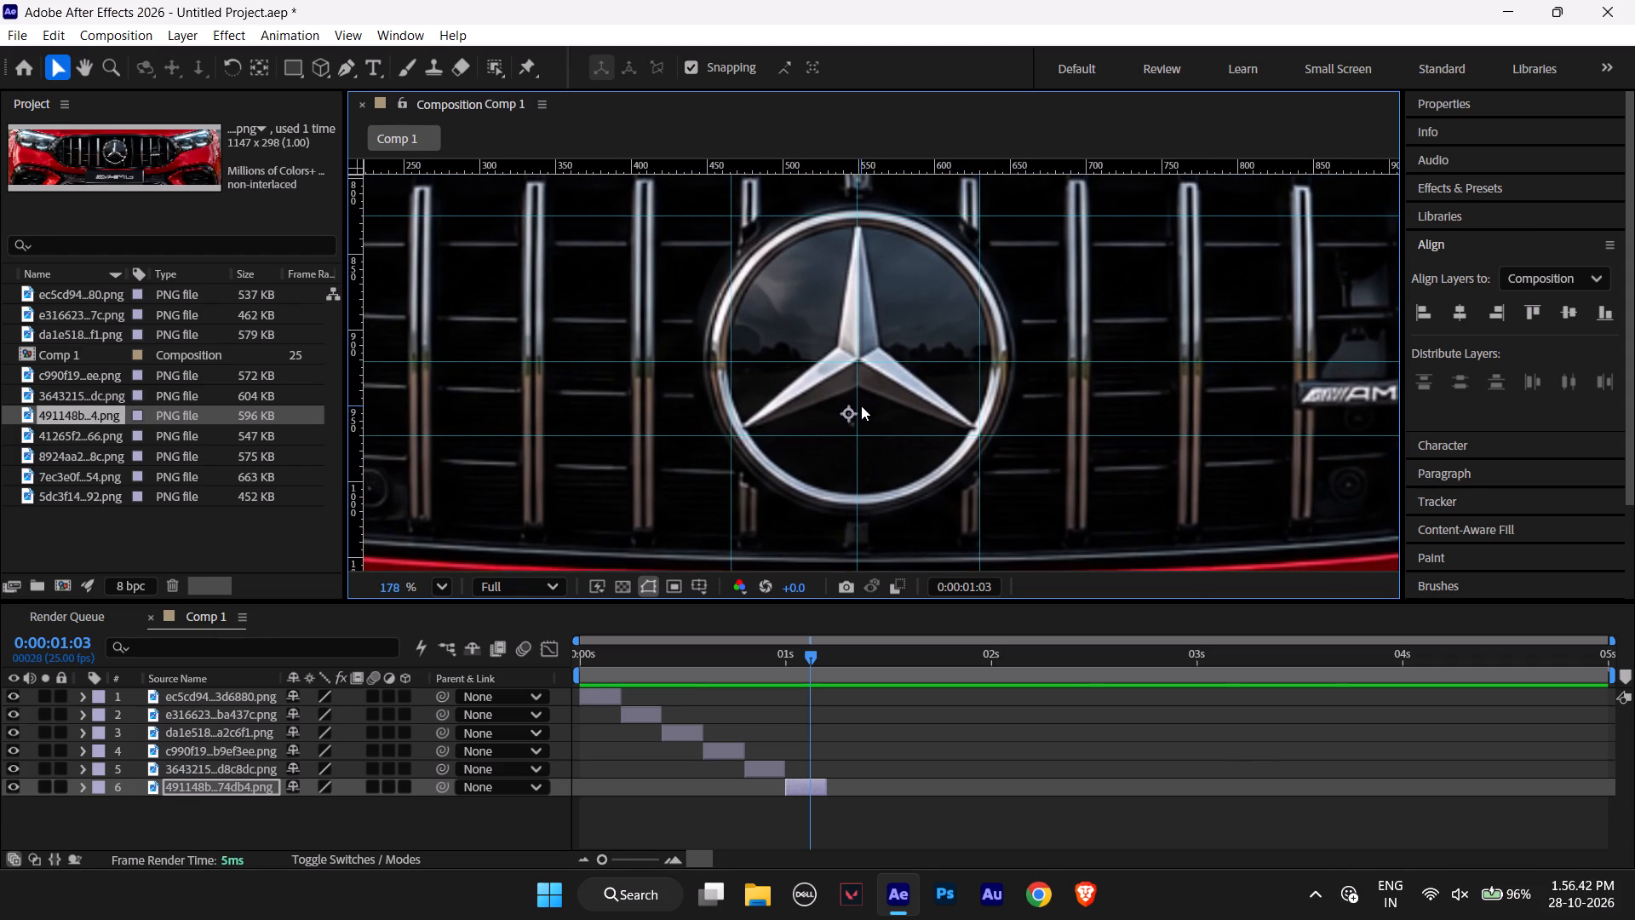
key(Down)
key(Down)
key(Down)
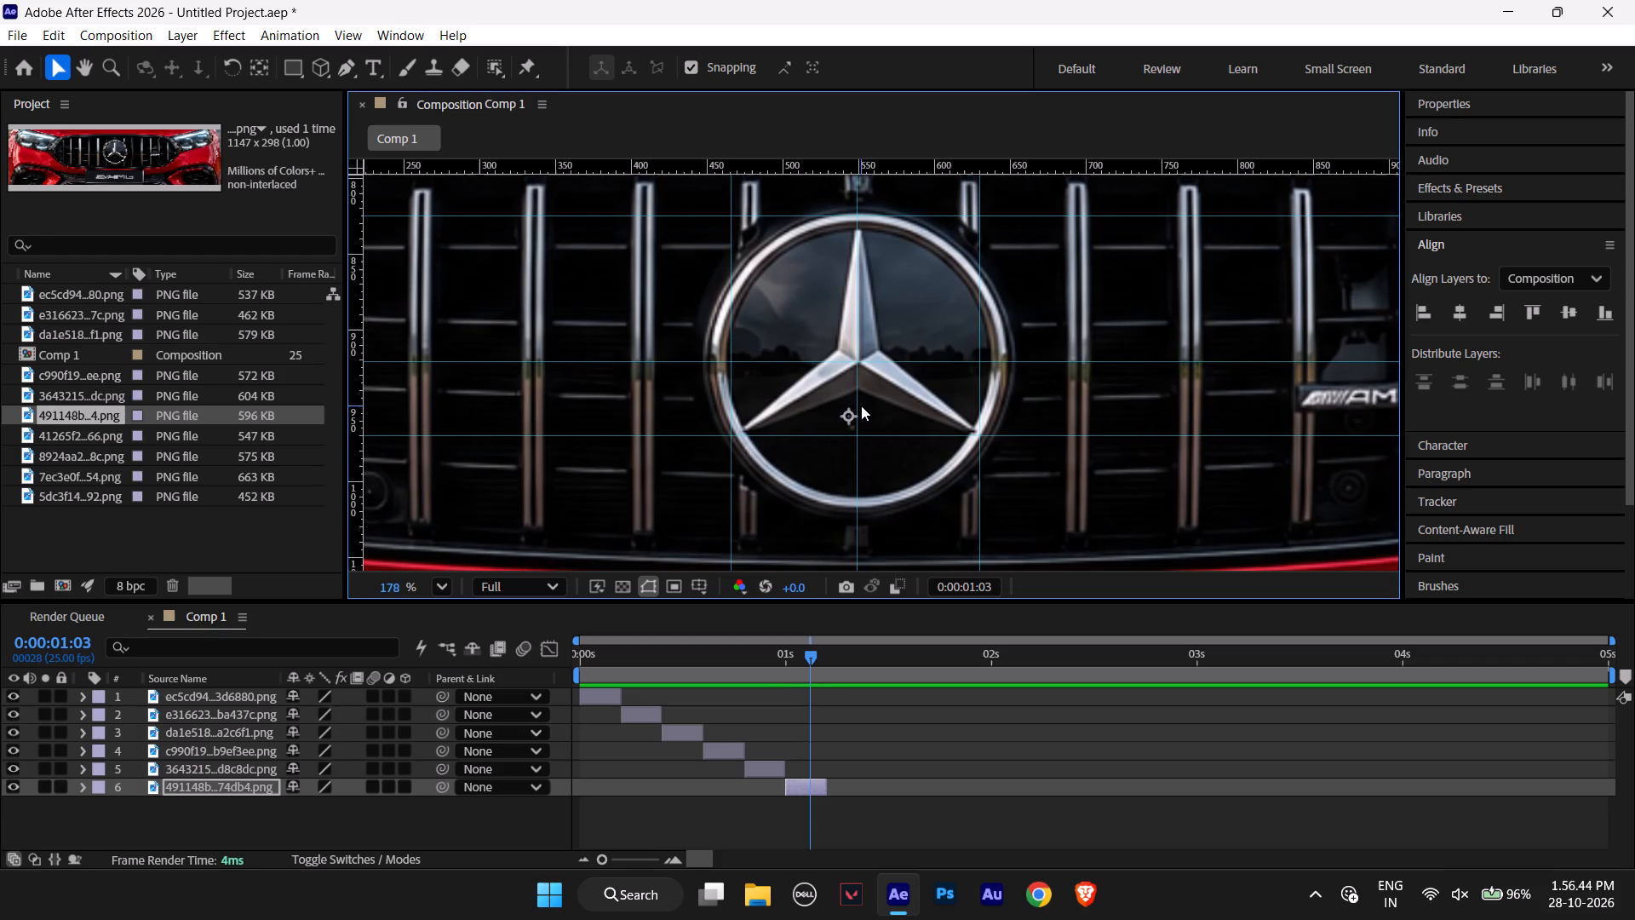
key(Left)
key(Up)
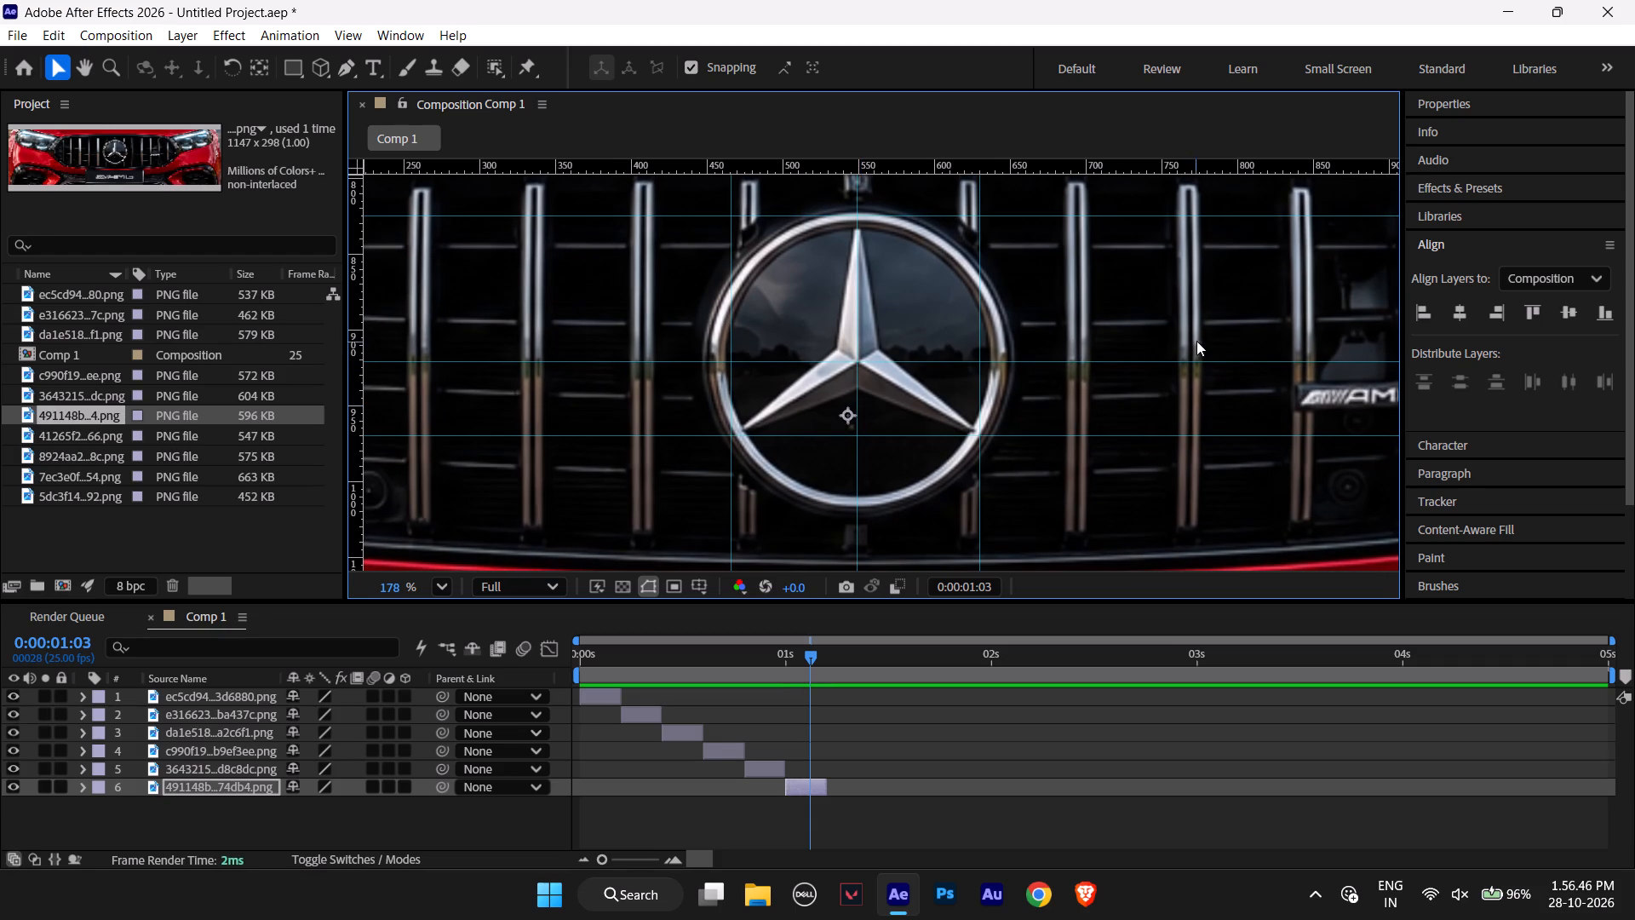
Scale up the red-car layer proportionally until its star's lower arm tips reach the outer vertical guides.
alt+scroll(1208, 328, down, 5)
alt+scroll(1311, 247, down, 3)
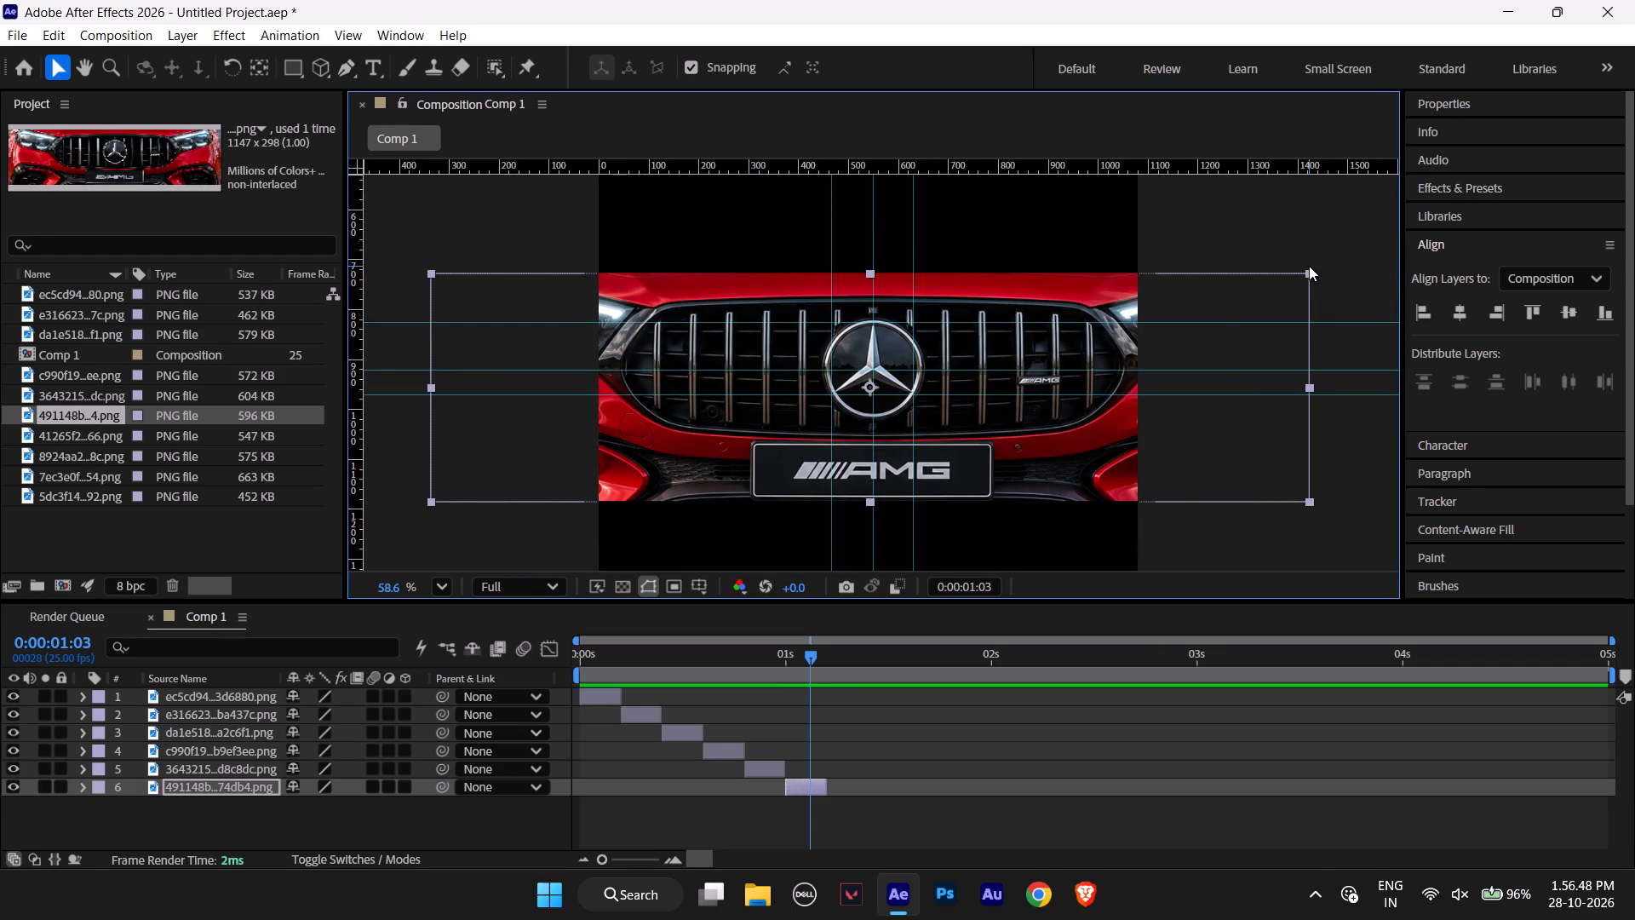
drag(1311, 273, 1332, 269)
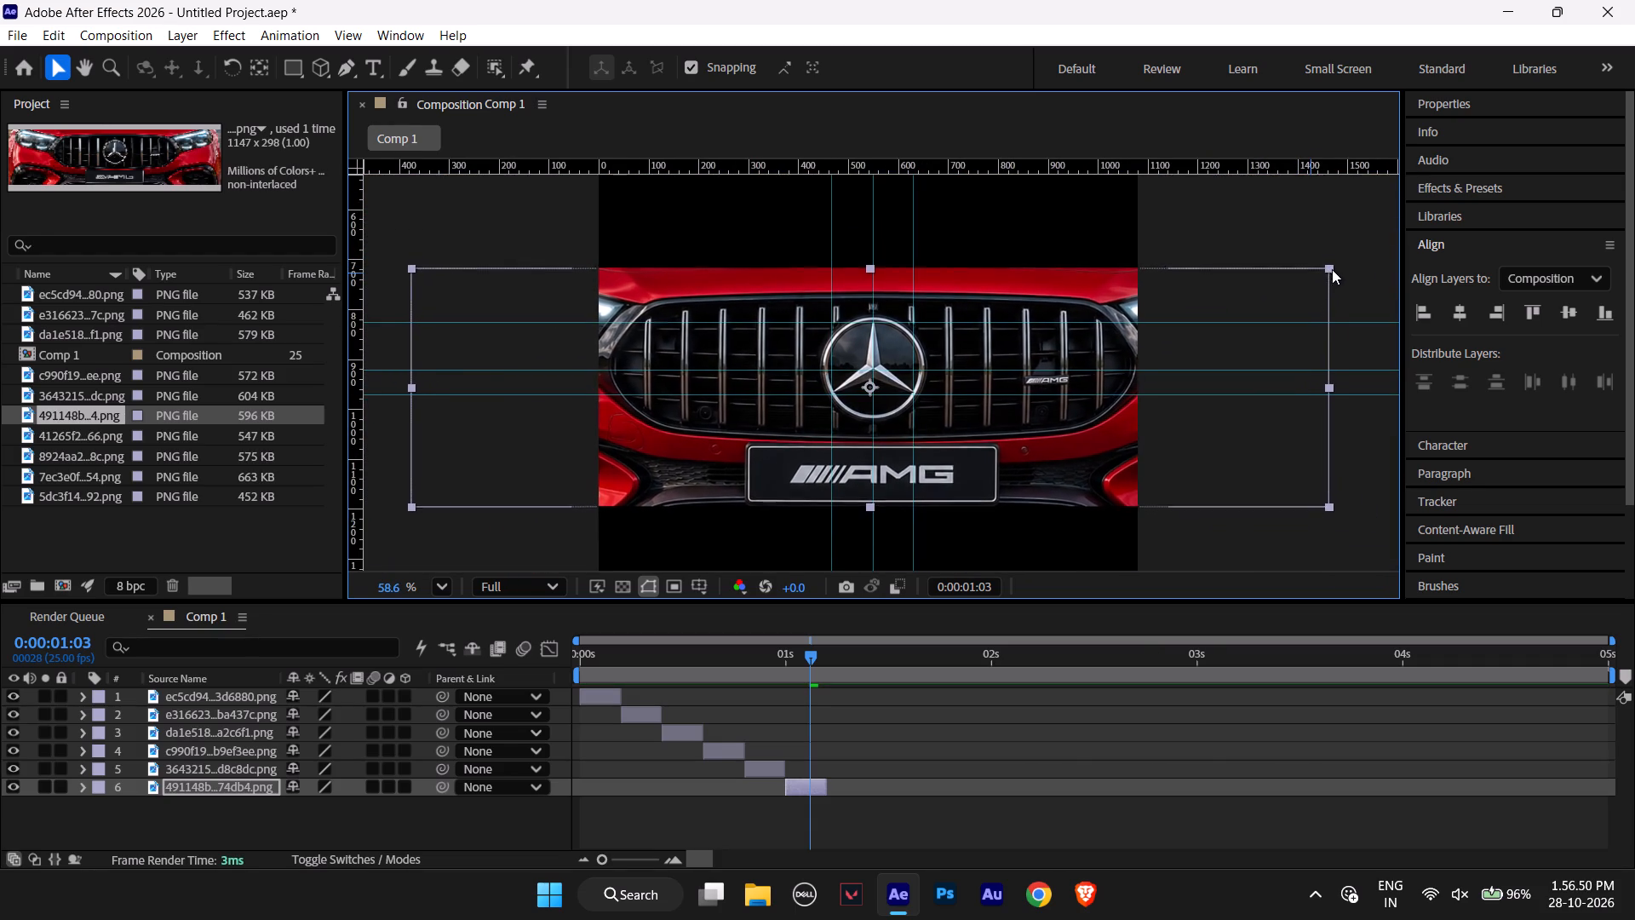
drag(1332, 269, 1340, 268)
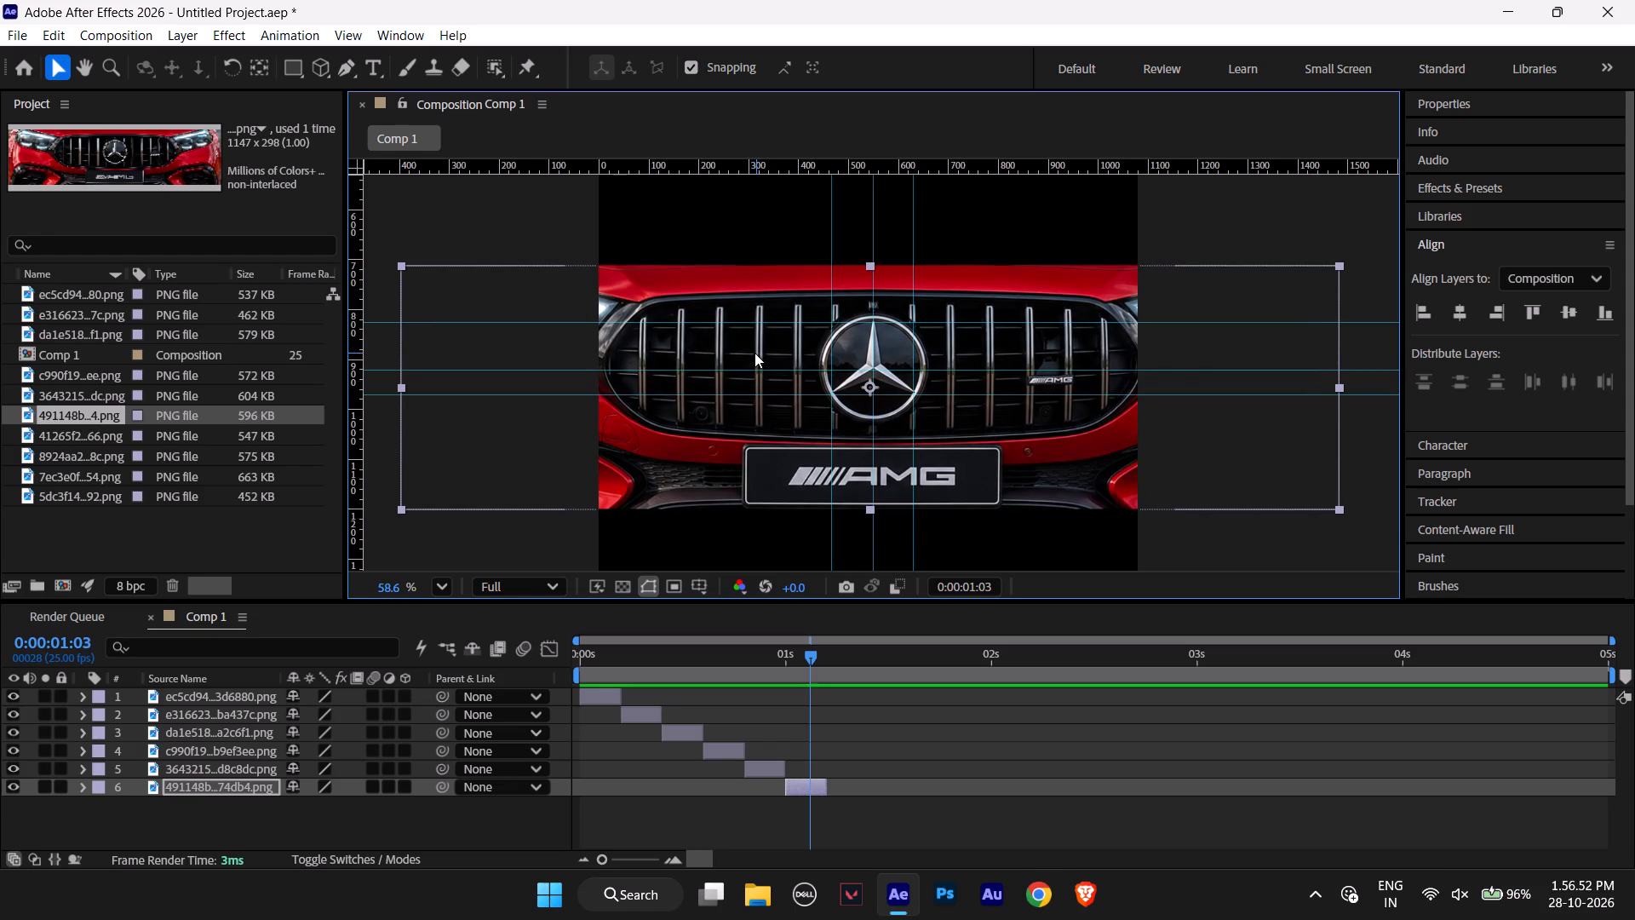
Fine-tune the red-car layer's position, slightly down and left, to centre its star on the guide intersection.
alt+scroll(754, 353, up, 9)
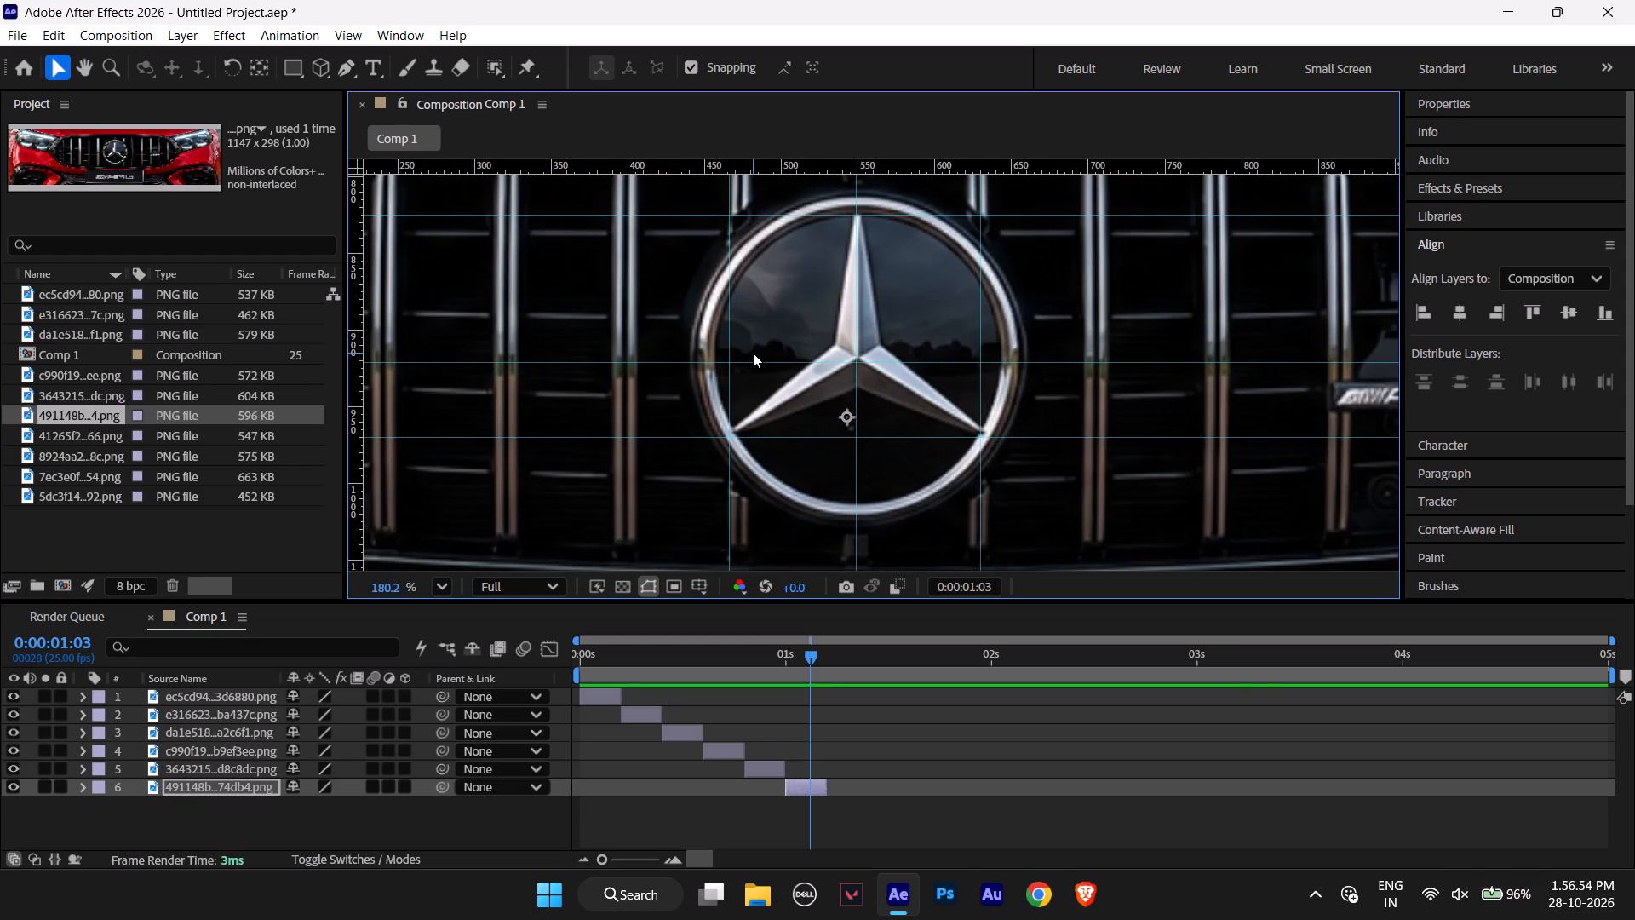
scroll(752, 353, up, 2)
scroll(775, 356, down, 1)
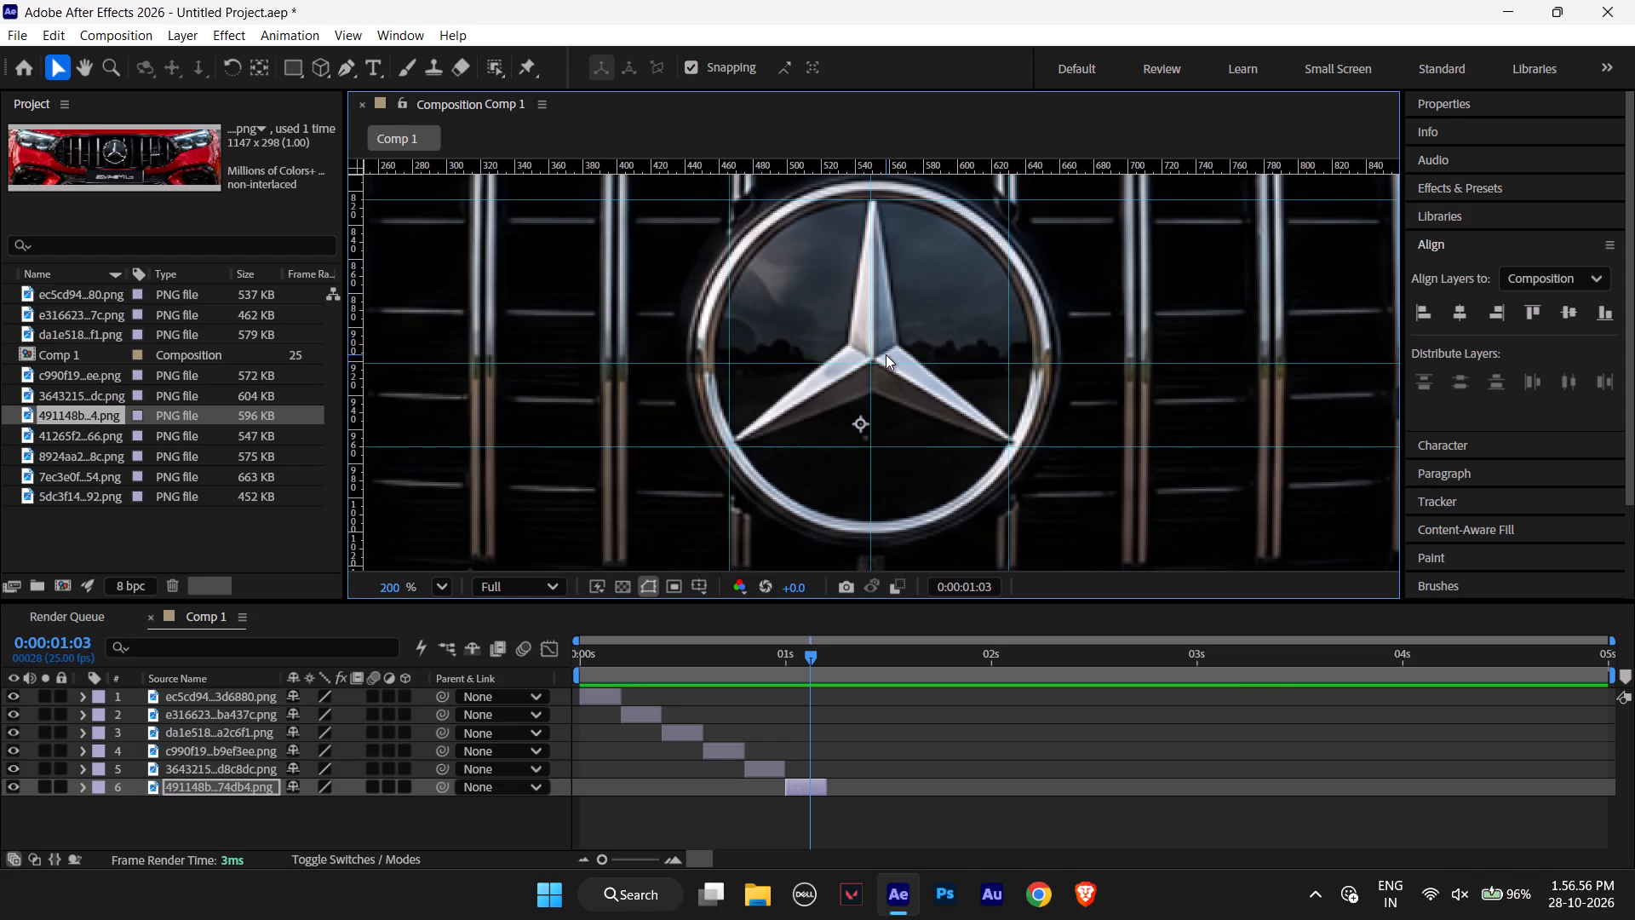
key(Up)
key(Down)
key(Down)
key(Left)
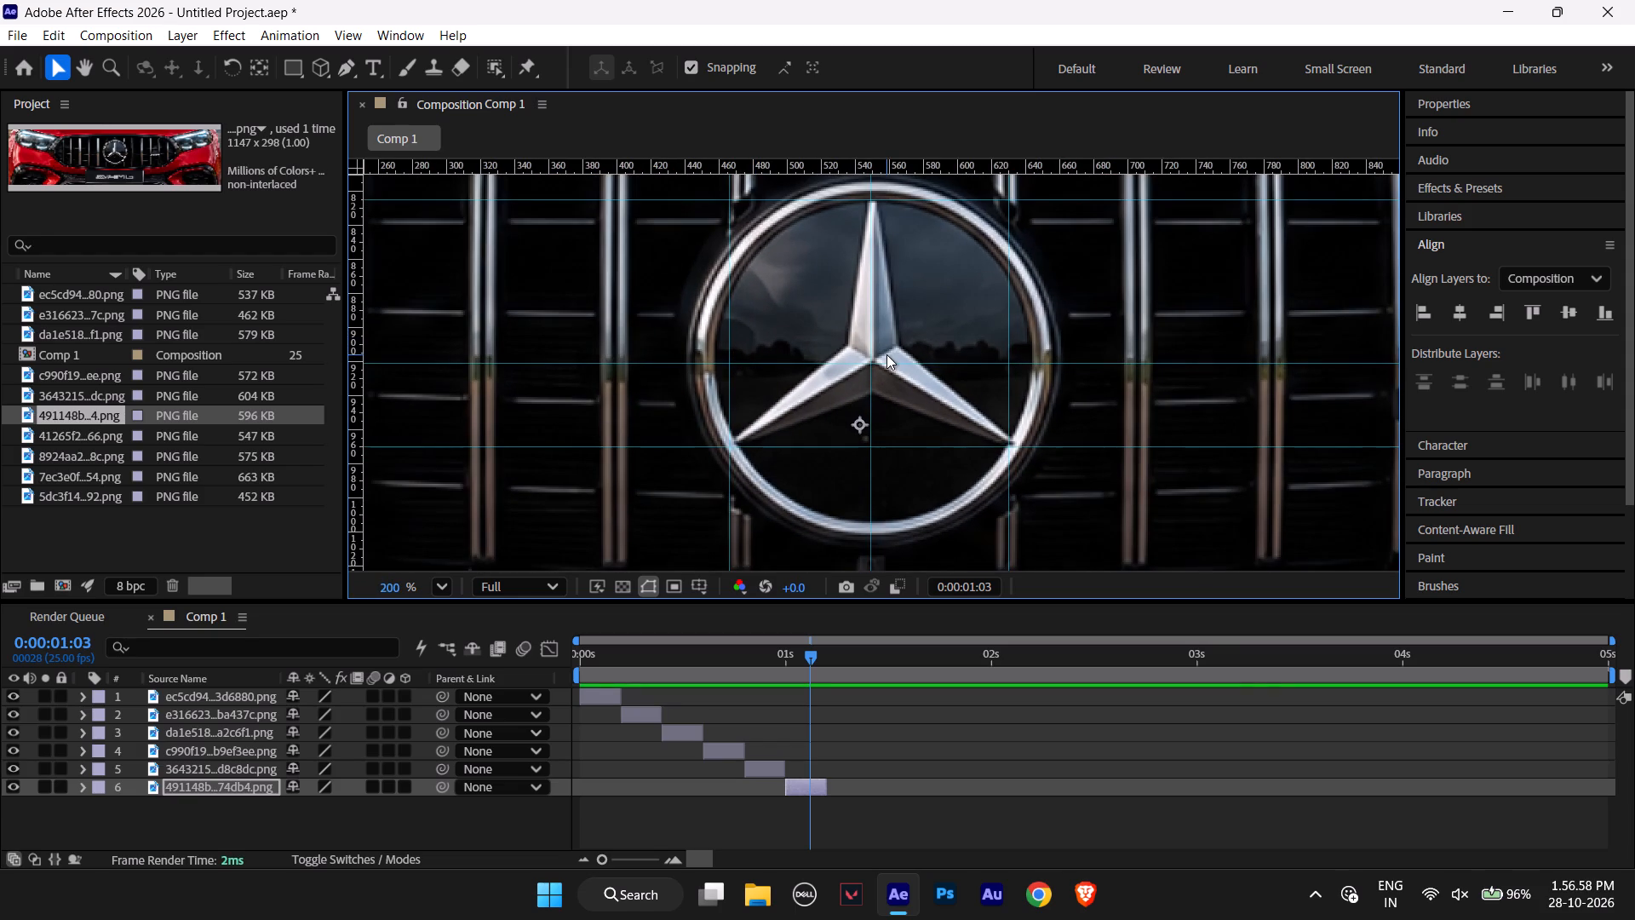
key(Left)
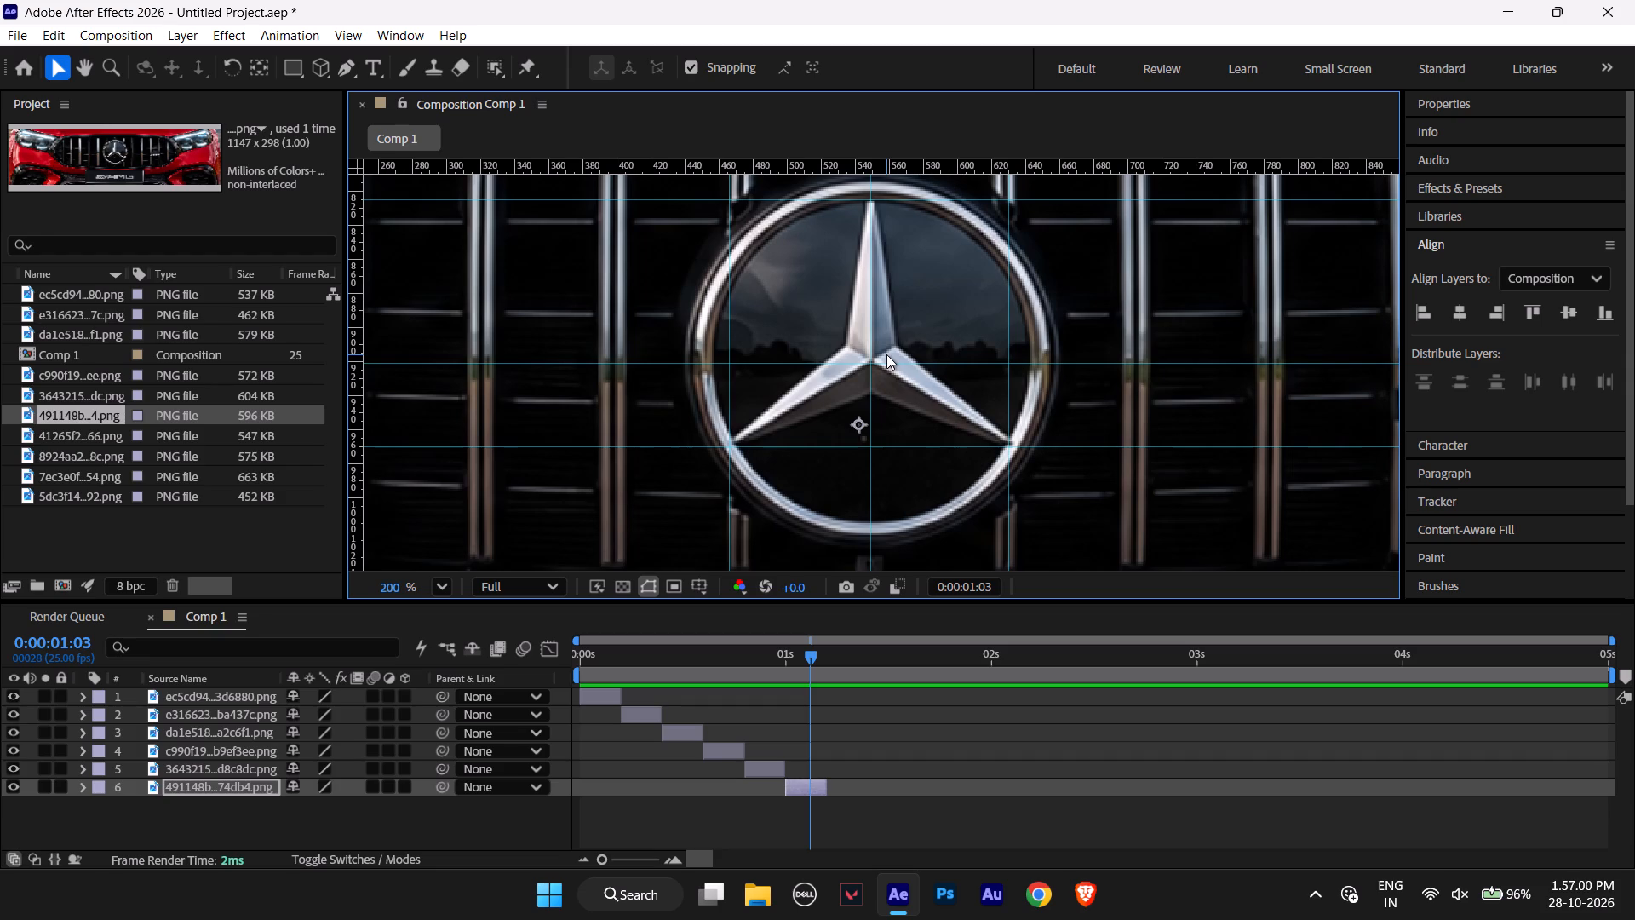
key(Down)
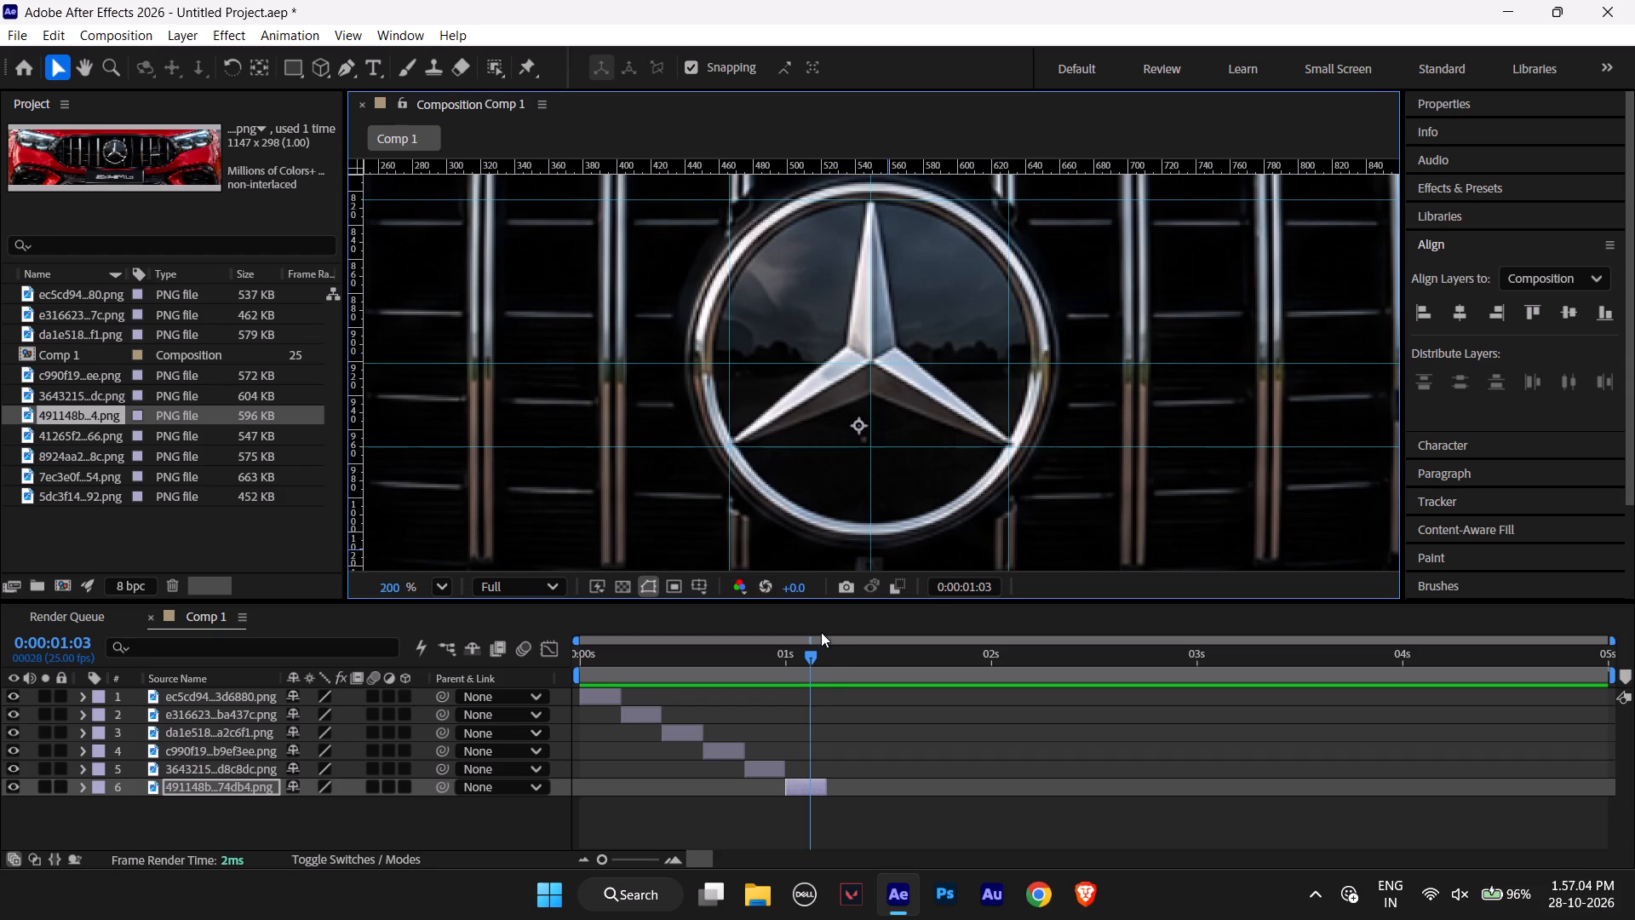
Add the white-car image 41265f2…66.png to Comp 1 as the bottom layer, below the red-car layer.
drag(808, 652, 721, 664)
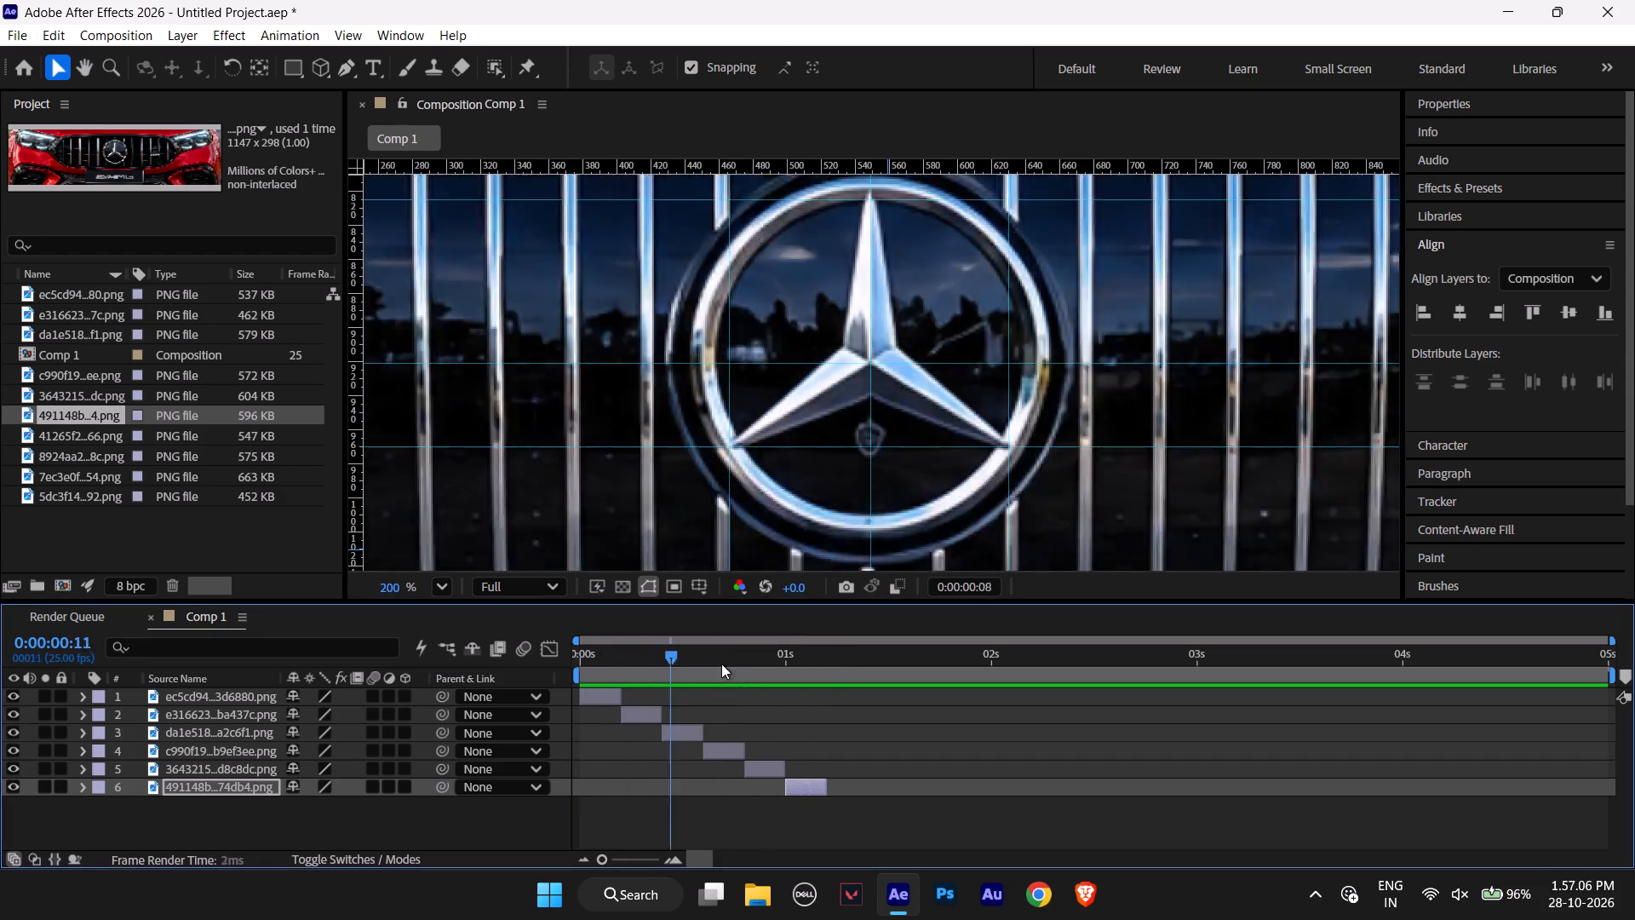
drag(721, 664, 823, 677)
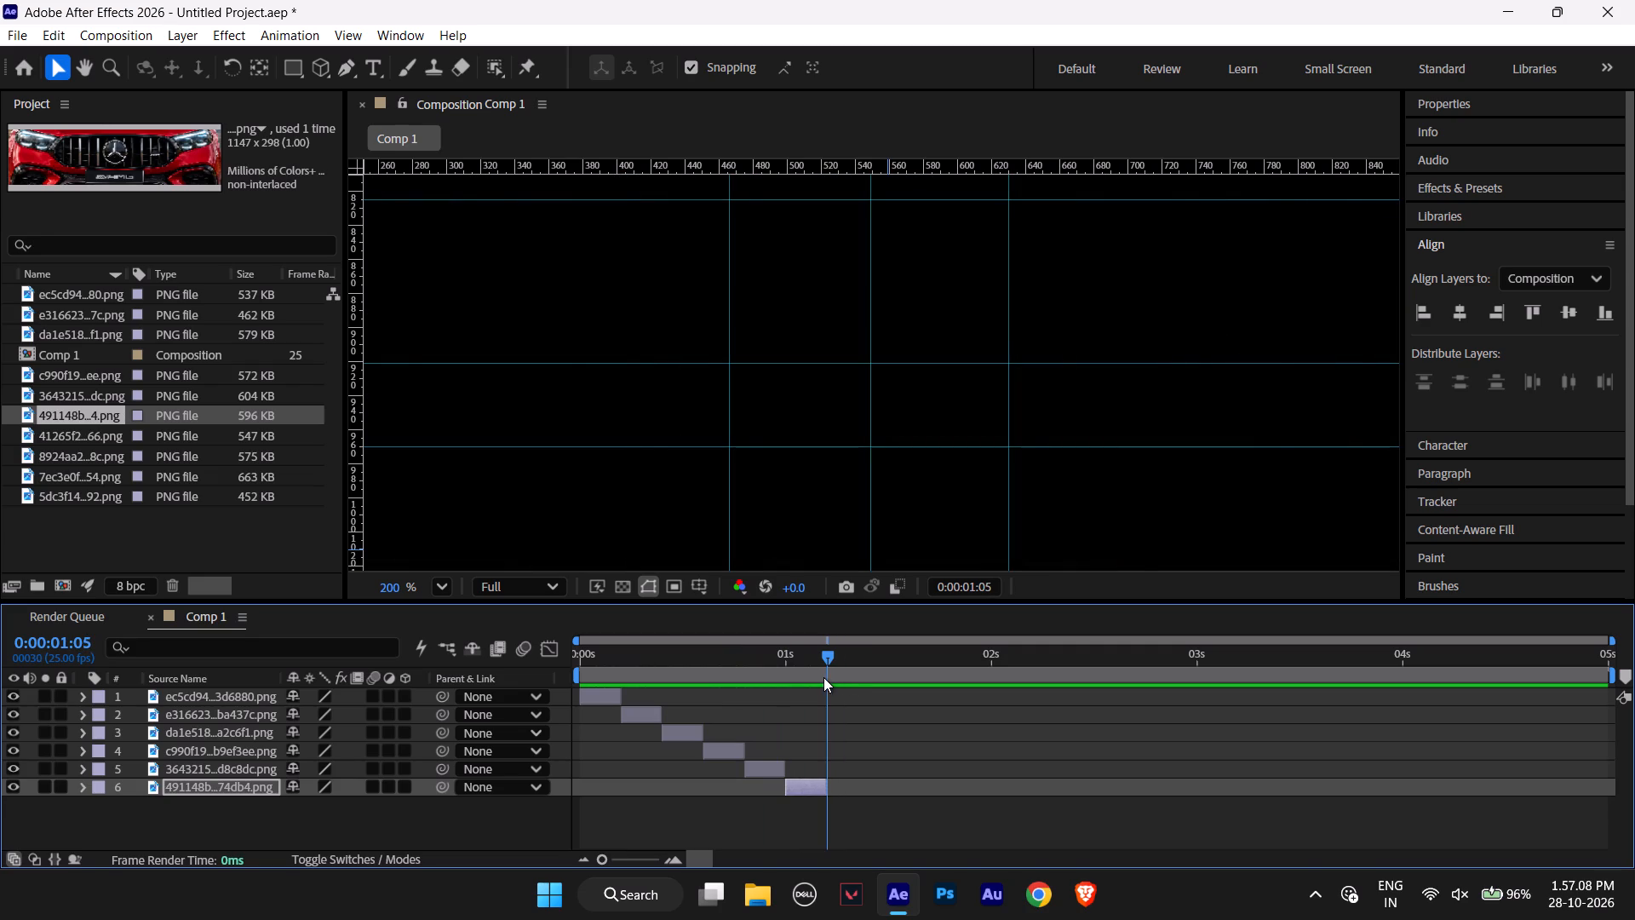
drag(823, 677, 815, 677)
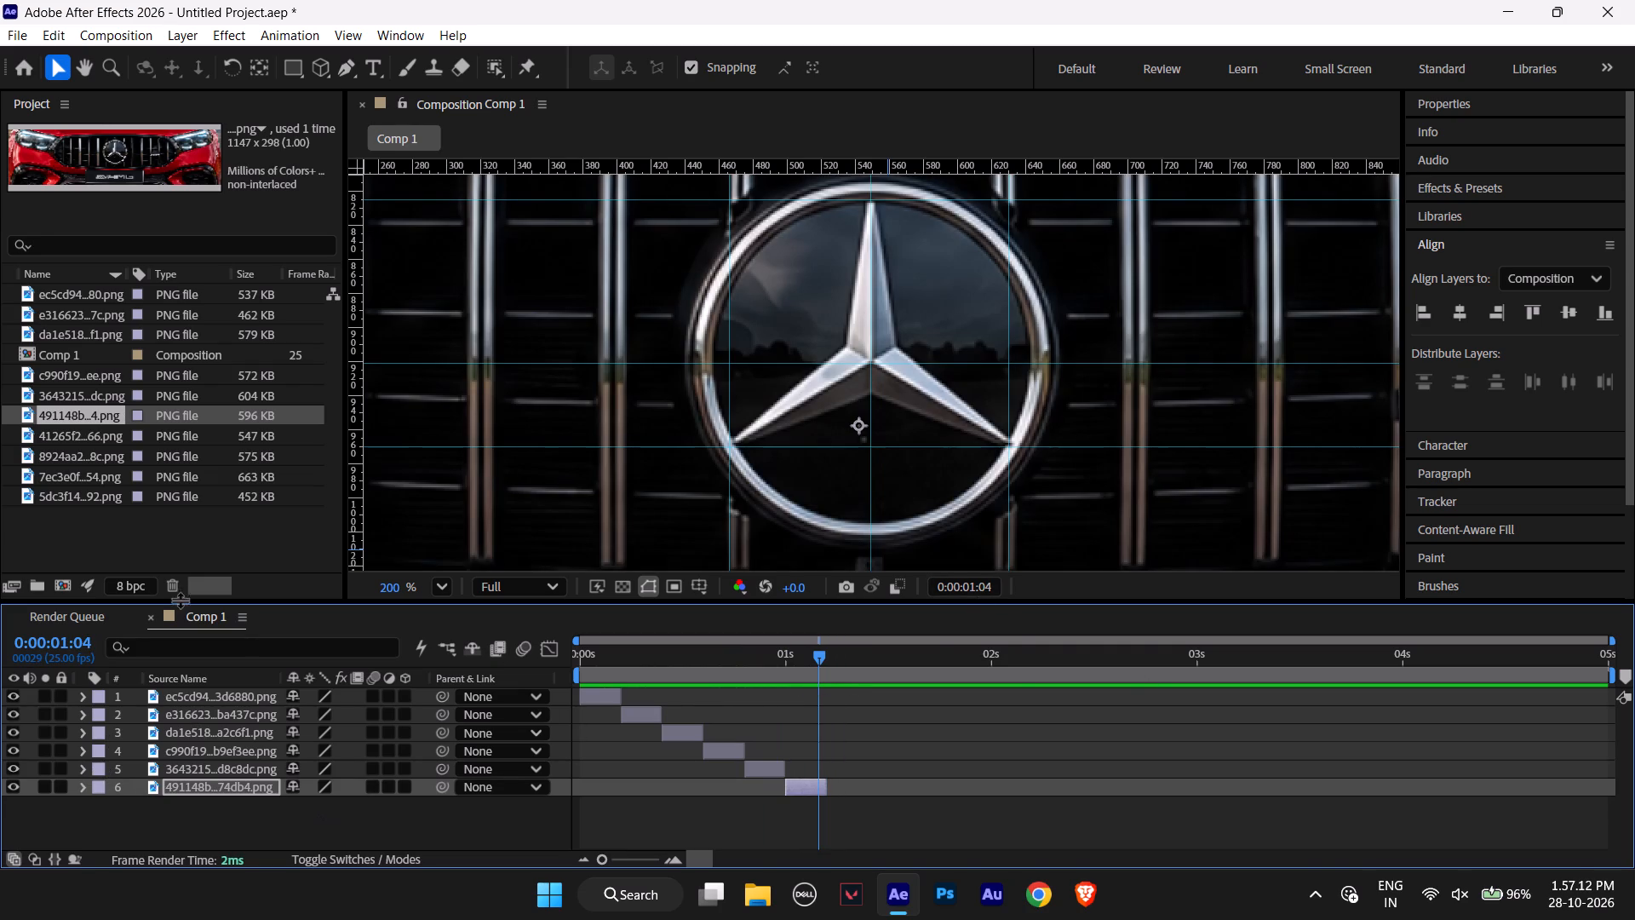
click(91, 434)
drag(91, 434, 283, 667)
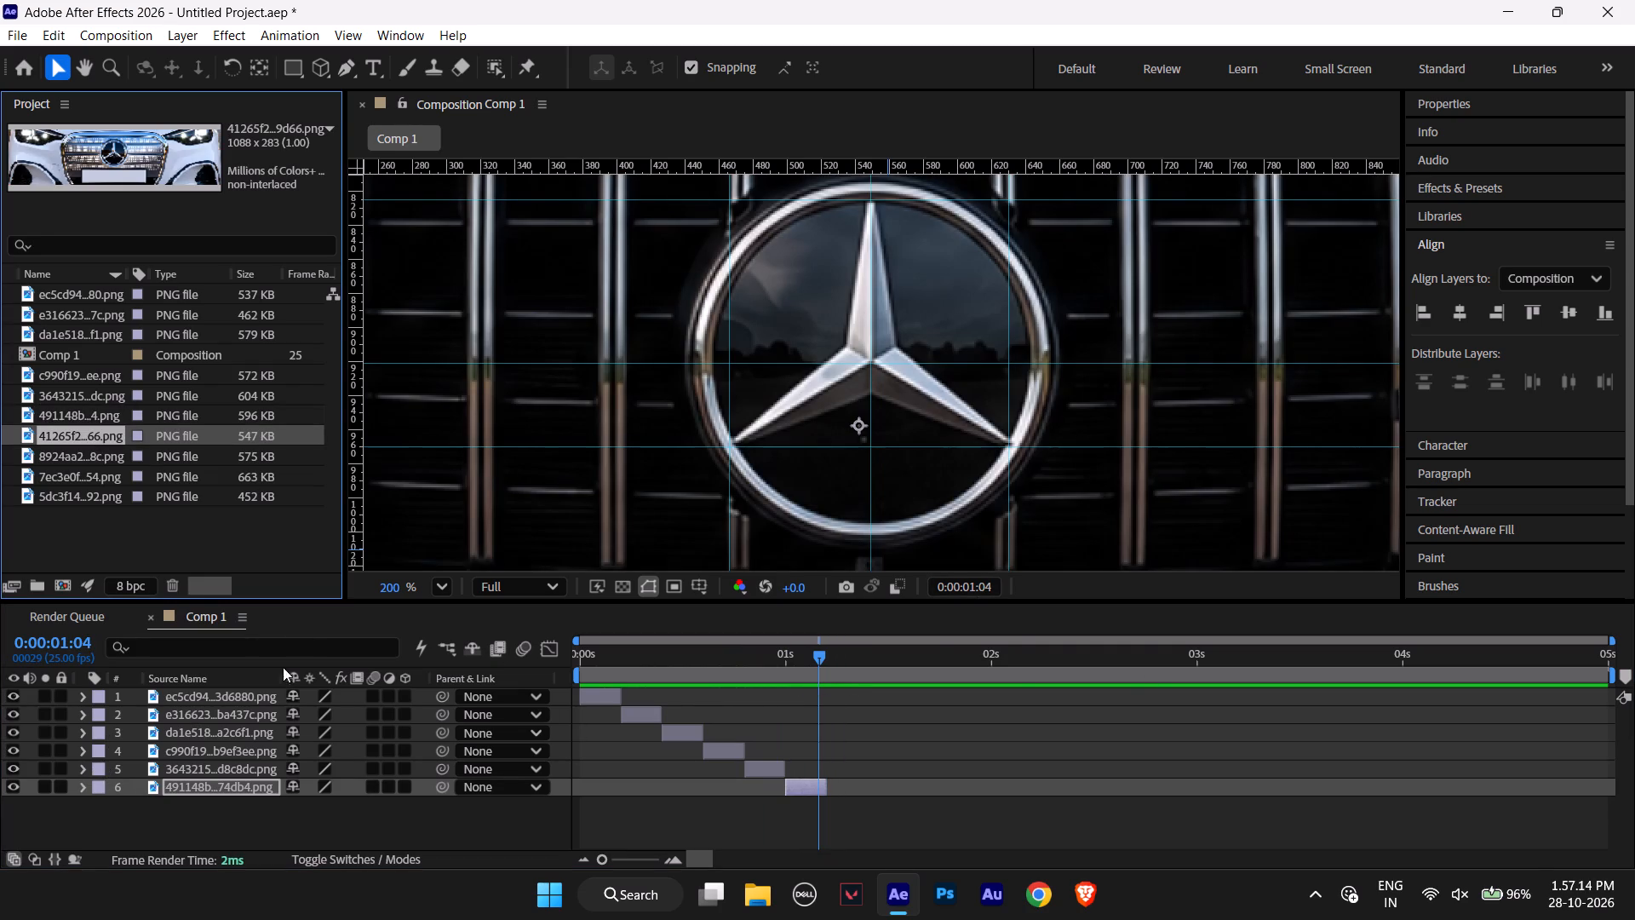
drag(283, 667, 165, 750)
drag(95, 430, 222, 501)
drag(222, 501, 163, 802)
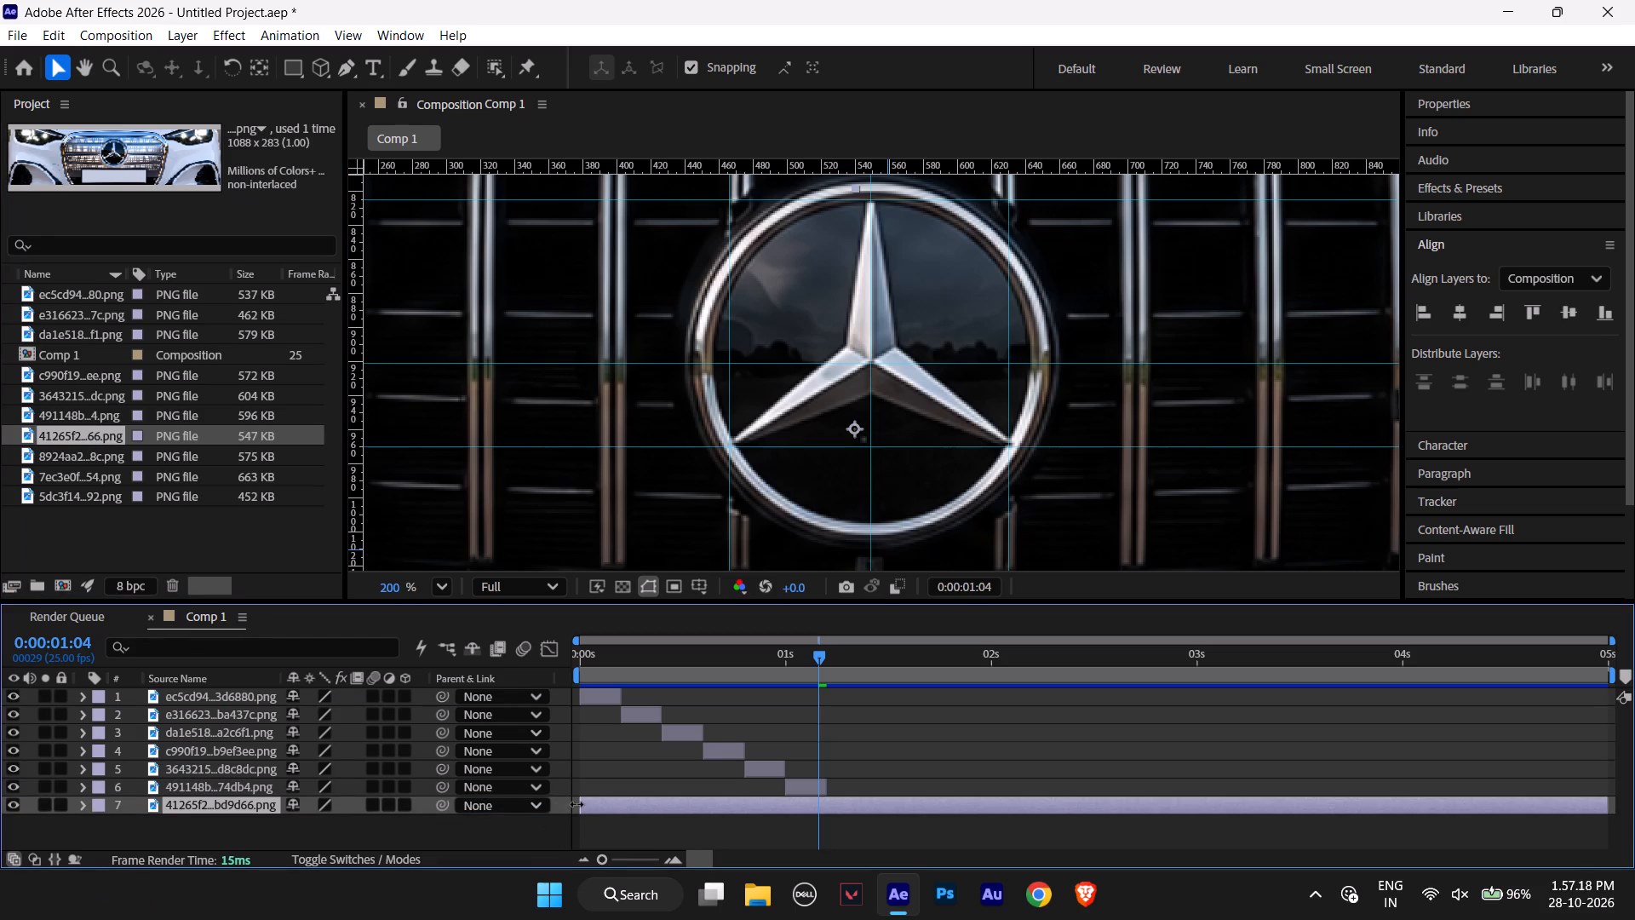
Trim the white-car layer to a five-frame clip starting at 0:00:01:05, where the red-car clip ends, and ending before 0:00:01:10.
drag(580, 804, 818, 822)
click(818, 661)
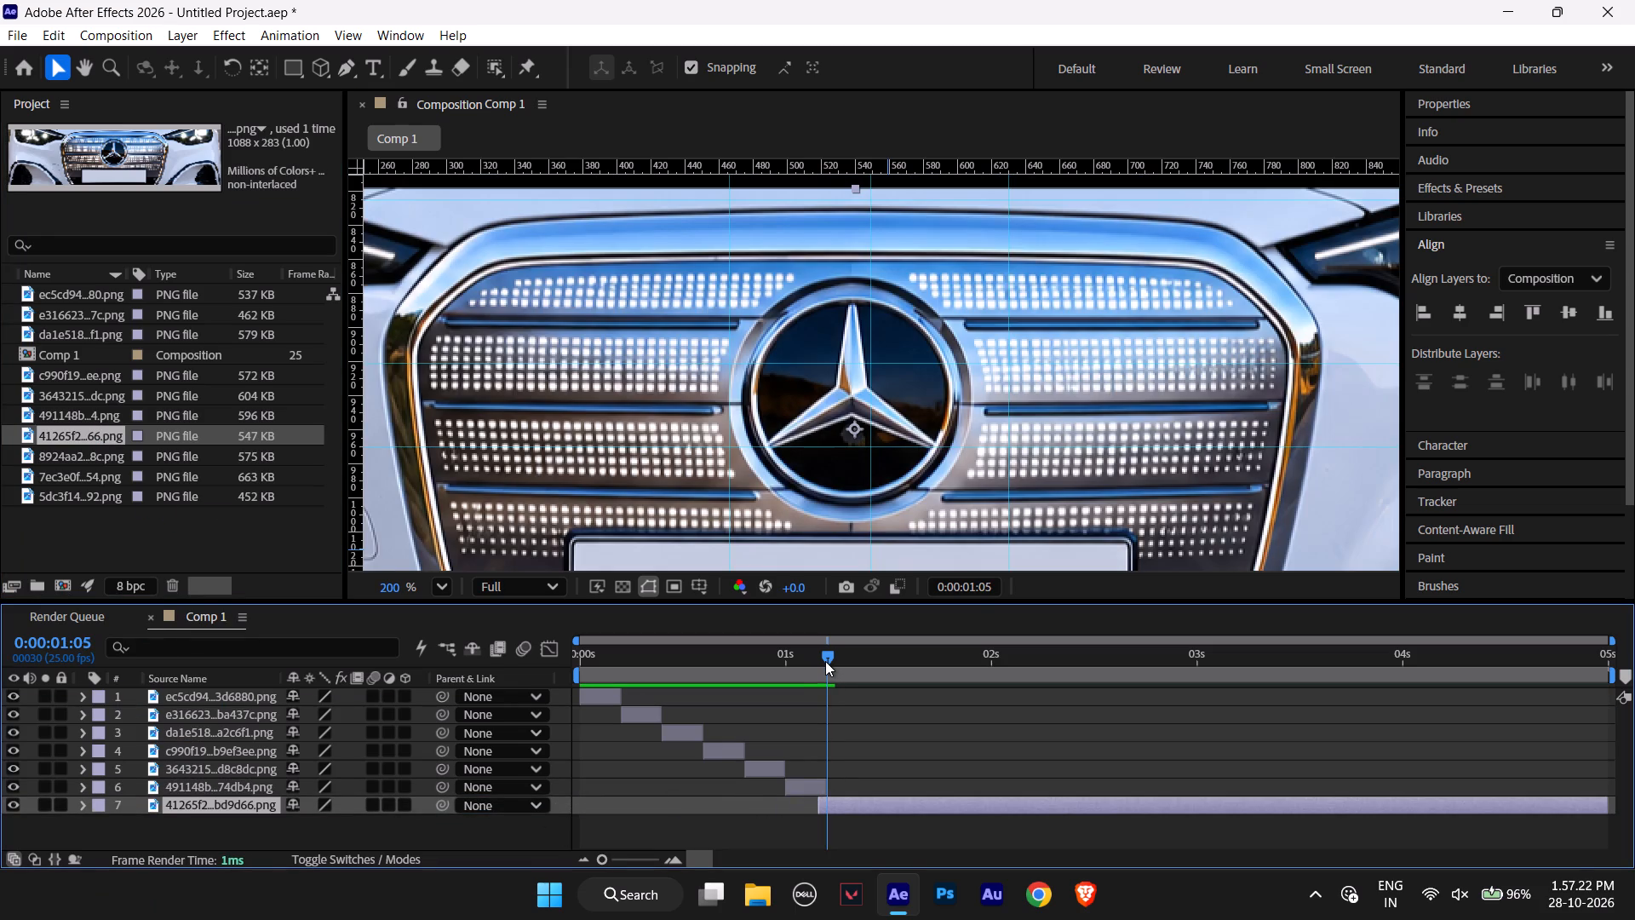
click(818, 807)
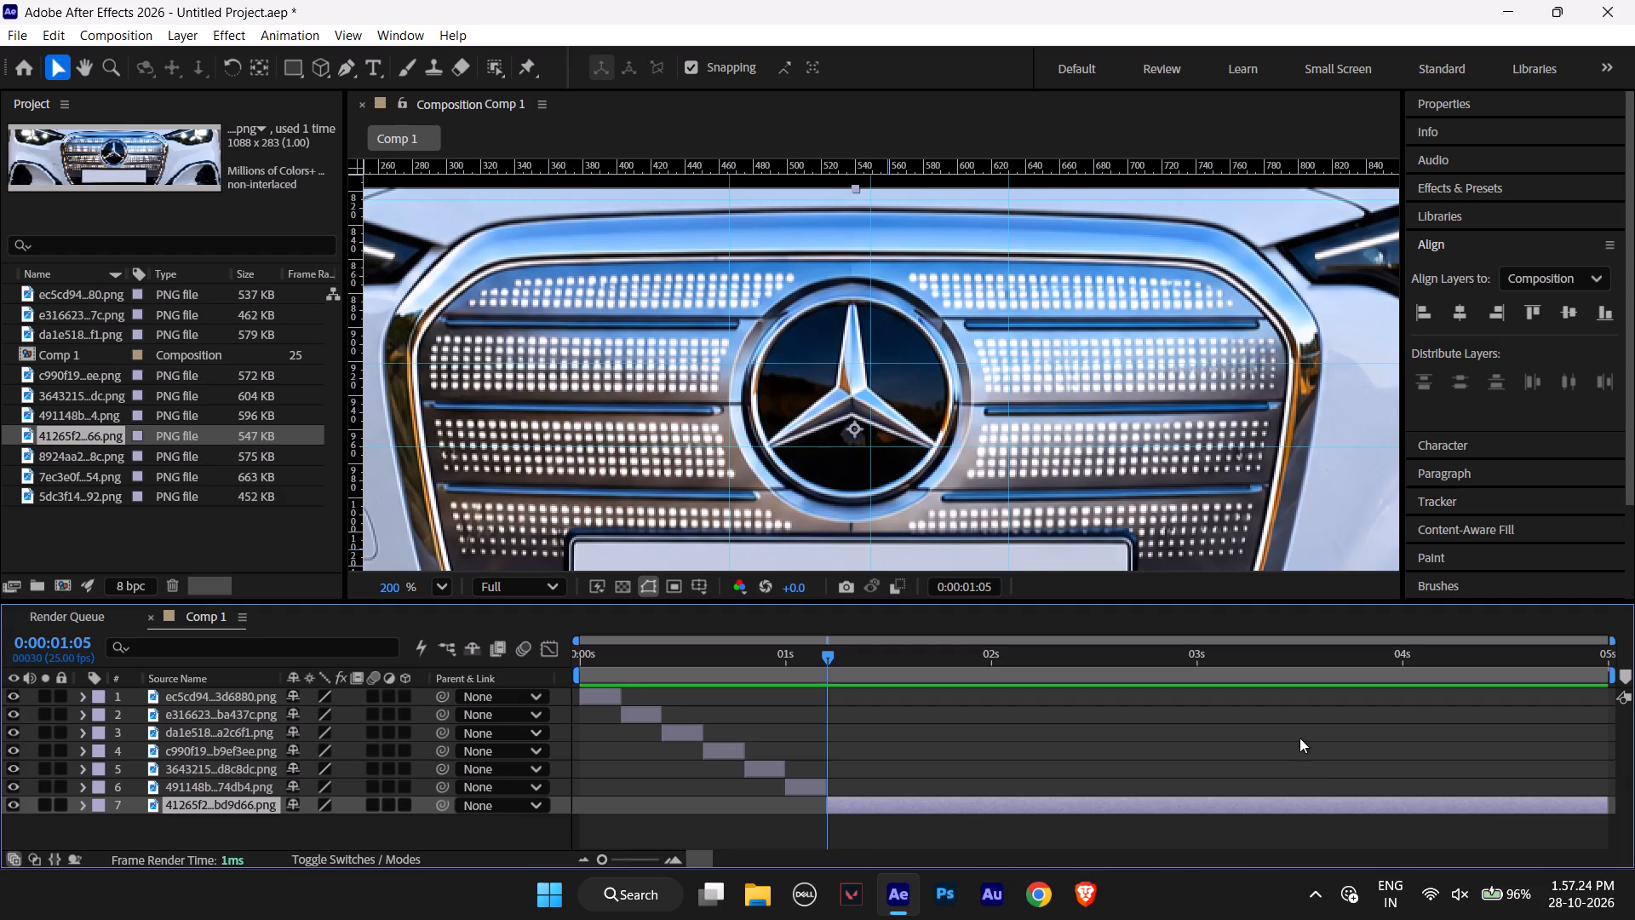
drag(1611, 802, 1190, 831)
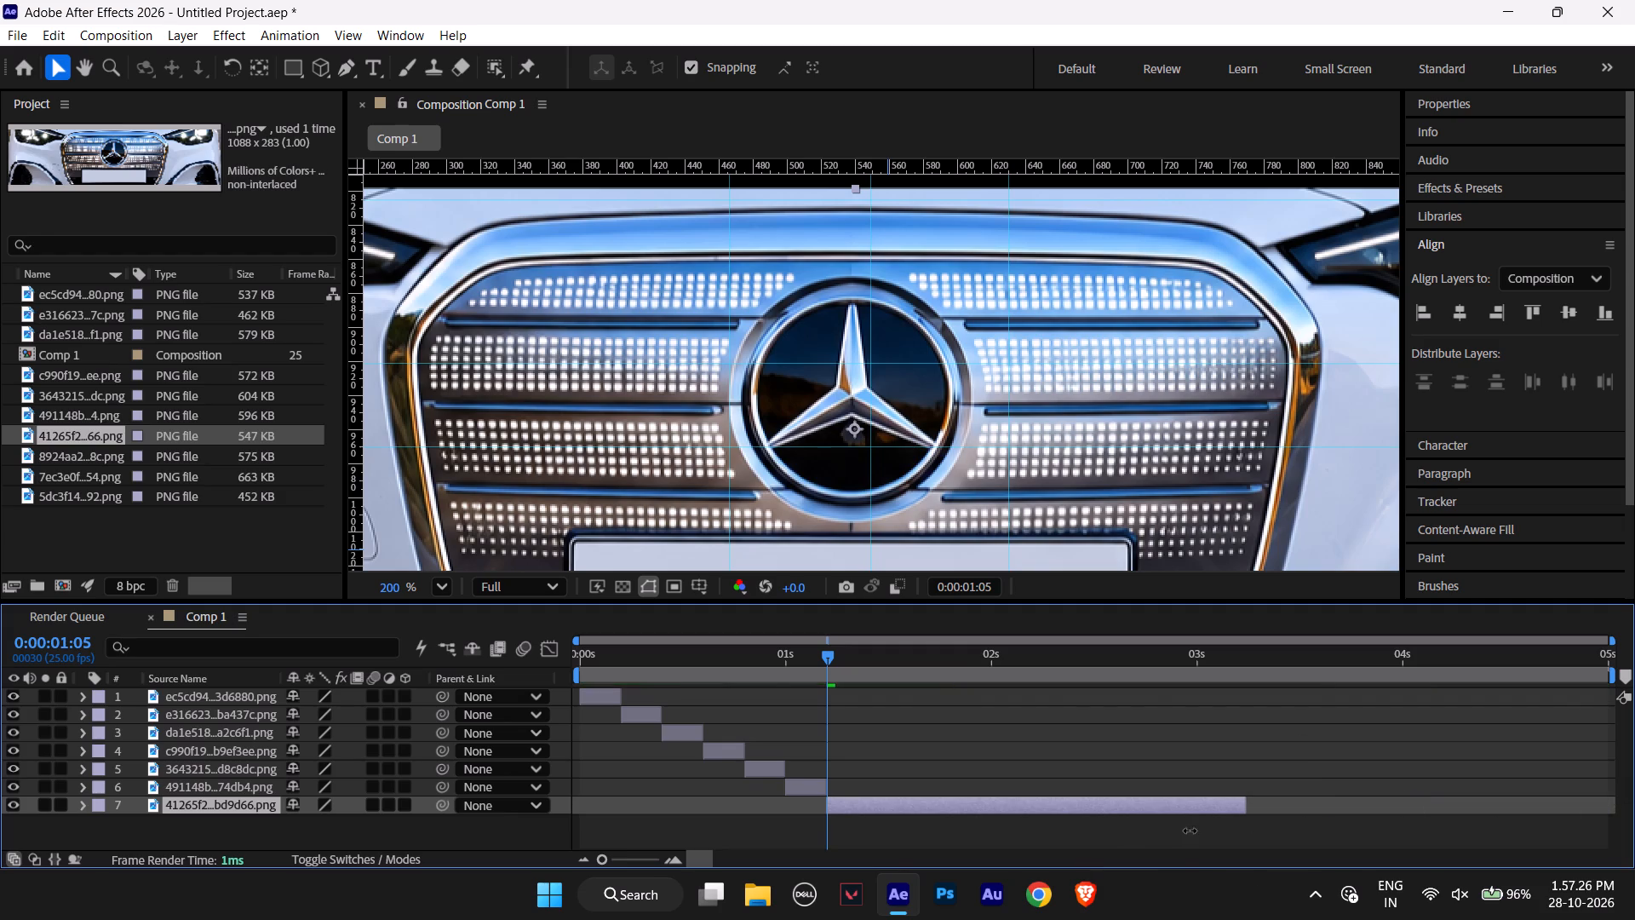
drag(1190, 831, 876, 841)
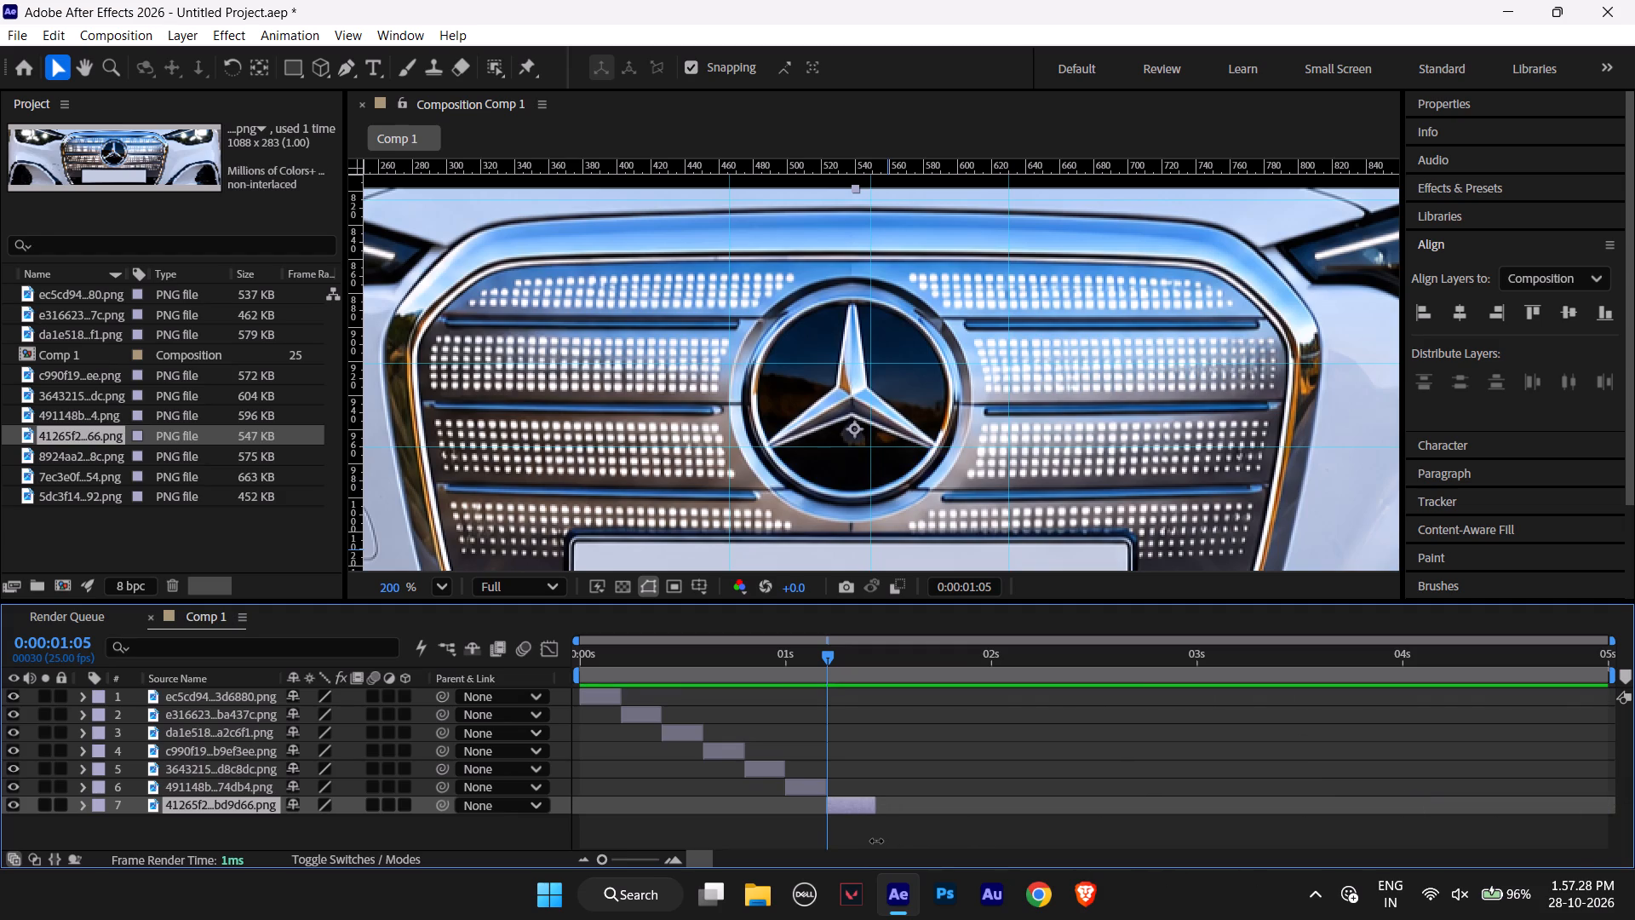
drag(876, 841, 875, 841)
drag(830, 654, 849, 658)
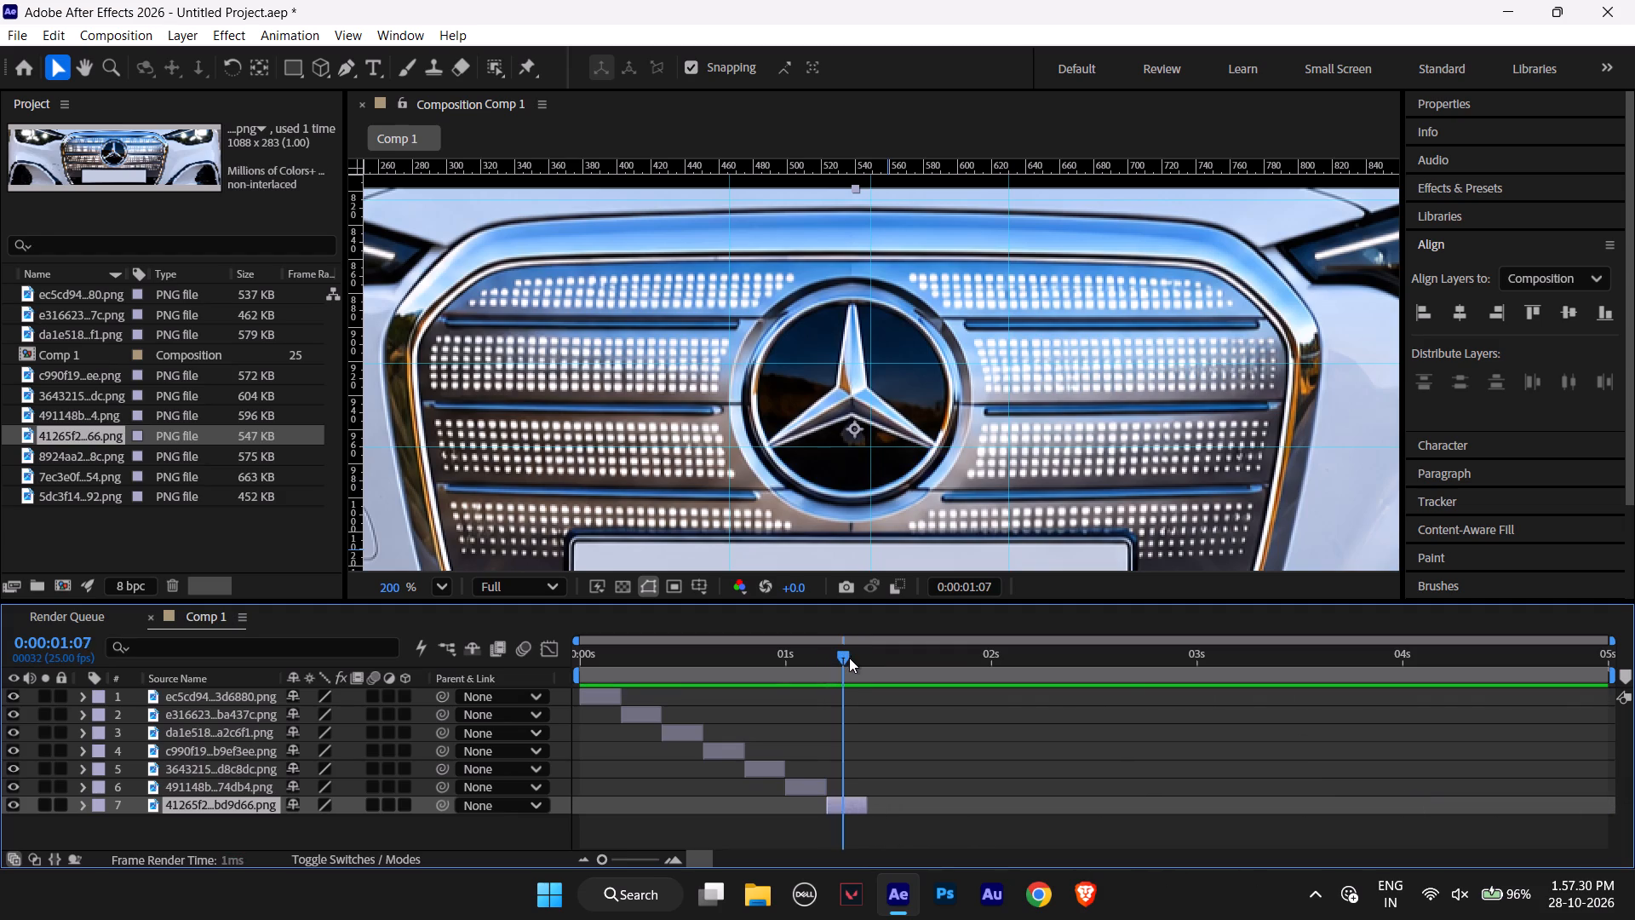
drag(849, 658, 866, 659)
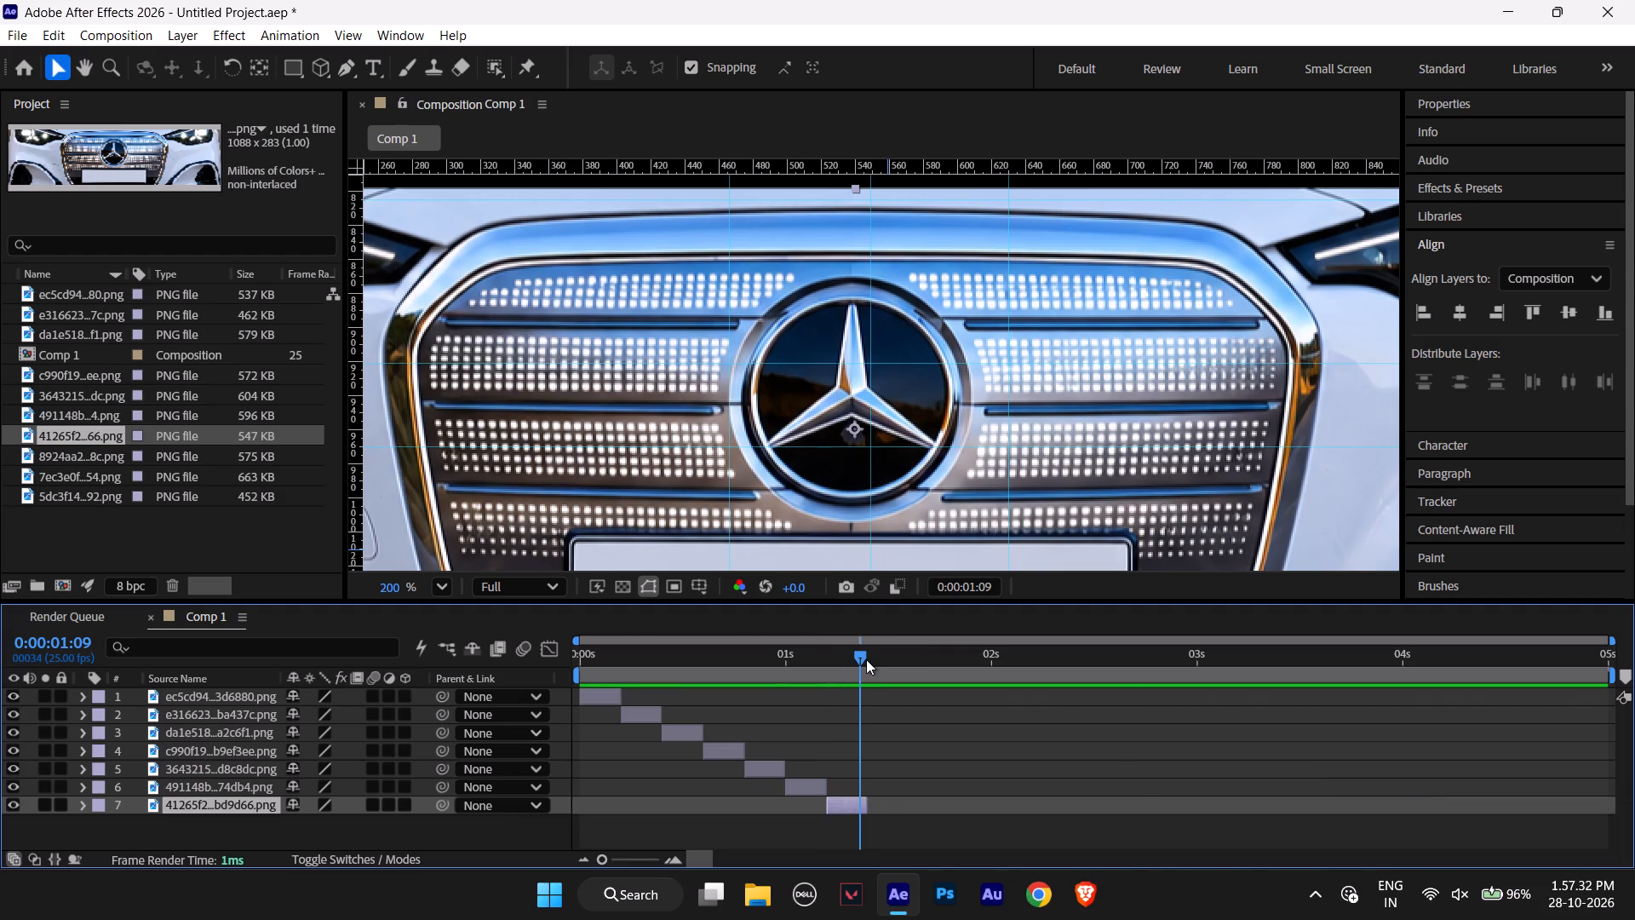
drag(866, 659, 864, 659)
drag(864, 659, 869, 659)
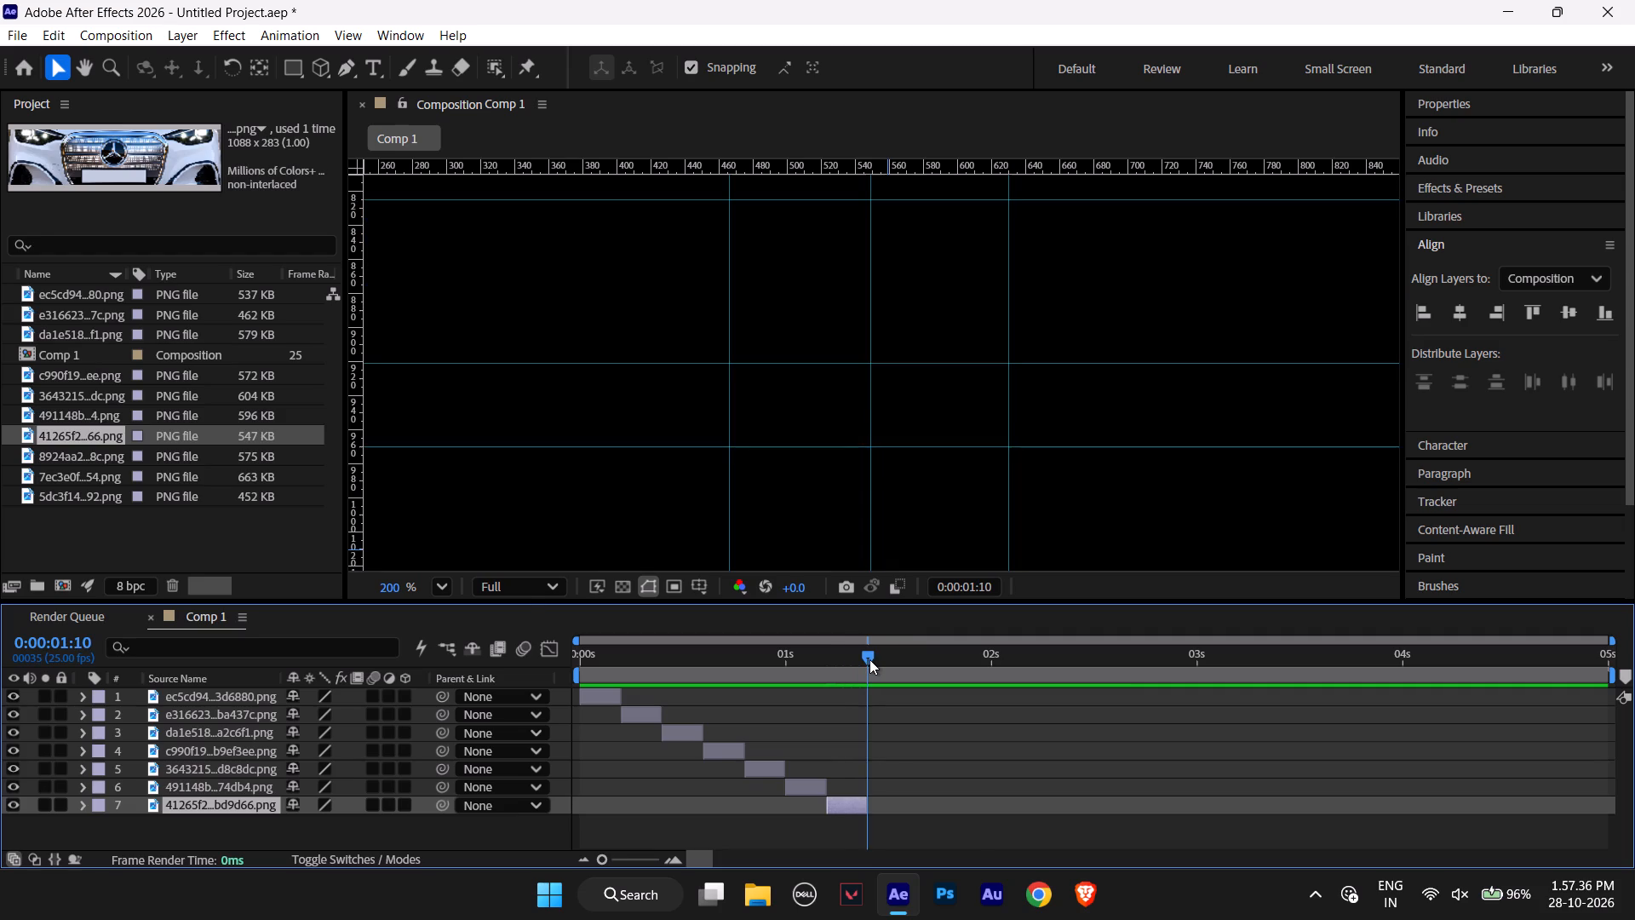
At 0:00:01:07, scale up the white-car layer proportionally until its star's arm span roughly matches the spacing of the outer vertical guides.
drag(869, 659, 850, 658)
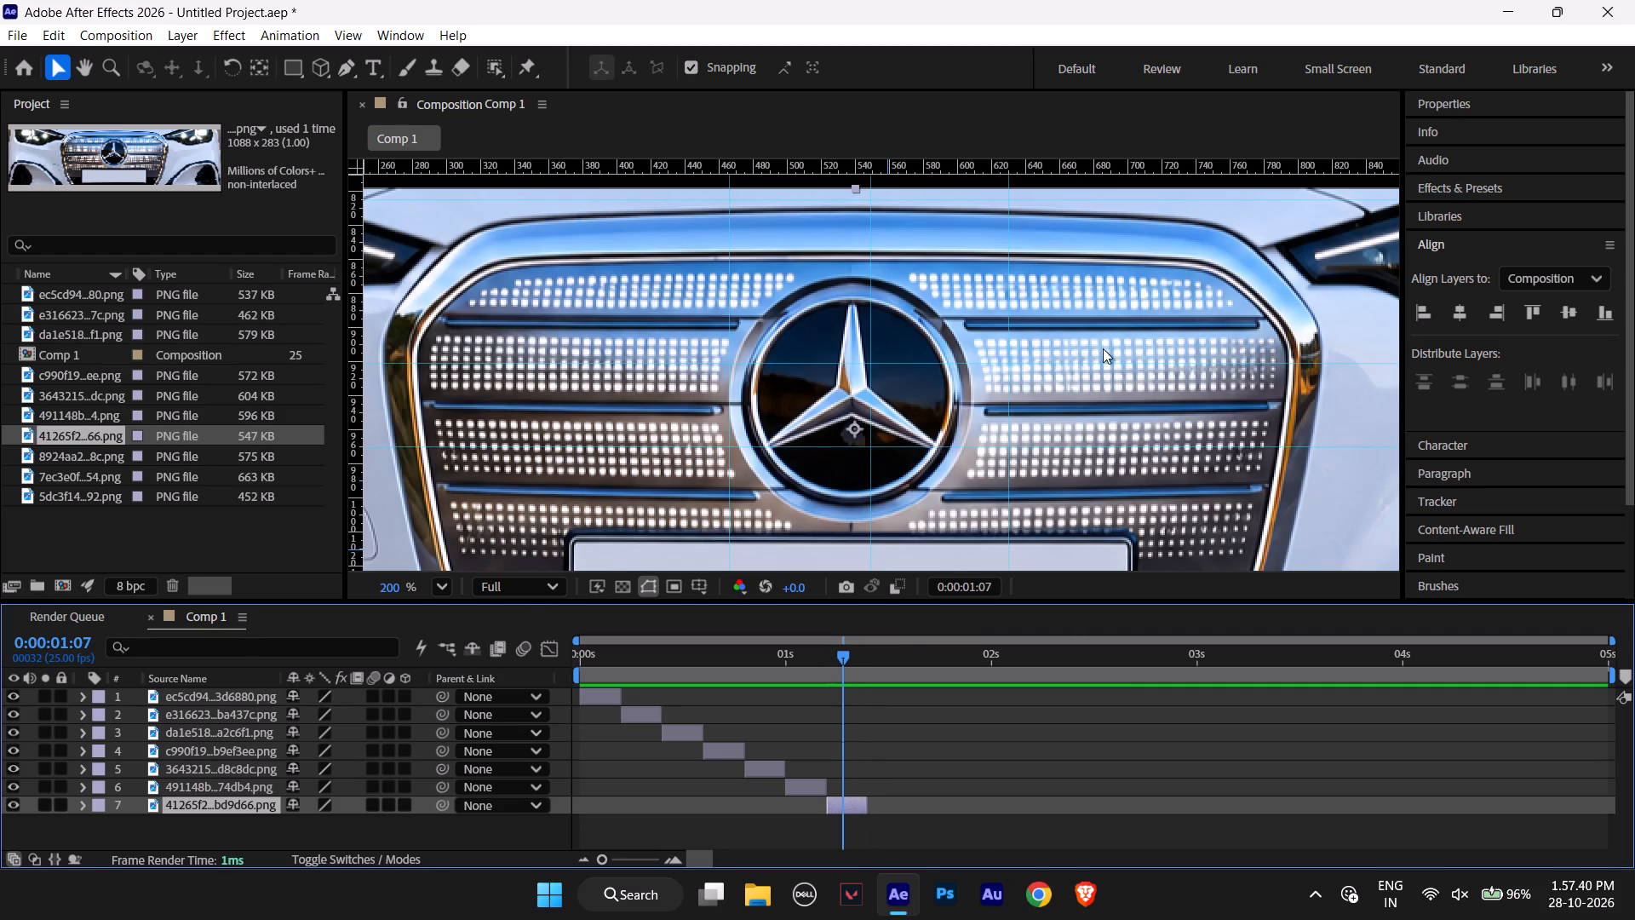
alt+scroll(1103, 348, down, 8)
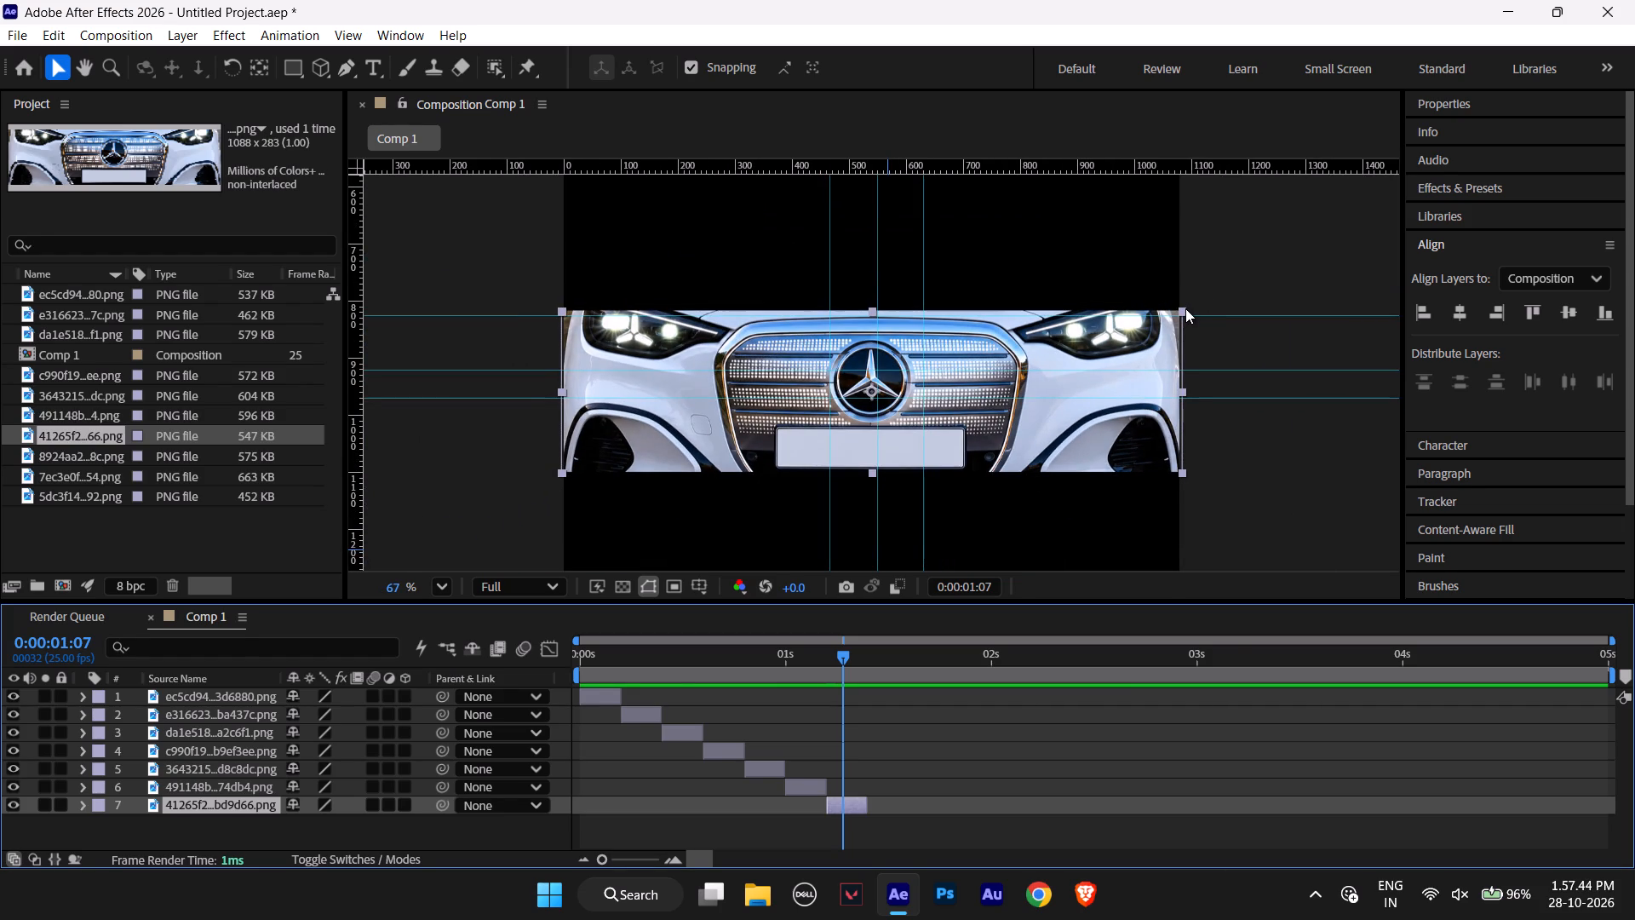
drag(1185, 308, 1205, 302)
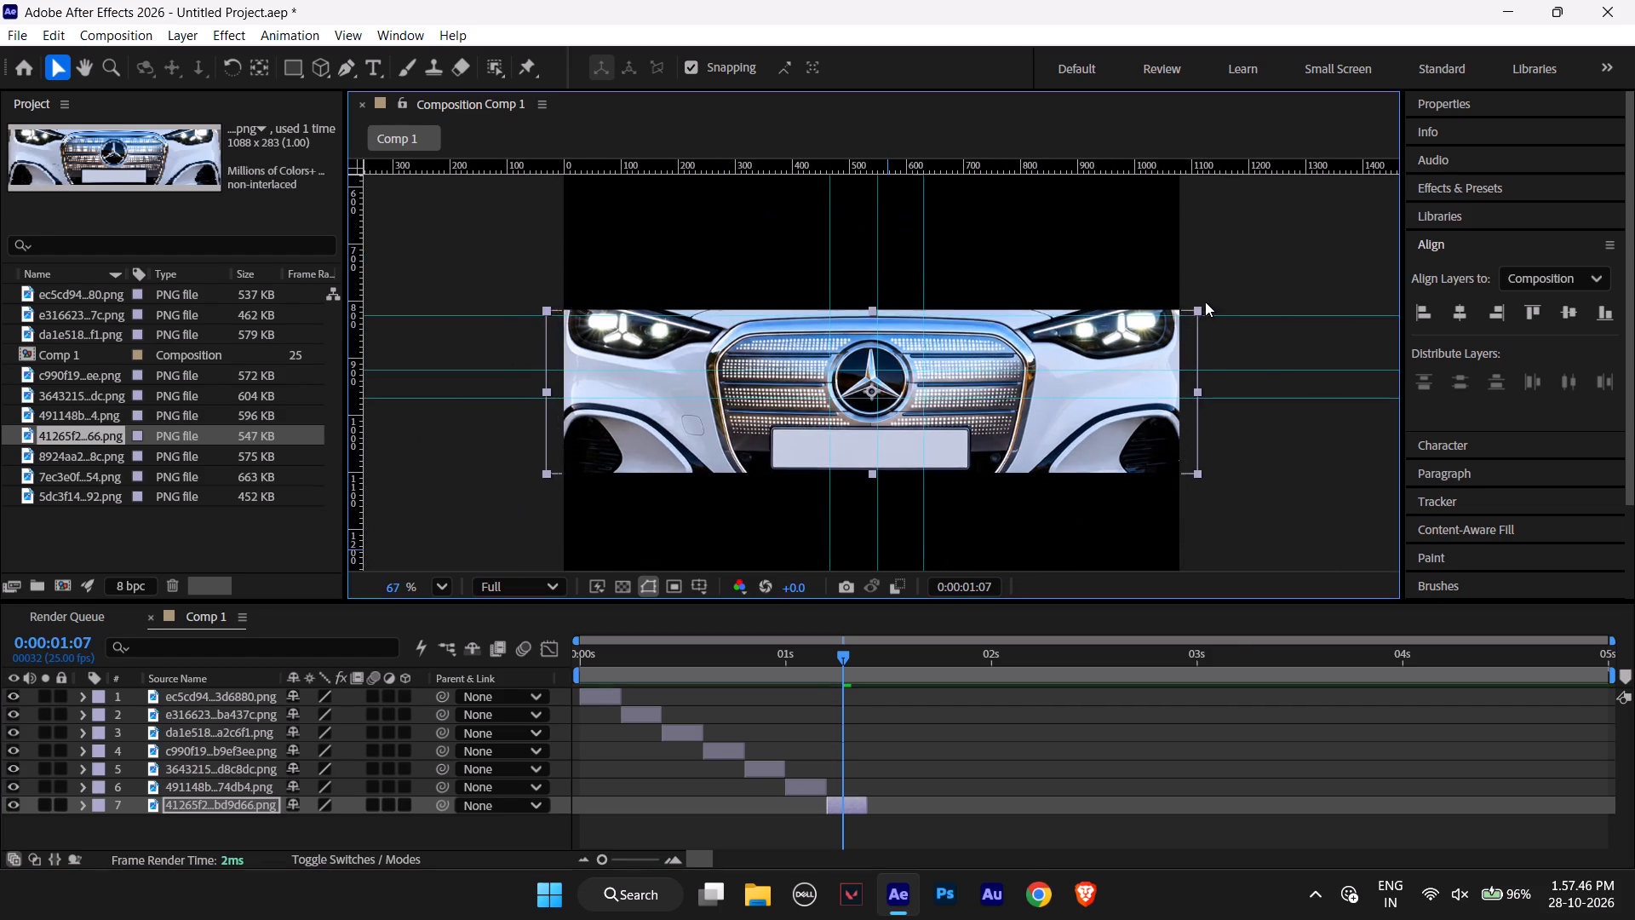
drag(1205, 302, 1315, 273)
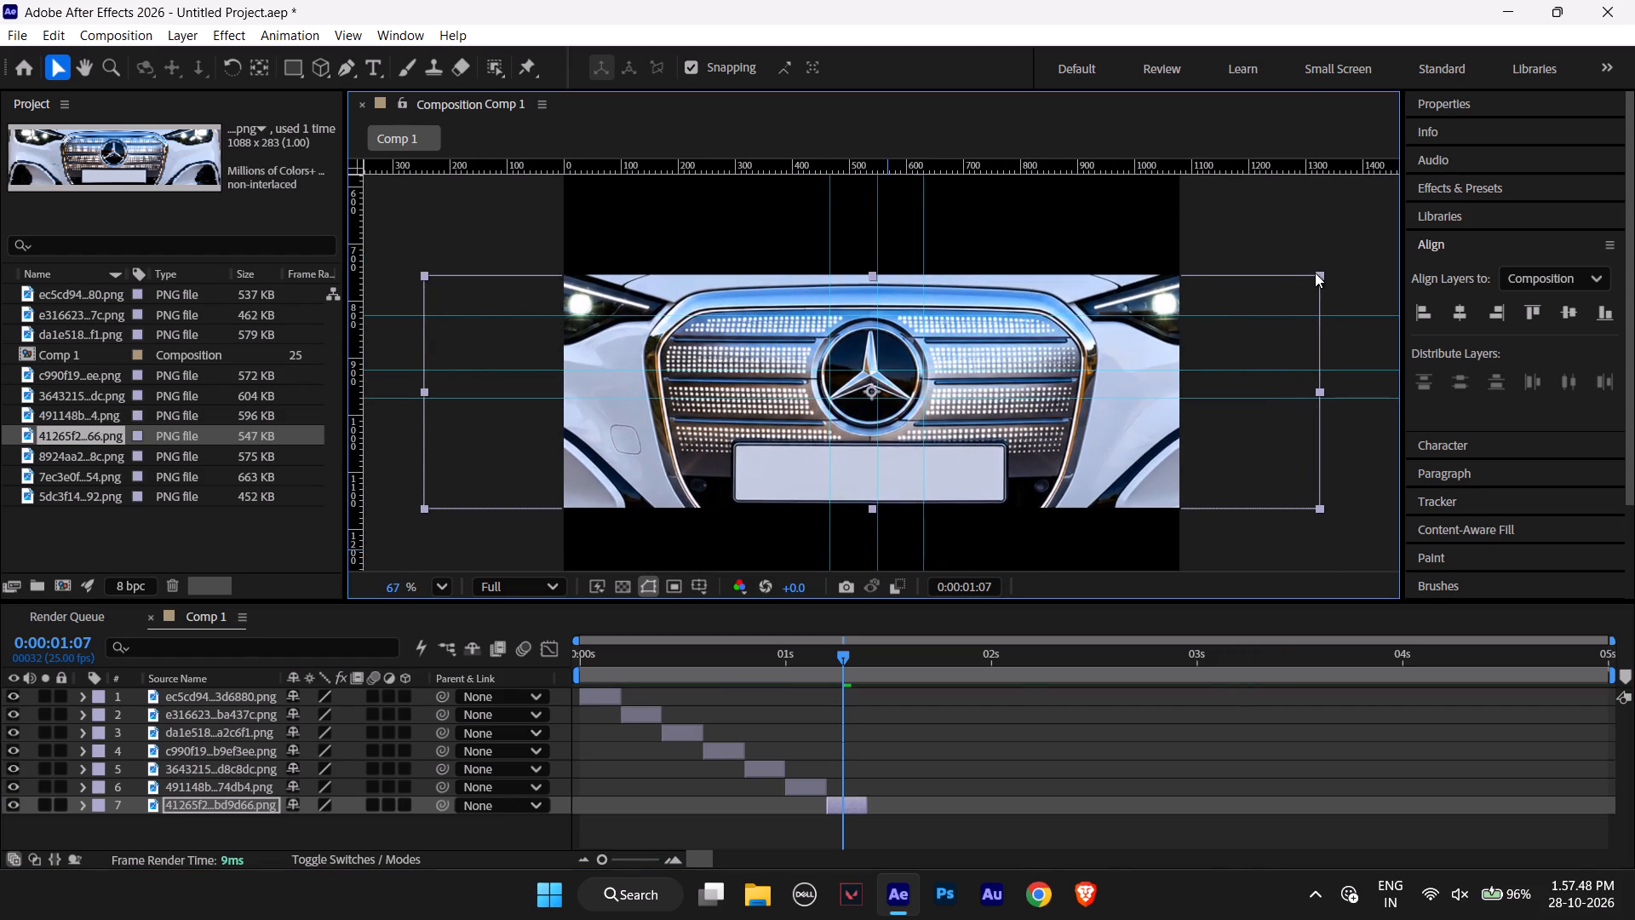
drag(1315, 273, 1379, 246)
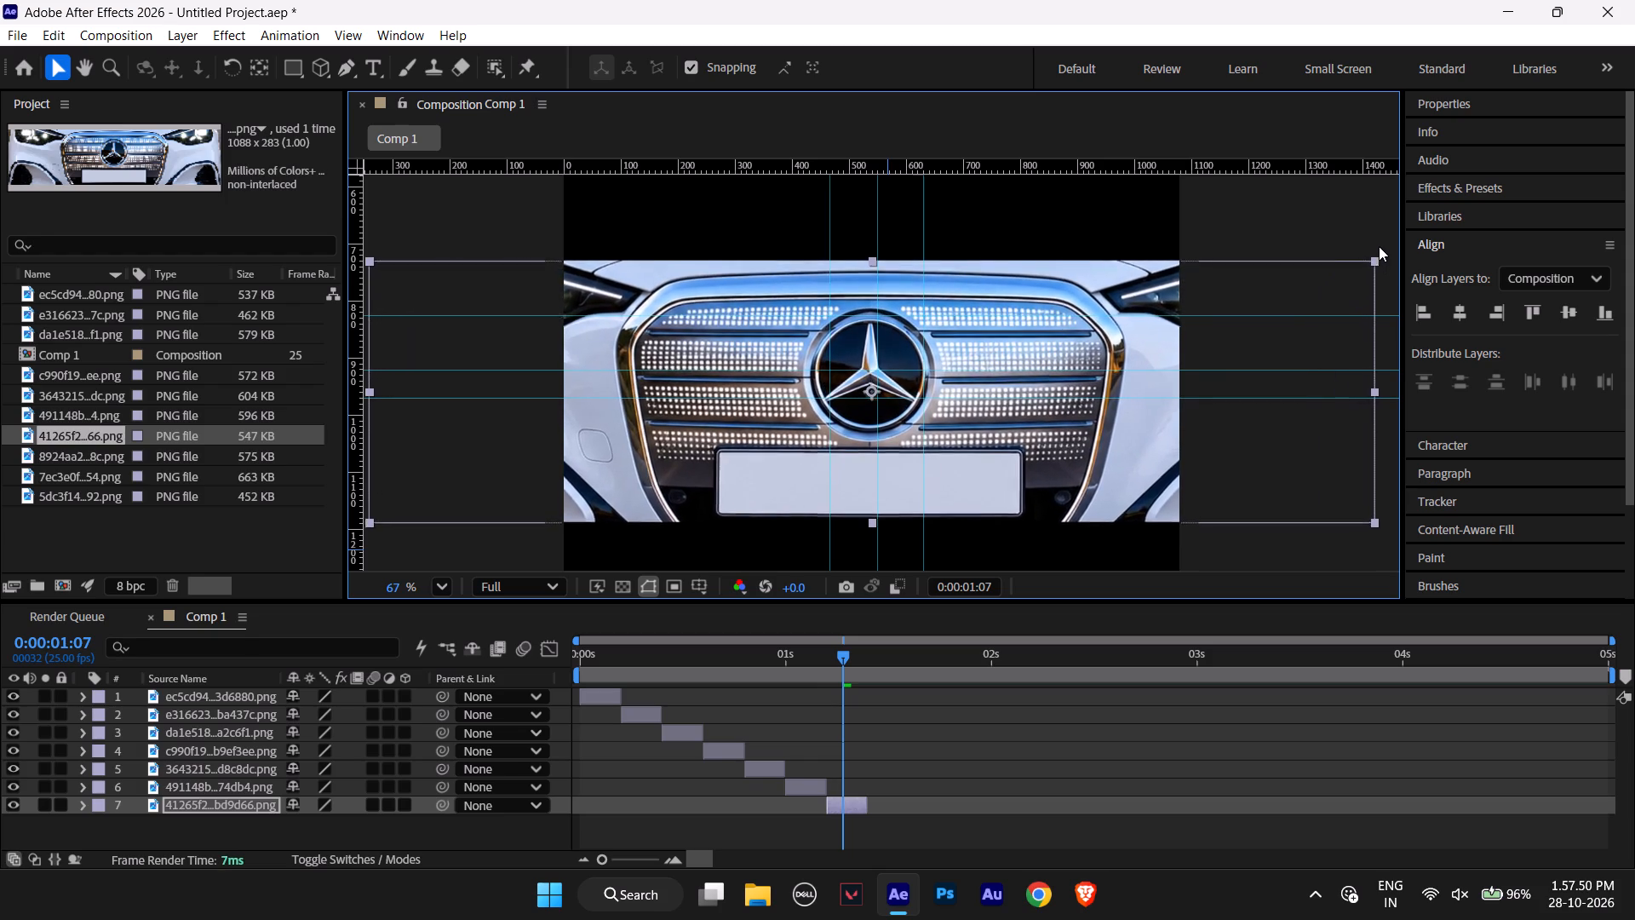
drag(1379, 246, 1395, 242)
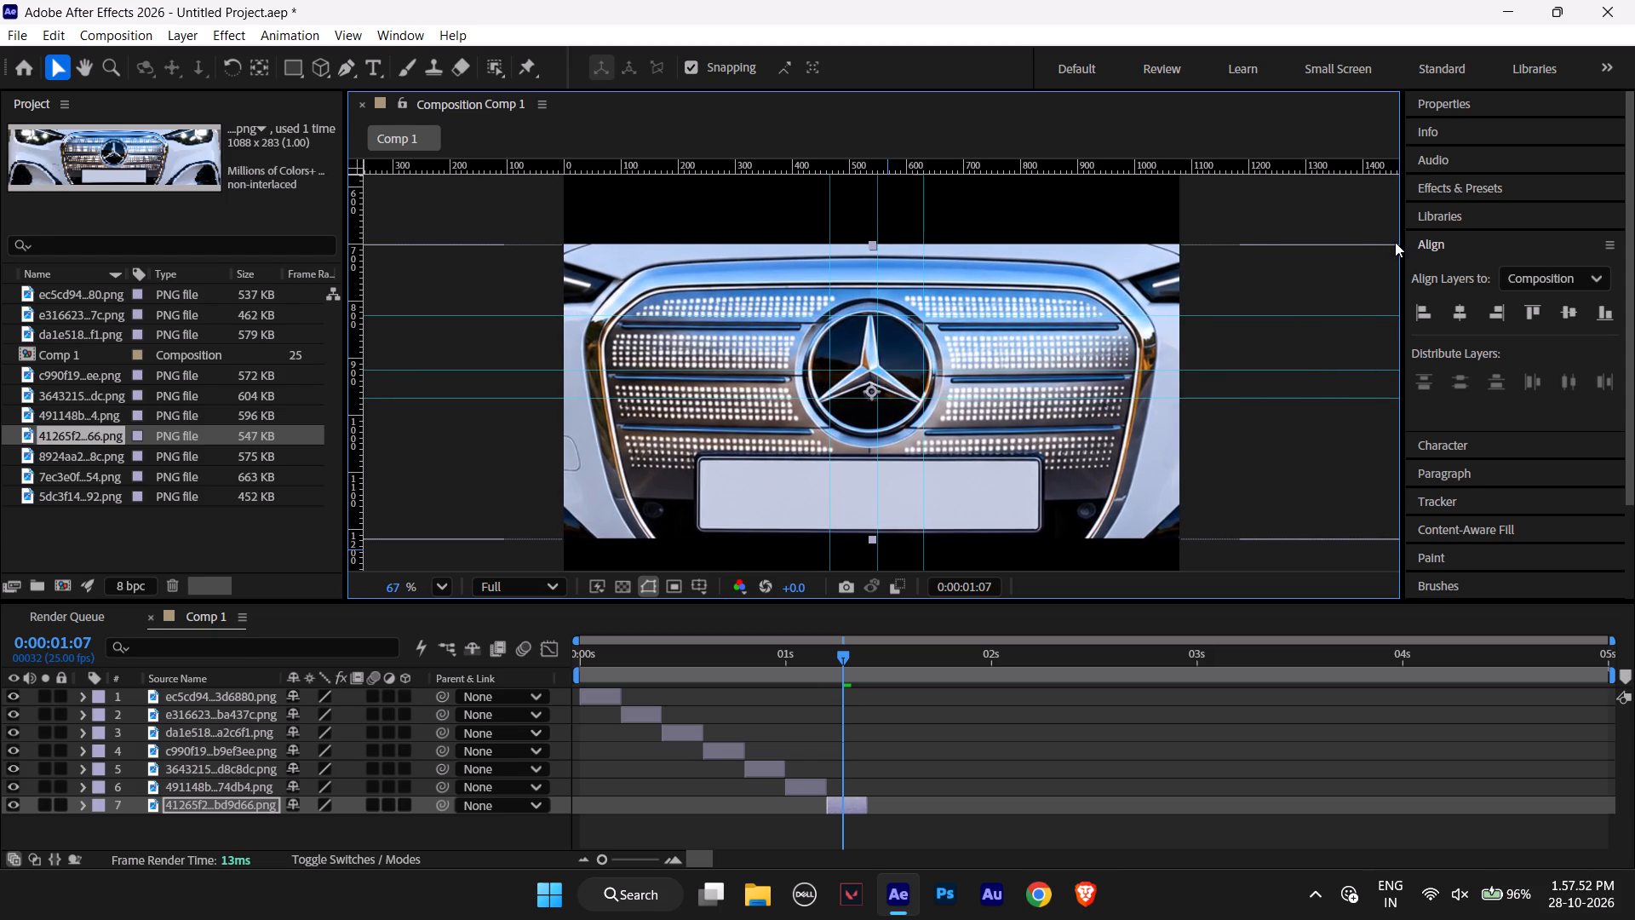
drag(1395, 242, 1405, 242)
drag(1405, 242, 1424, 240)
alt+scroll(875, 378, up, 5)
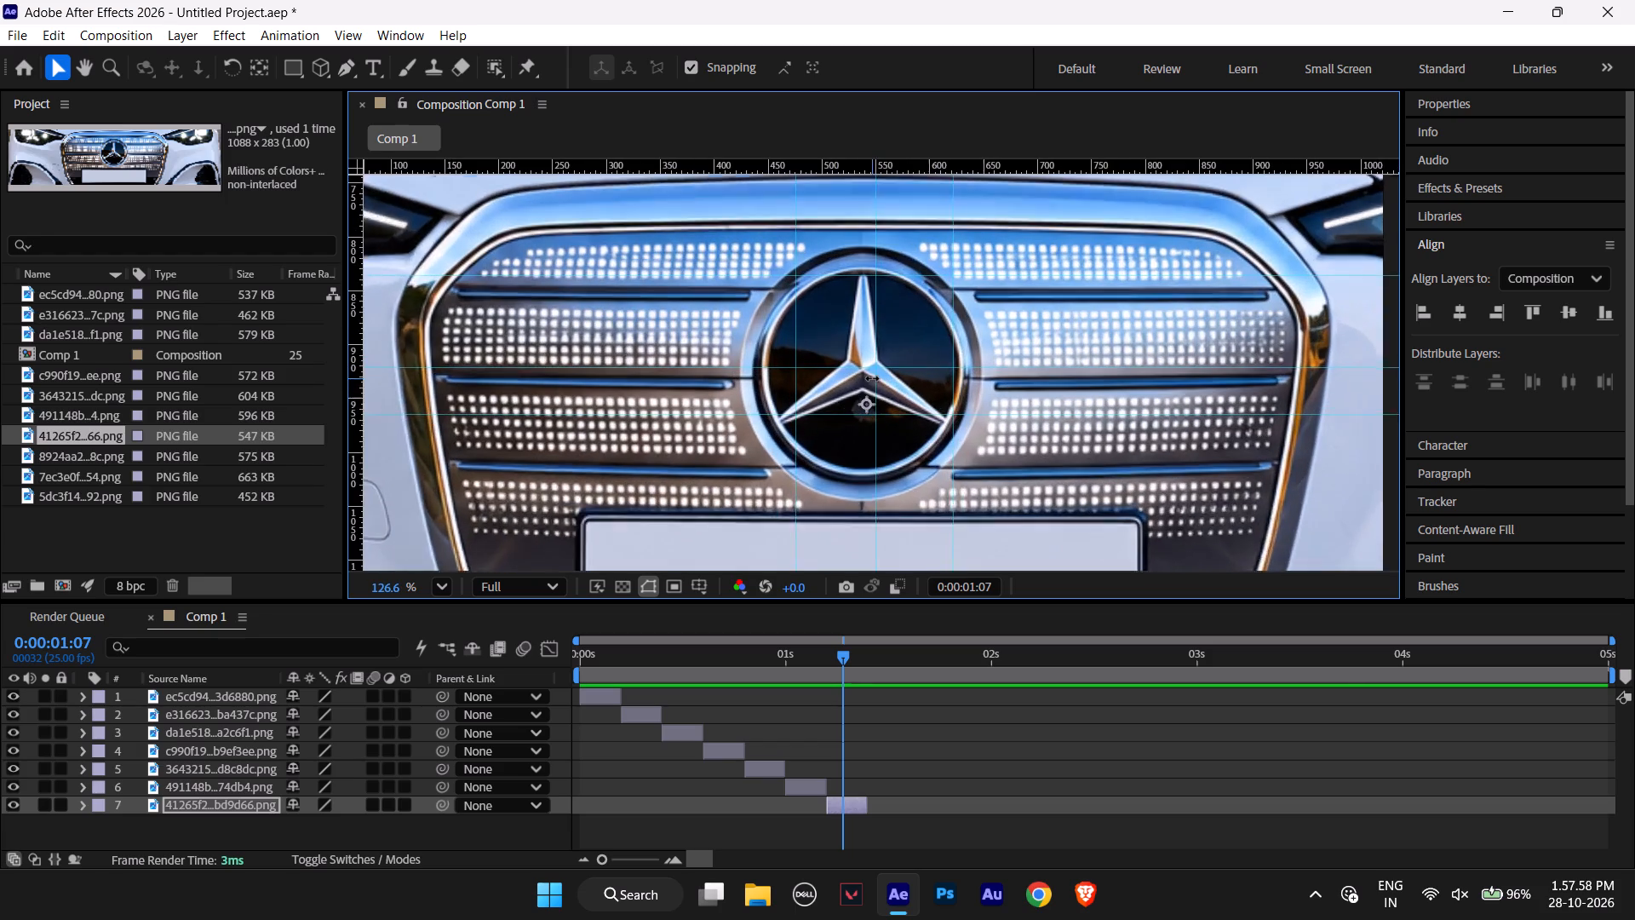
Undo the white-car layer's last scaling and rescale it proportionally from its centre to about twice the composition's width.
key(ctrl+z)
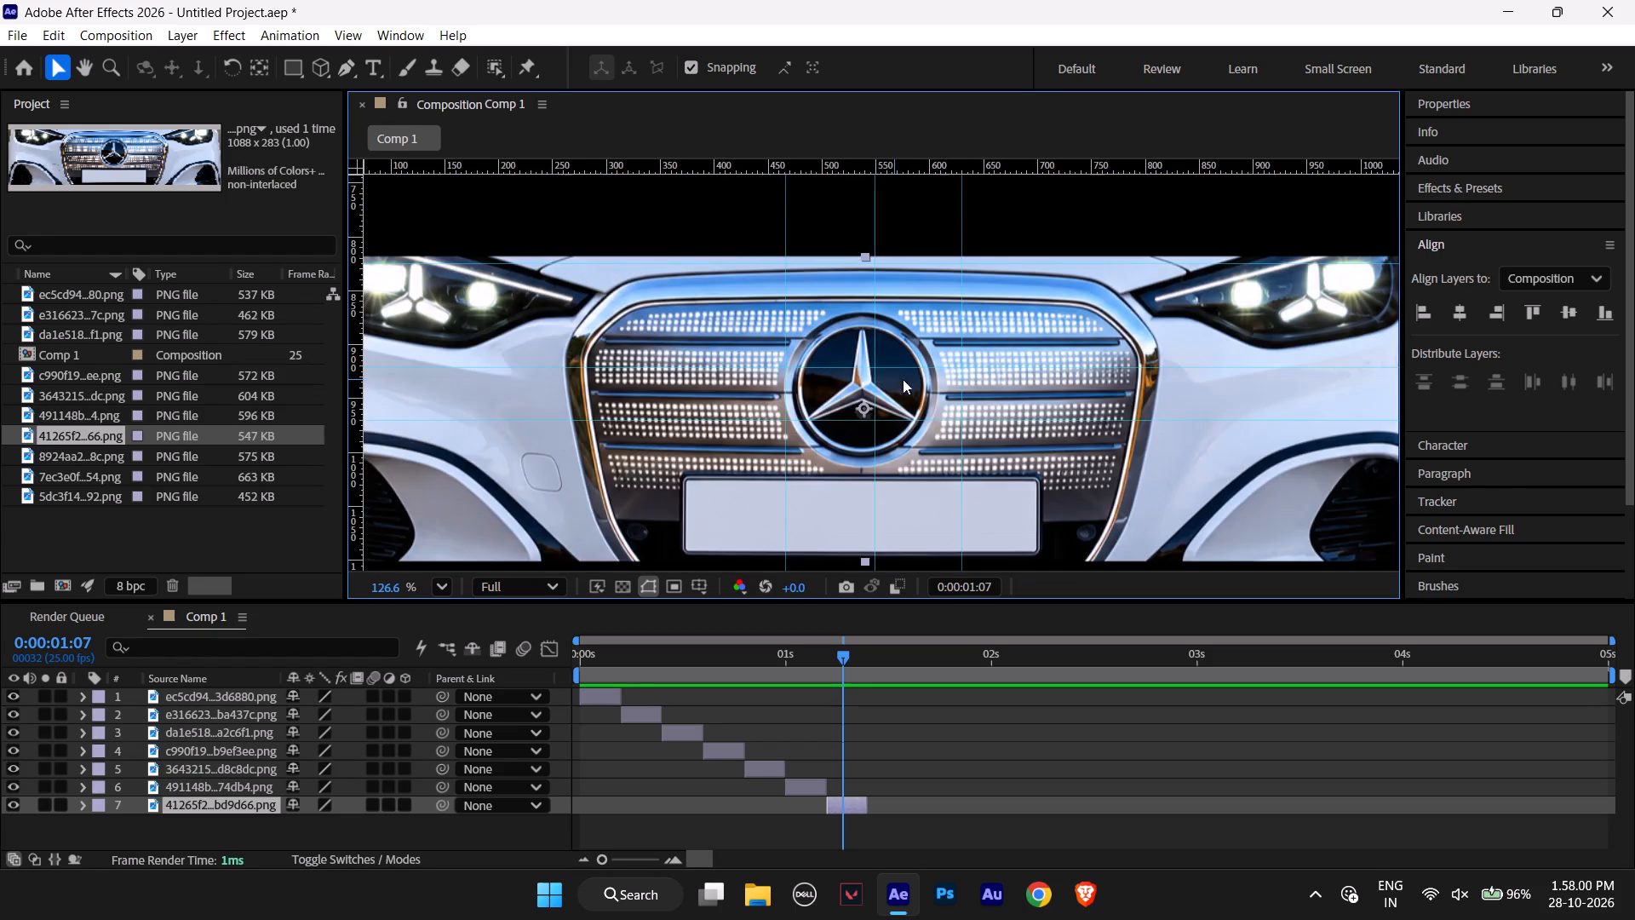
alt+scroll(916, 379, down, 6)
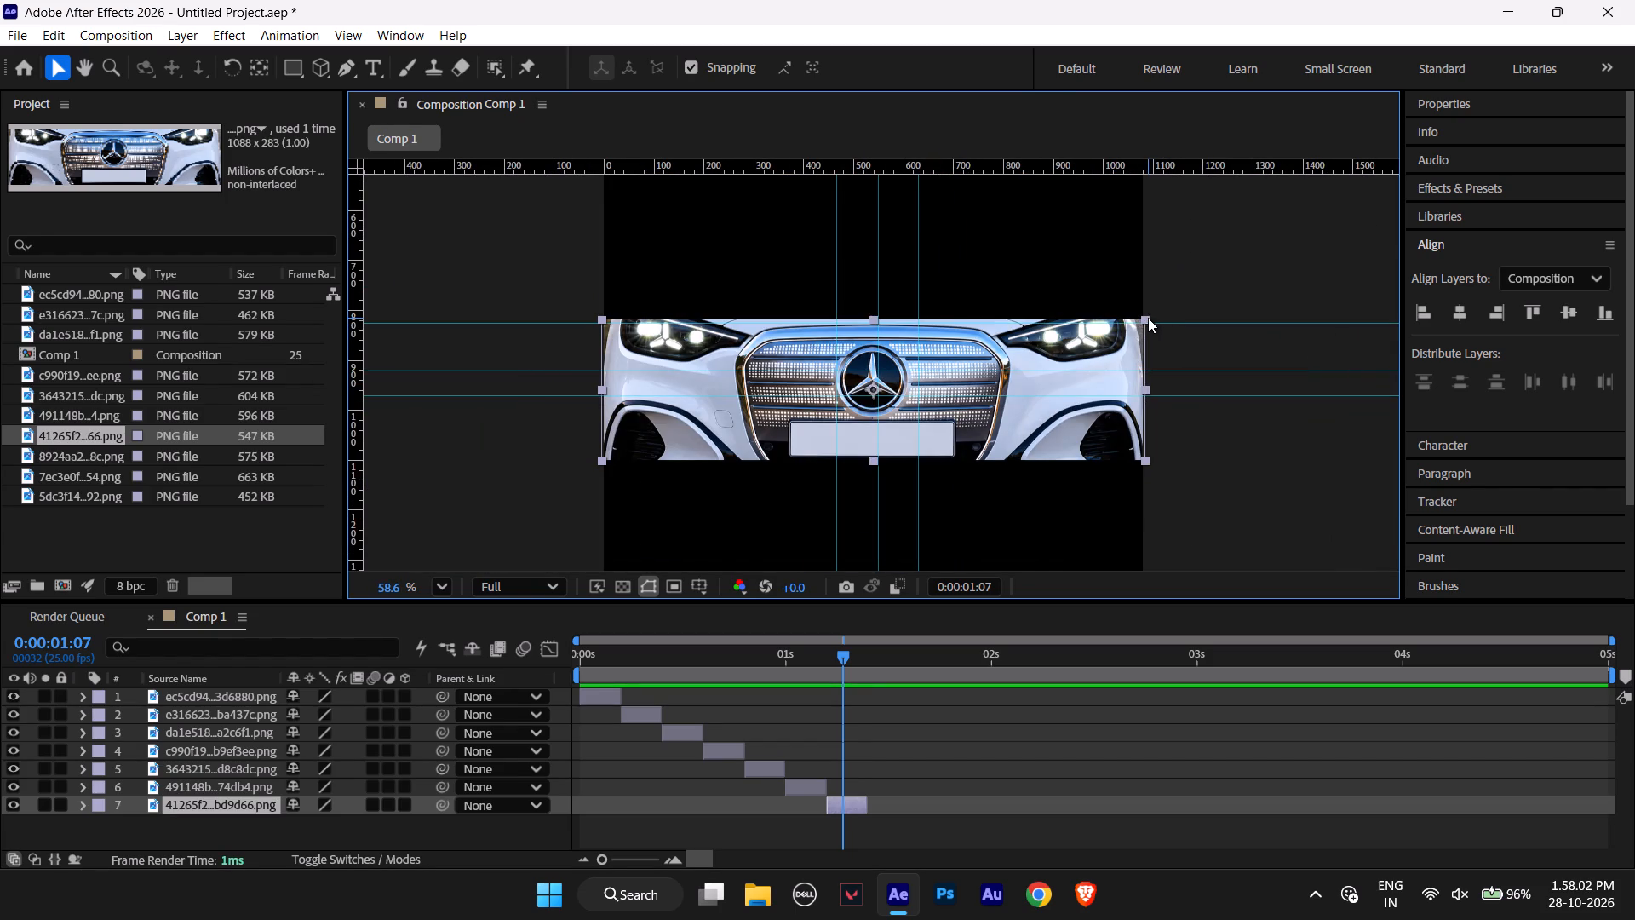
shift+drag(1148, 318, 1166, 315)
click(1108, 360)
drag(1146, 315, 1277, 268)
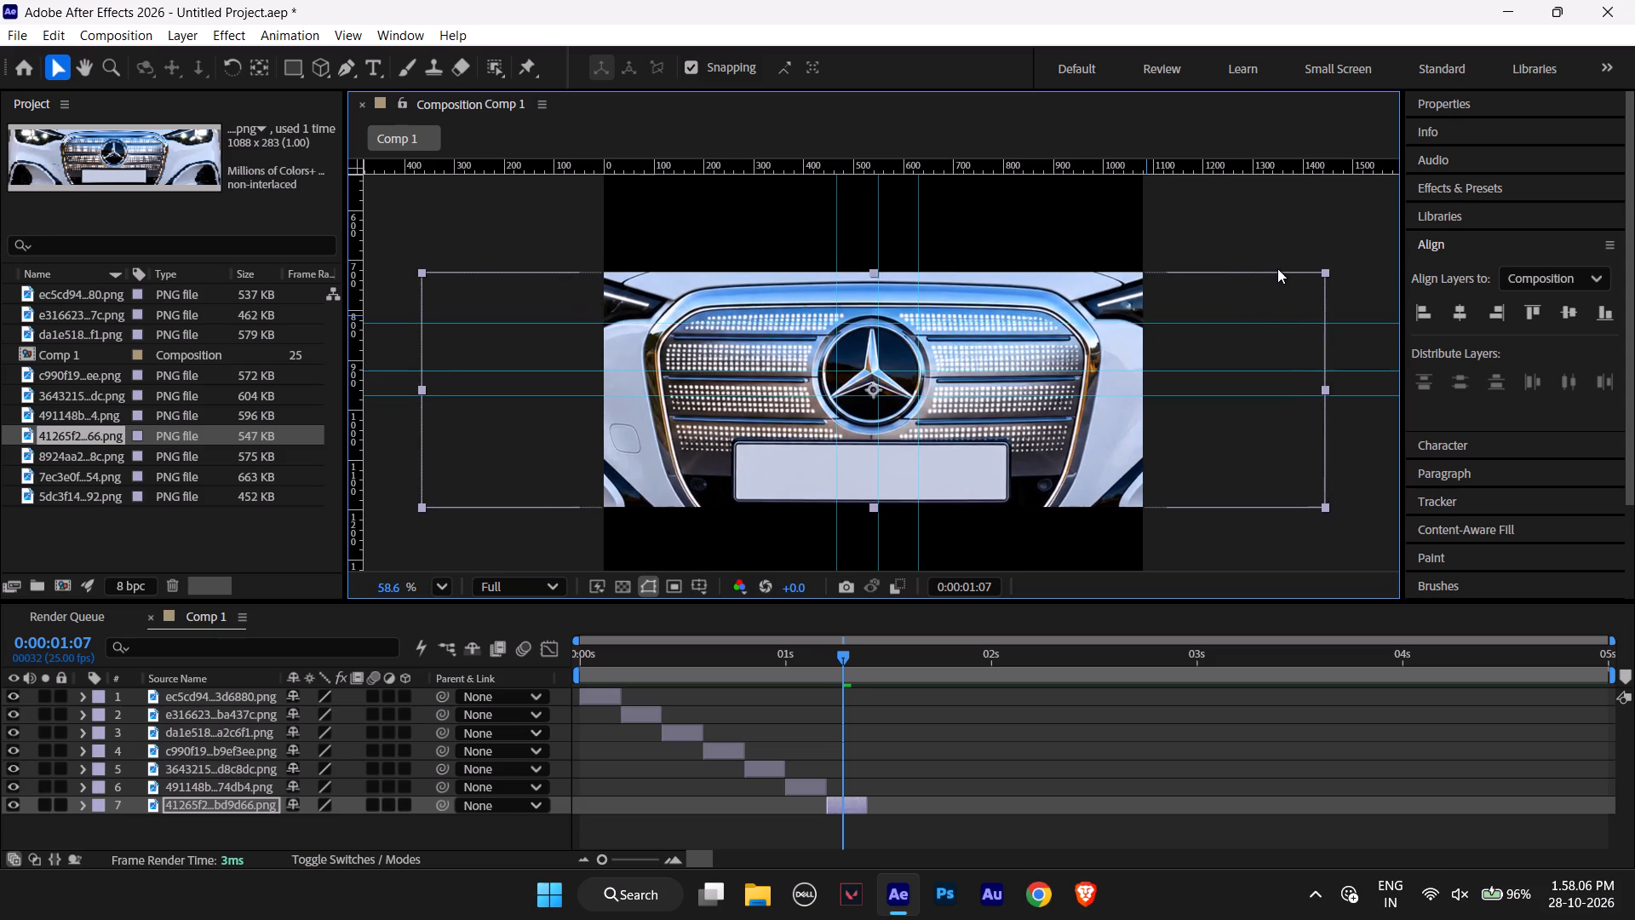
drag(1277, 268, 1349, 256)
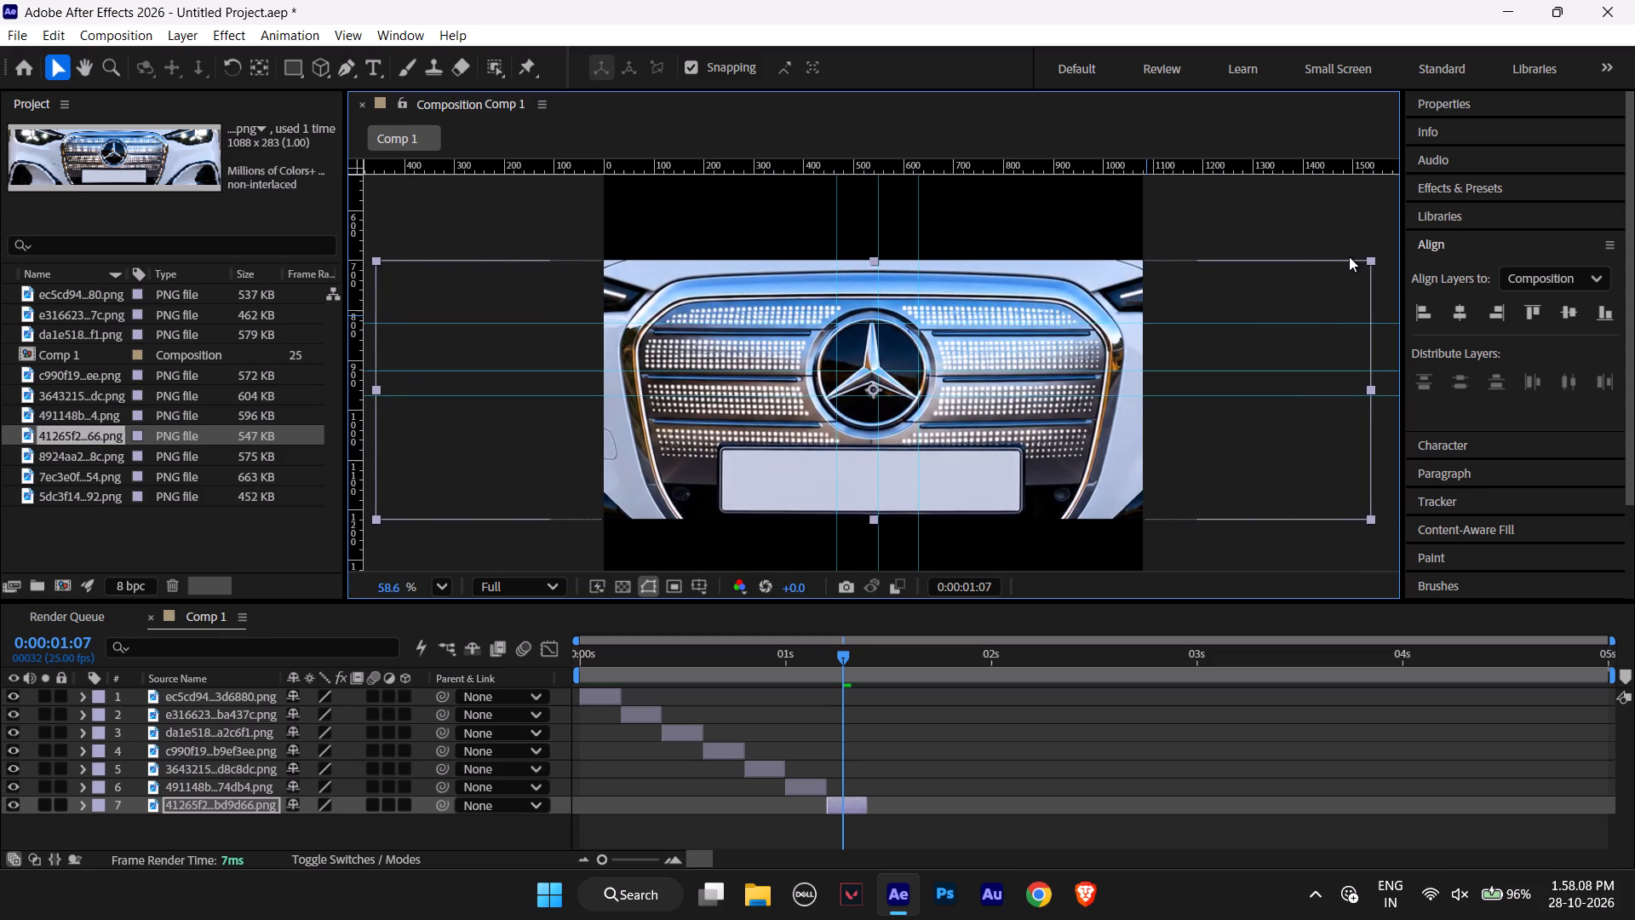
drag(1349, 256, 1377, 247)
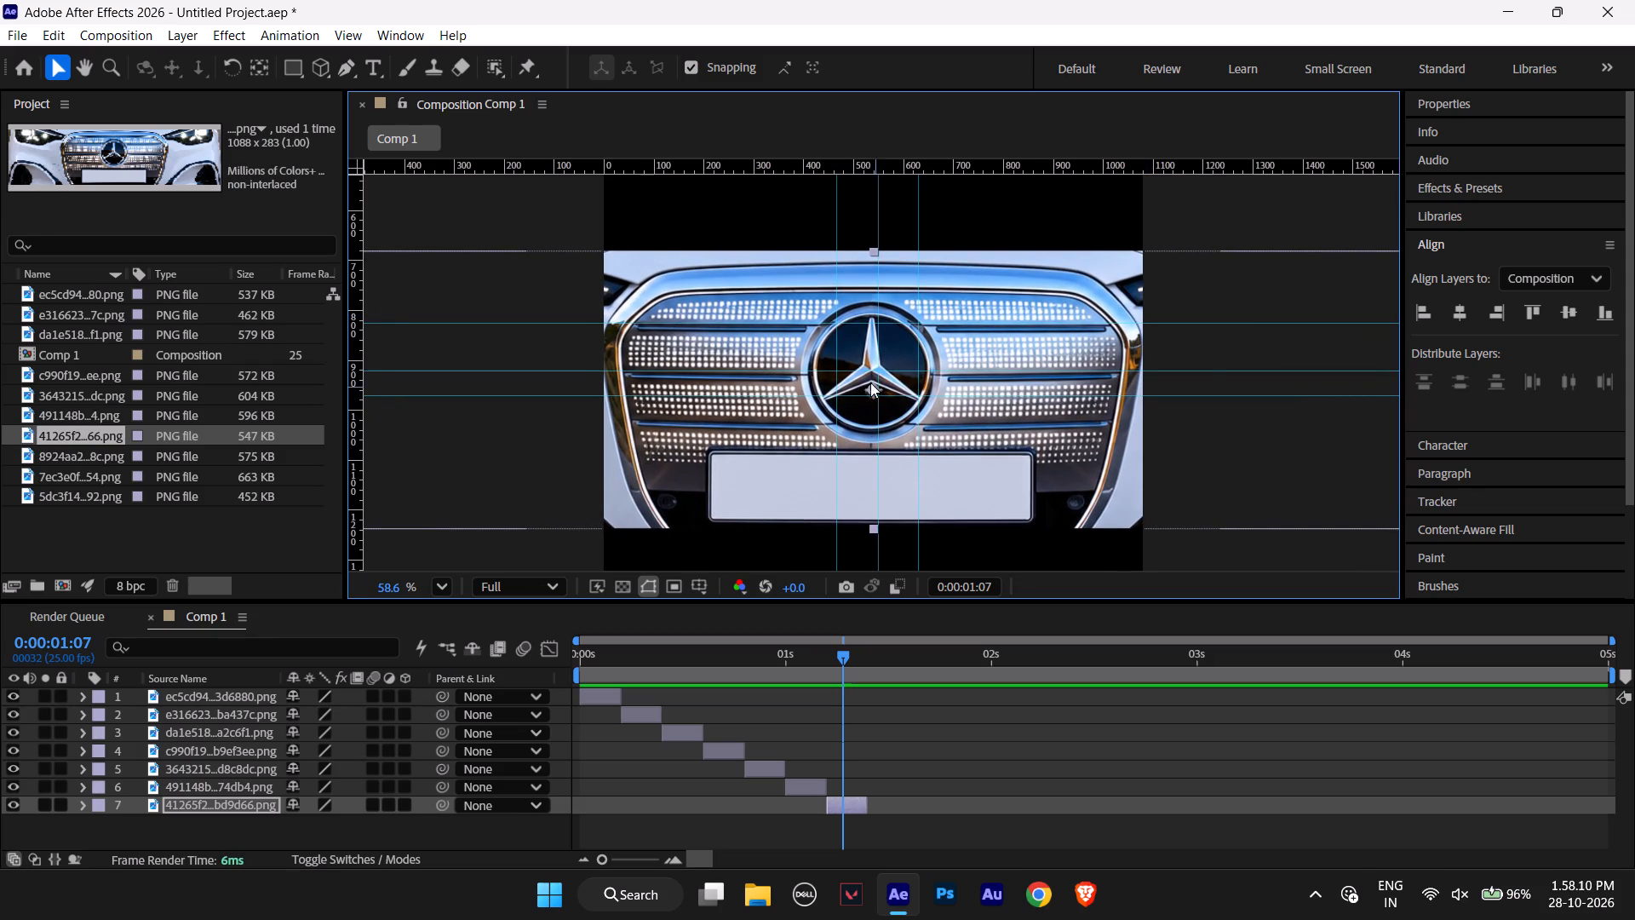
Nudge the white-car layer right and slightly down until its star lines up with the middle vertical guide.
alt+scroll(868, 379, up, 7)
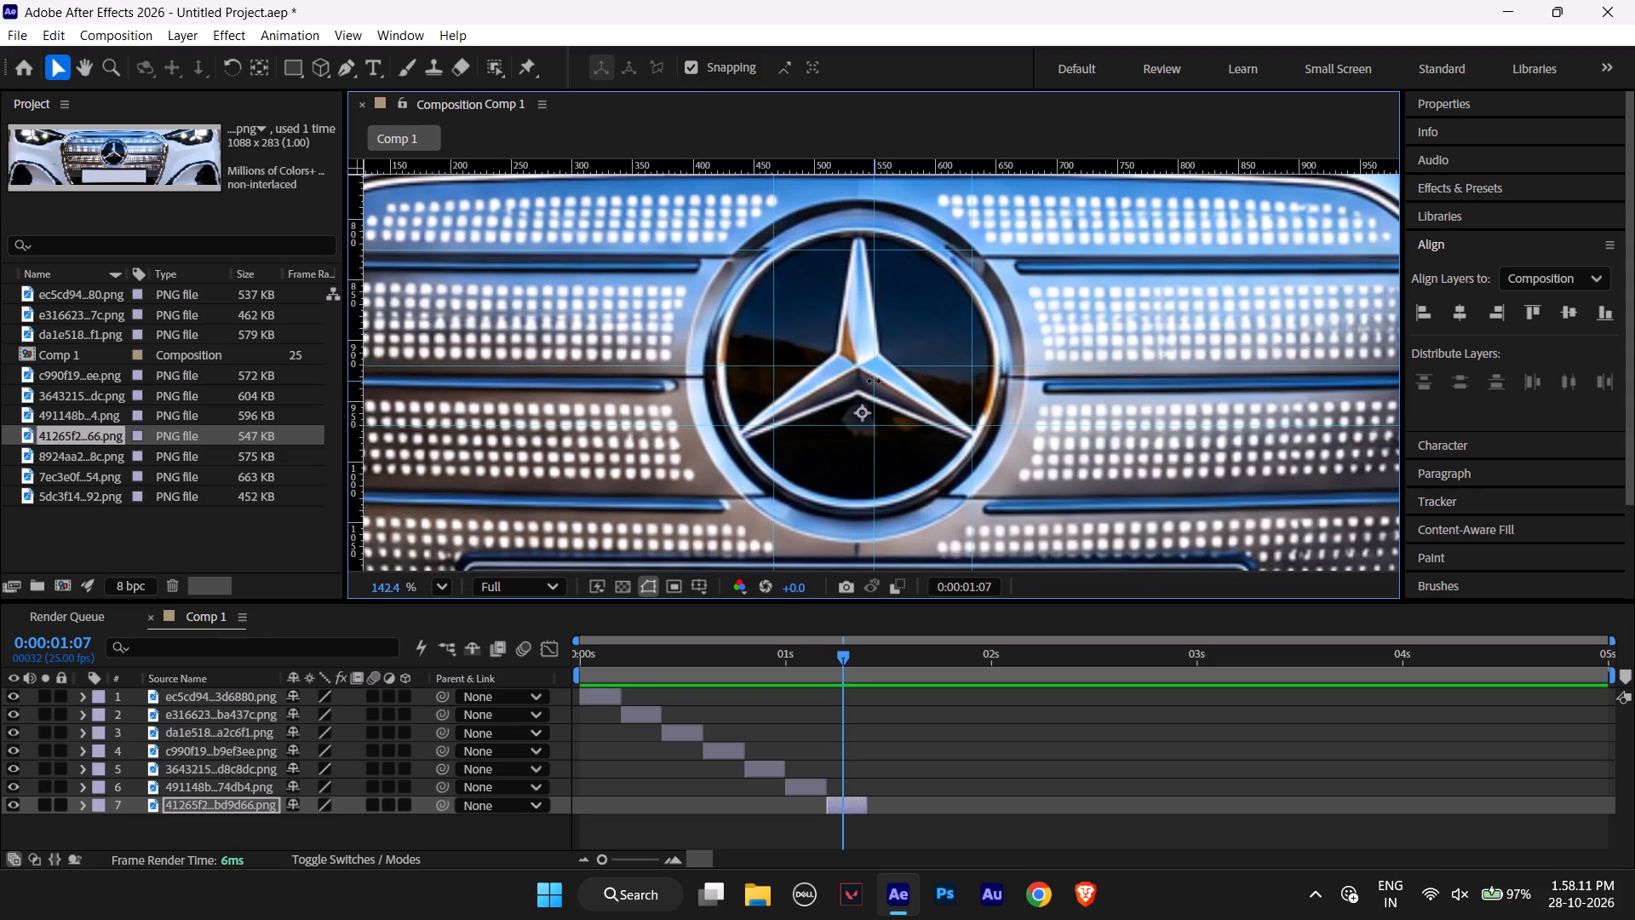
key(Right)
key(Right)
key(Right)
key(Right)
key(Right)
key(Right)
key(Right)
key(Right)
key(Right)
key(Right)
key(Right)
key(Right)
key(Right)
key(Right)
key(Right)
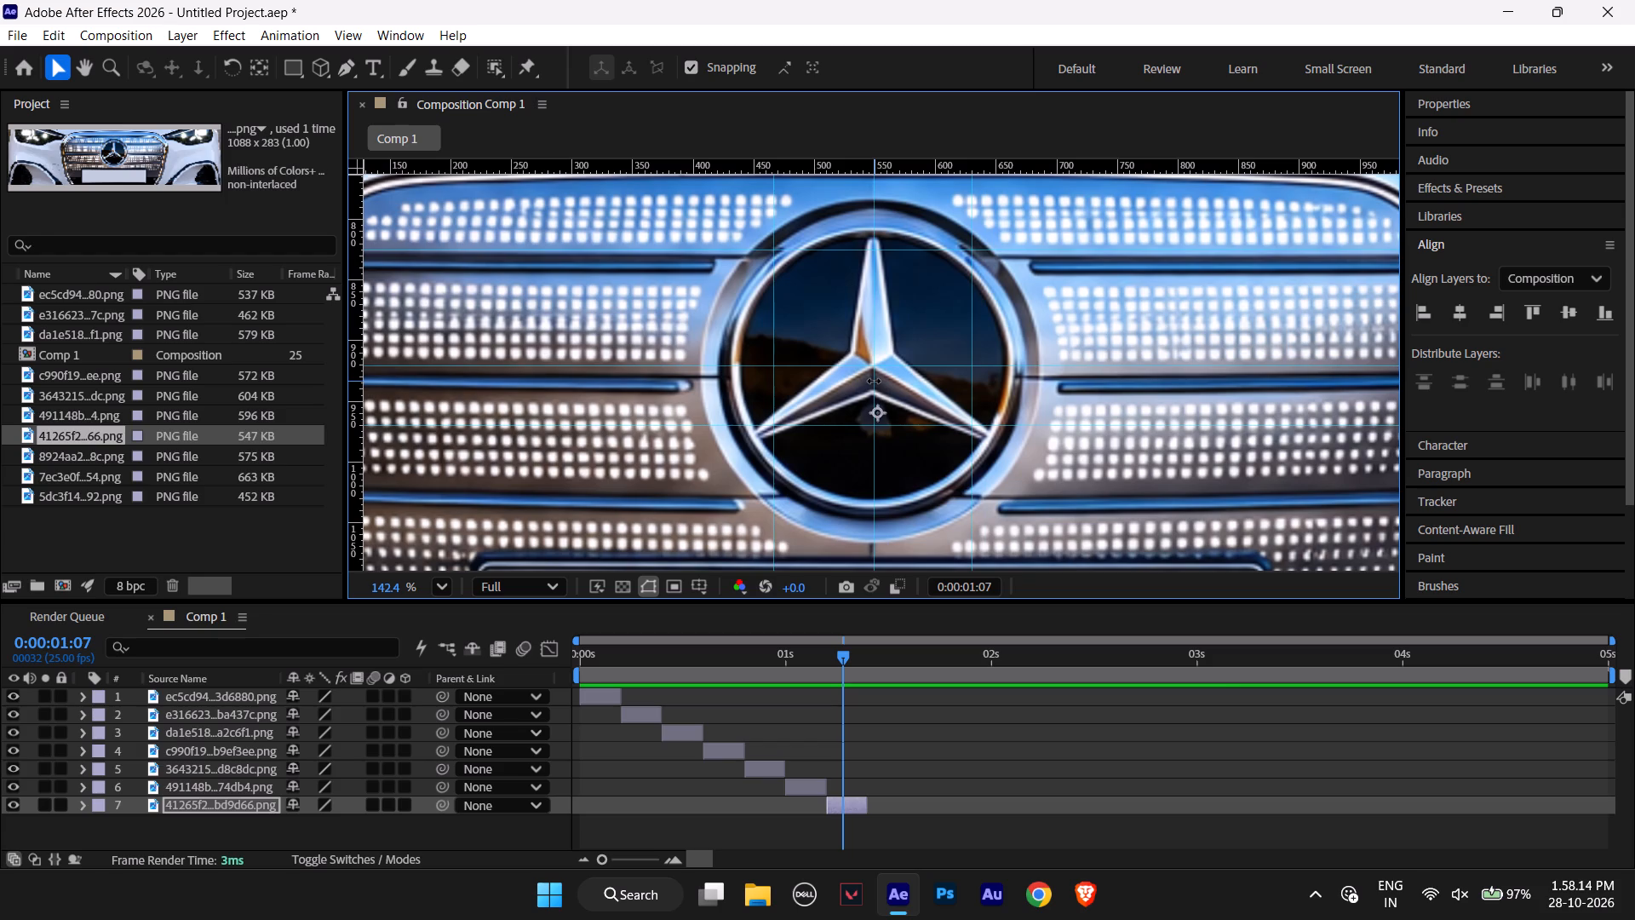
key(Down)
key(Down)
key(Down)
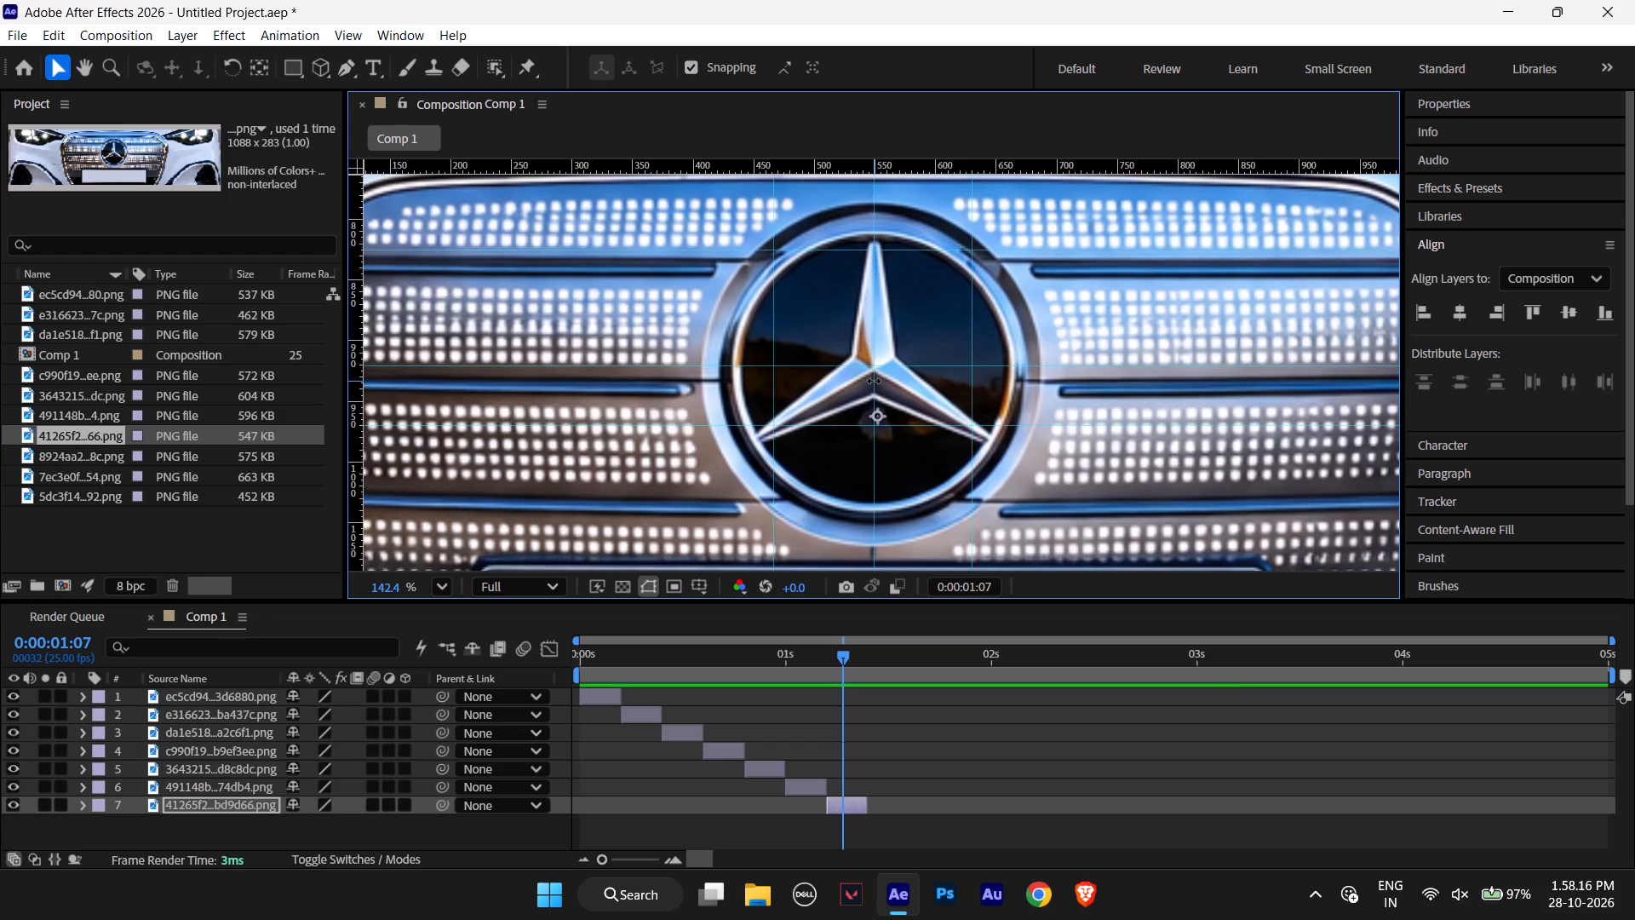
key(Up)
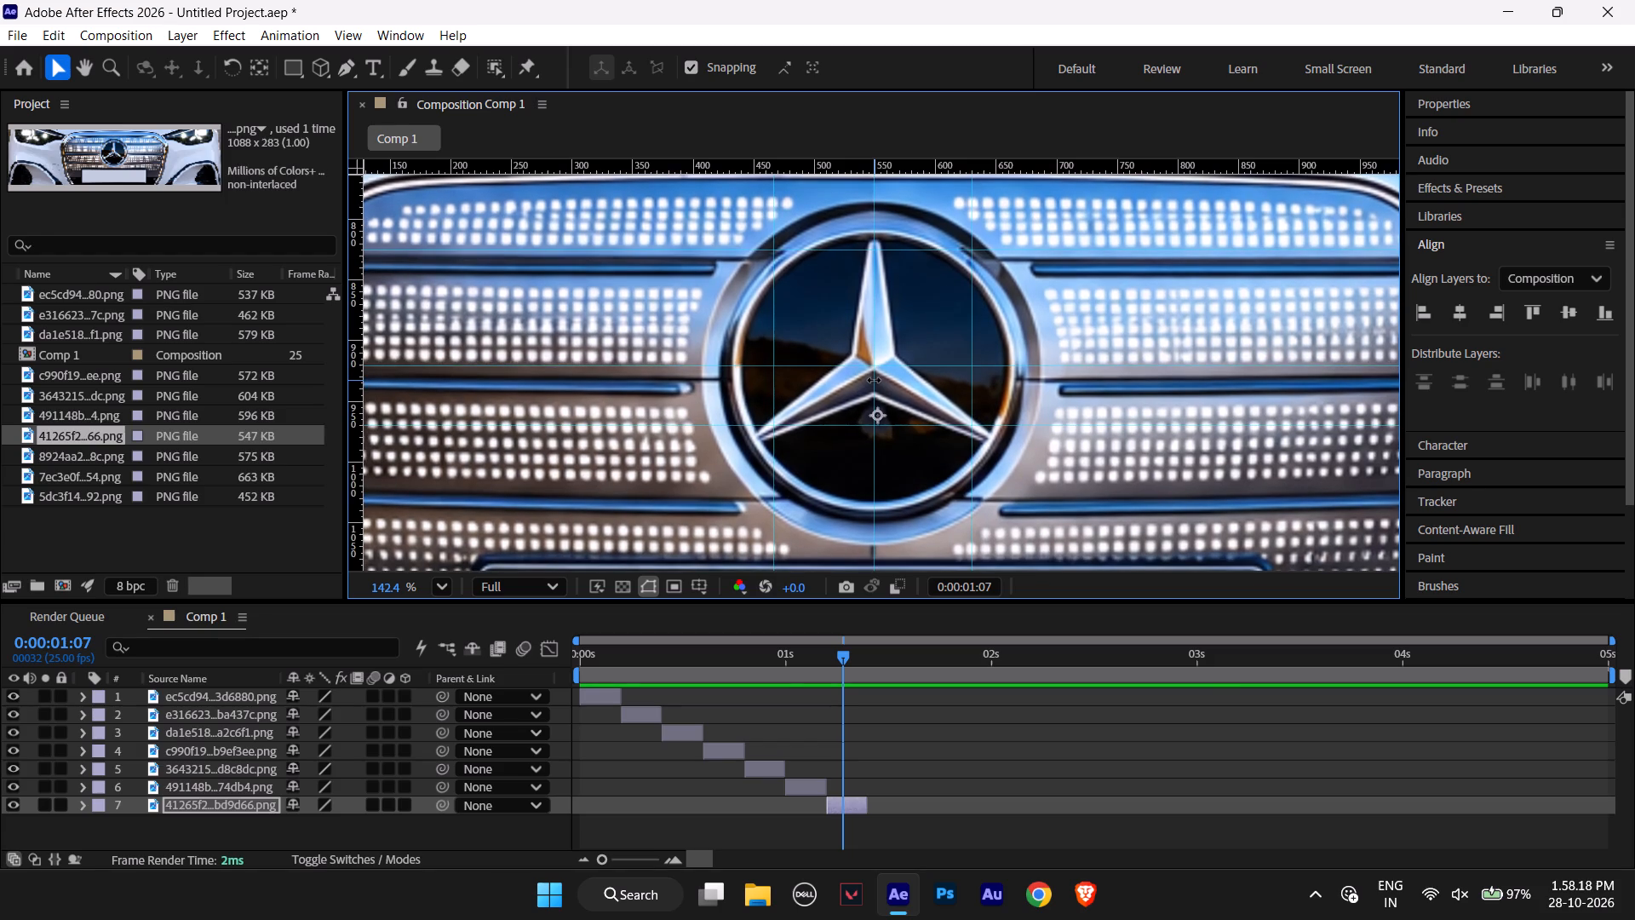
Scale the white-car layer down slightly in proportion, bringing its star's arm span closer to the outer vertical guides.
alt+scroll(1042, 348, down, 1)
alt+scroll(1042, 348, up, 1)
alt+scroll(1042, 348, down, 3)
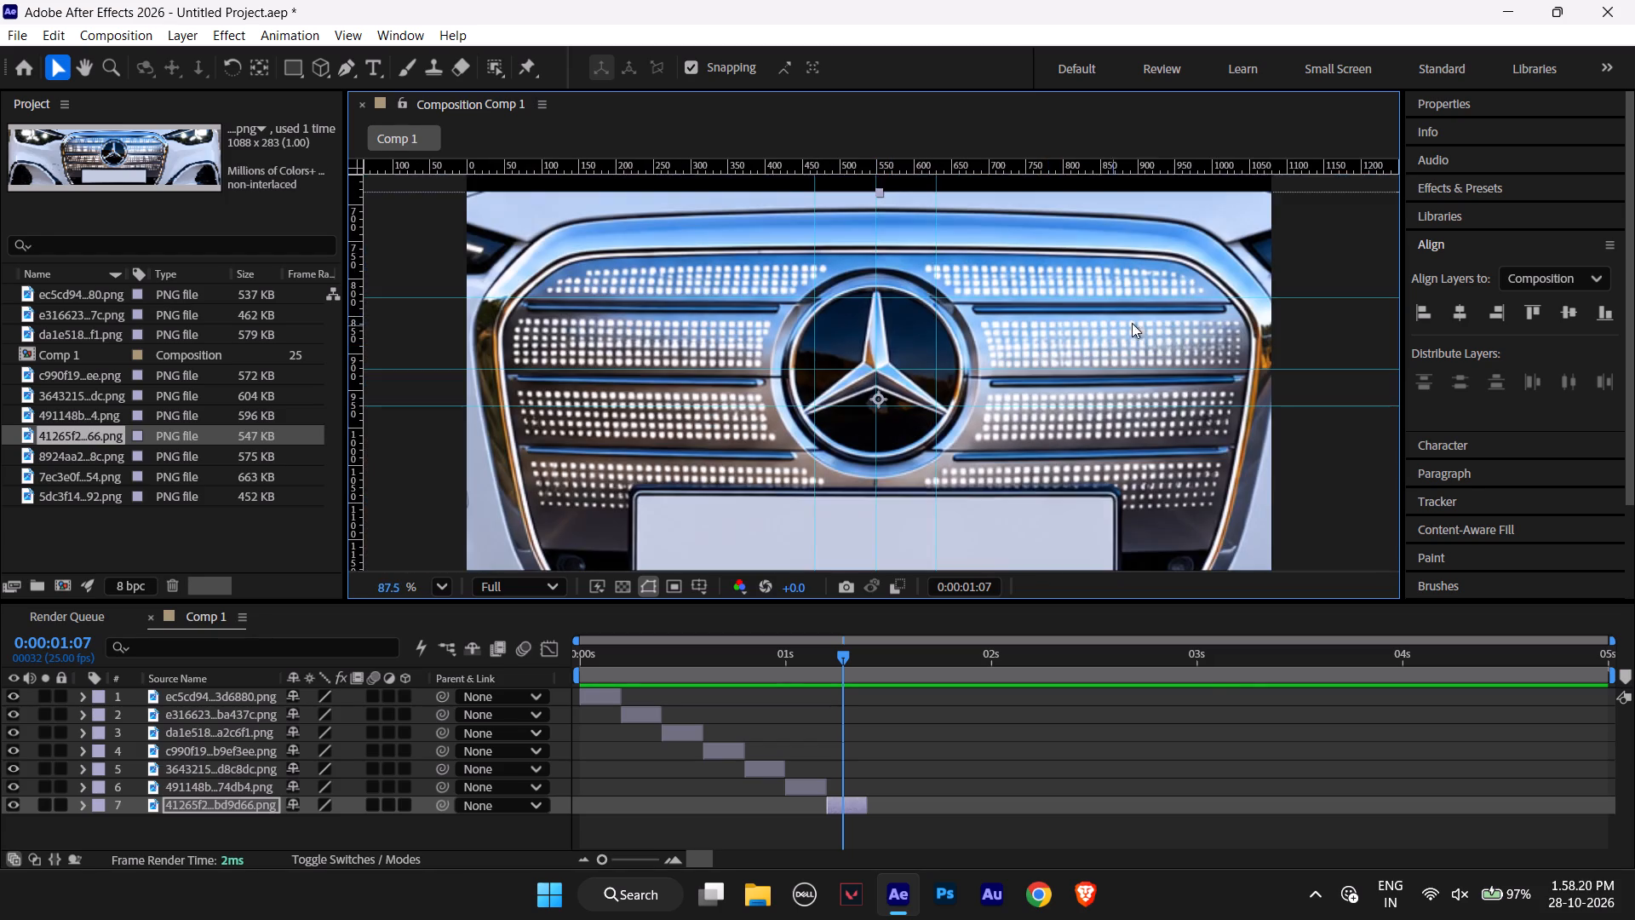
alt+scroll(1133, 298, down, 3)
alt+scroll(1212, 253, down, 1)
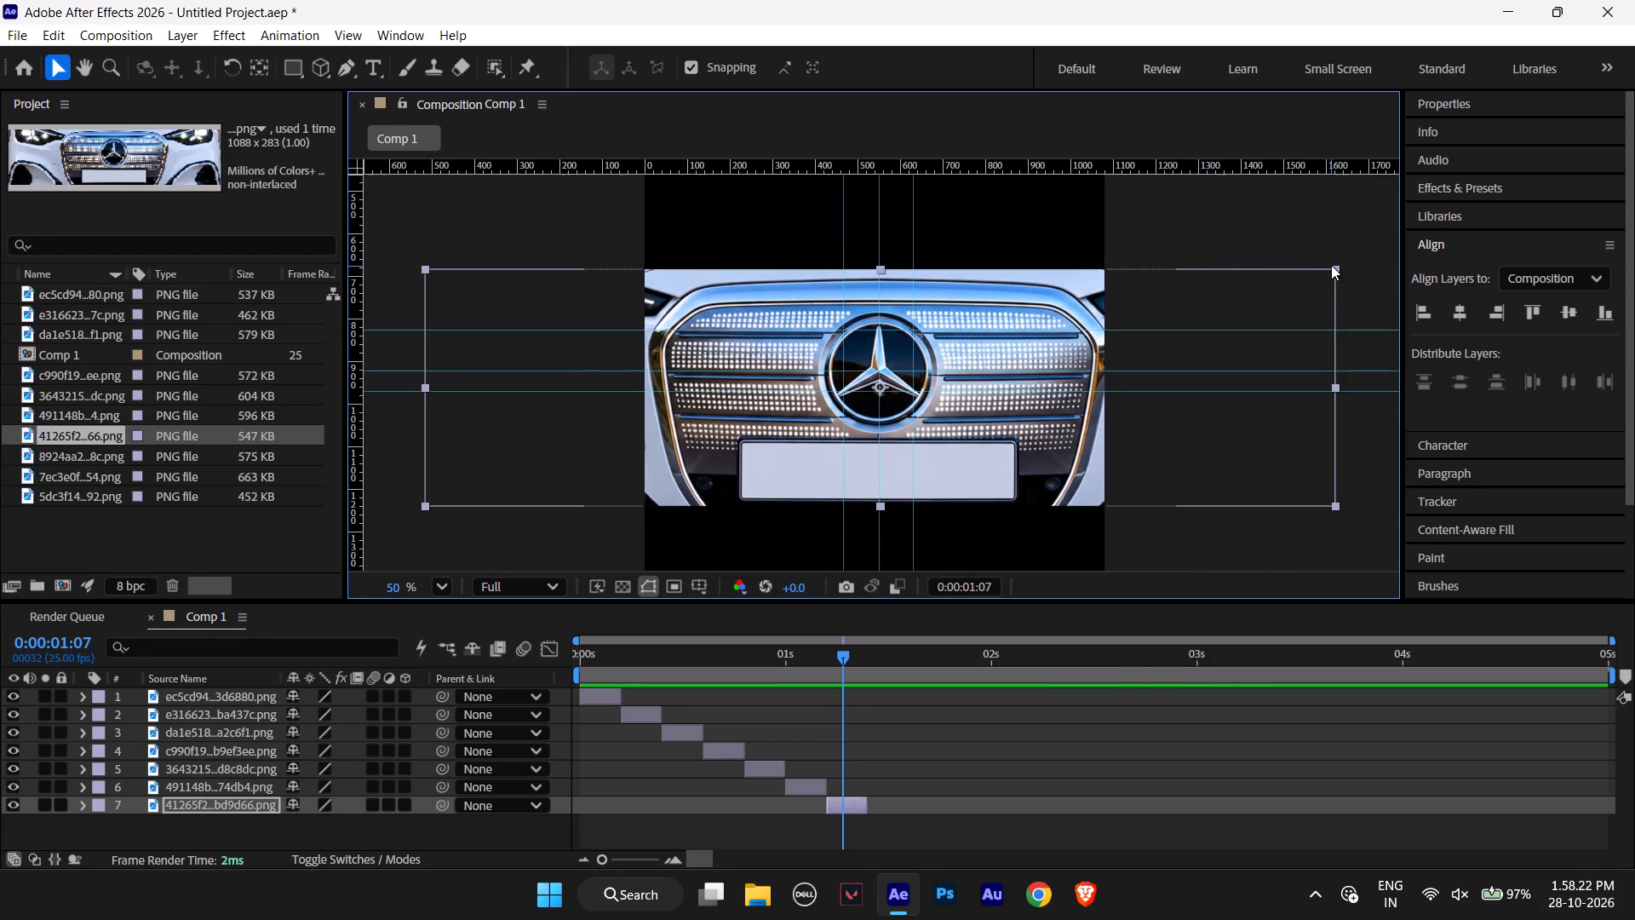
drag(1332, 267, 1329, 267)
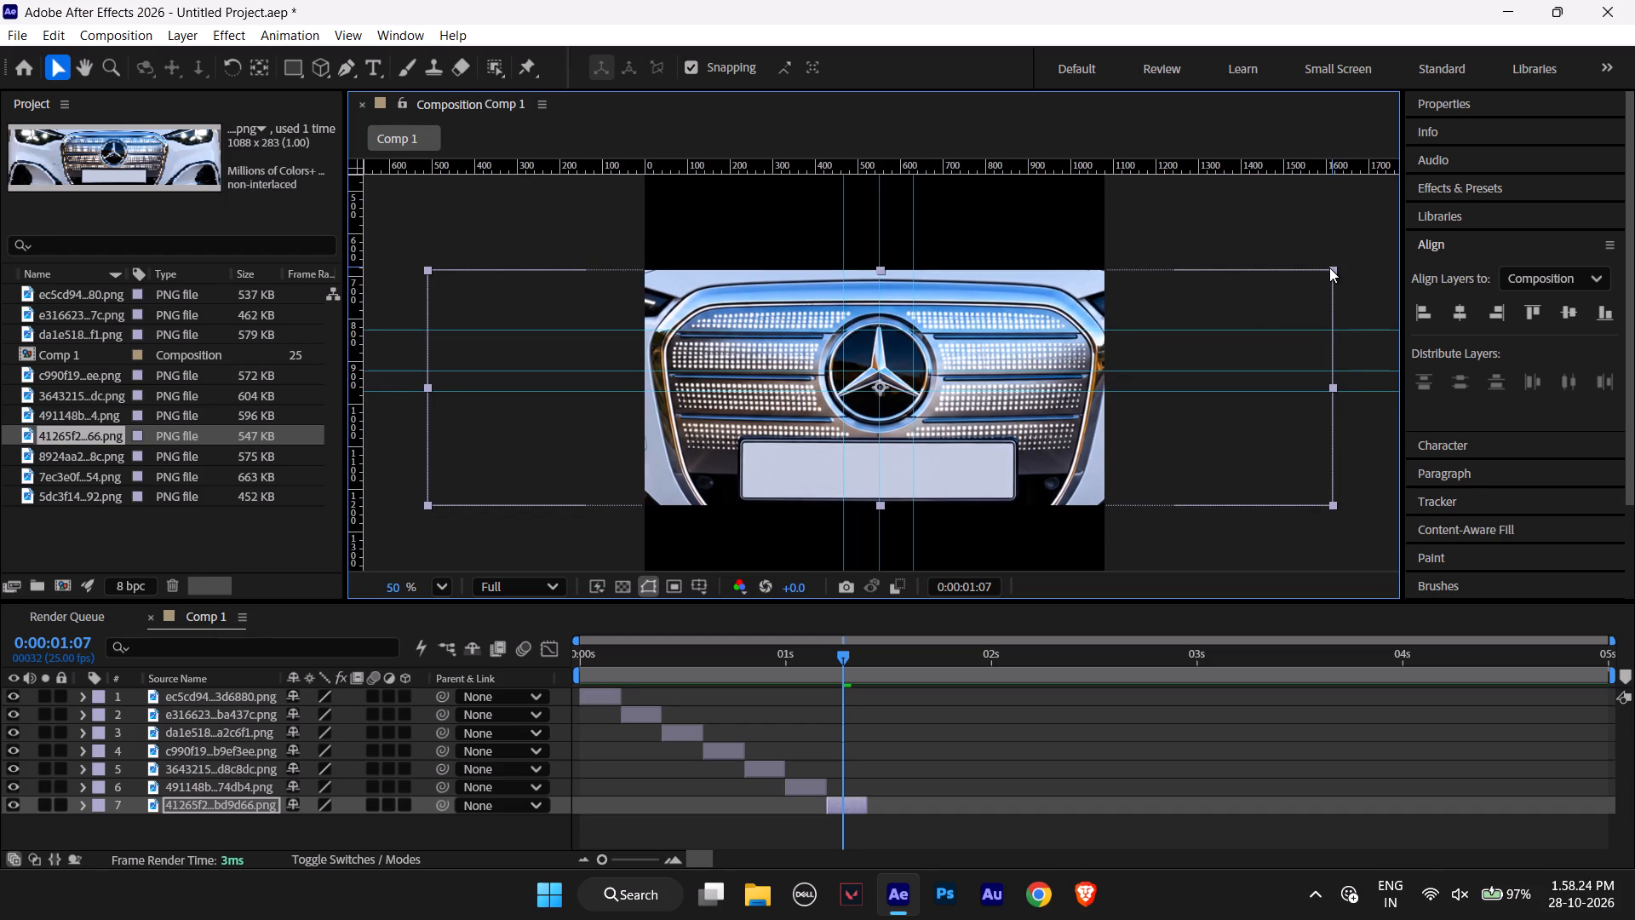
drag(1329, 267, 1310, 270)
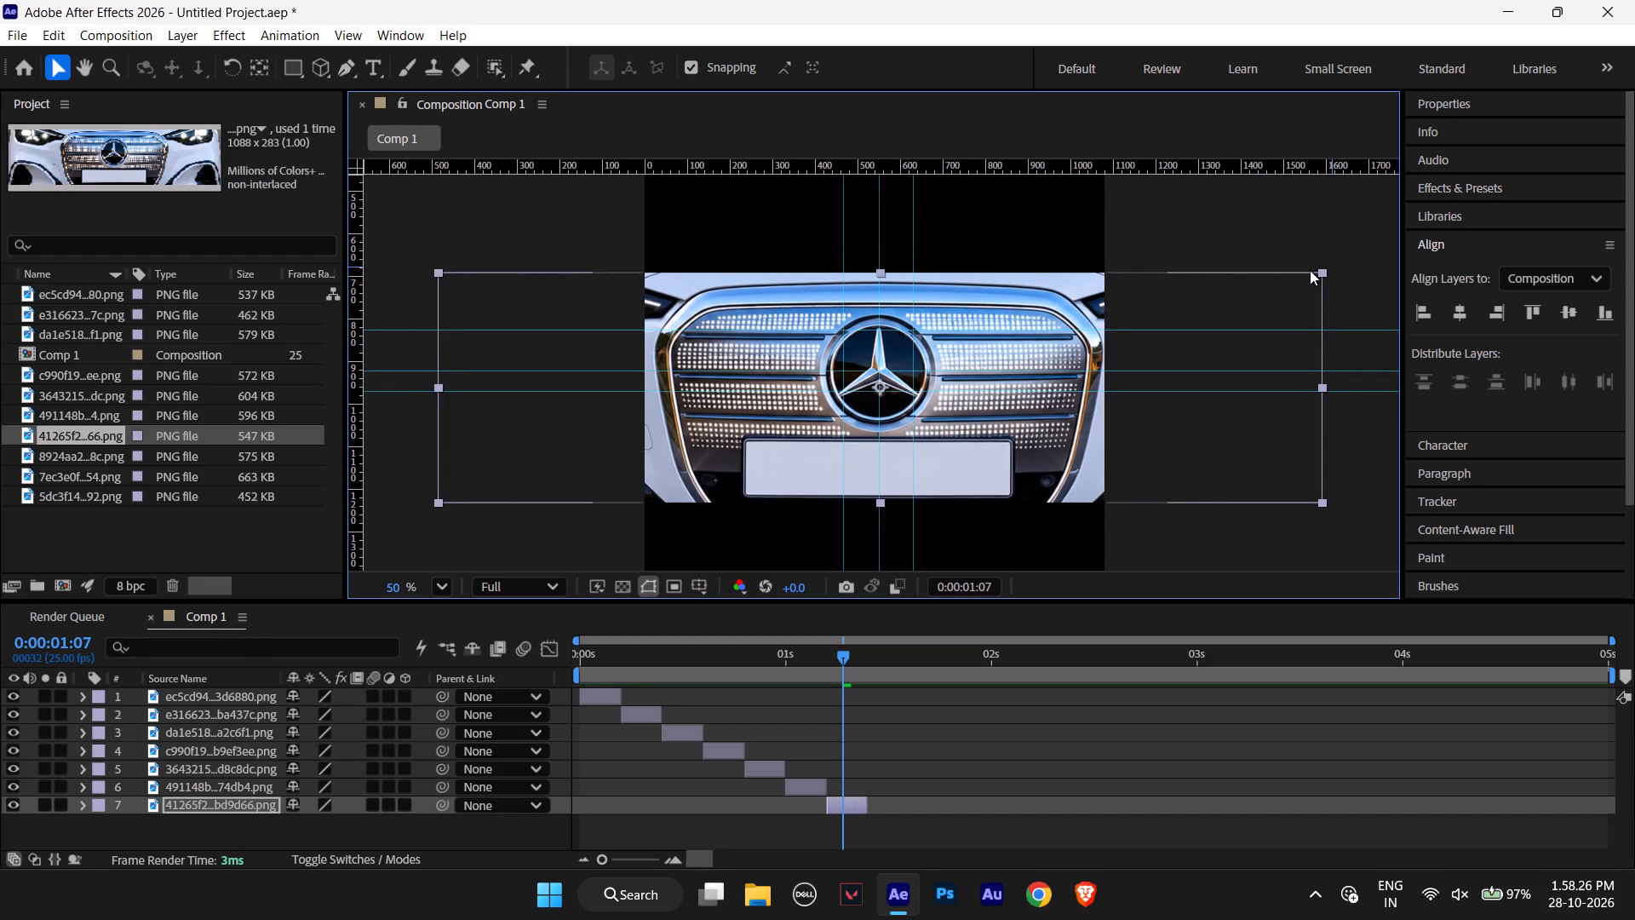
drag(1310, 270, 1293, 275)
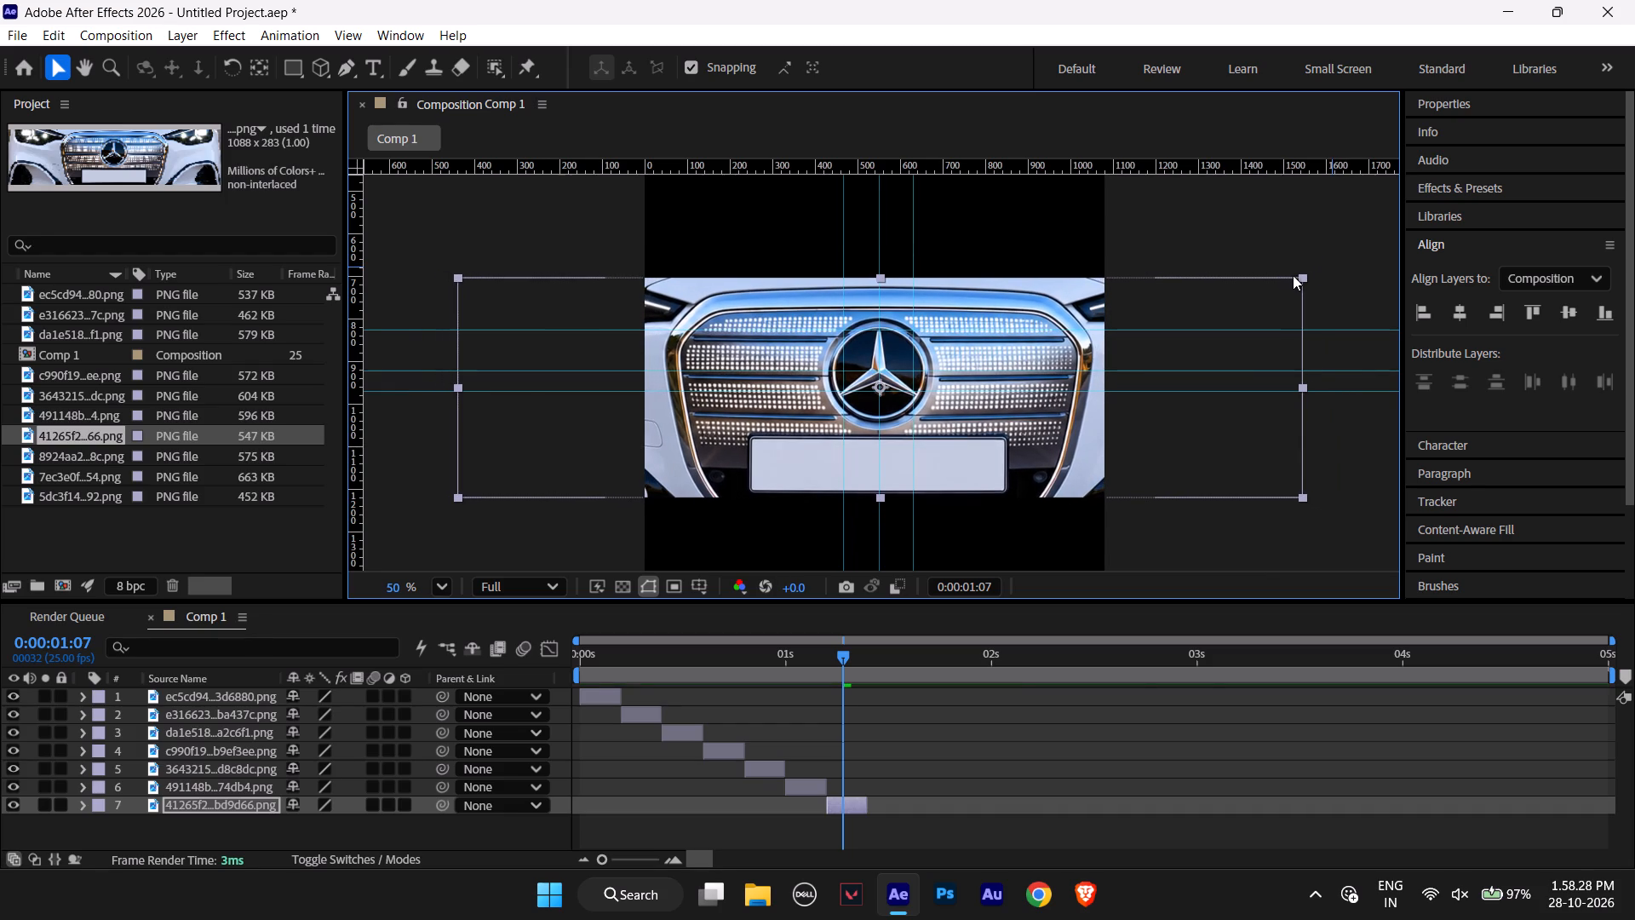
drag(1293, 275, 1289, 275)
drag(1289, 275, 1278, 276)
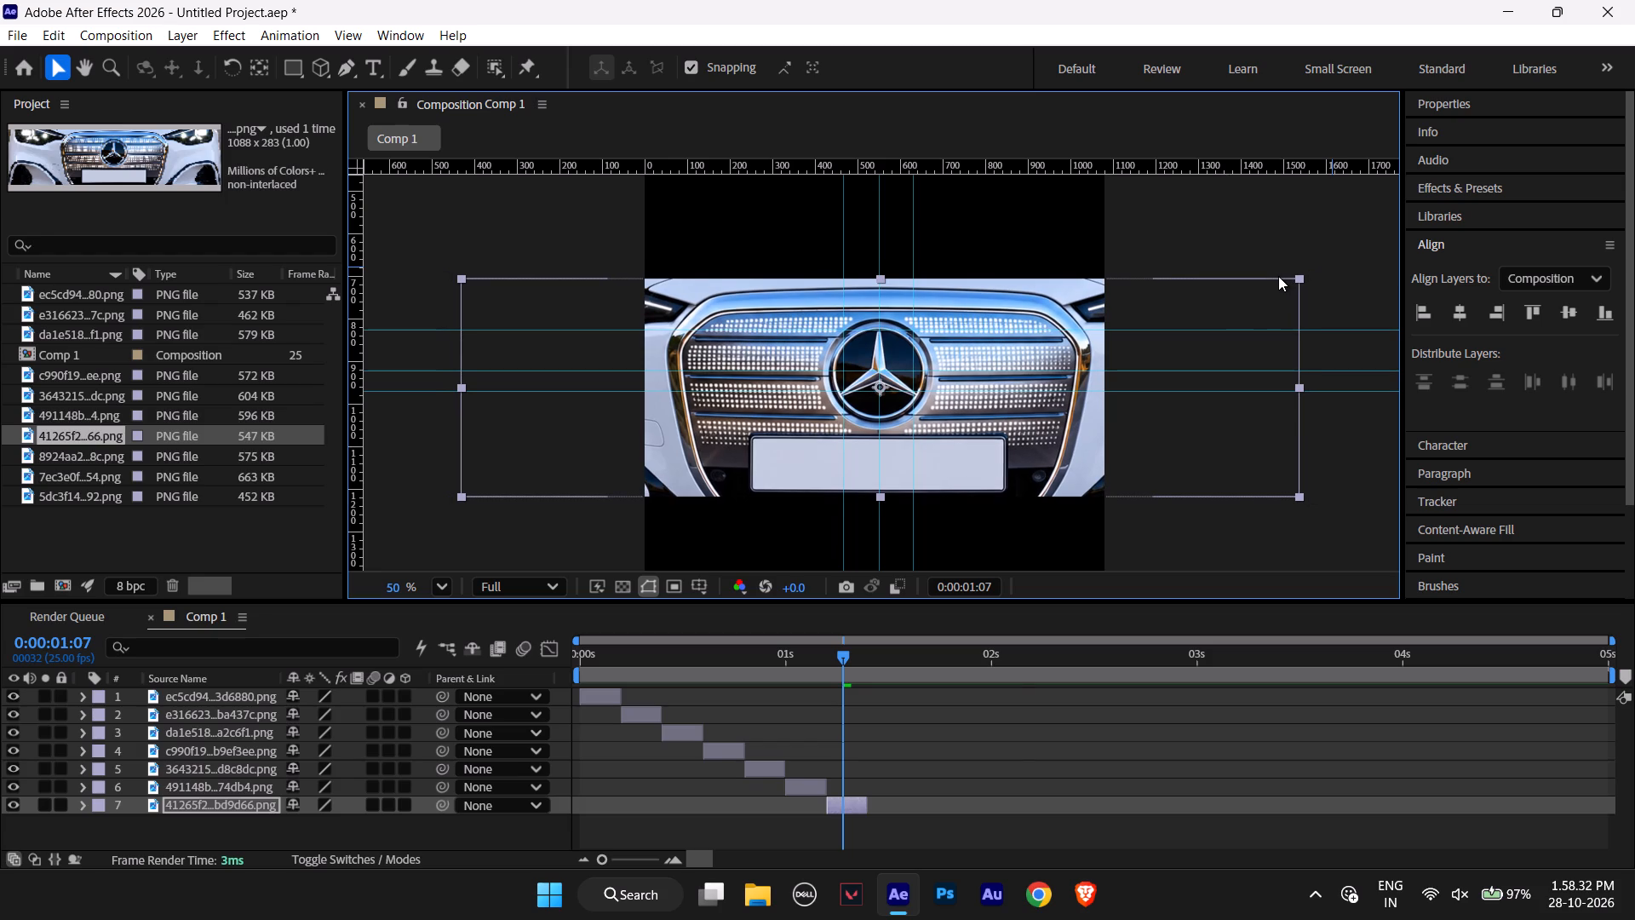
drag(1278, 276, 1271, 277)
Nudge the white-car layer up until the star's top and lower arm tips sit near the horizontal guides.
alt+scroll(746, 361, up, 5)
alt+scroll(887, 386, up, 3)
key(Up)
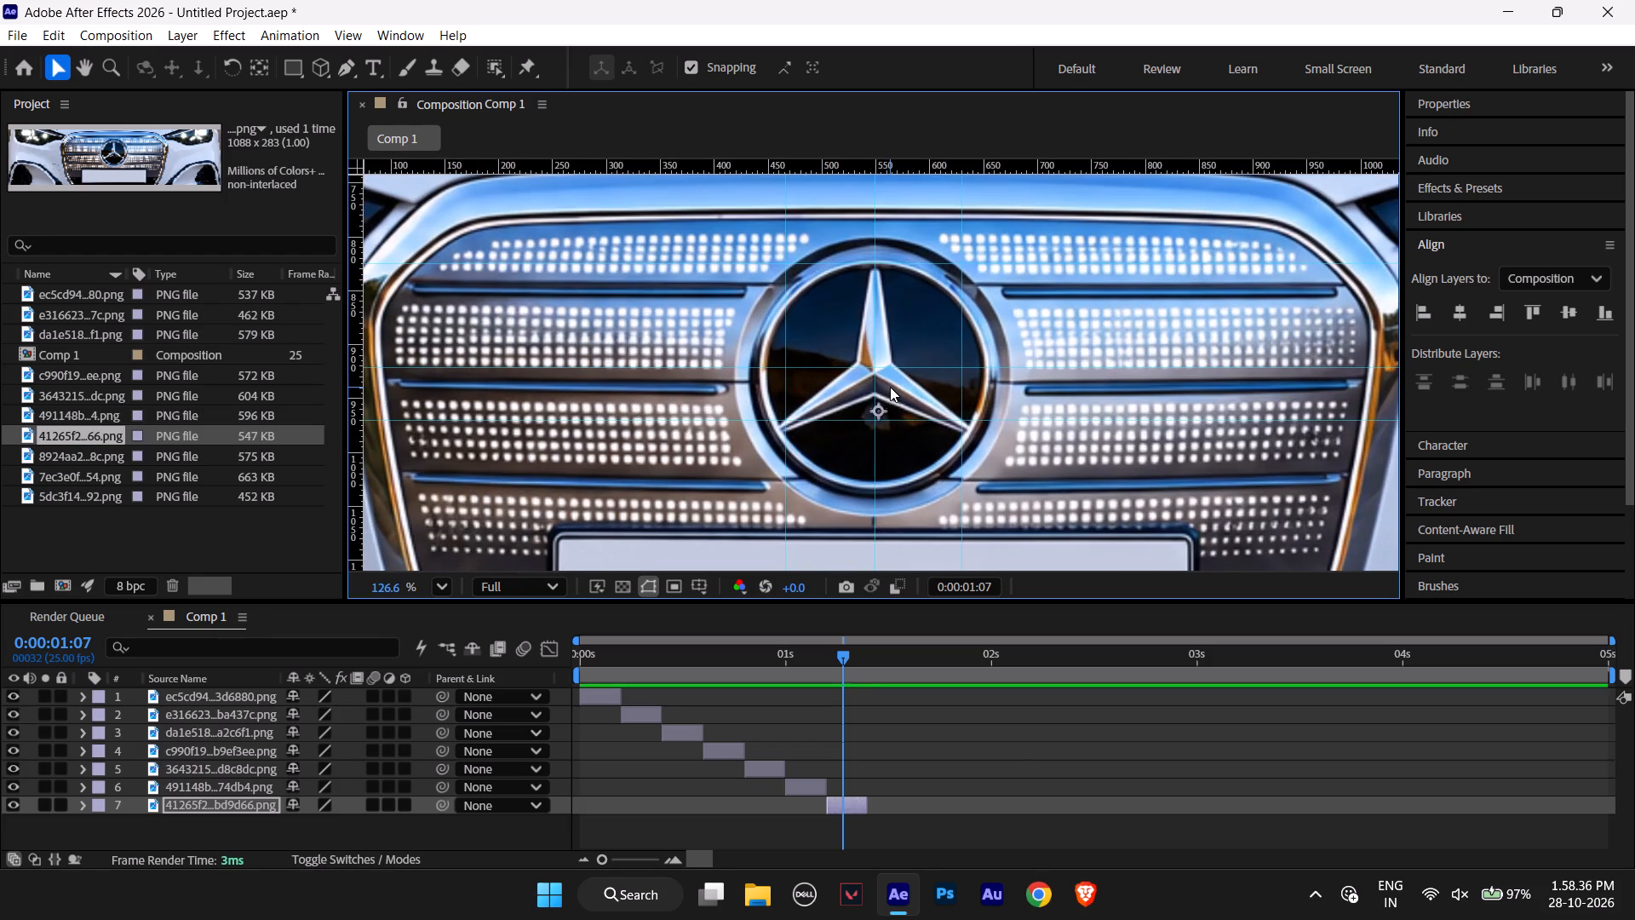
key(Up)
key(Up)
key(Up)
key(Up)
key(Up)
key(Up)
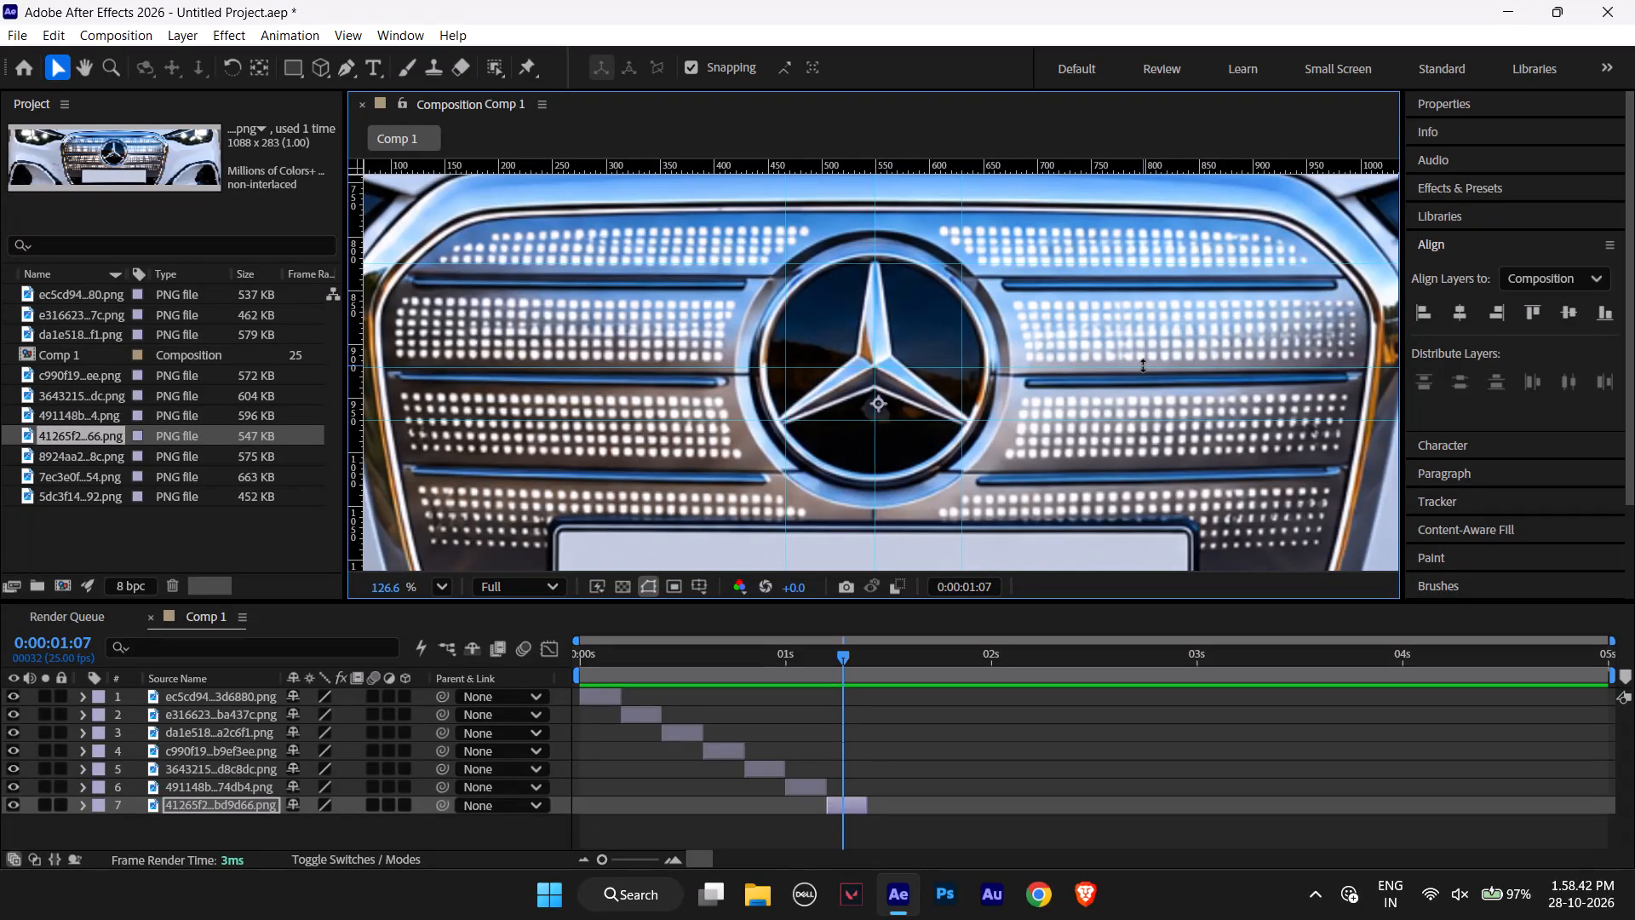
Fine-tune the white-car layer's scale, shrinking it marginally in proportion, and check its star closely against the guides.
alt+scroll(1200, 316, down, 6)
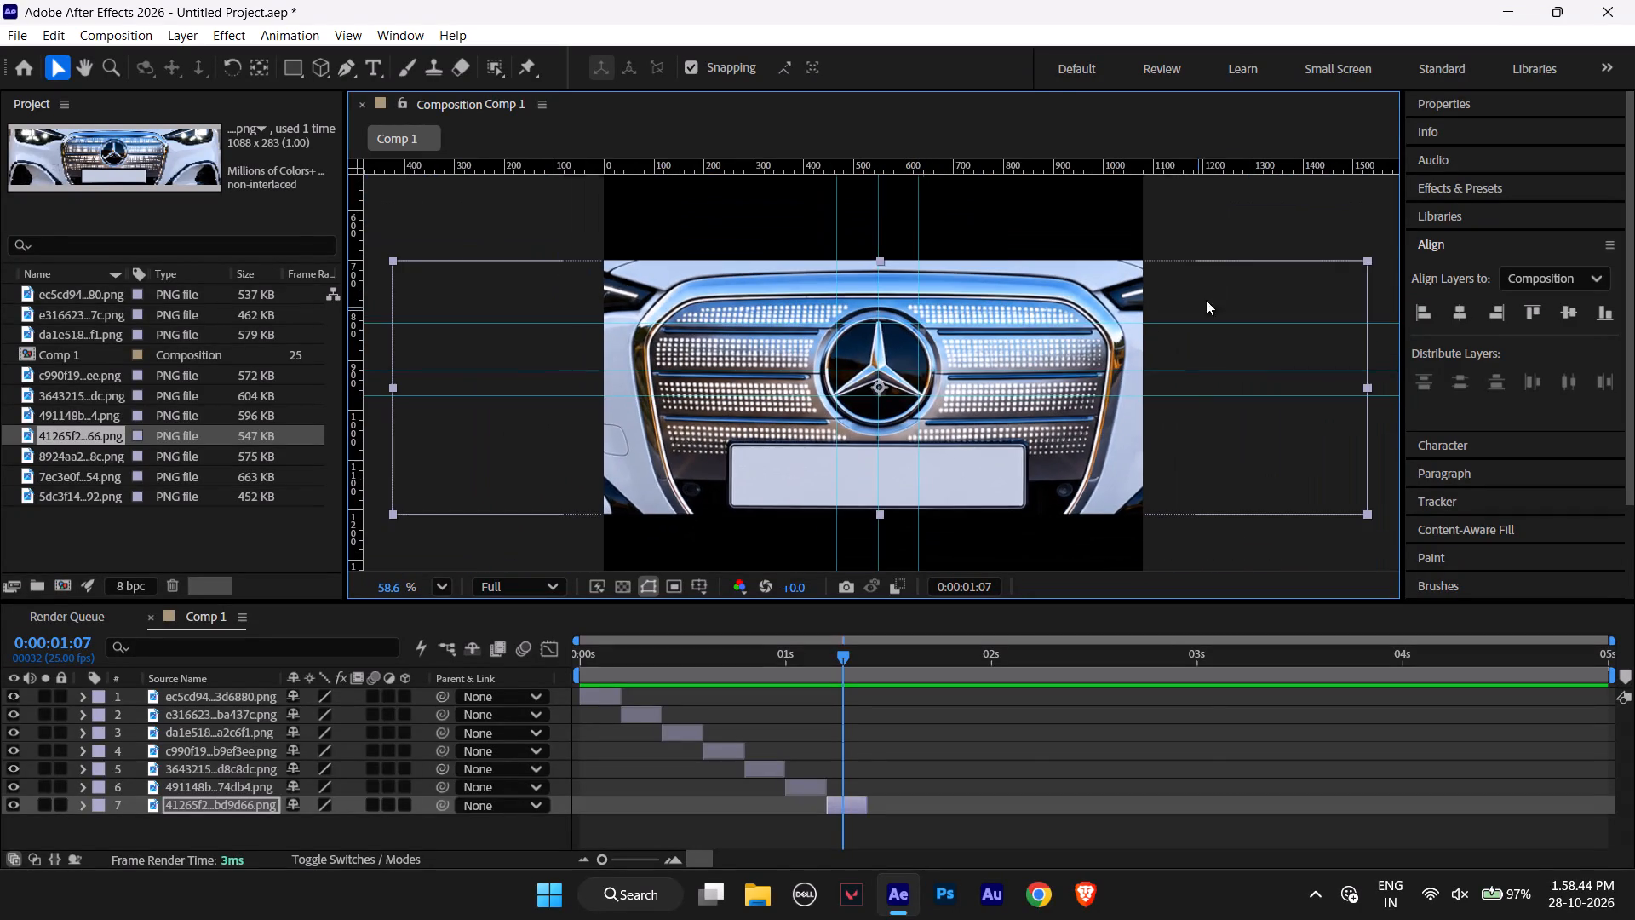
shift+click(1359, 260)
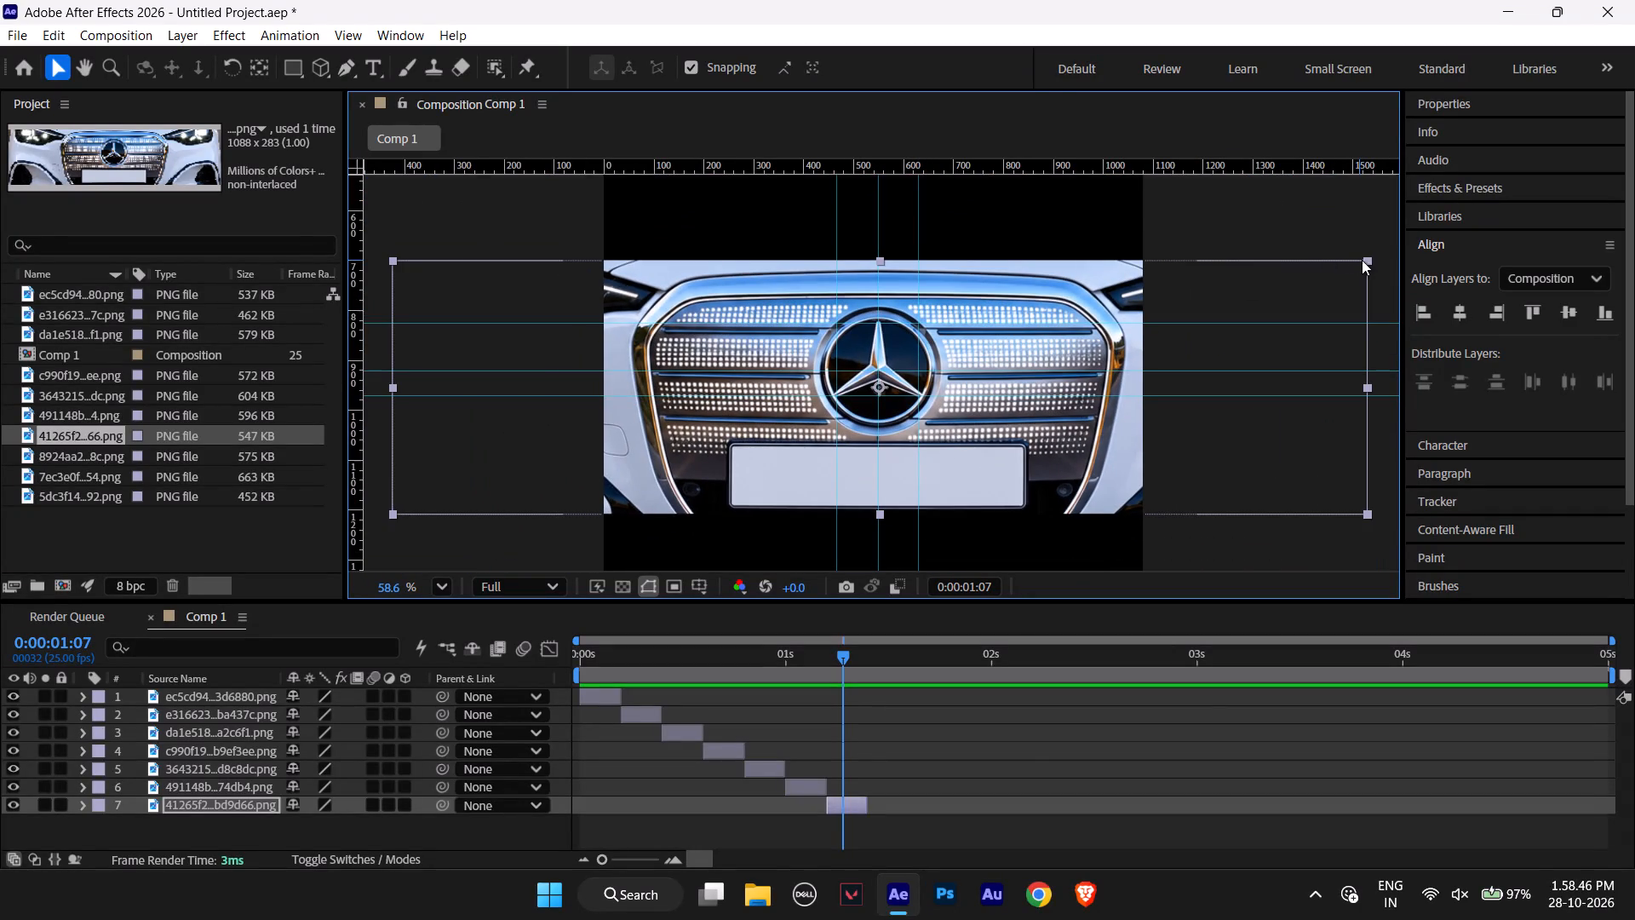
click(1368, 259)
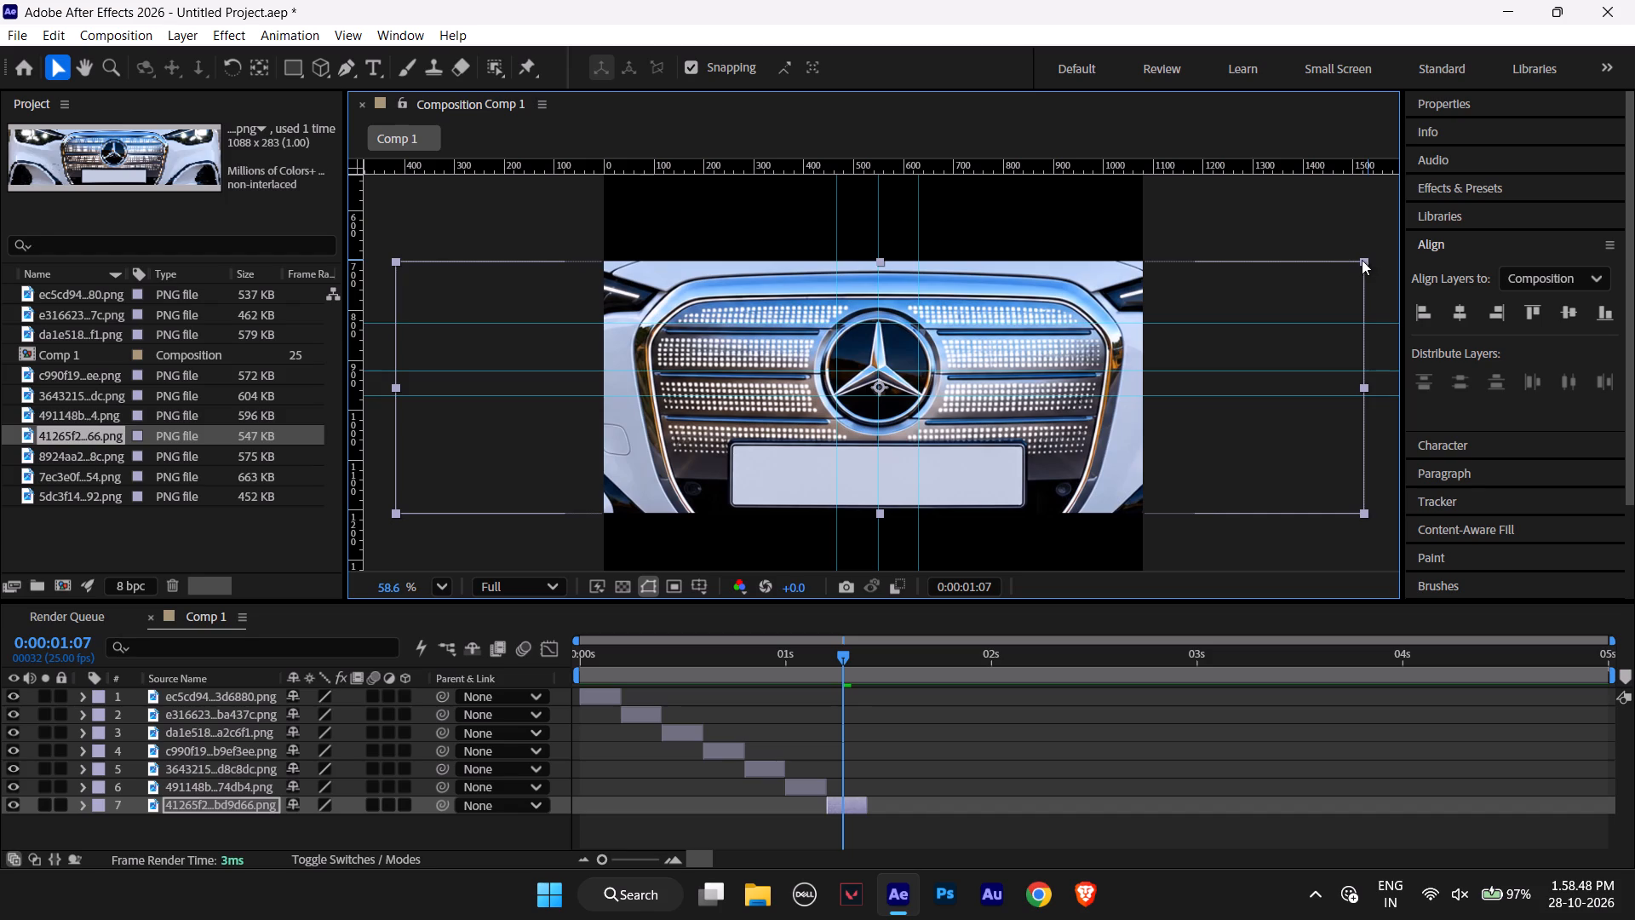
alt+scroll(934, 407, up, 8)
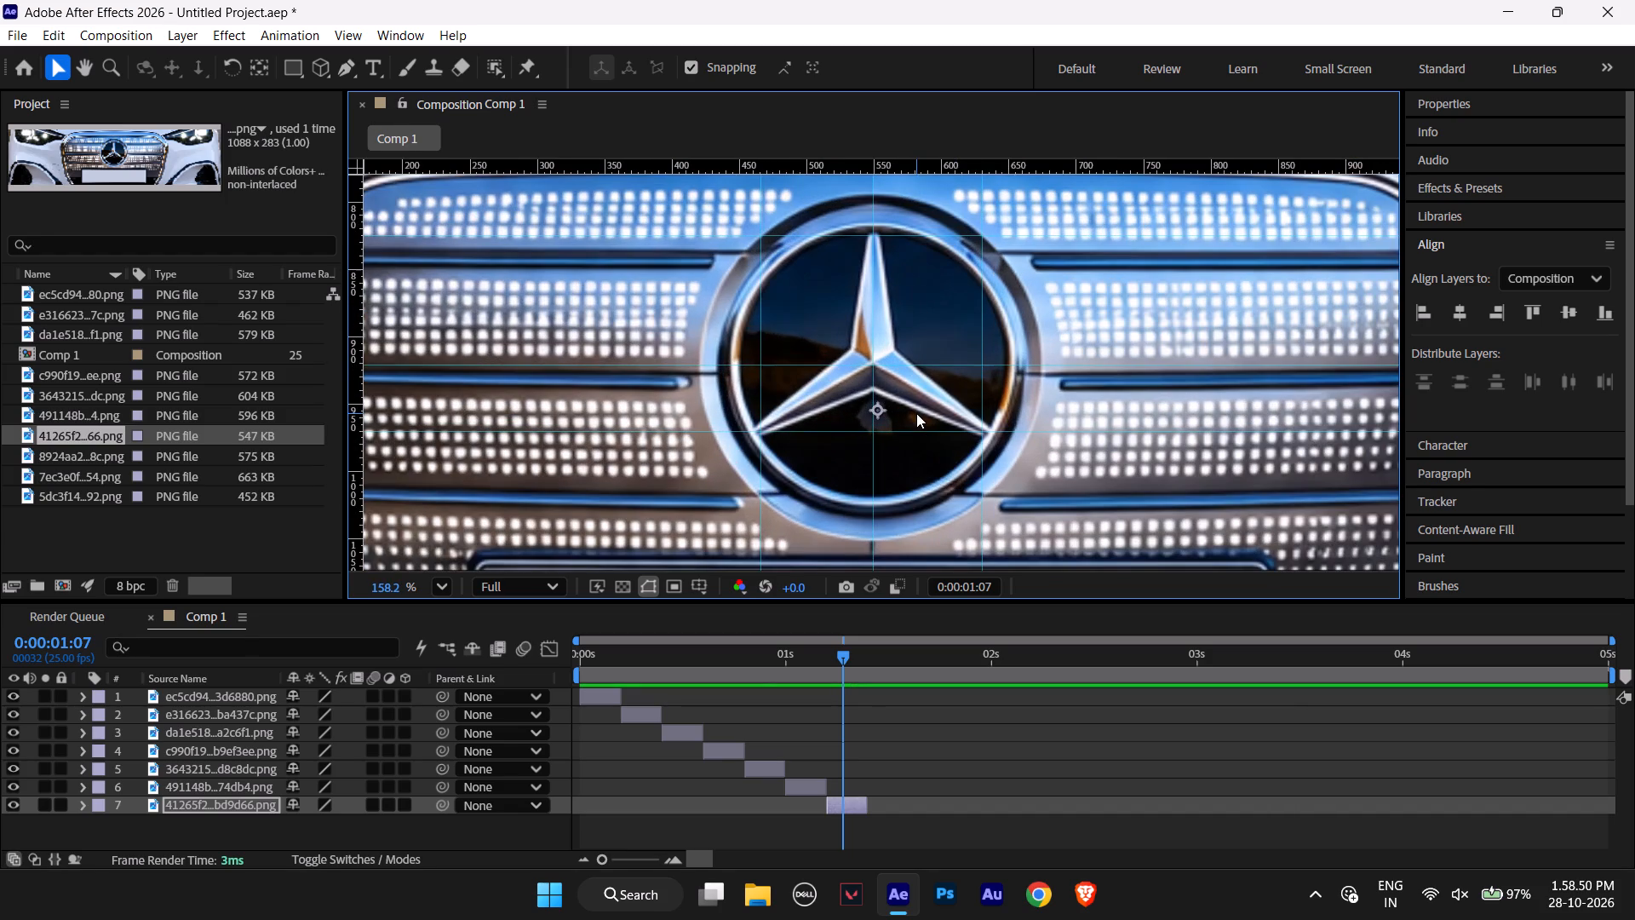
alt+scroll(916, 413, down, 5)
alt+scroll(1184, 387, down, 2)
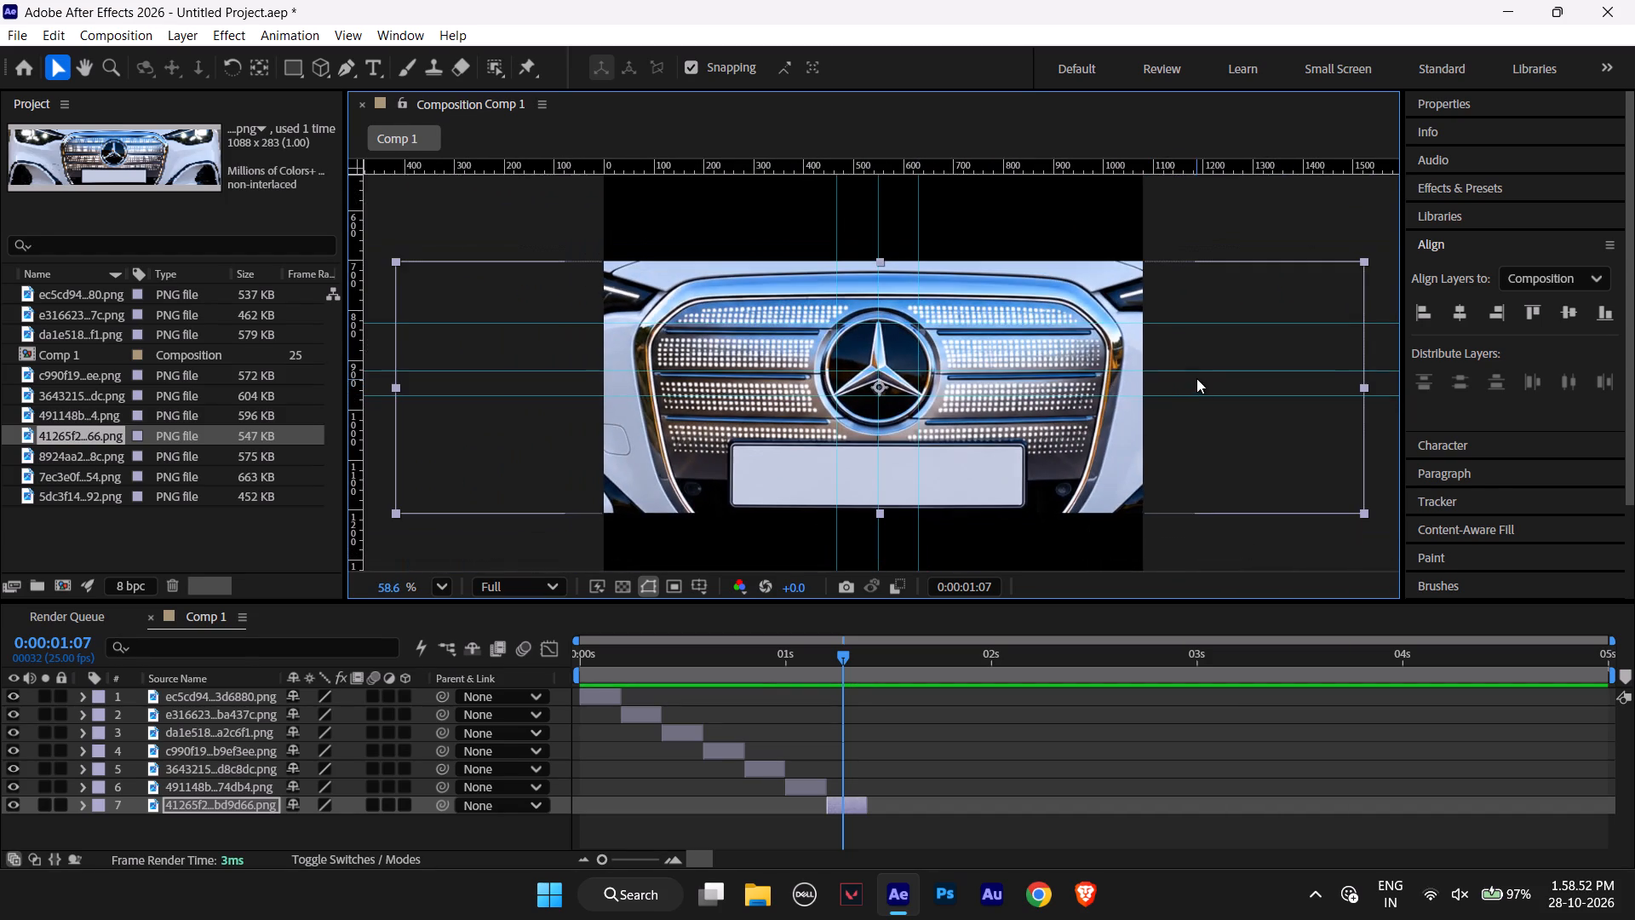
alt+scroll(916, 411, up, 8)
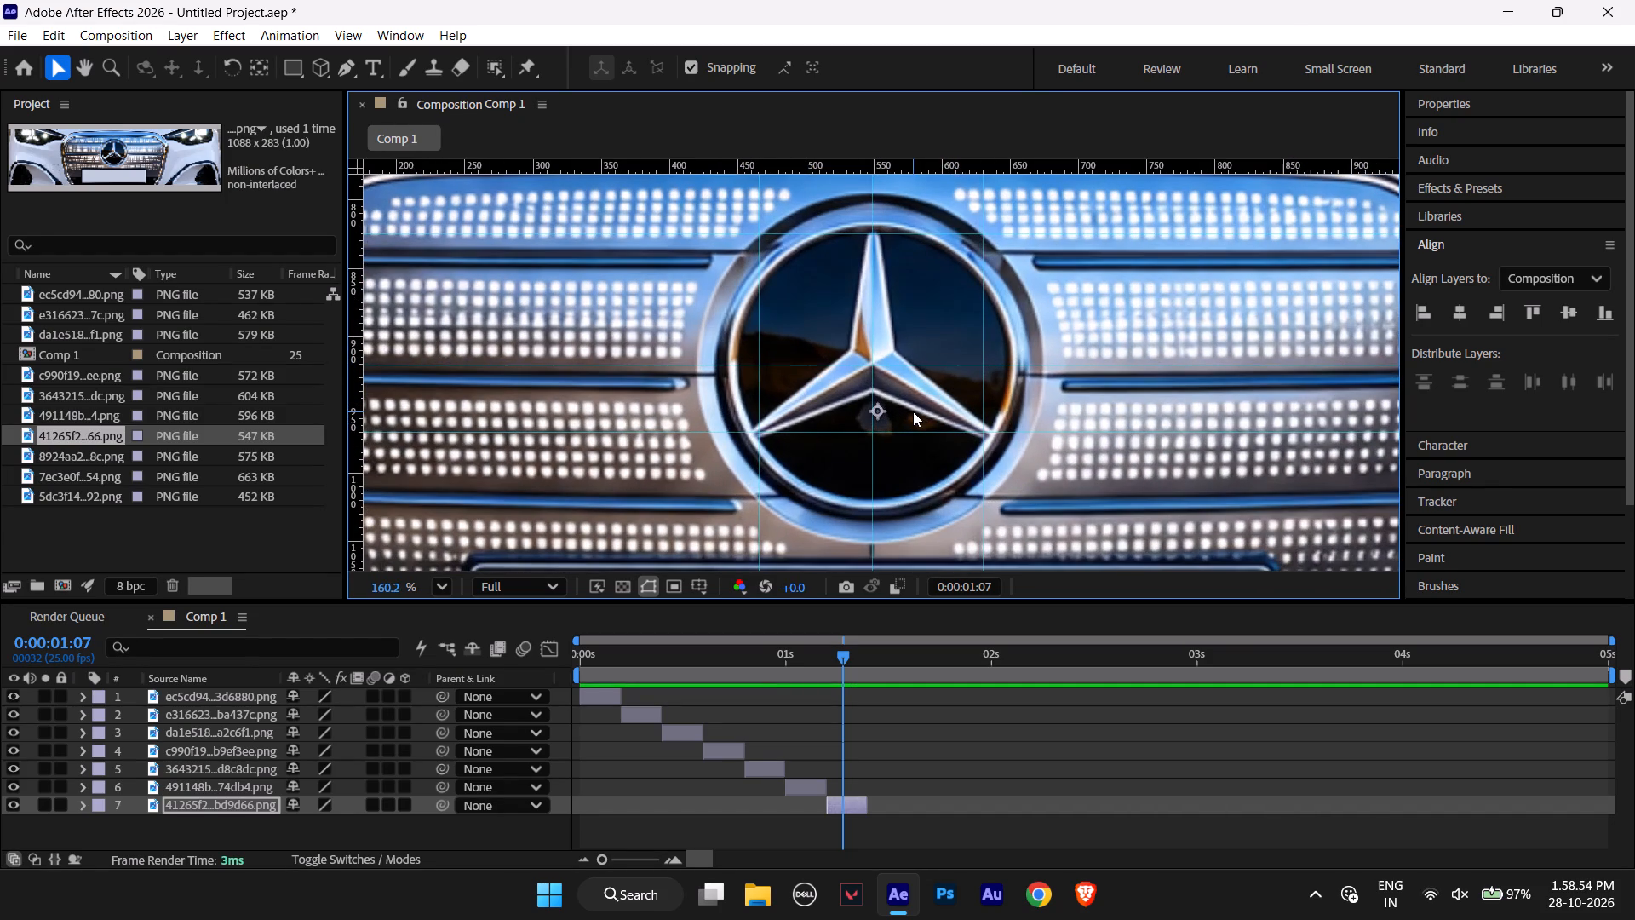
alt+scroll(913, 411, down, 3)
alt+scroll(913, 411, up, 2)
alt+scroll(913, 411, down, 7)
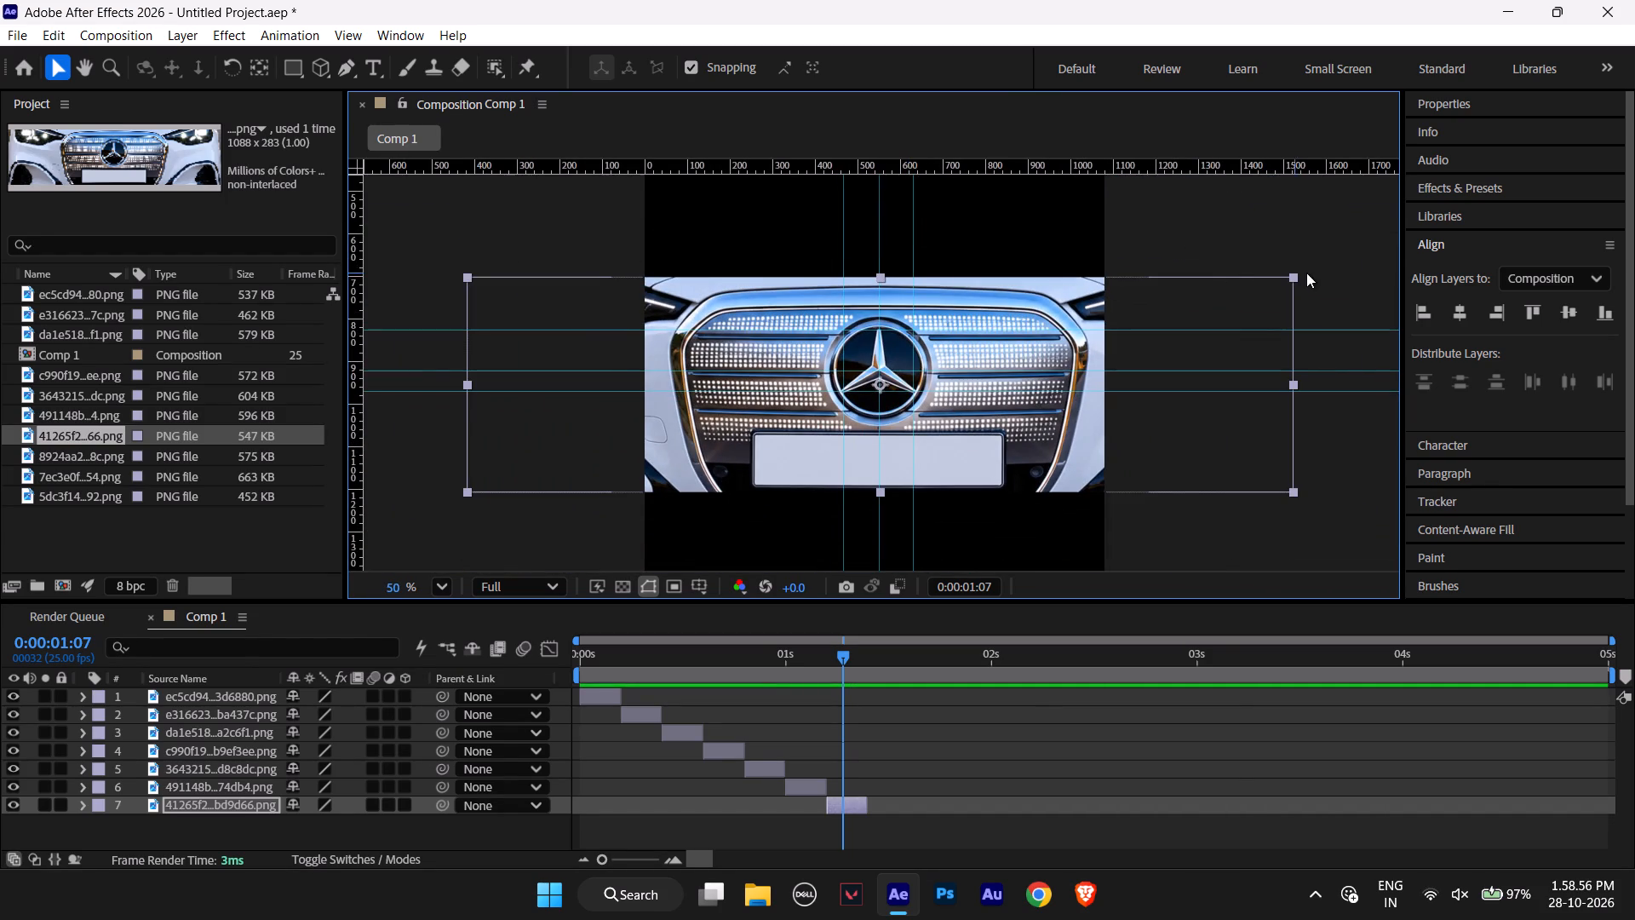
click(1296, 275)
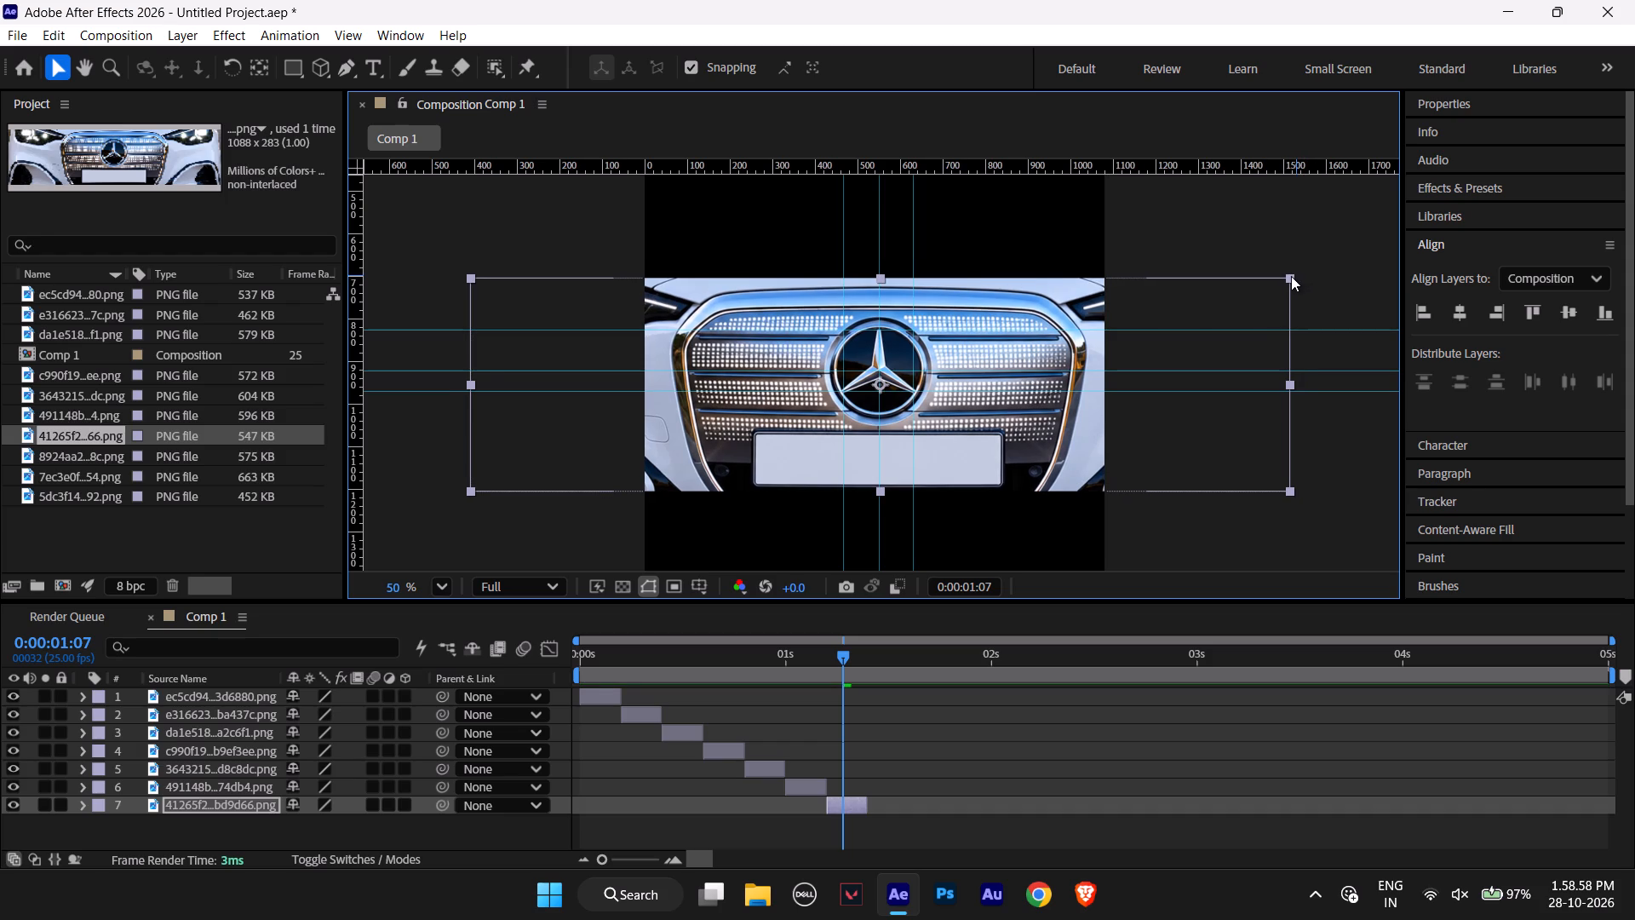
alt+scroll(912, 391, up, 10)
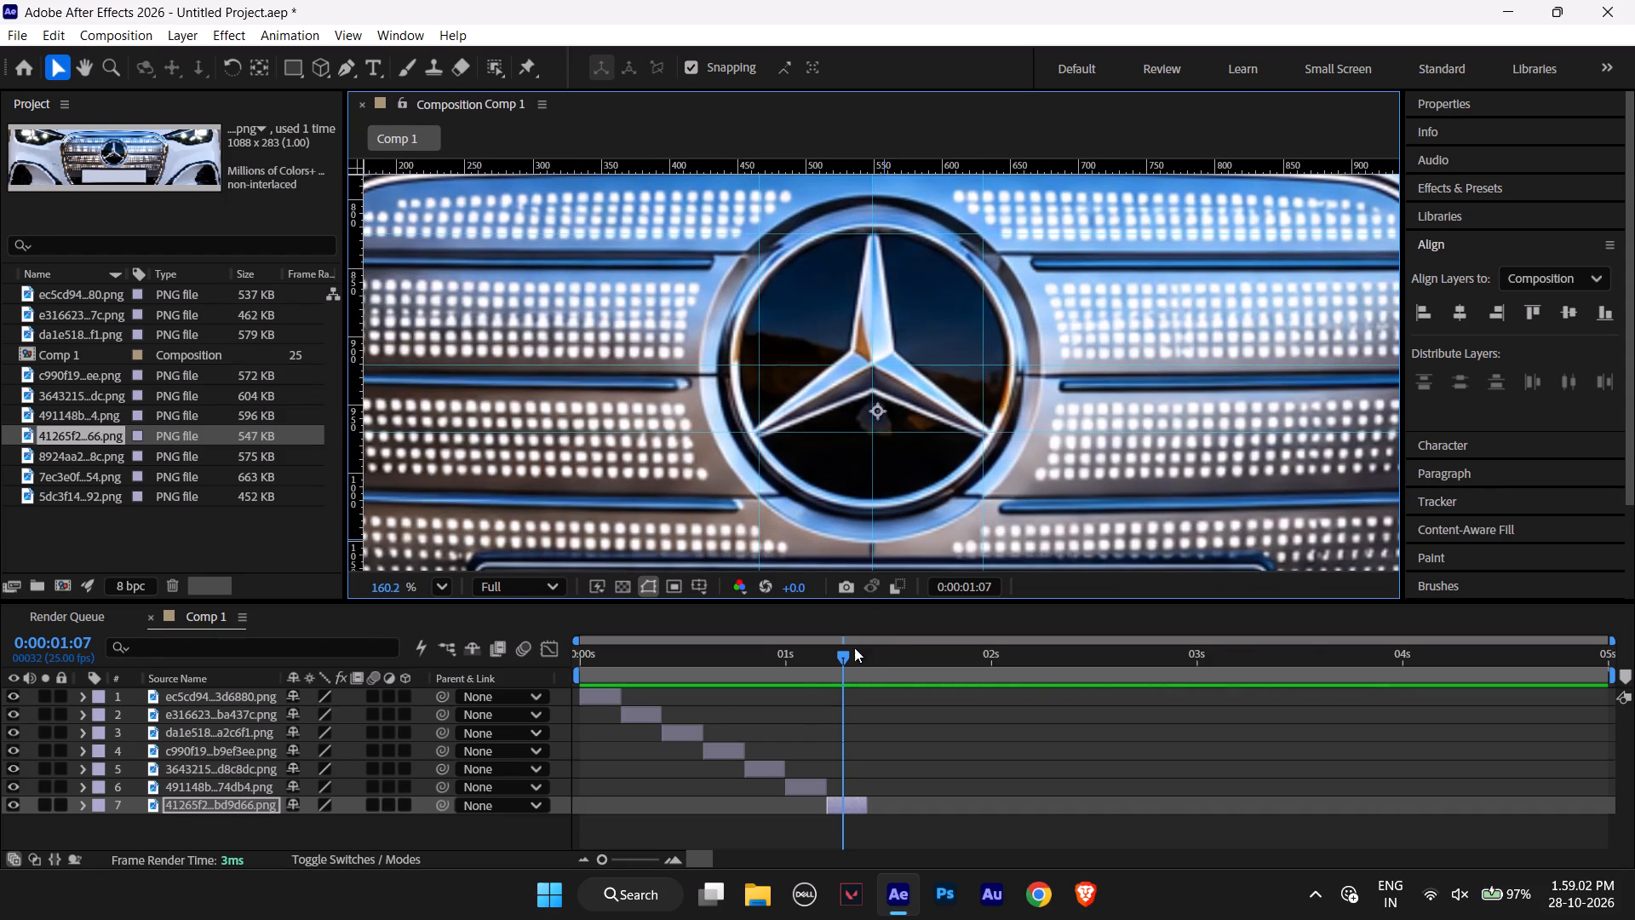
Play Comp 1 from 0:00:00:00 through the white-car clip to check how the stars line up across the clips.
drag(840, 650, 501, 632)
key(space)
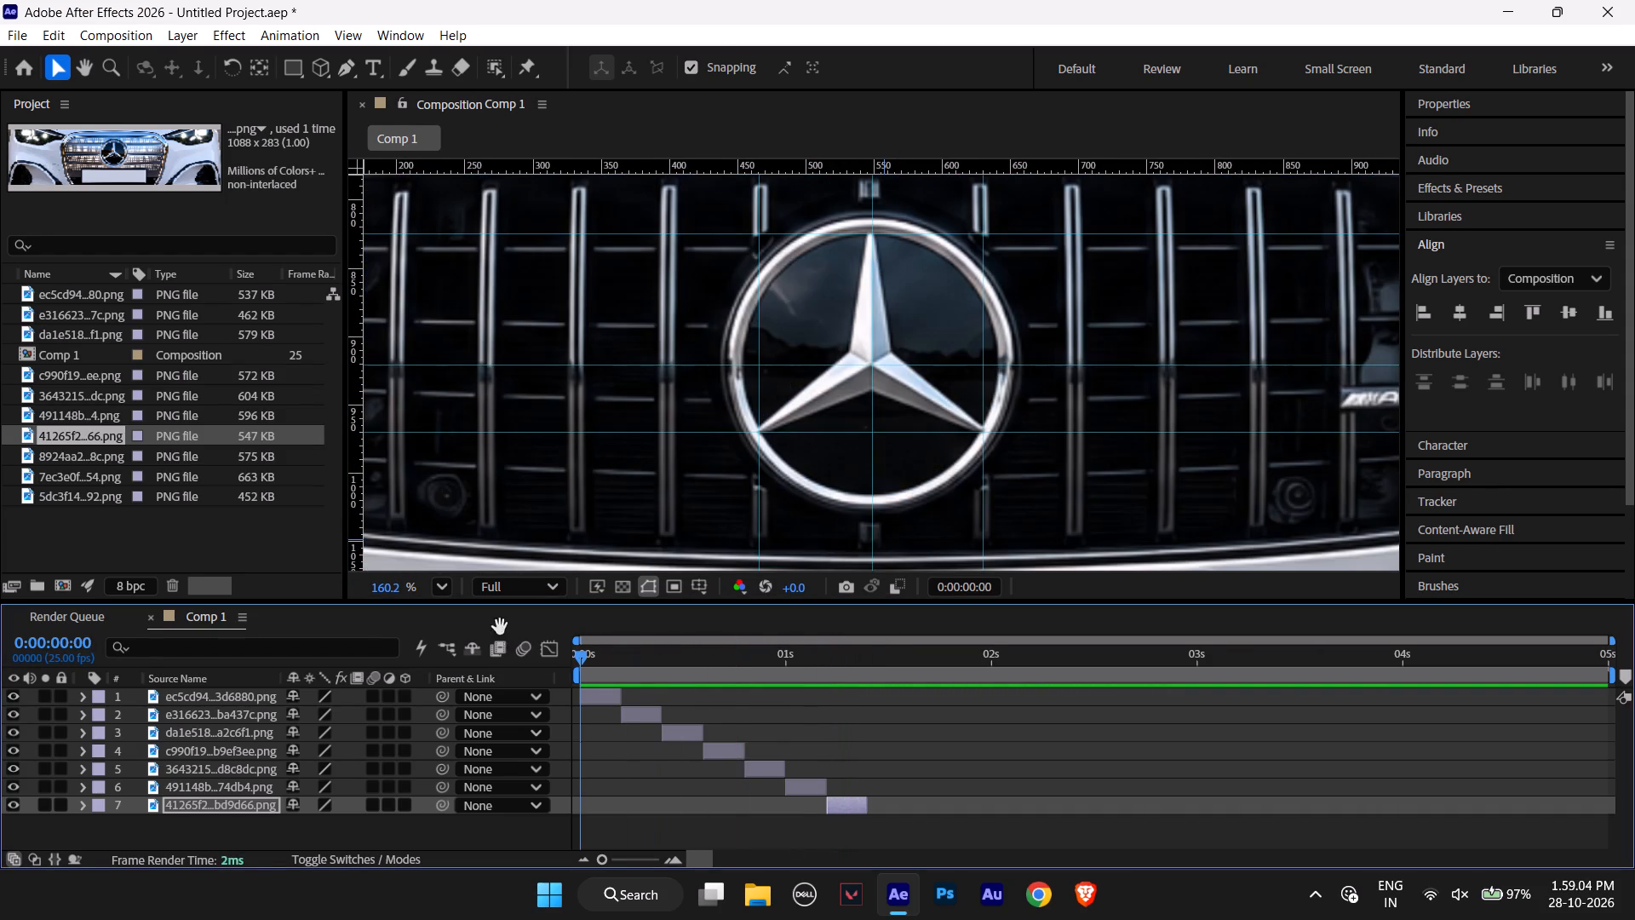
key(space)
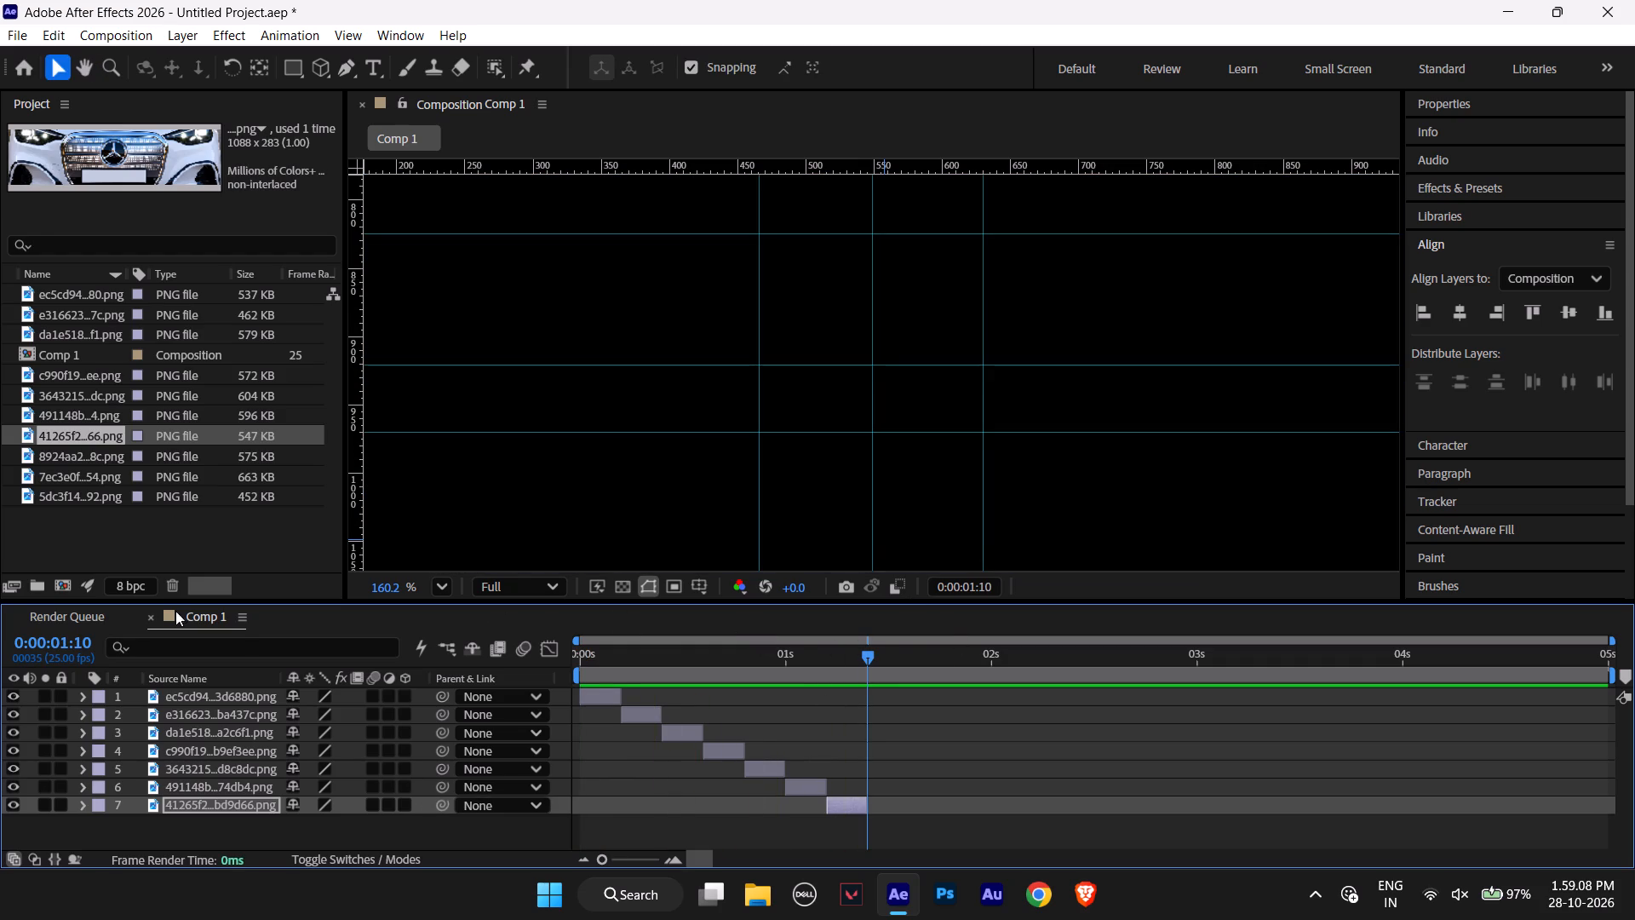
Add the V-Class image 8924aa2…8c.png to Comp 1 as the bottom layer, below the white-car layer.
click(63, 462)
drag(63, 462, 144, 501)
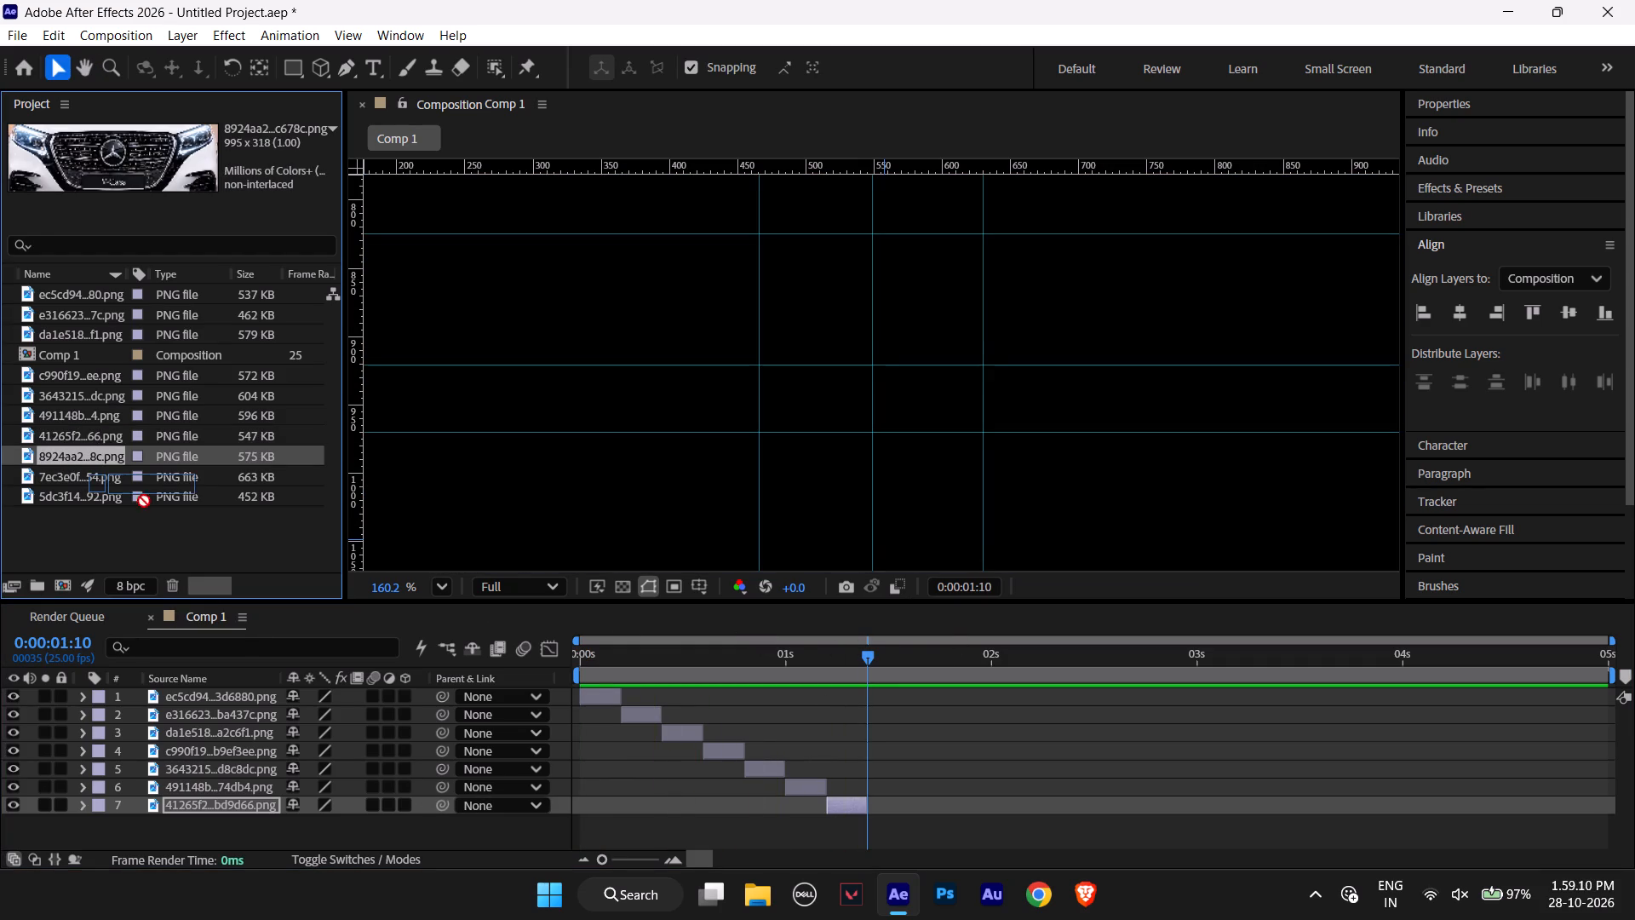
drag(144, 501, 216, 834)
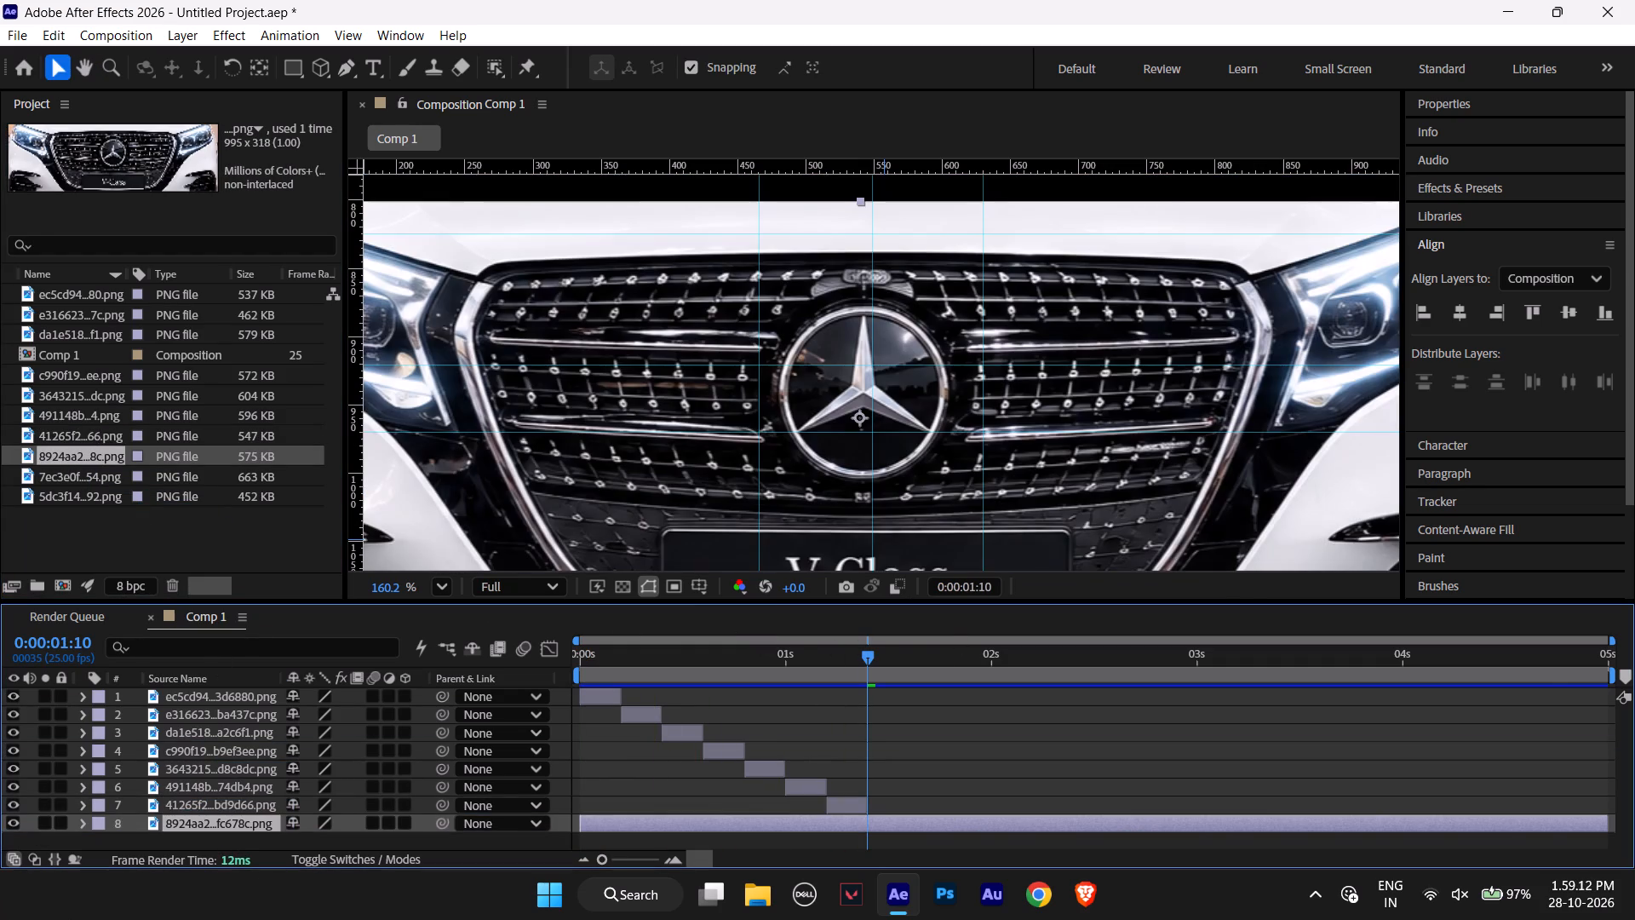
Nudge the V-Class layer horizontally until its star's upper arm lines up with the central vertical guide.
alt+scroll(865, 706, down, 1)
alt+scroll(448, 762, down, 2)
scroll(944, 393, down, 3)
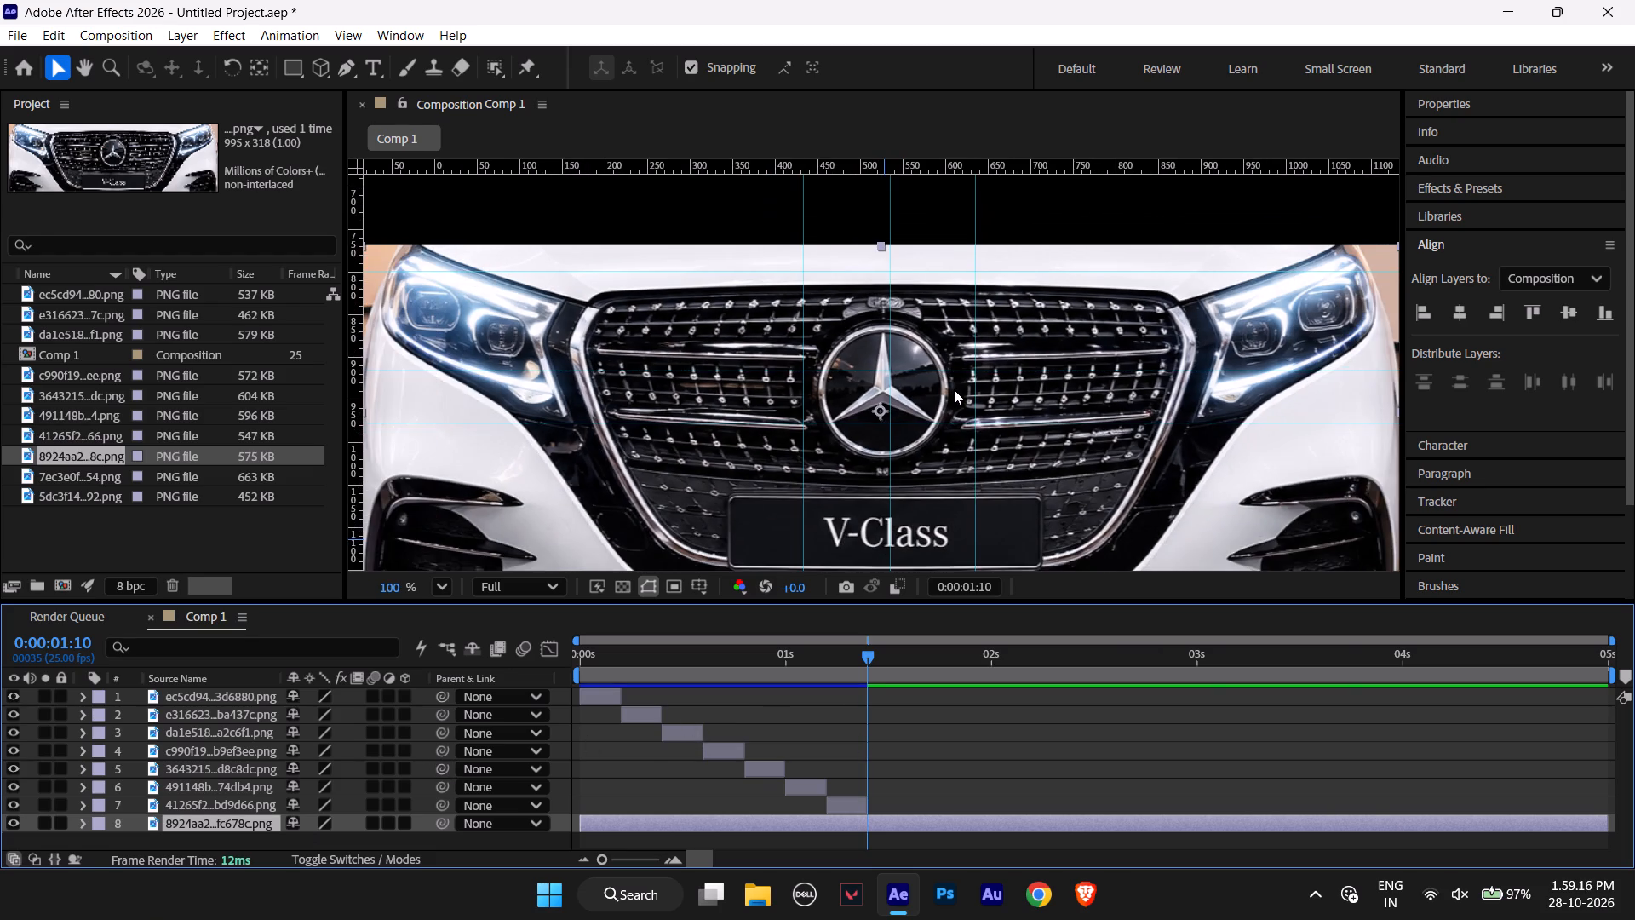
scroll(957, 393, up, 3)
scroll(1025, 428, up, 3)
scroll(1025, 428, down, 1)
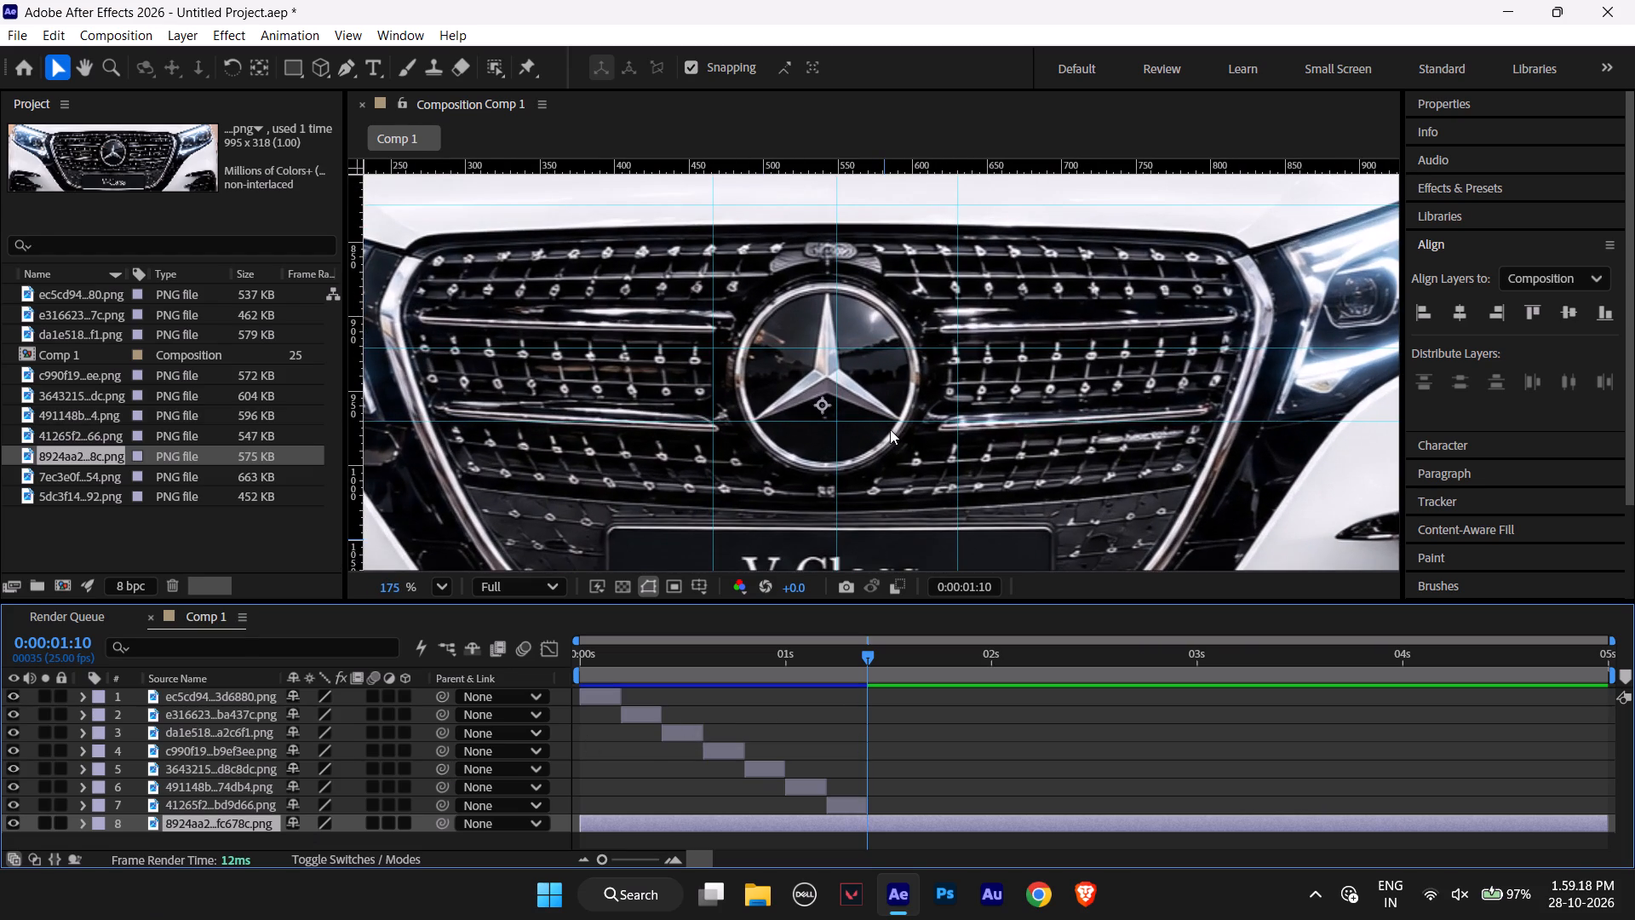
key(Right)
key(Right)
key(Right)
key(Right)
key(Right)
key(Right)
key(Right)
key(Right)
key(Right)
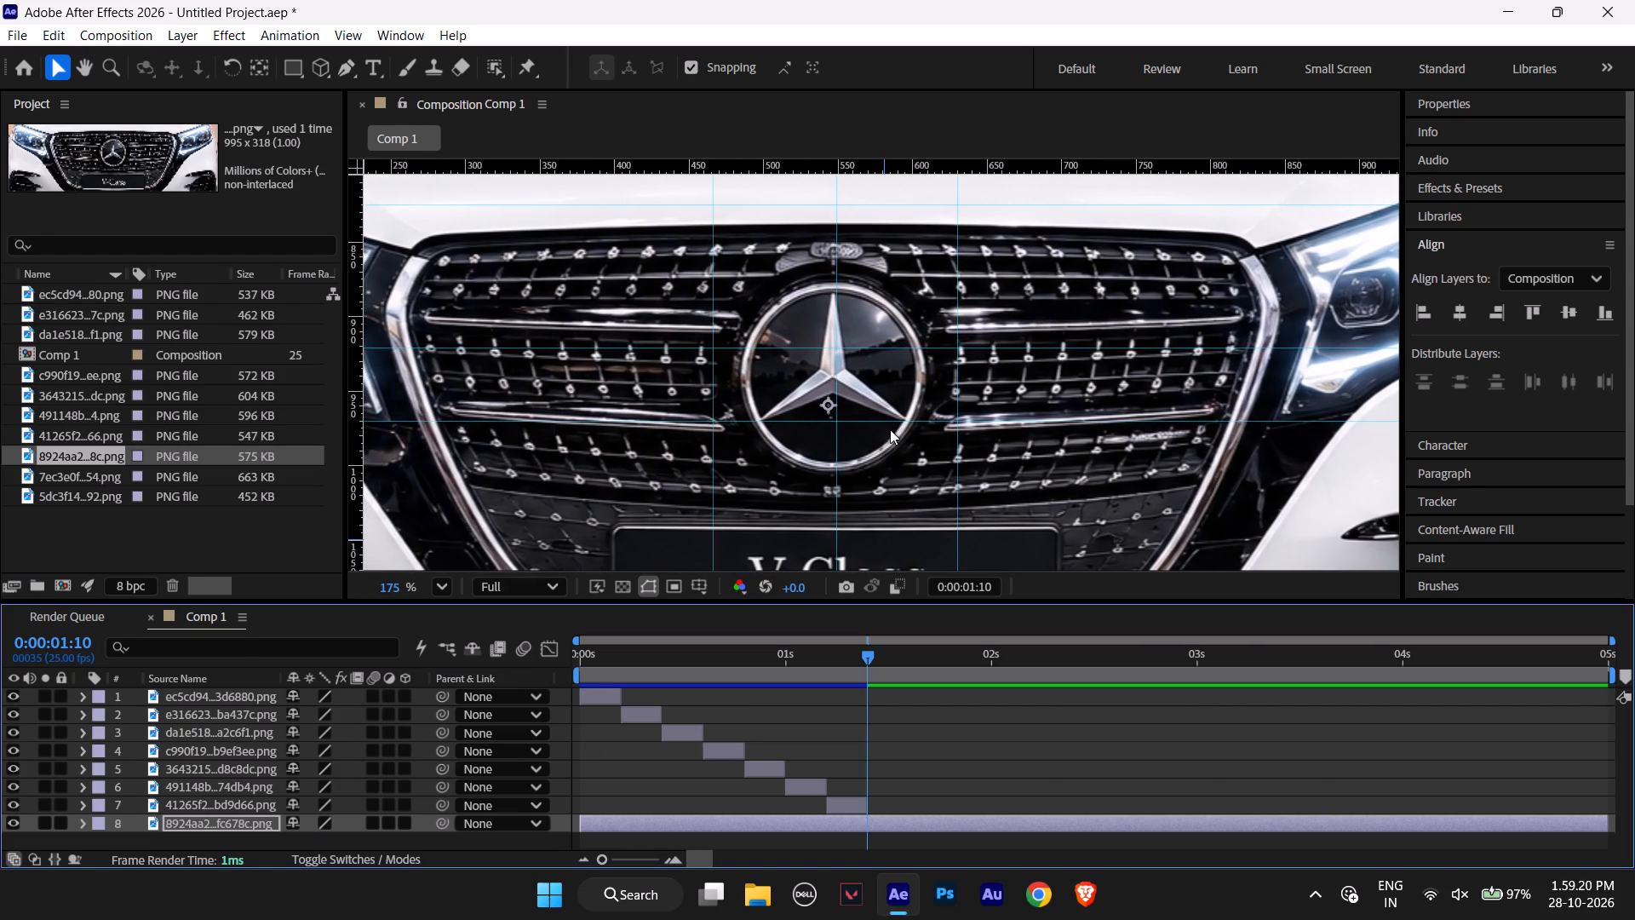
key(Right)
key(Right)
key(Right)
key(Right)
Nudge the V-Class layer vertically until the centre of its star sits close to the middle horizontal guide.
key(Down)
key(Down)
key(Down)
key(Down)
key(Down)
key(Down)
key(Down)
key(Down)
key(Down)
key(Down)
key(Down)
key(Down)
key(Down)
key(Down)
key(Down)
key(Down)
key(Down)
key(Down)
key(Down)
key(Down)
key(Down)
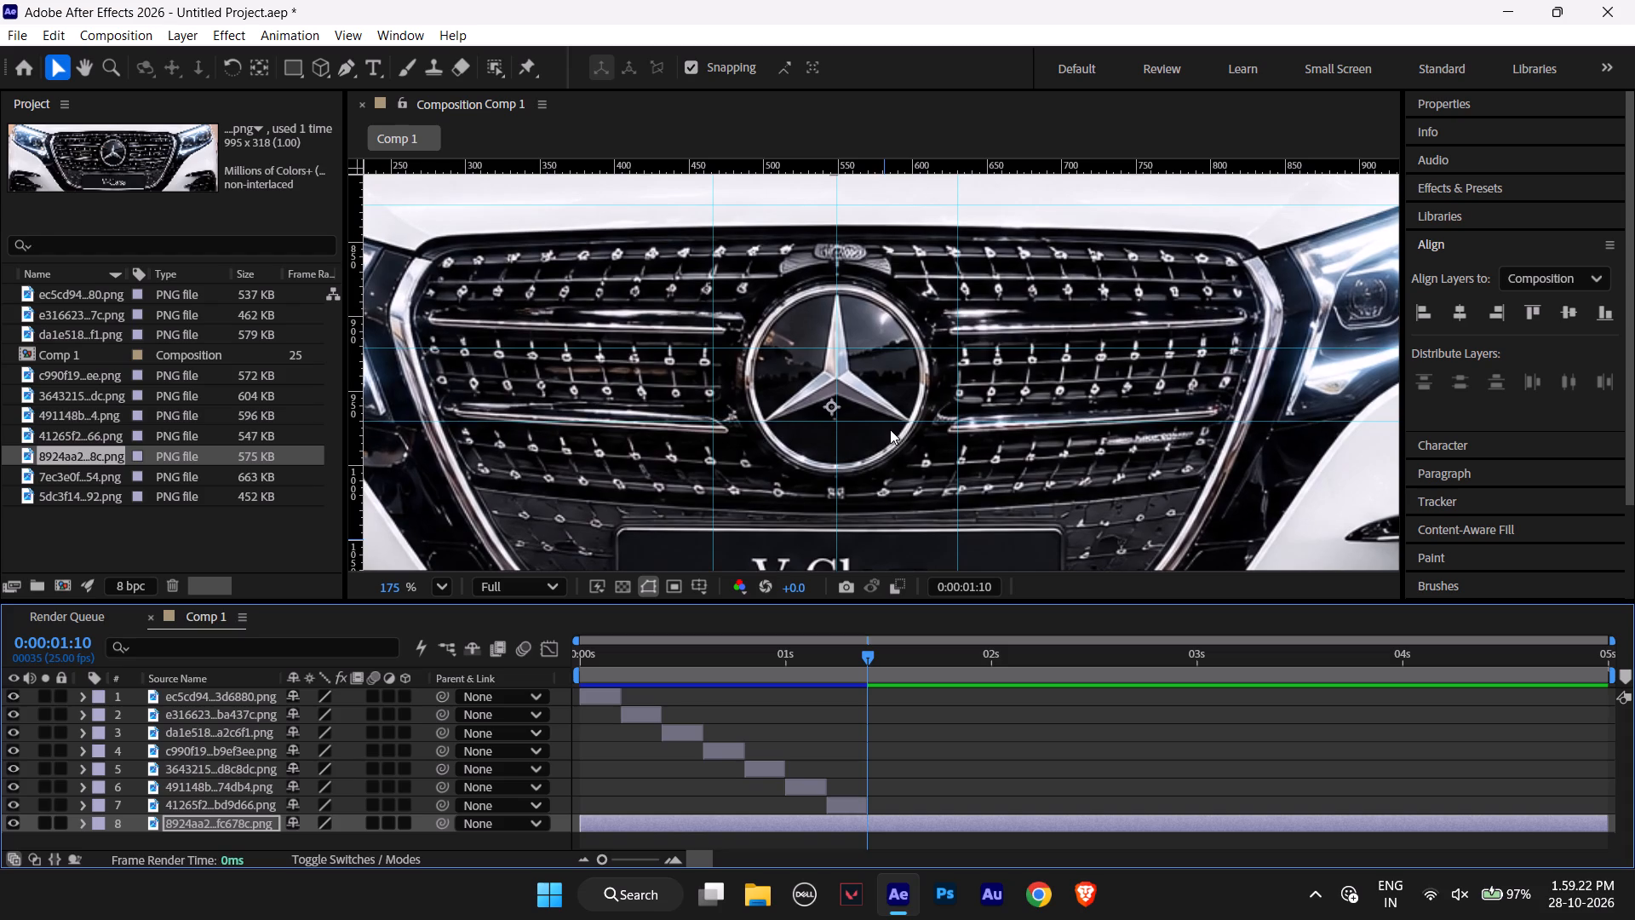
key(Up)
key(Up)
key(Up)
key(Up)
key(Up)
key(Up)
key(Up)
key(Up)
key(Up)
key(Up)
key(Up)
key(Up)
key(Up)
key(Up)
key(Up)
key(Up)
key(Up)
key(Up)
key(Up)
key(Up)
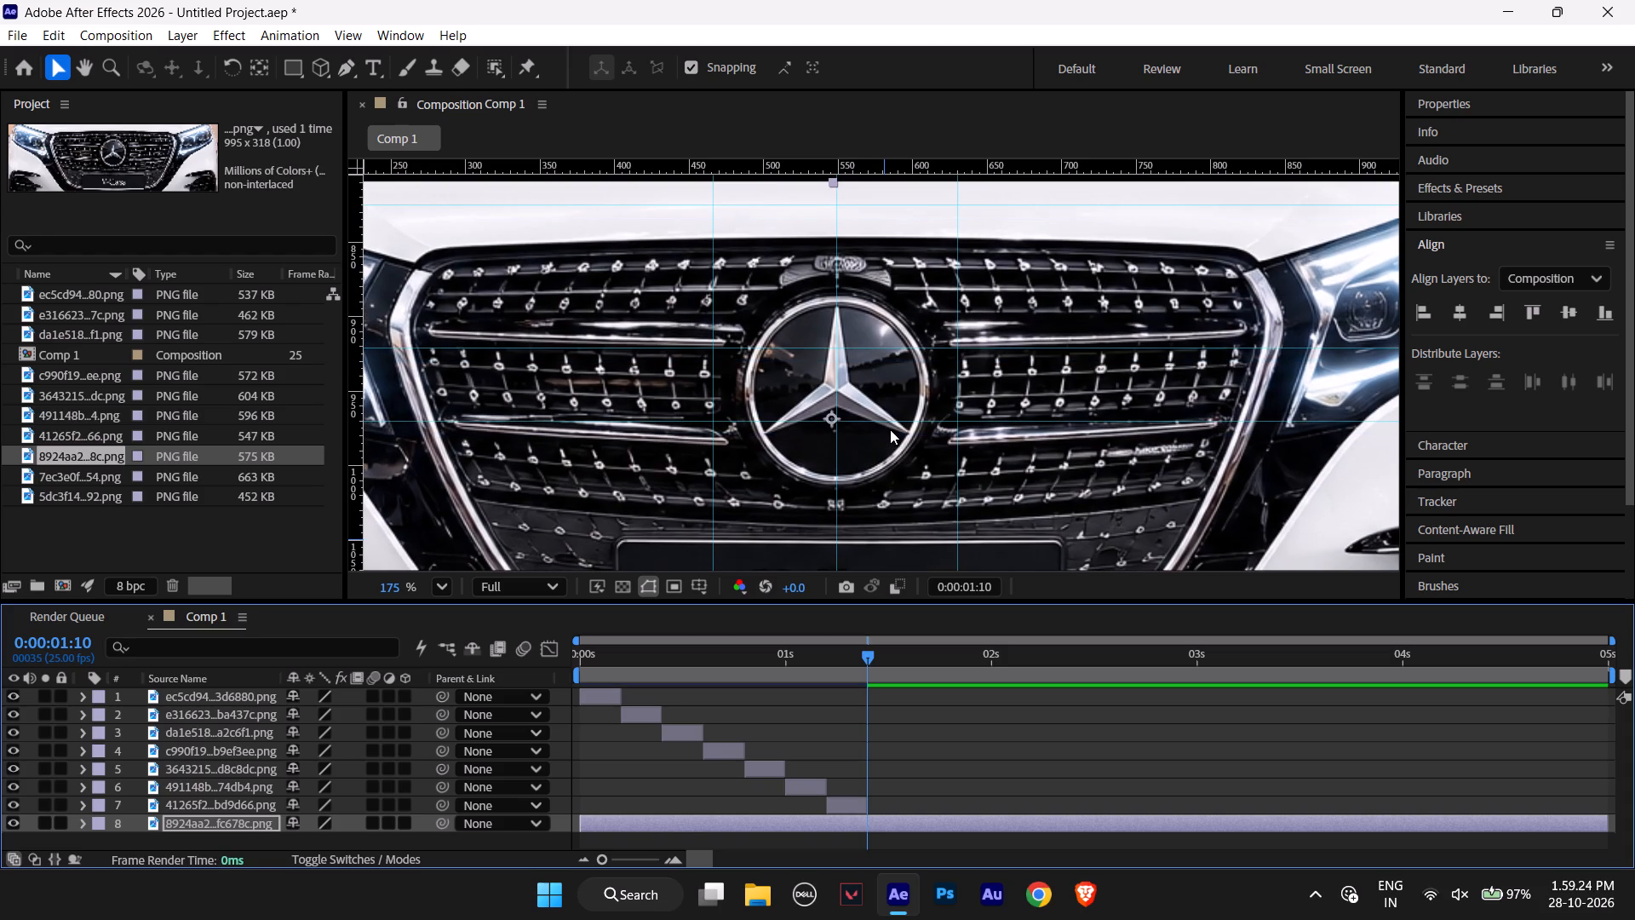
key(Up)
key(Up)
key(Up)
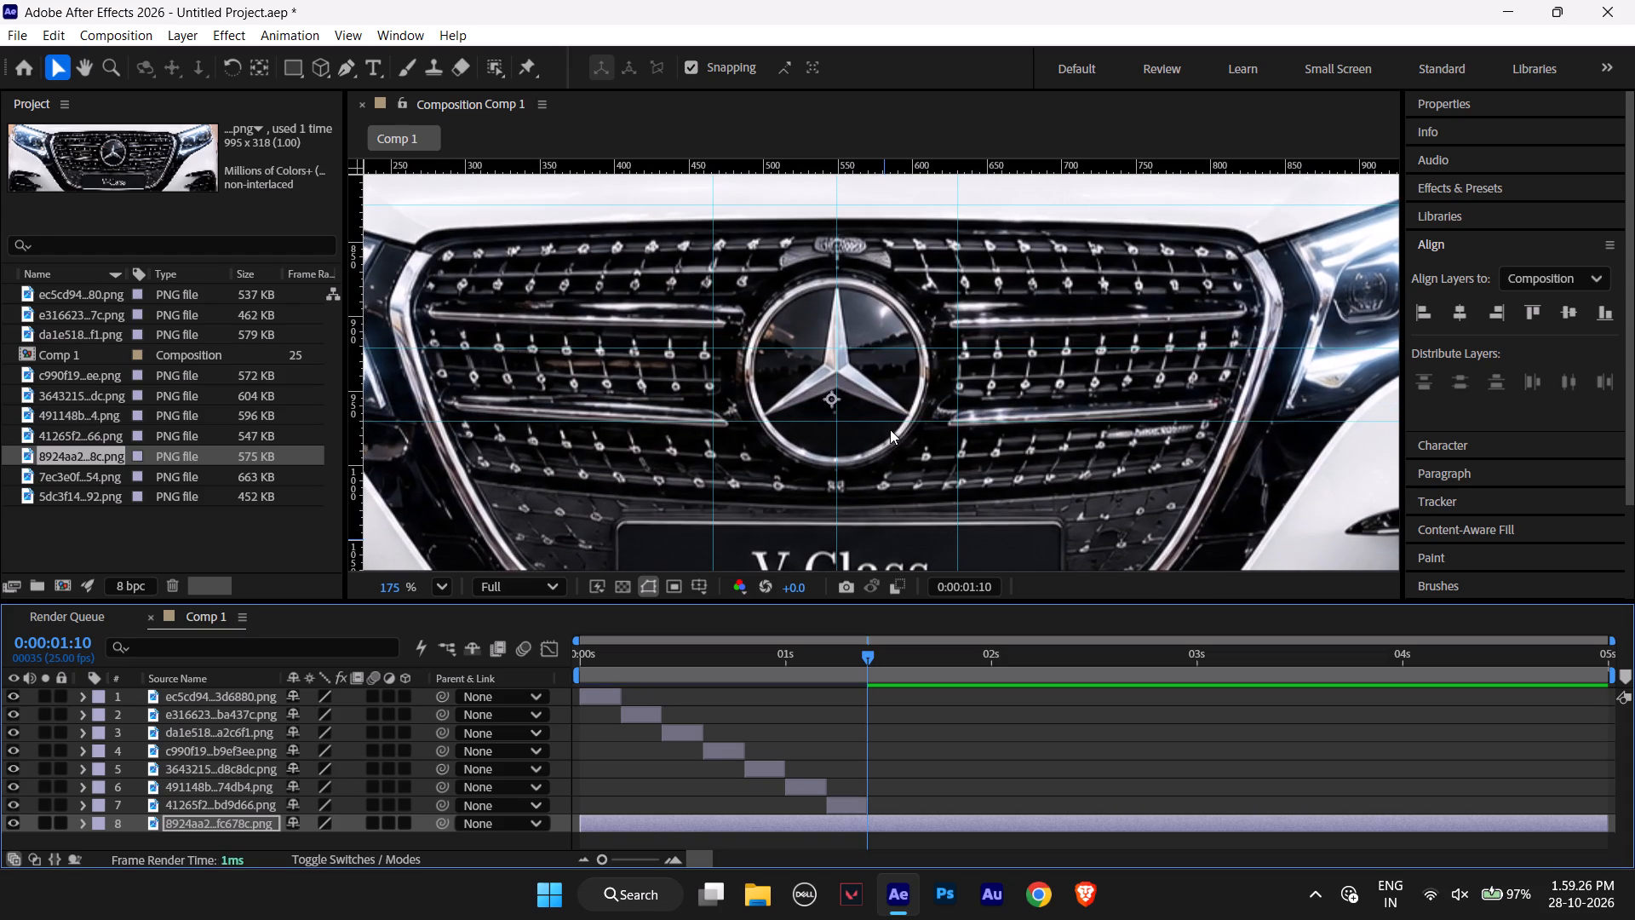
key(Up)
key(Up)
key(Up)
key(Up)
key(Up)
key(Up)
key(Up)
key(Up)
key(Up)
key(Up)
key(Up)
key(Up)
key(Up)
key(Up)
key(Up)
key(Up)
key(Up)
key(Up)
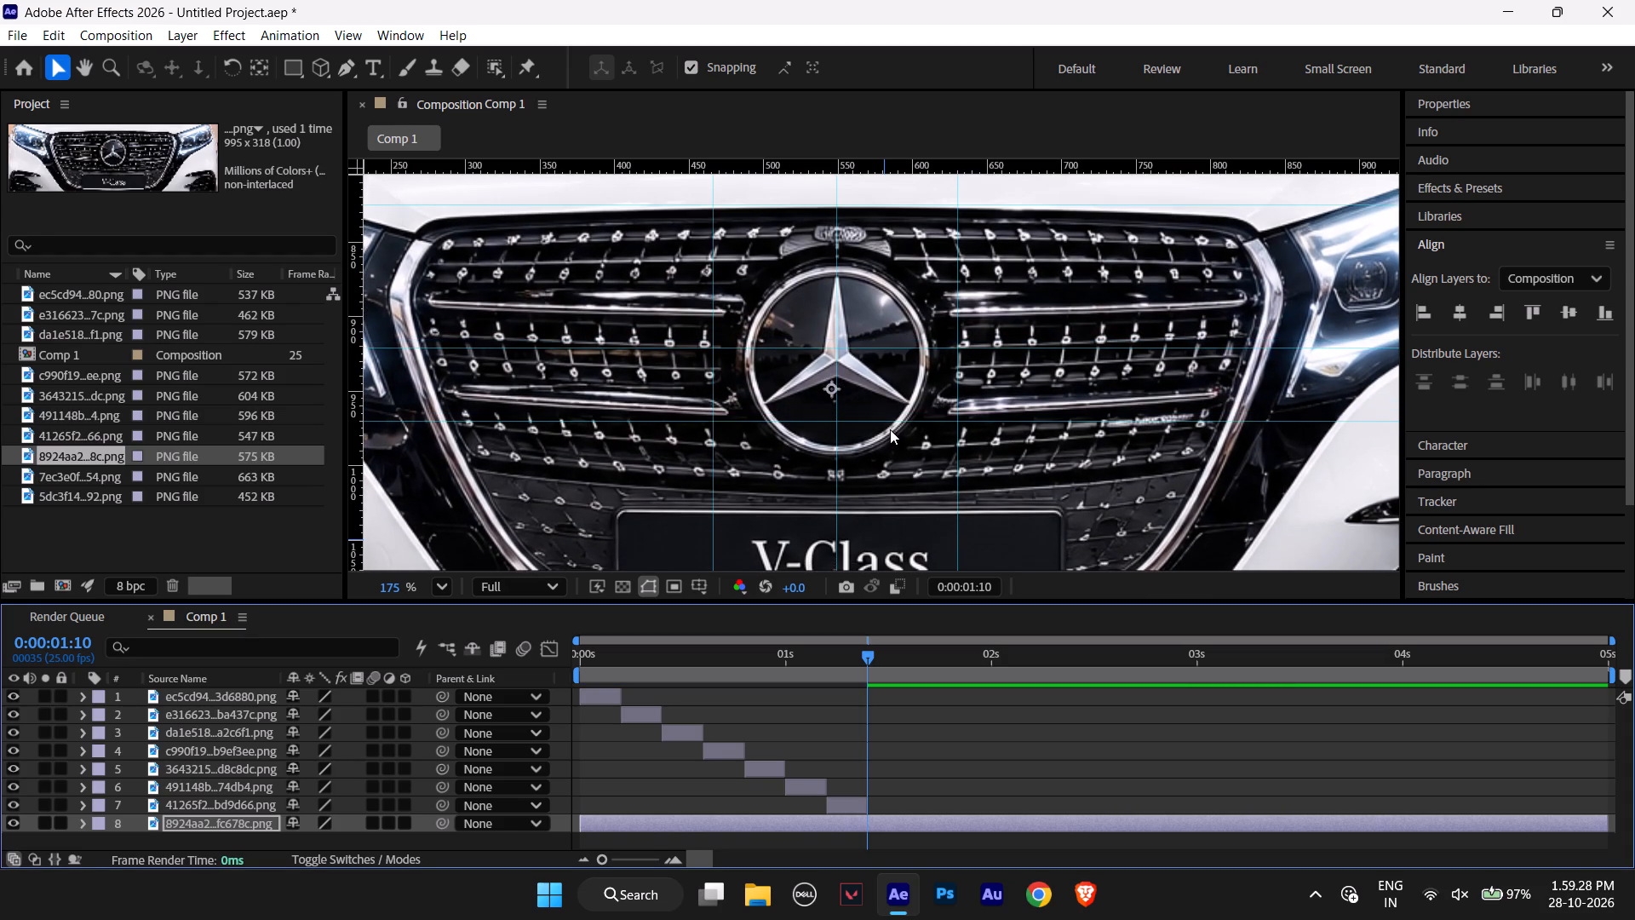
key(Up)
key(Up)
key(Up)
key(Up)
key(Up)
key(Up)
key(Up)
key(Up)
key(Up)
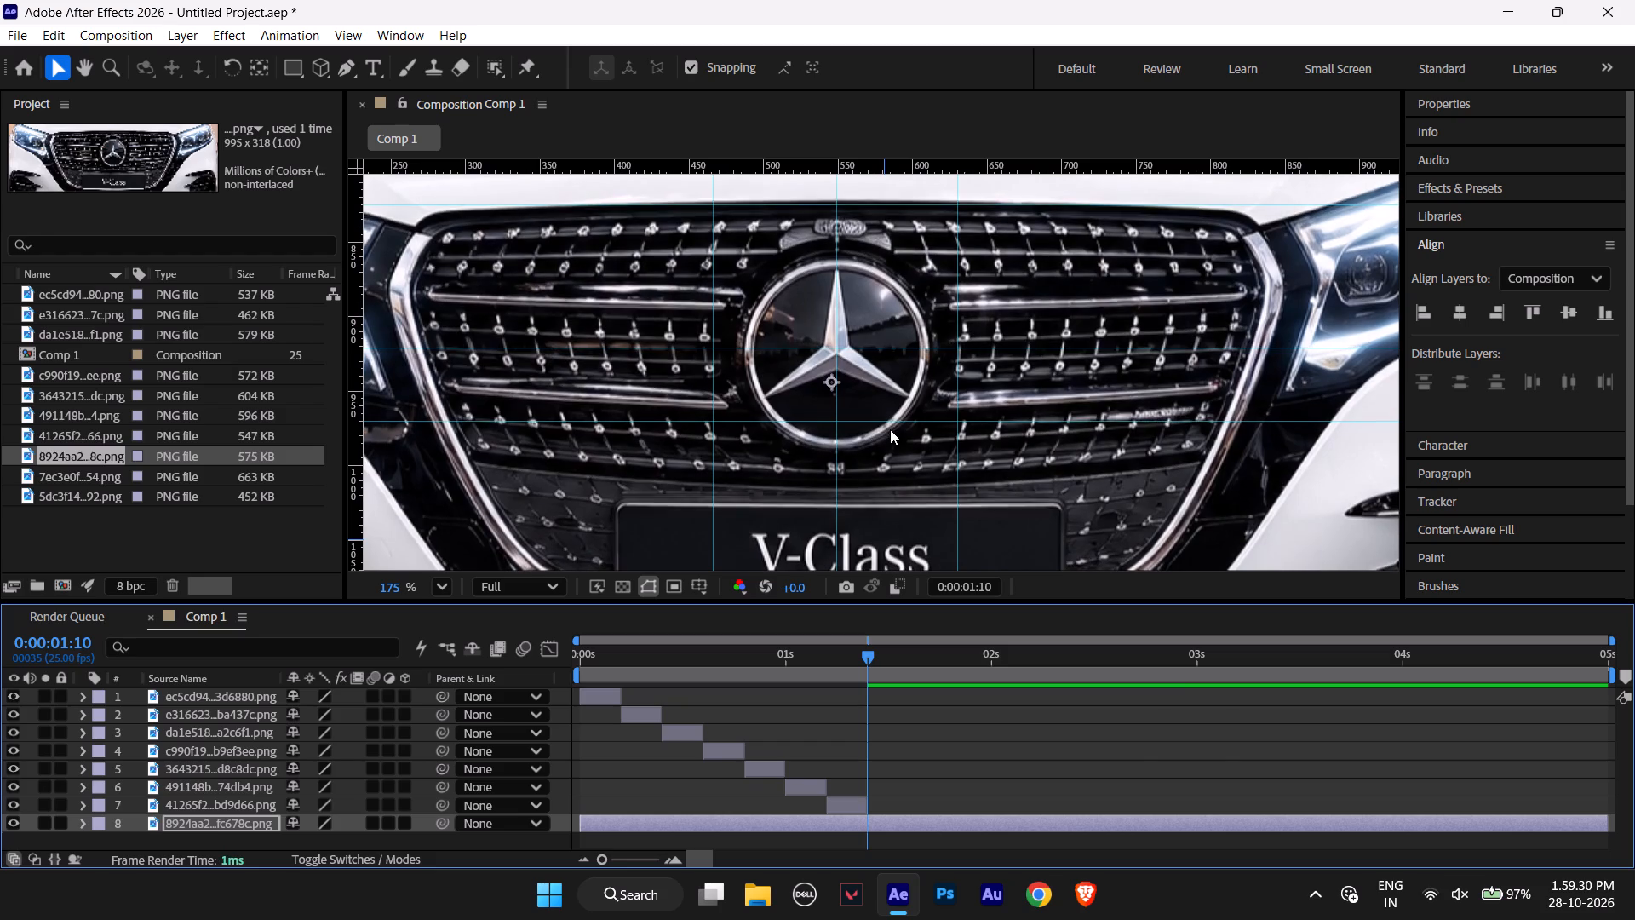
key(Up)
key(Up)
key(Up)
Scrub Comp 1 back to 0:00:00:00 and forward past 0:00:01:10 to compare the V-Class star with the earlier clips.
drag(868, 657, 852, 652)
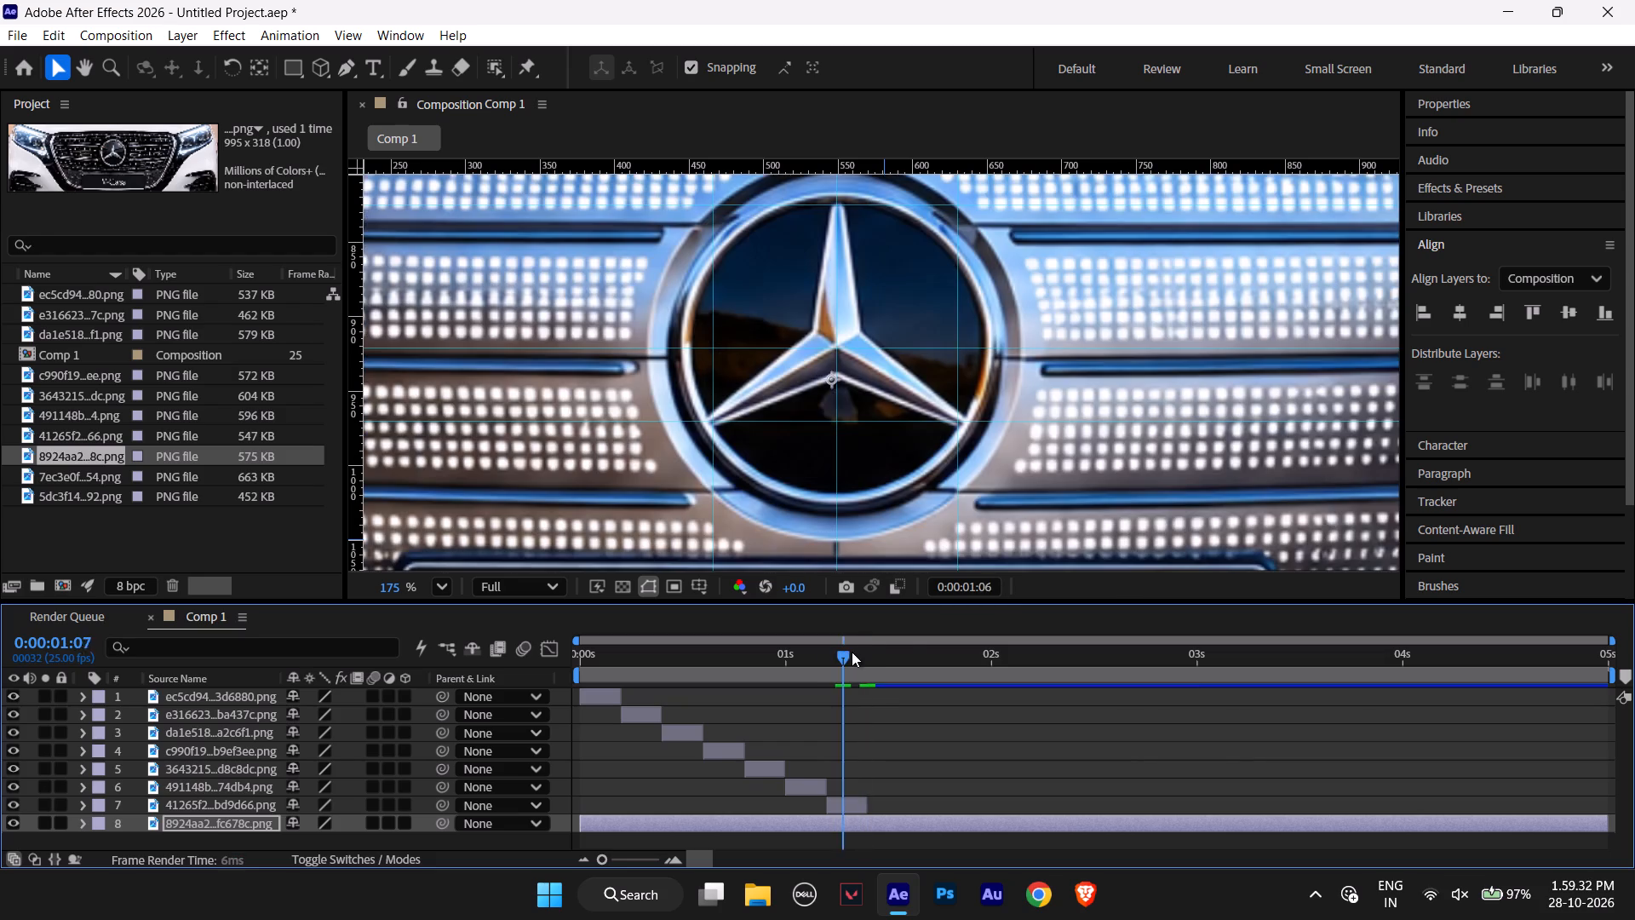
drag(852, 652, 847, 648)
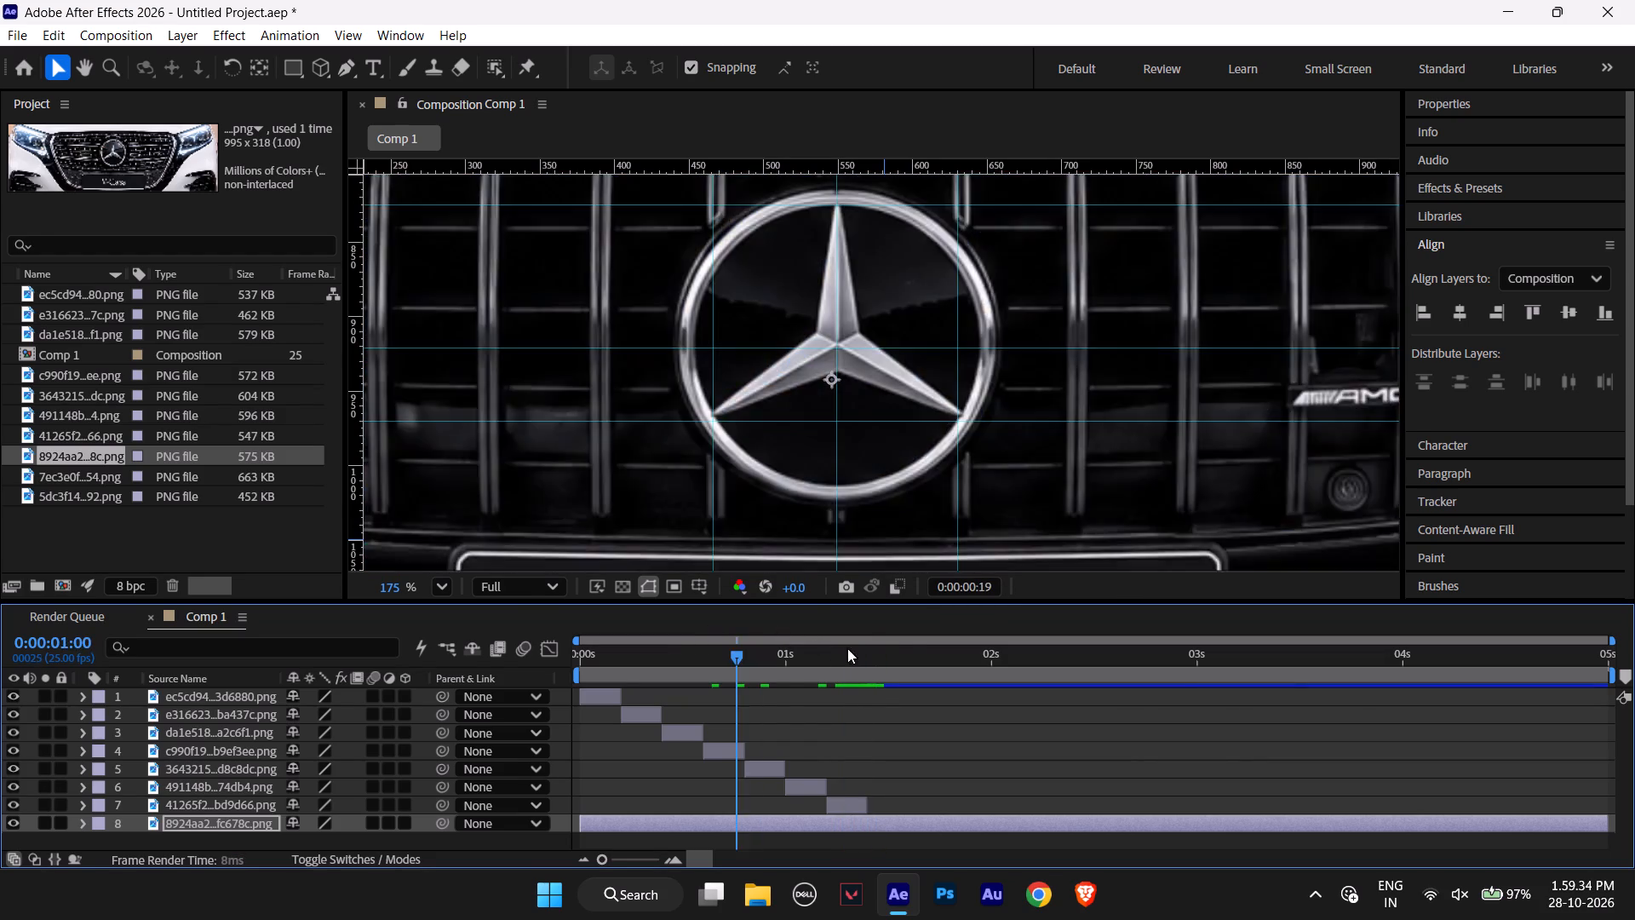
drag(847, 648, 410, 644)
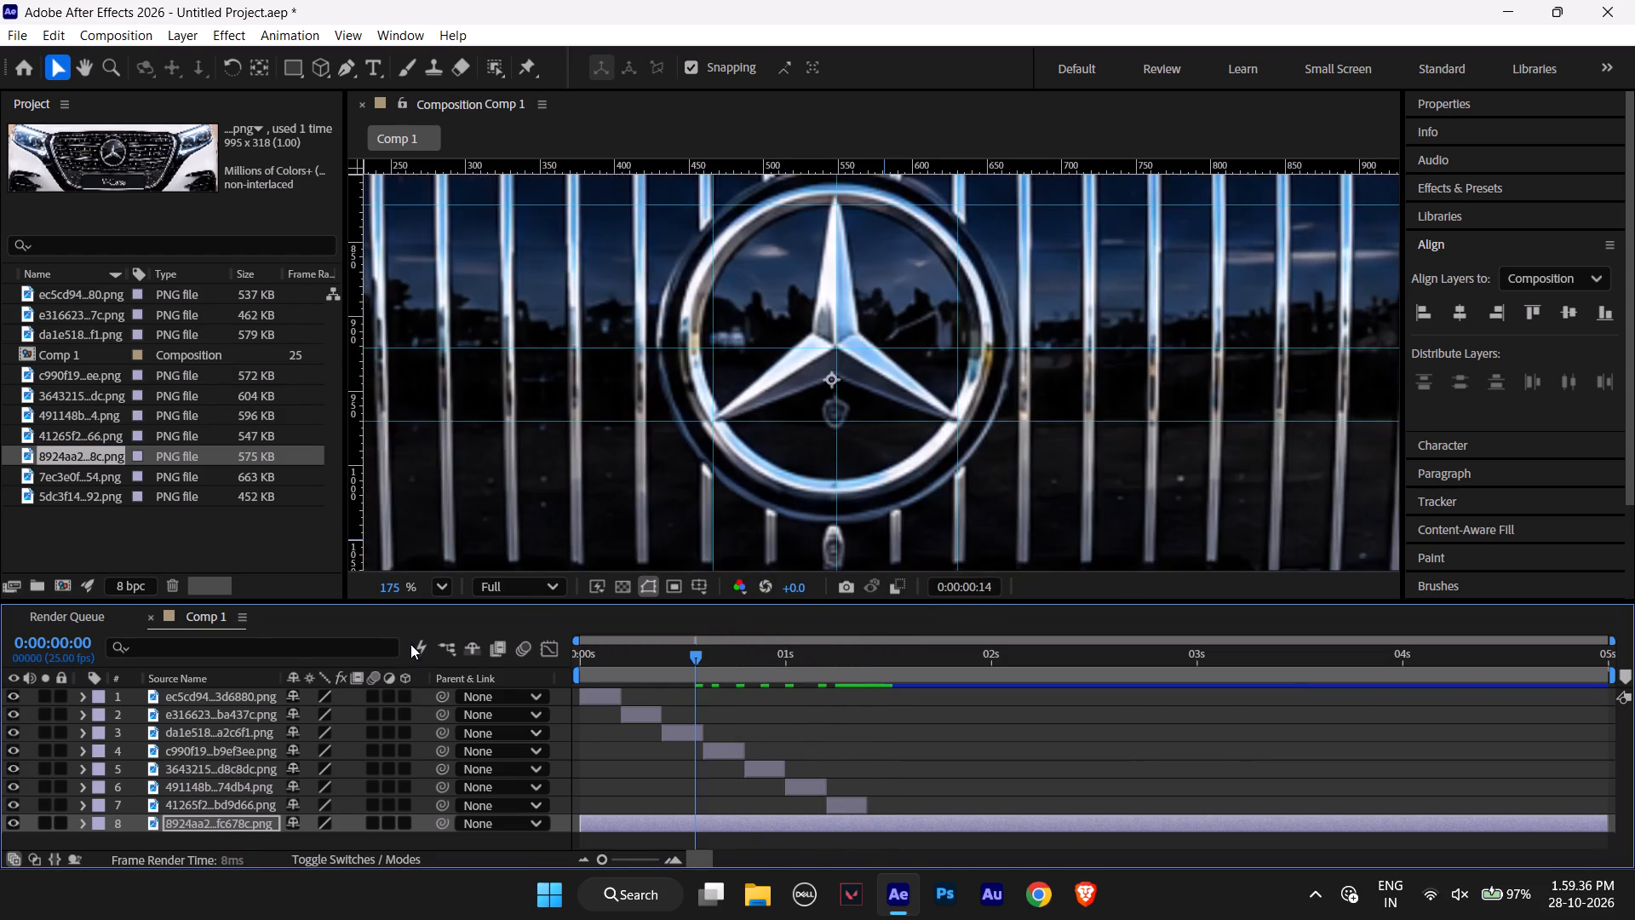
drag(410, 644, 381, 644)
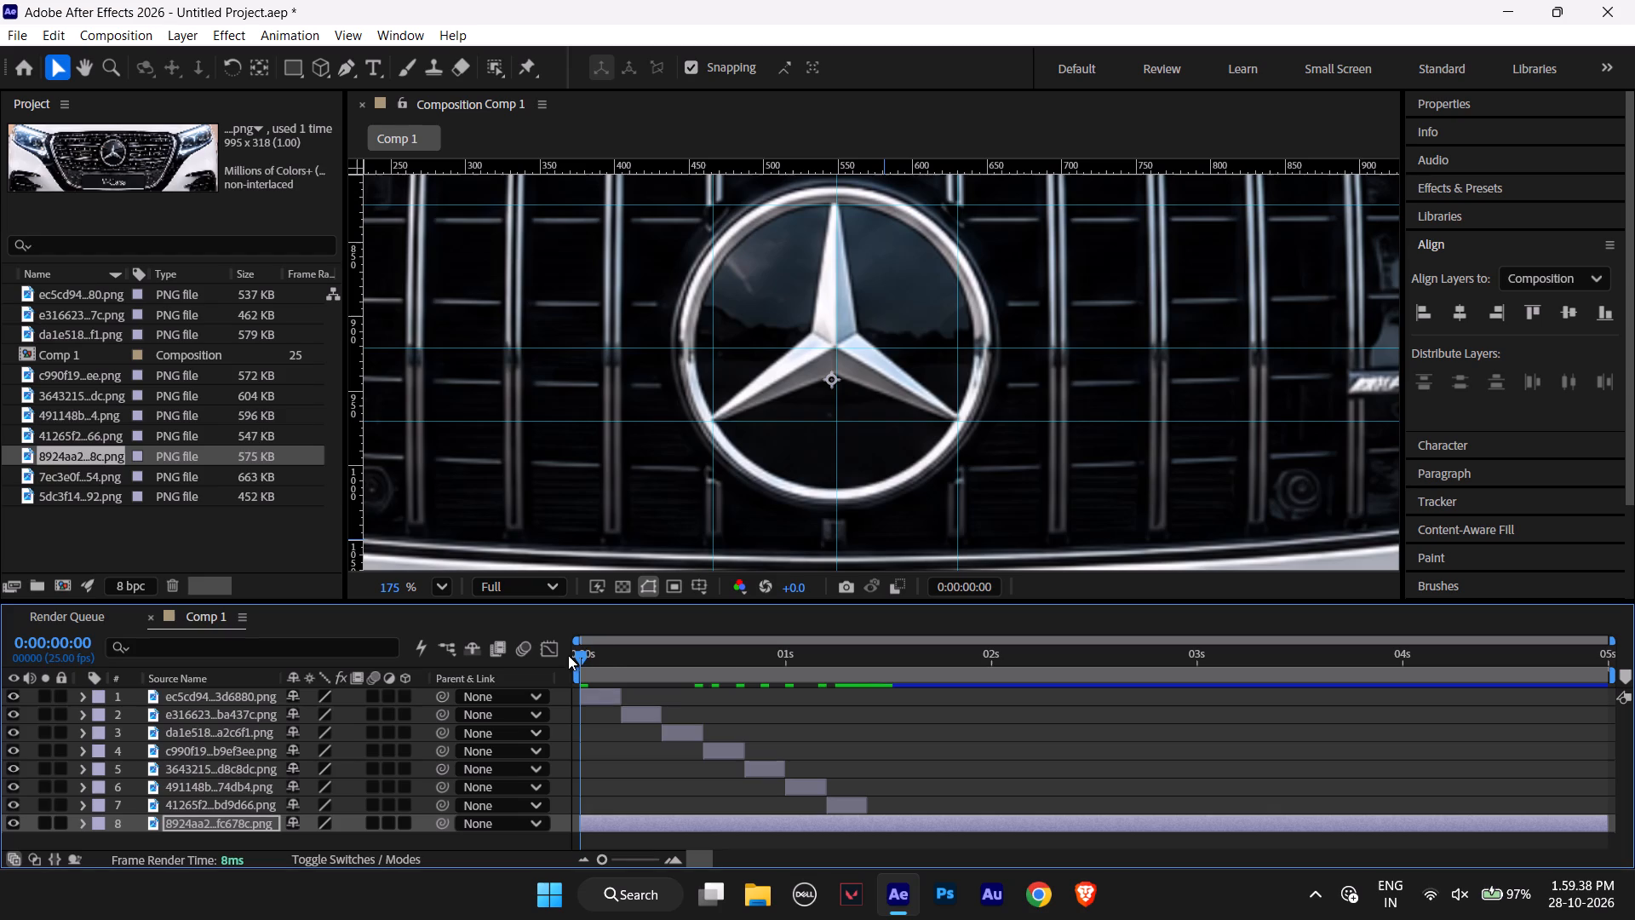
drag(578, 657, 801, 689)
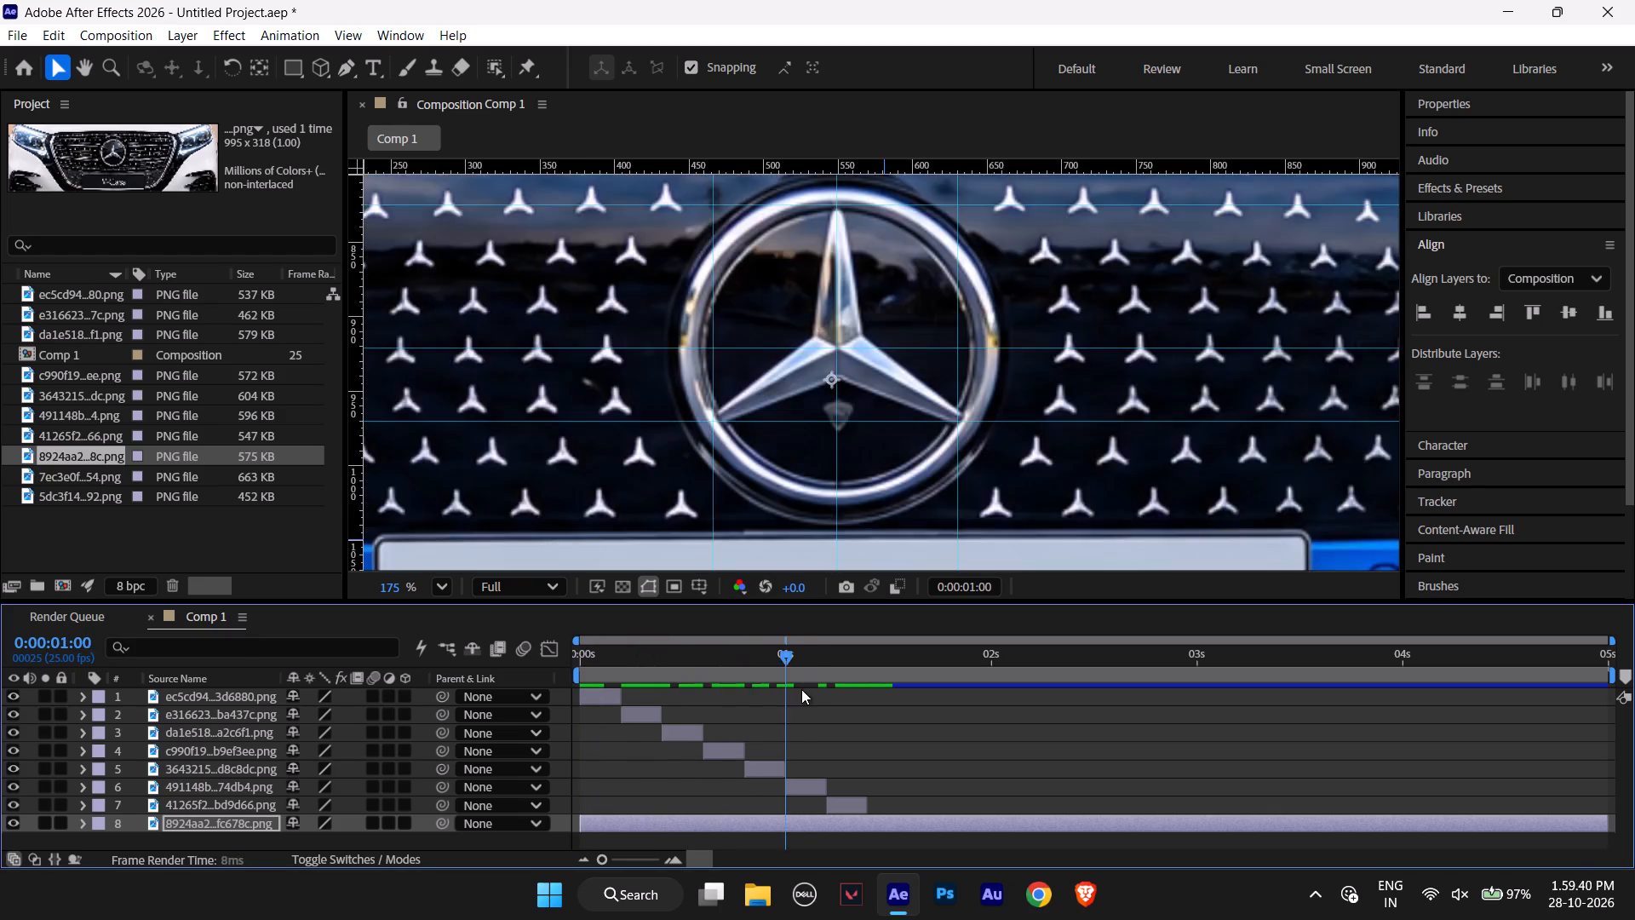
drag(801, 689, 886, 699)
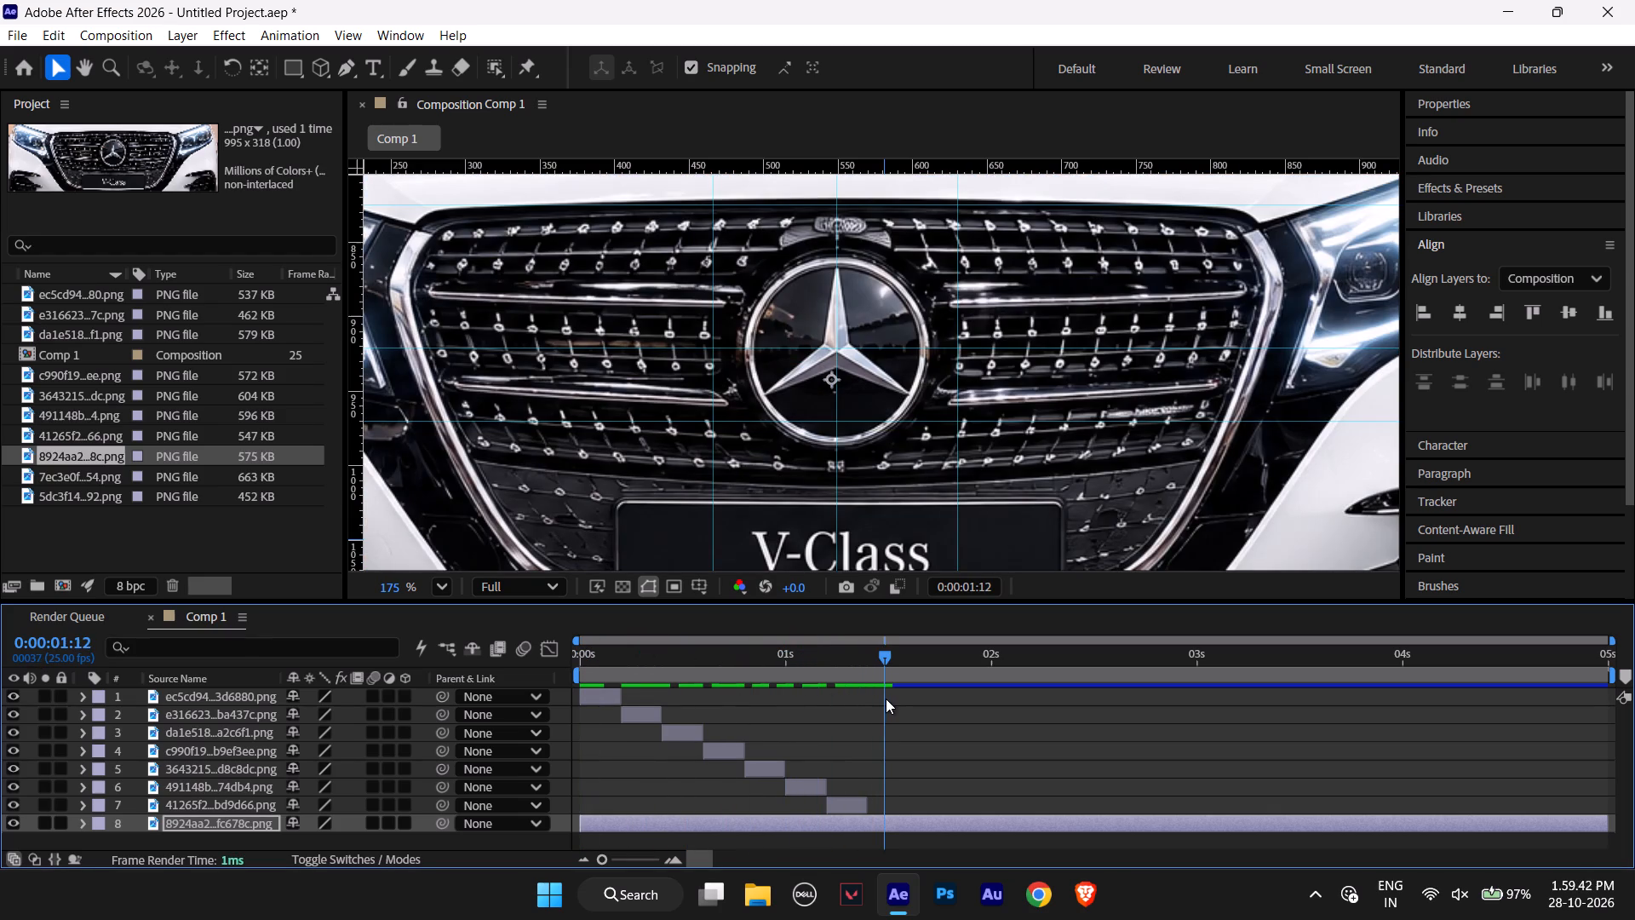
Trim the V-Class layer to a five-frame clip from 0:00:01:10 to 0:00:01:15, directly after the white-car clip.
drag(886, 699, 866, 699)
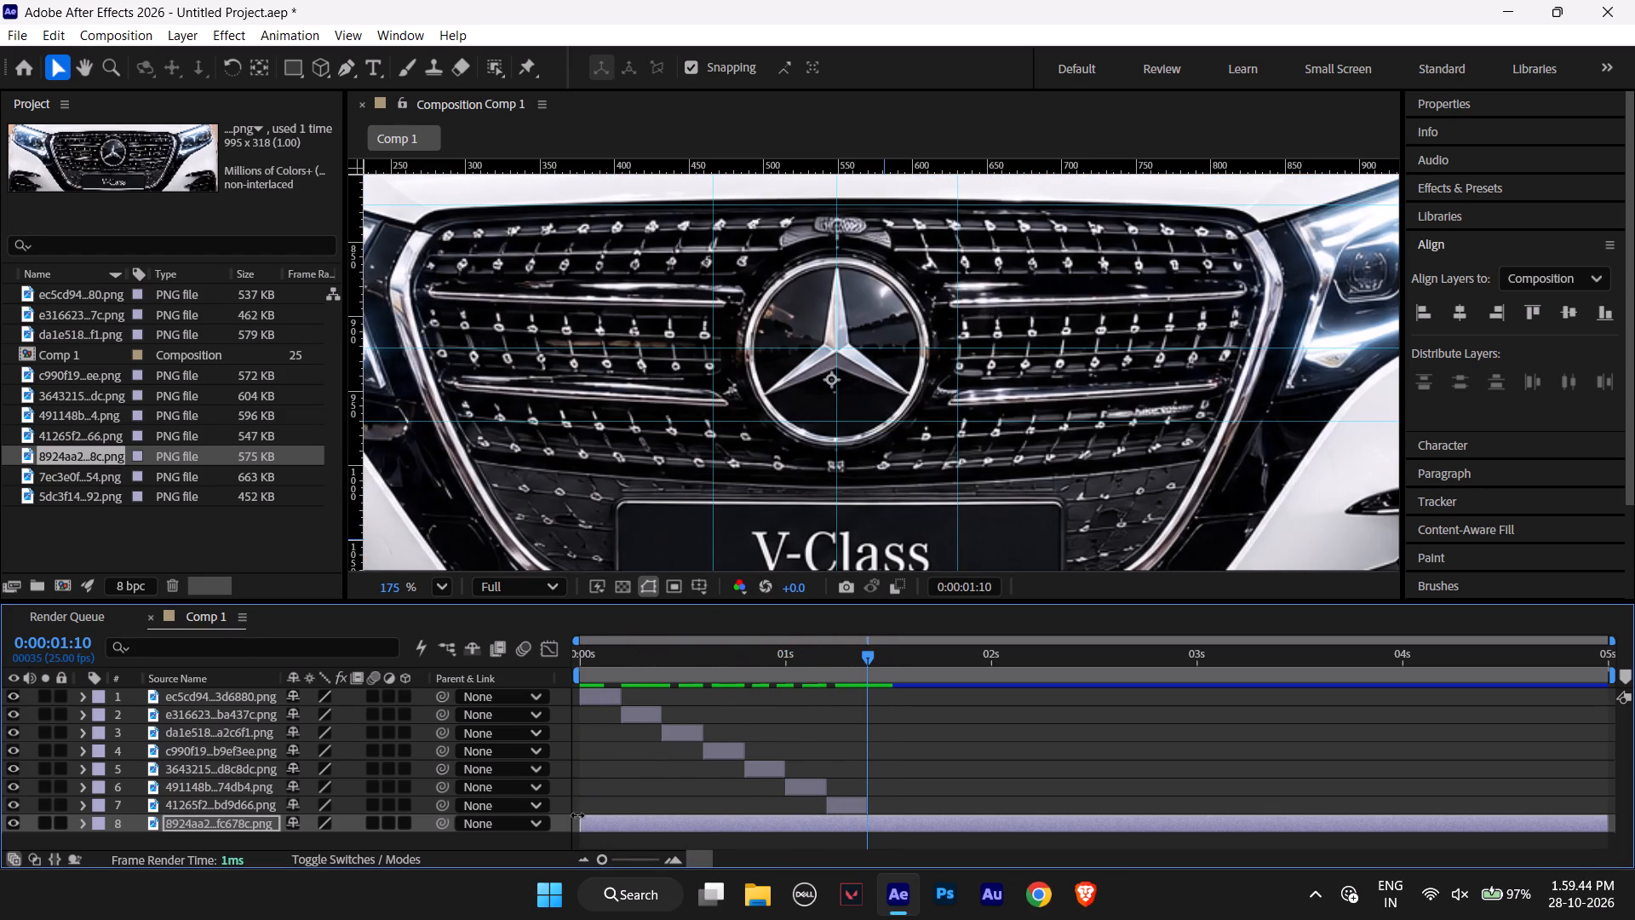
drag(582, 817, 863, 838)
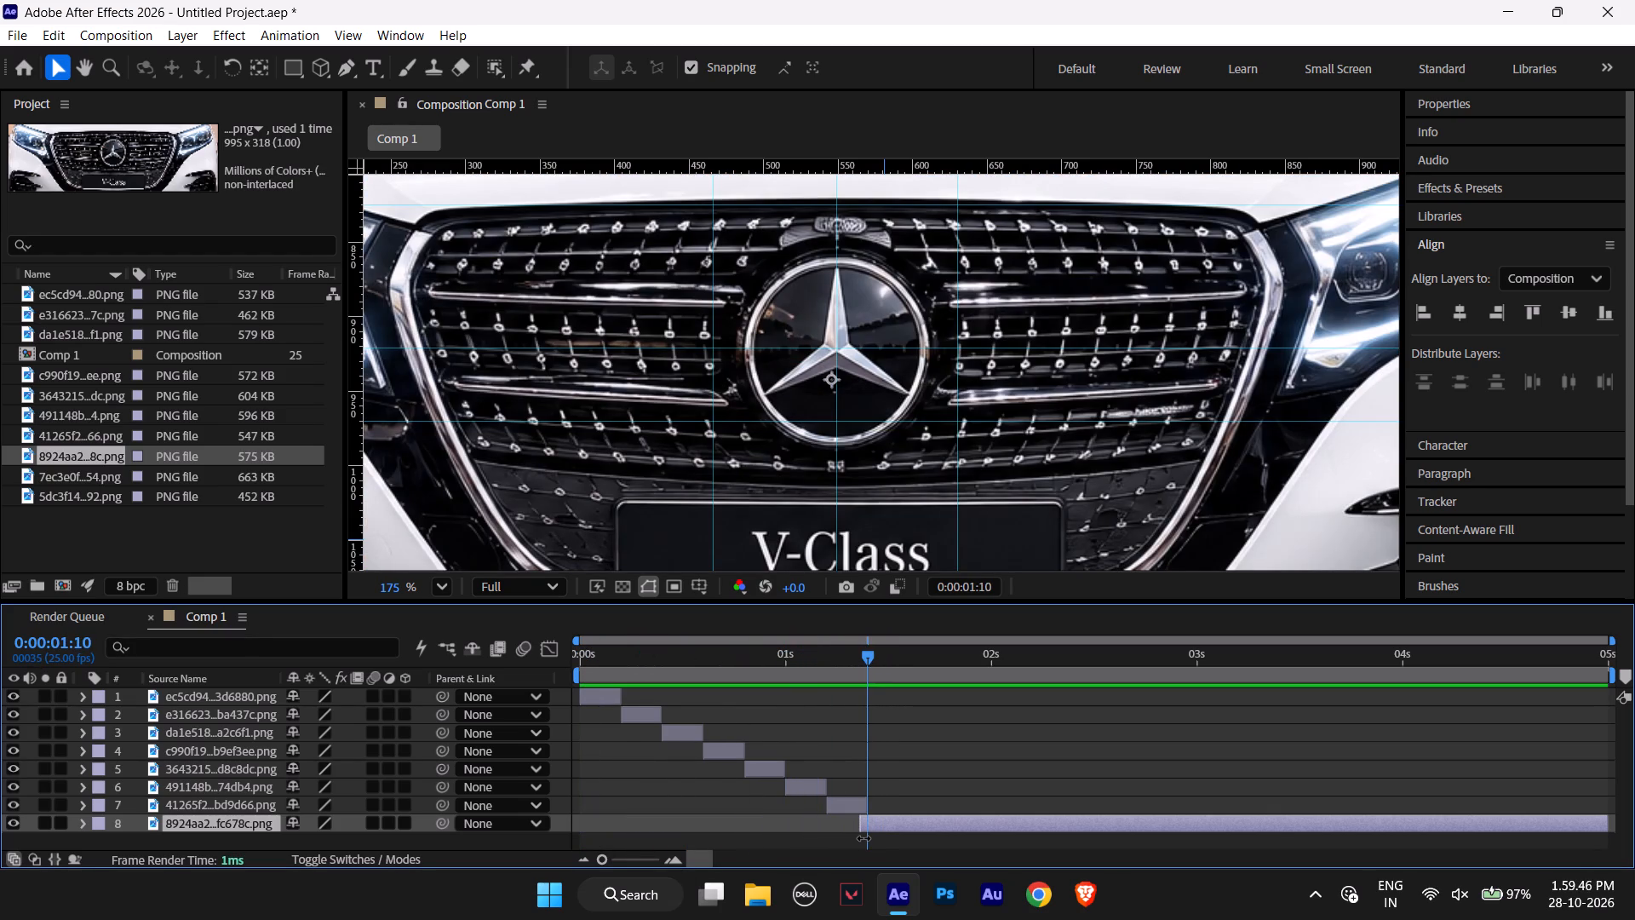
drag(863, 838, 868, 838)
drag(1607, 819, 907, 840)
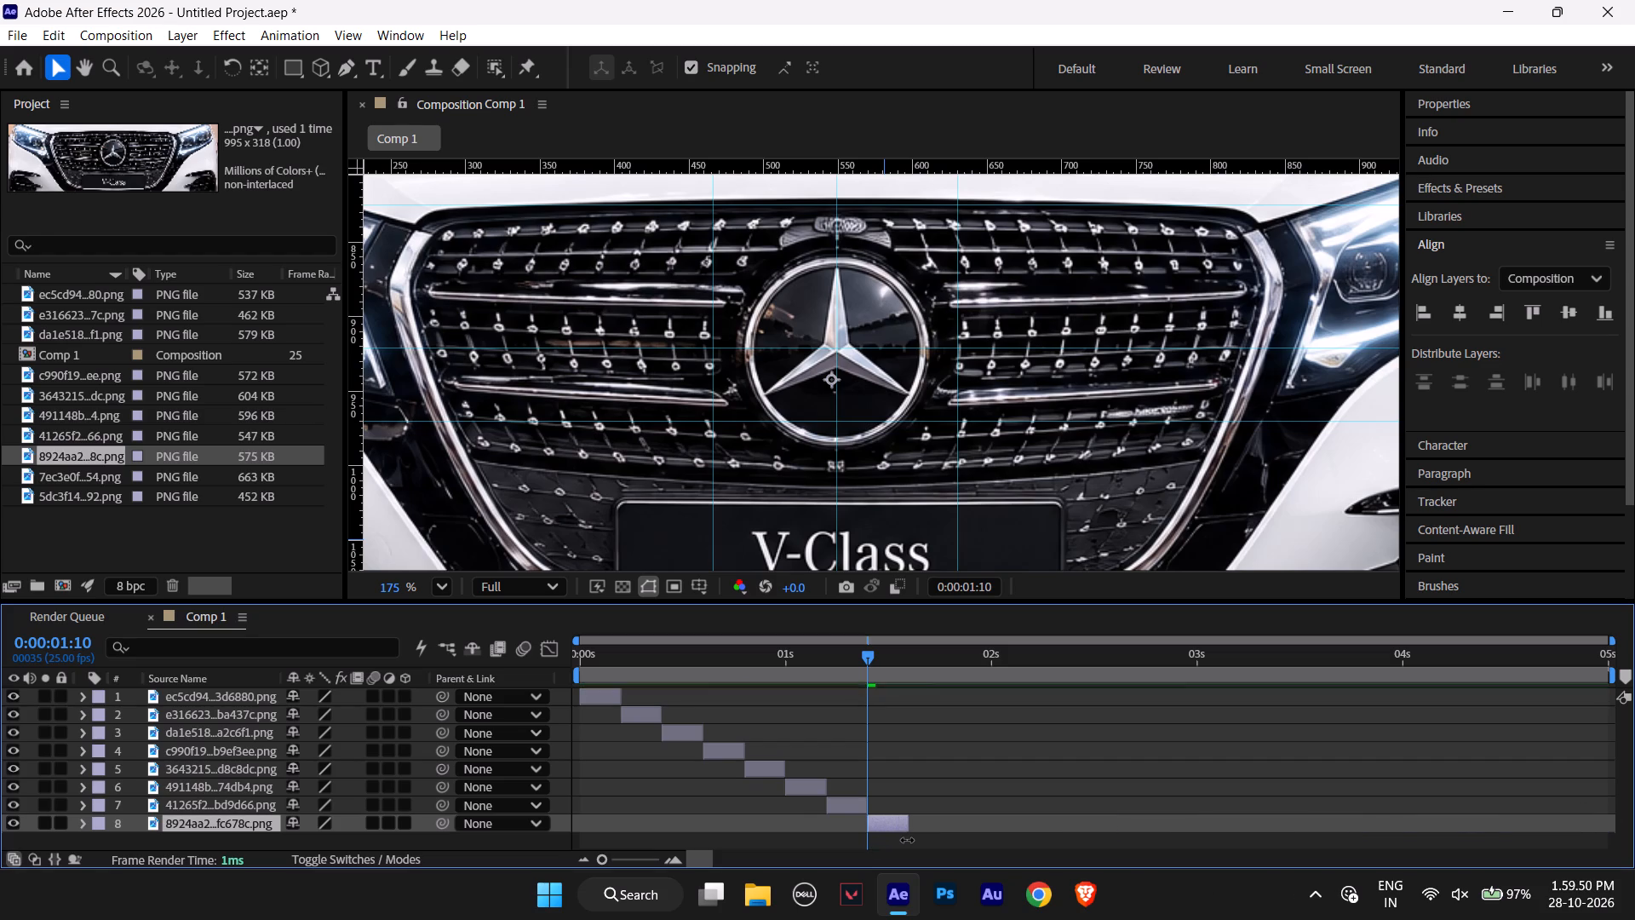
drag(907, 840, 908, 840)
drag(866, 654, 909, 662)
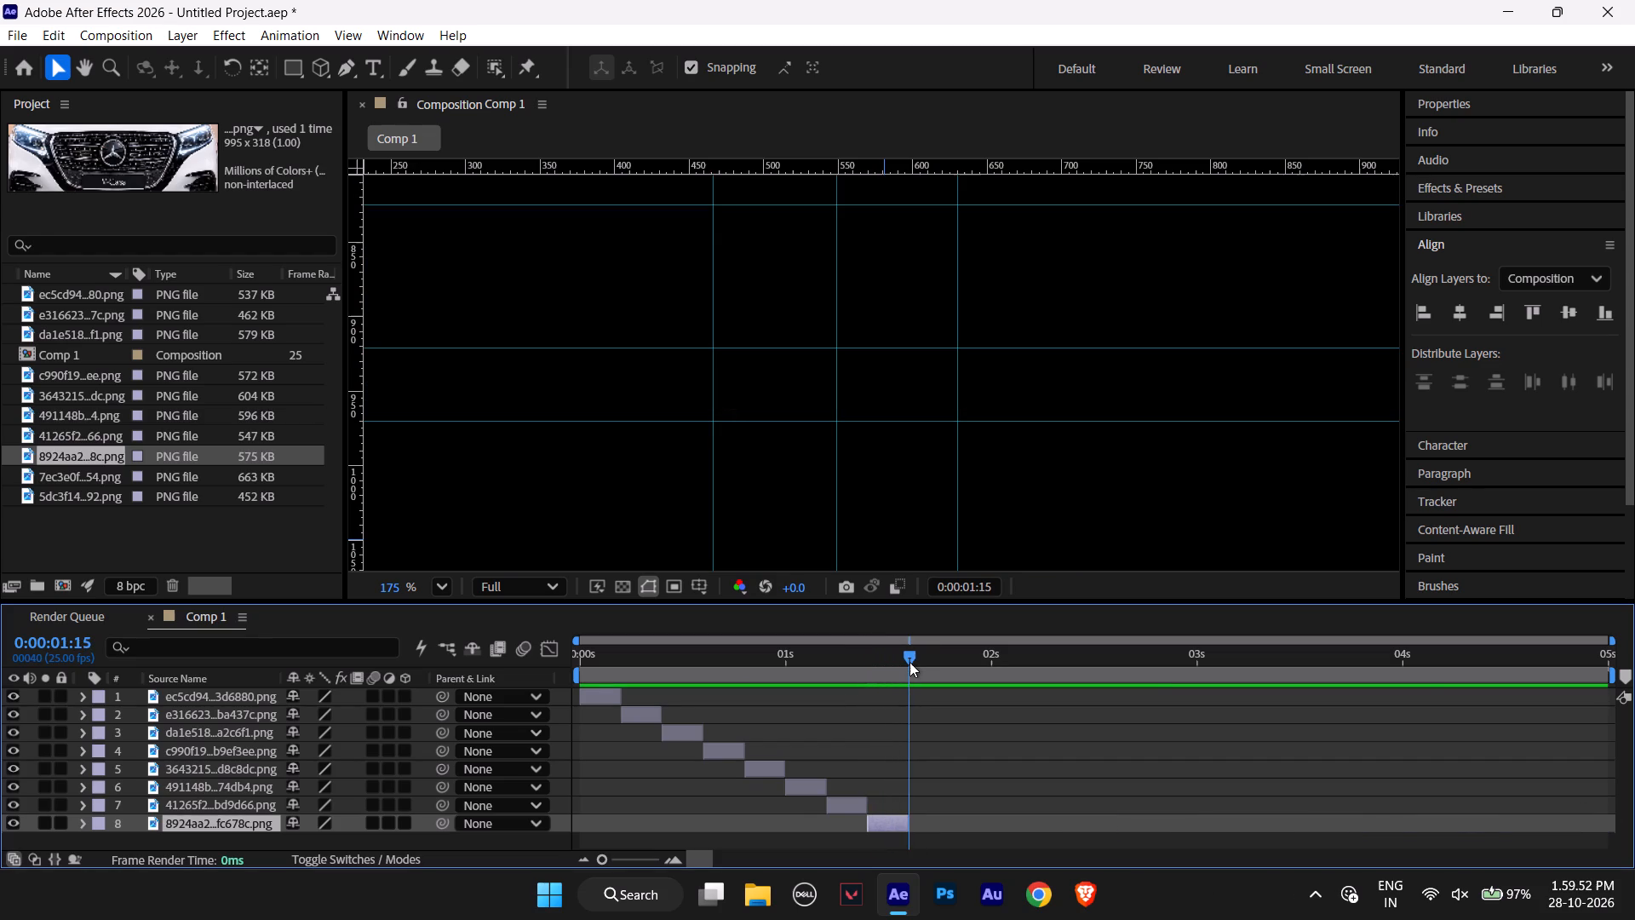
drag(909, 662, 875, 665)
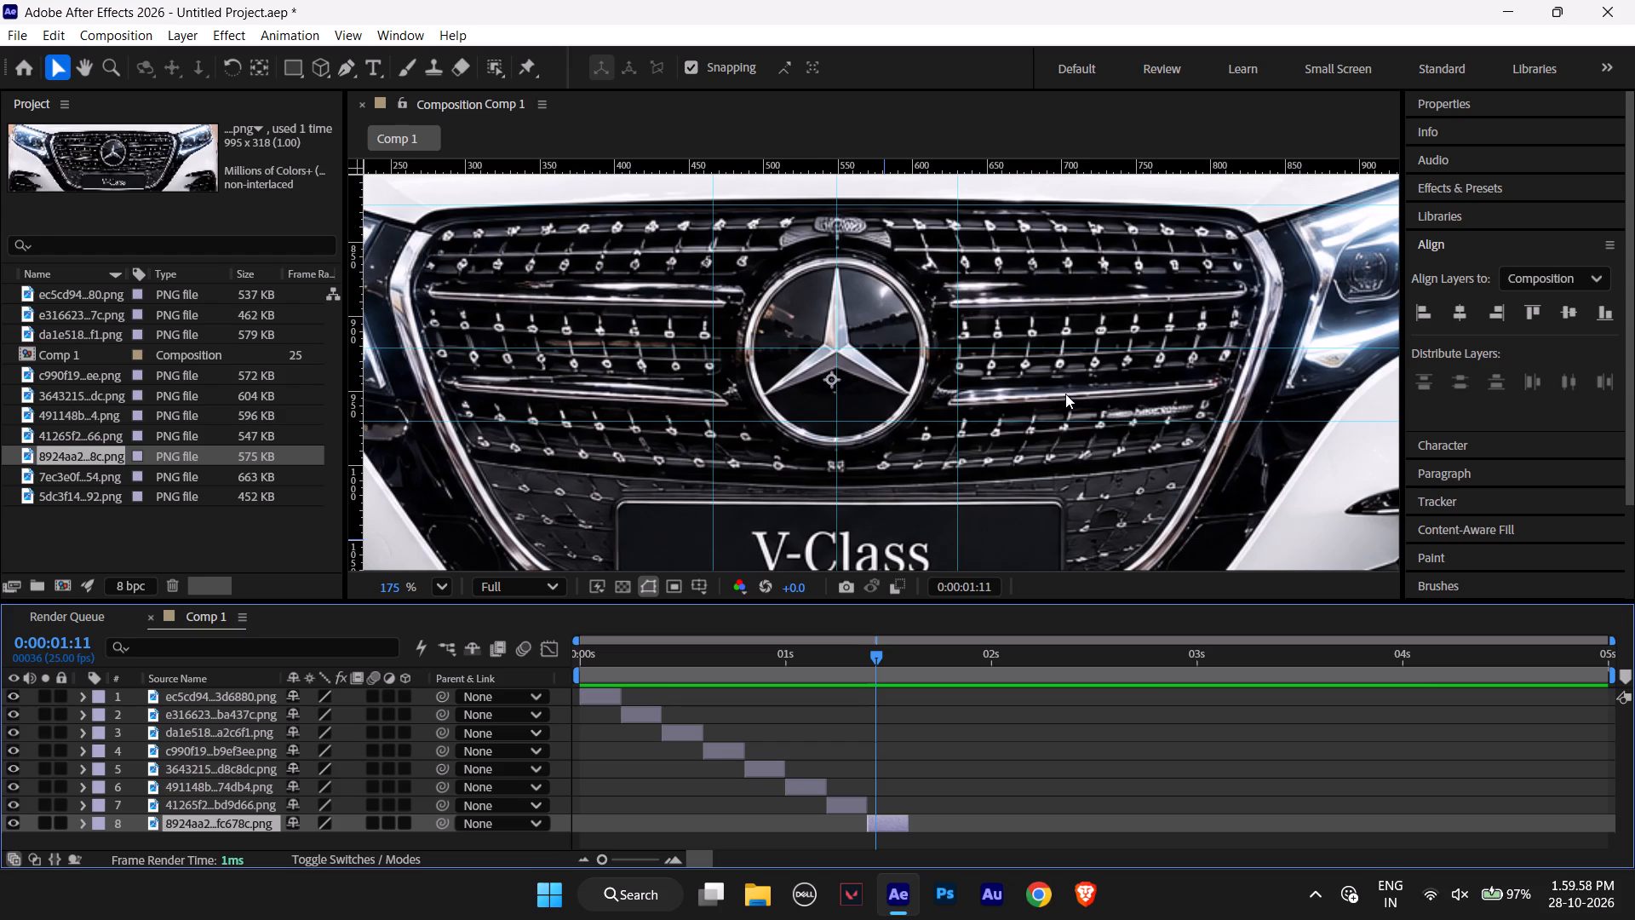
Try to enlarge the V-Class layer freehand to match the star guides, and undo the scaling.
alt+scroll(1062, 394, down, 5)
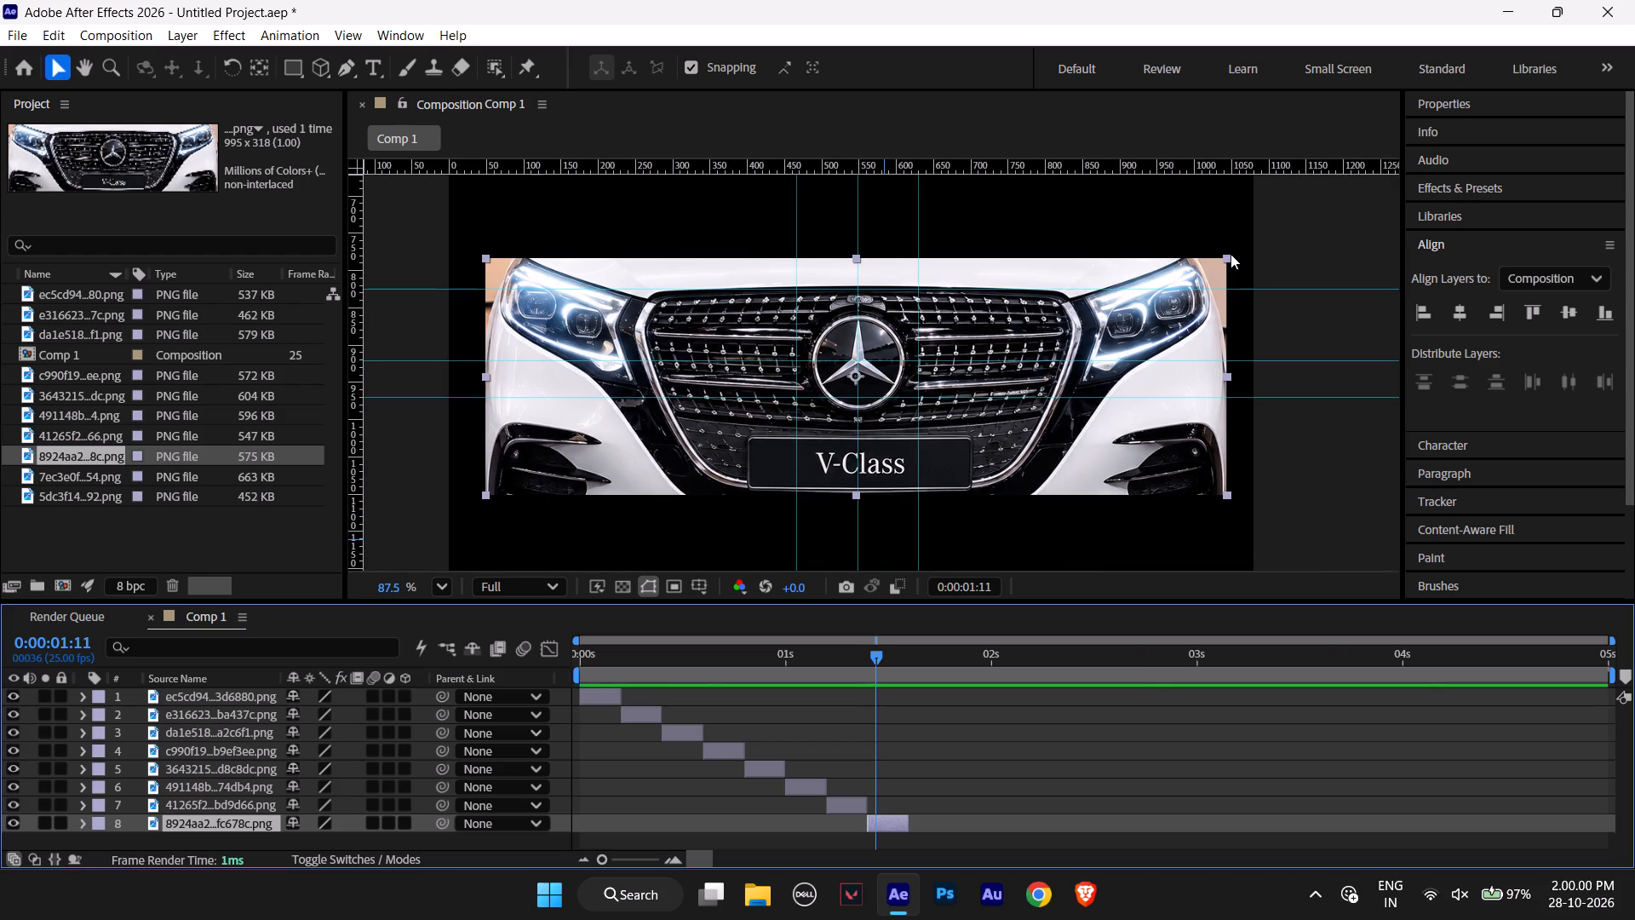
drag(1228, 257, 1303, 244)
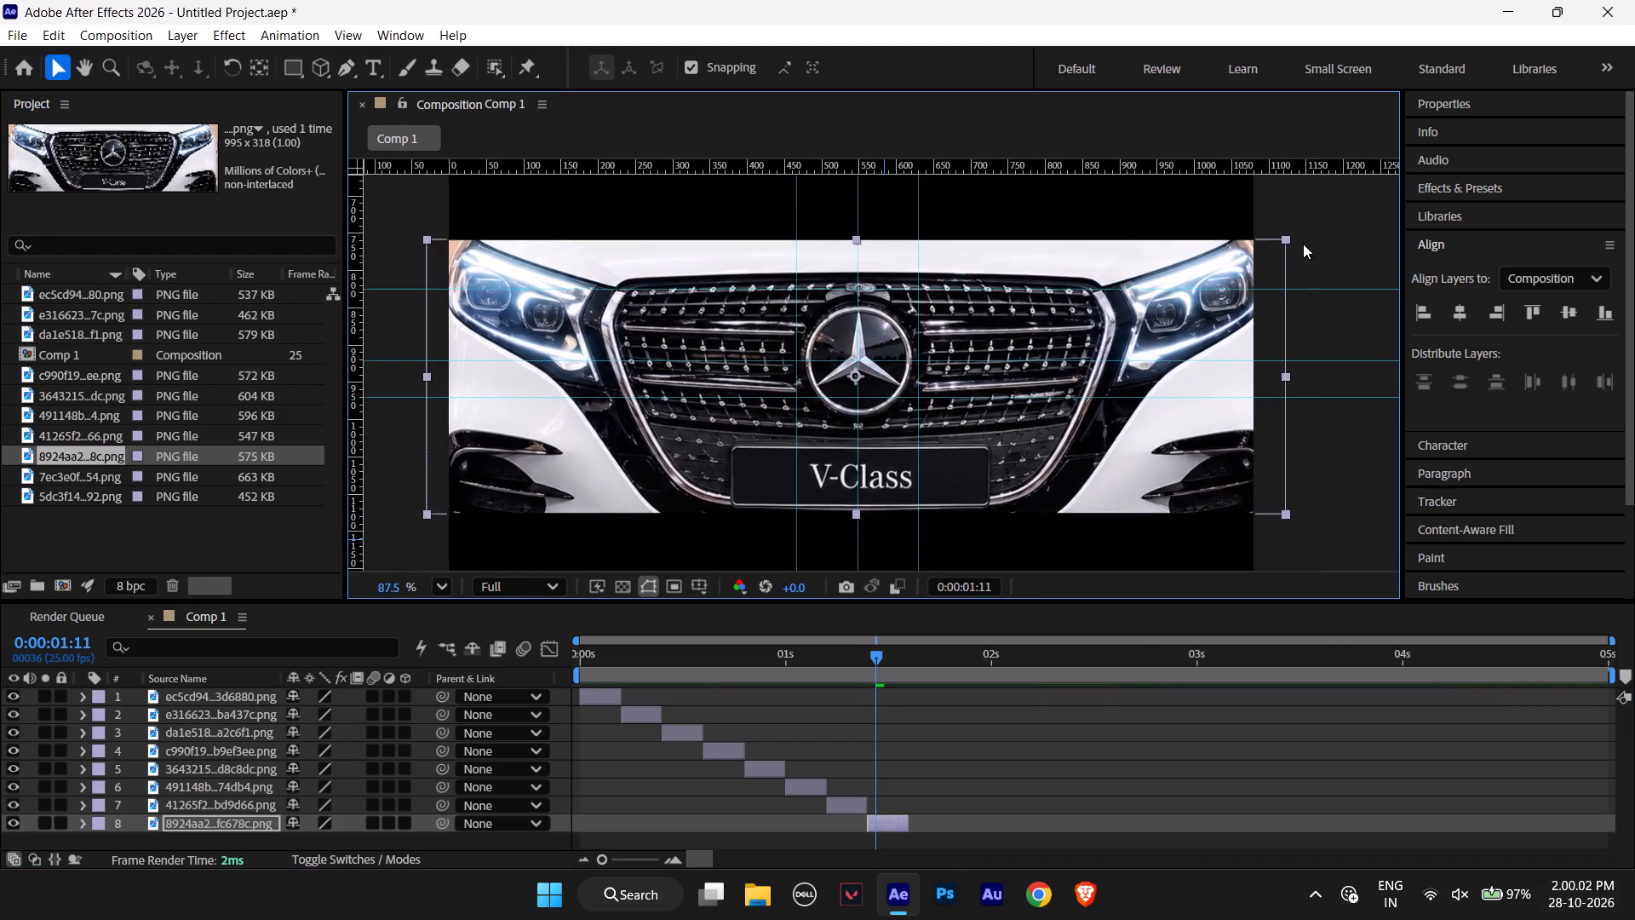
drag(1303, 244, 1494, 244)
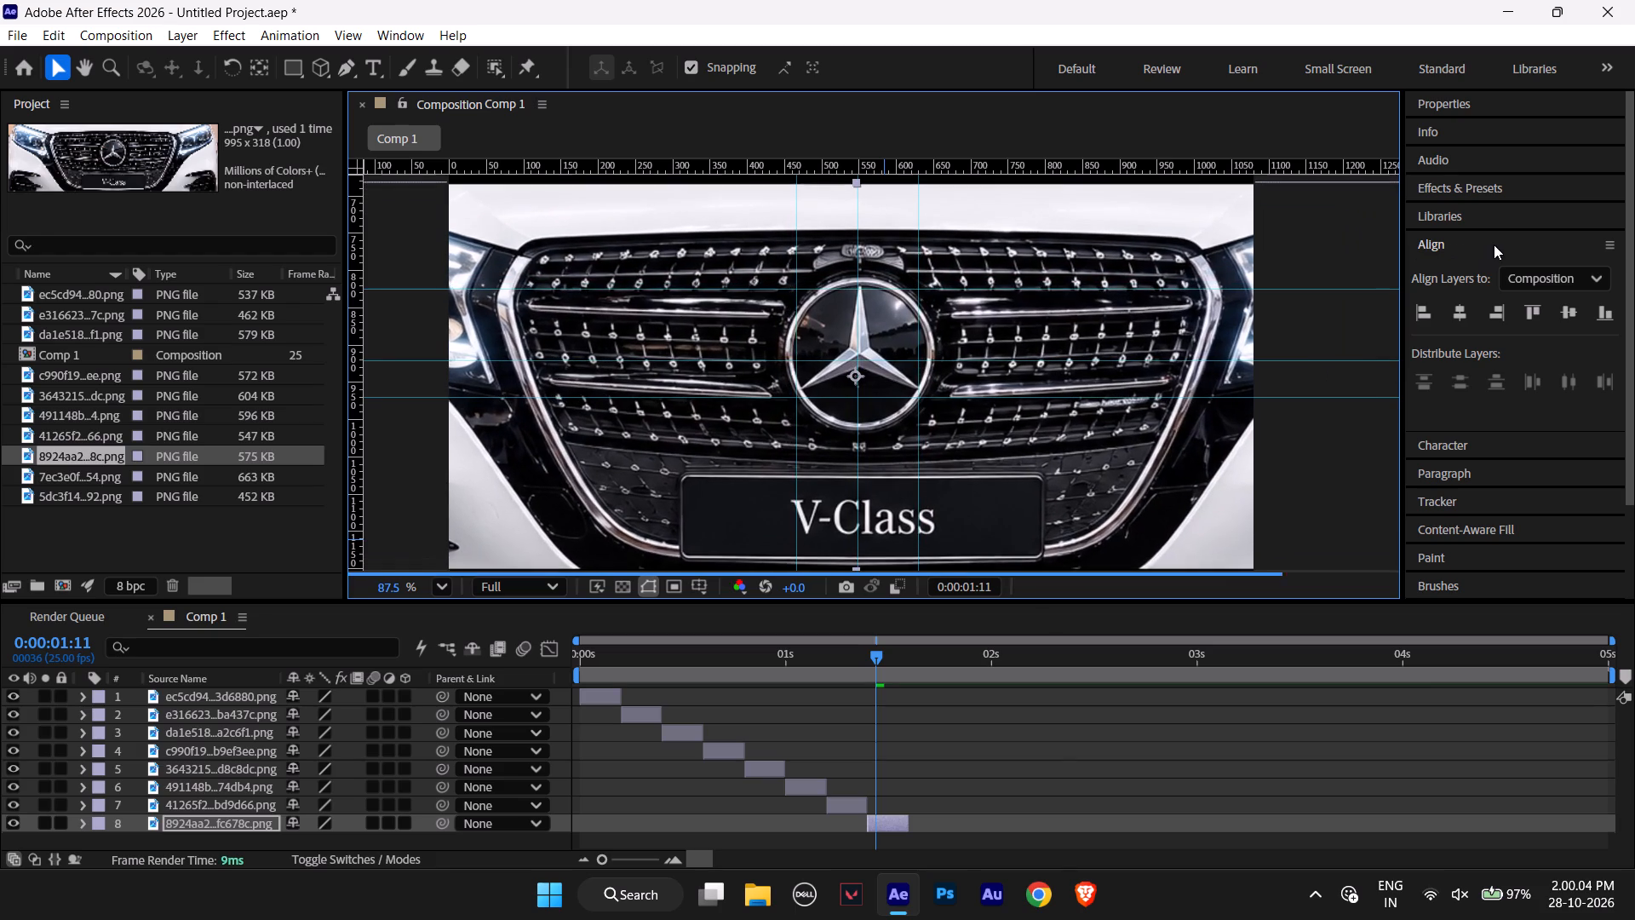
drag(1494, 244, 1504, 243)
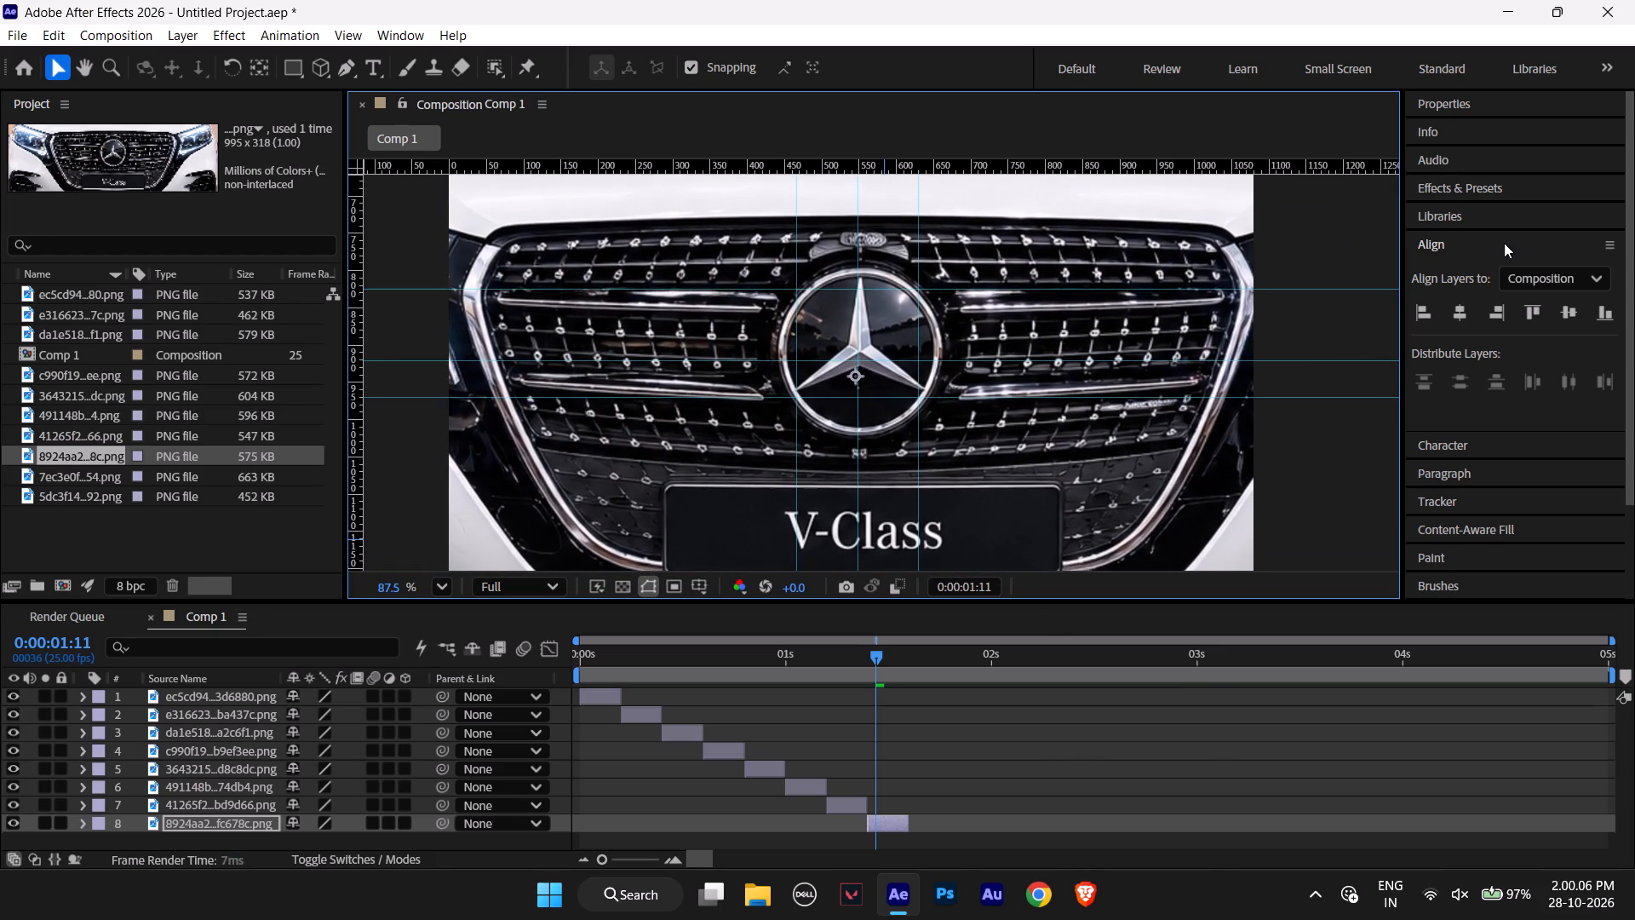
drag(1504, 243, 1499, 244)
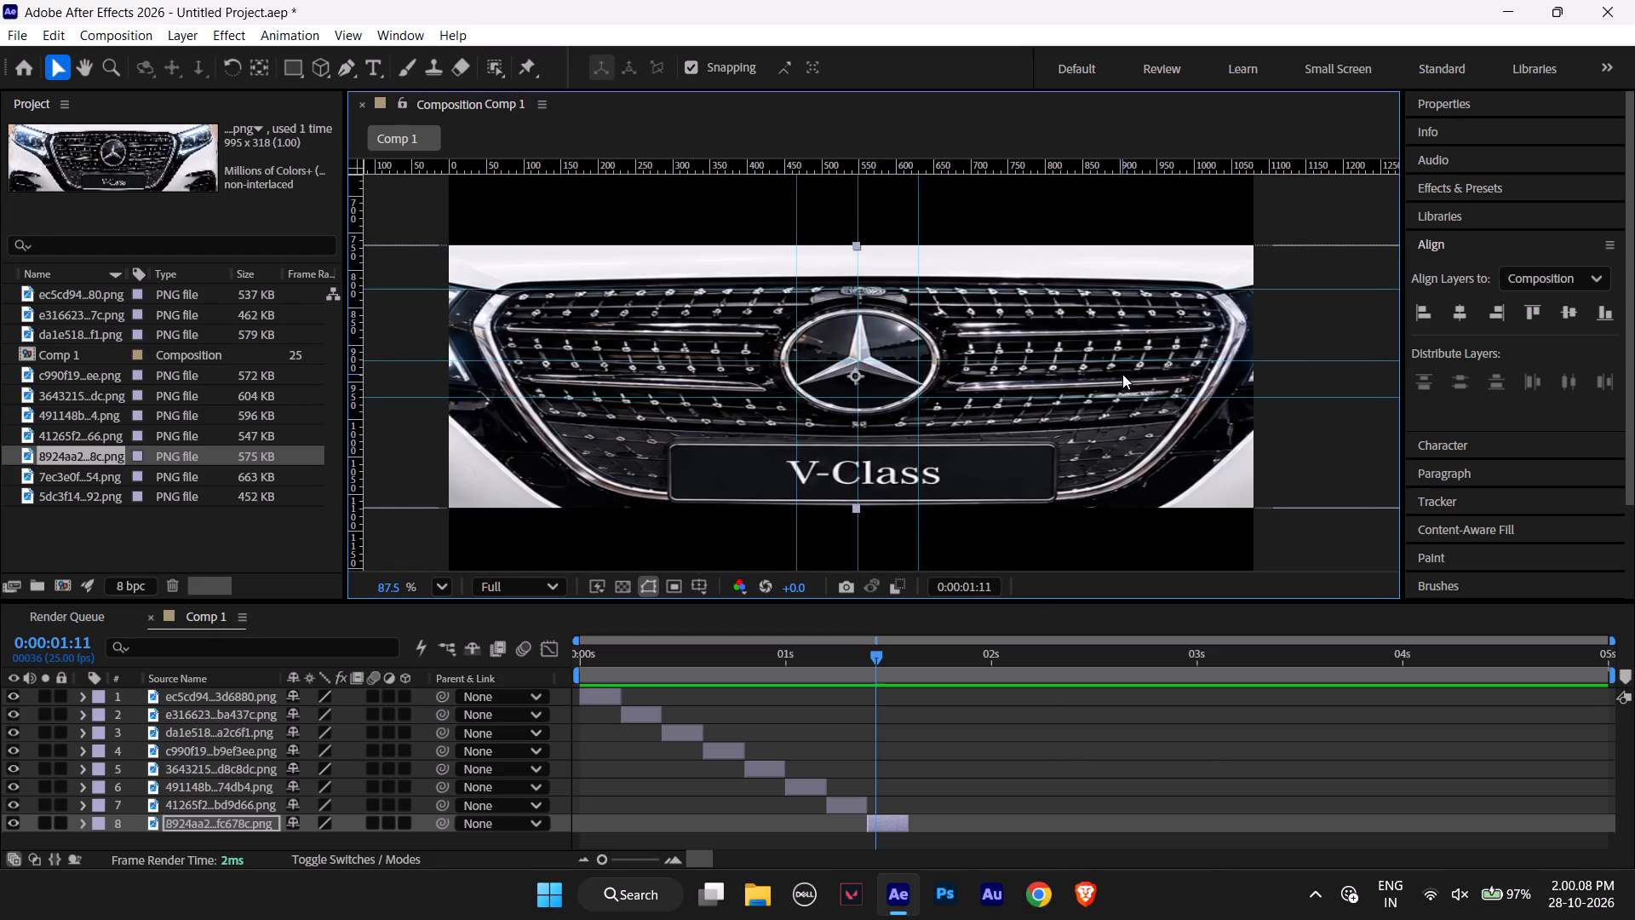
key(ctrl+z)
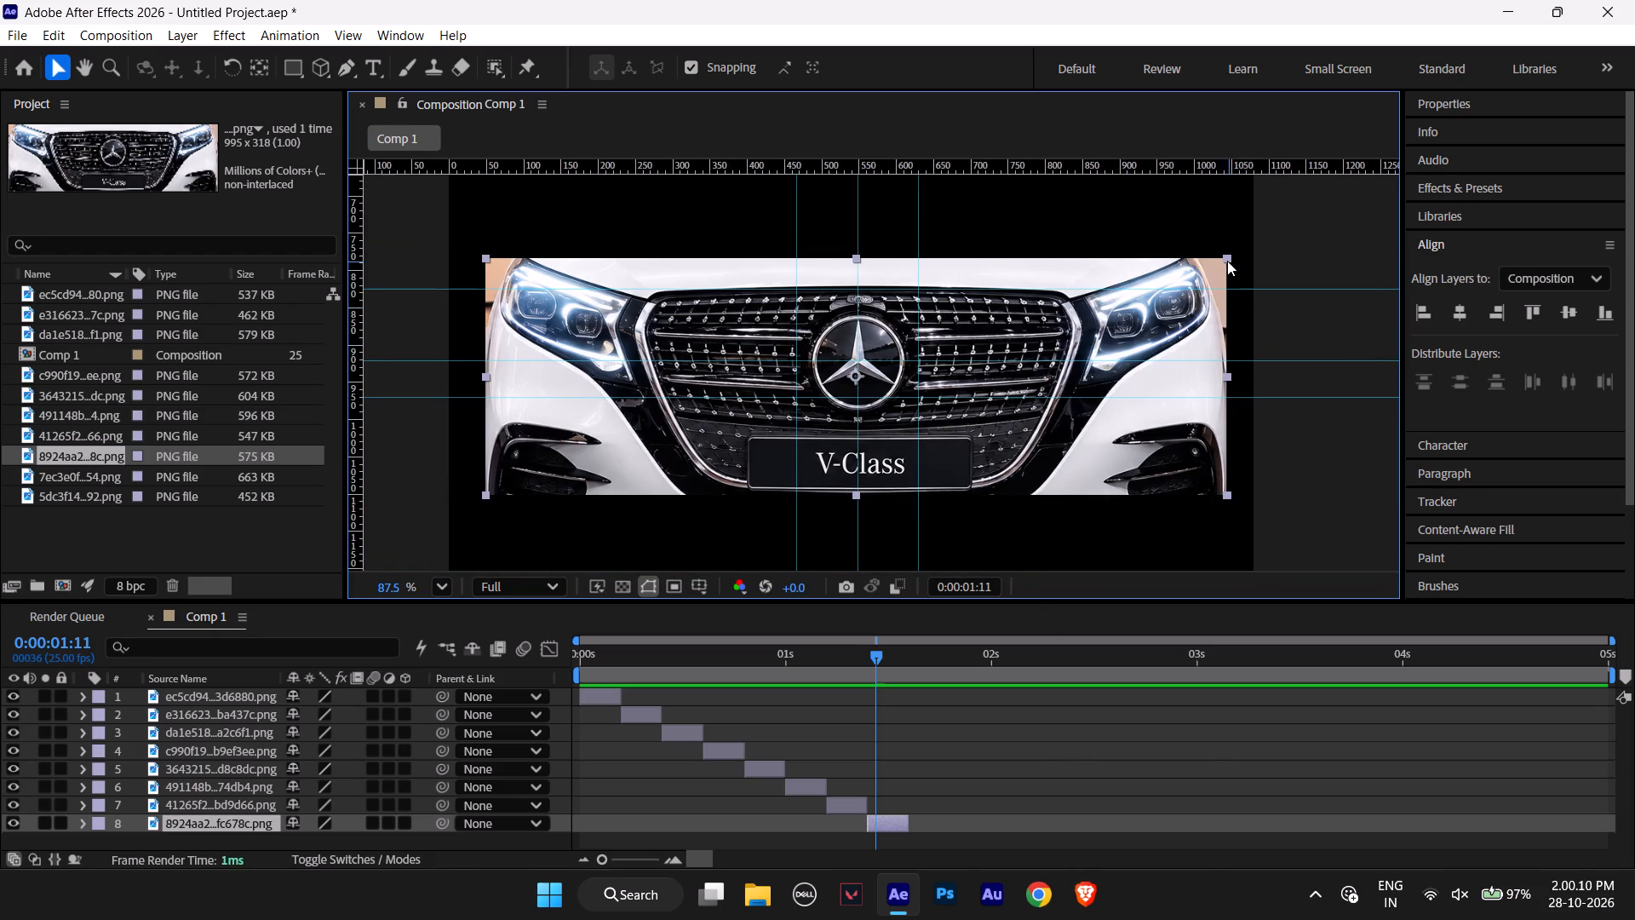
Enlarge the V-Class layer in proportion about its anchor point until its star roughly matches the spacing of the emblem guides.
drag(1227, 259, 1433, 223)
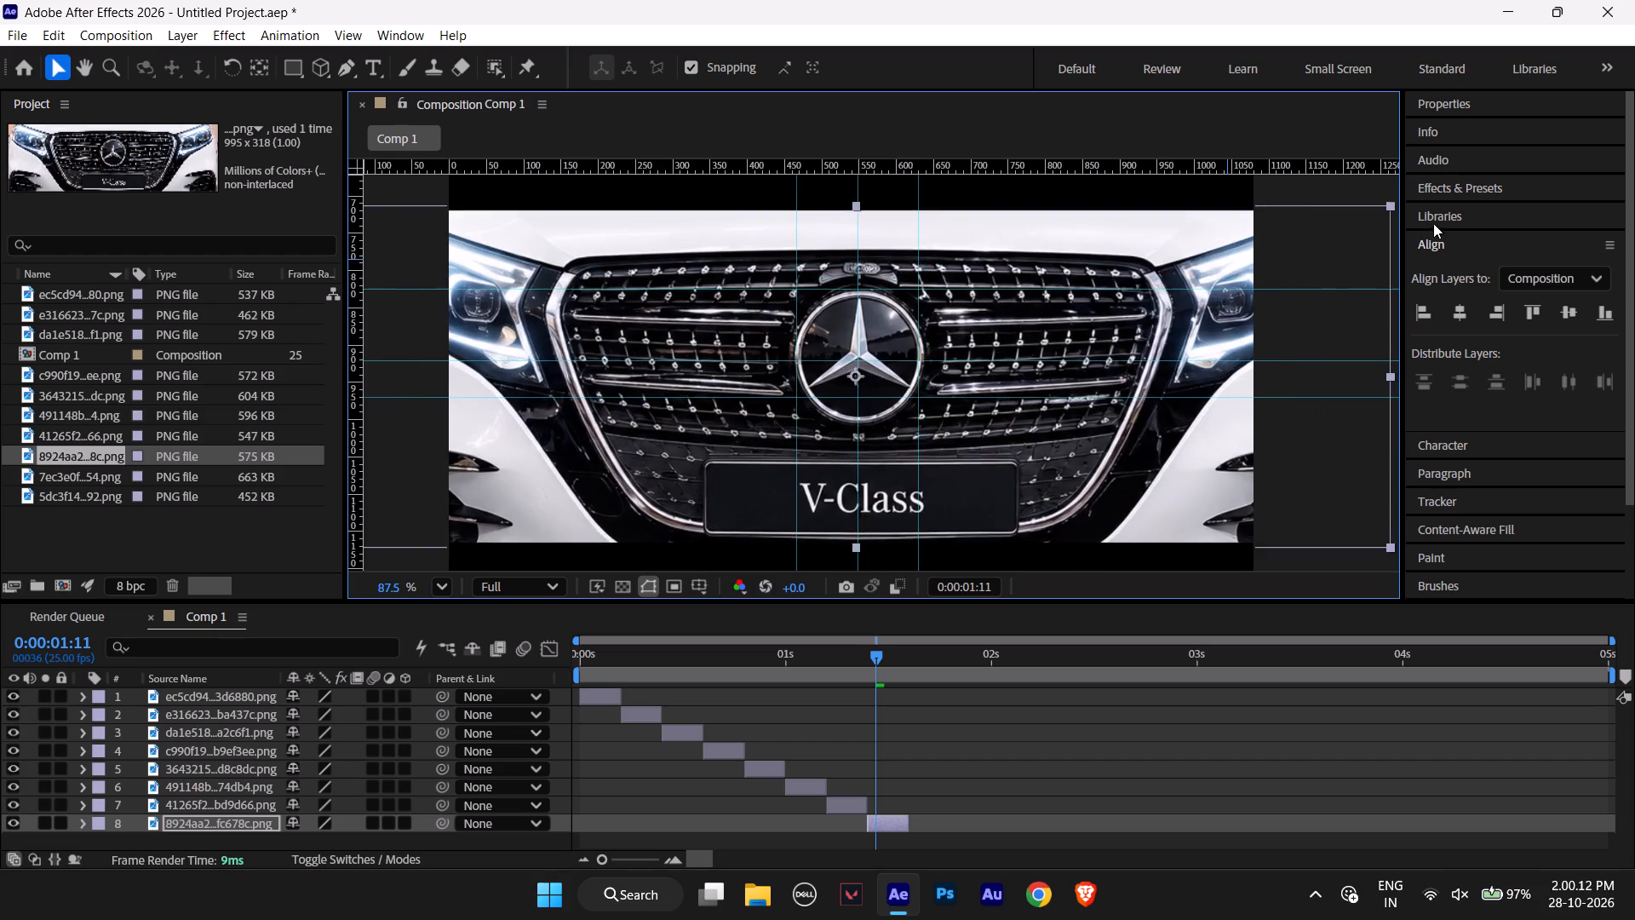
drag(1433, 223, 1536, 199)
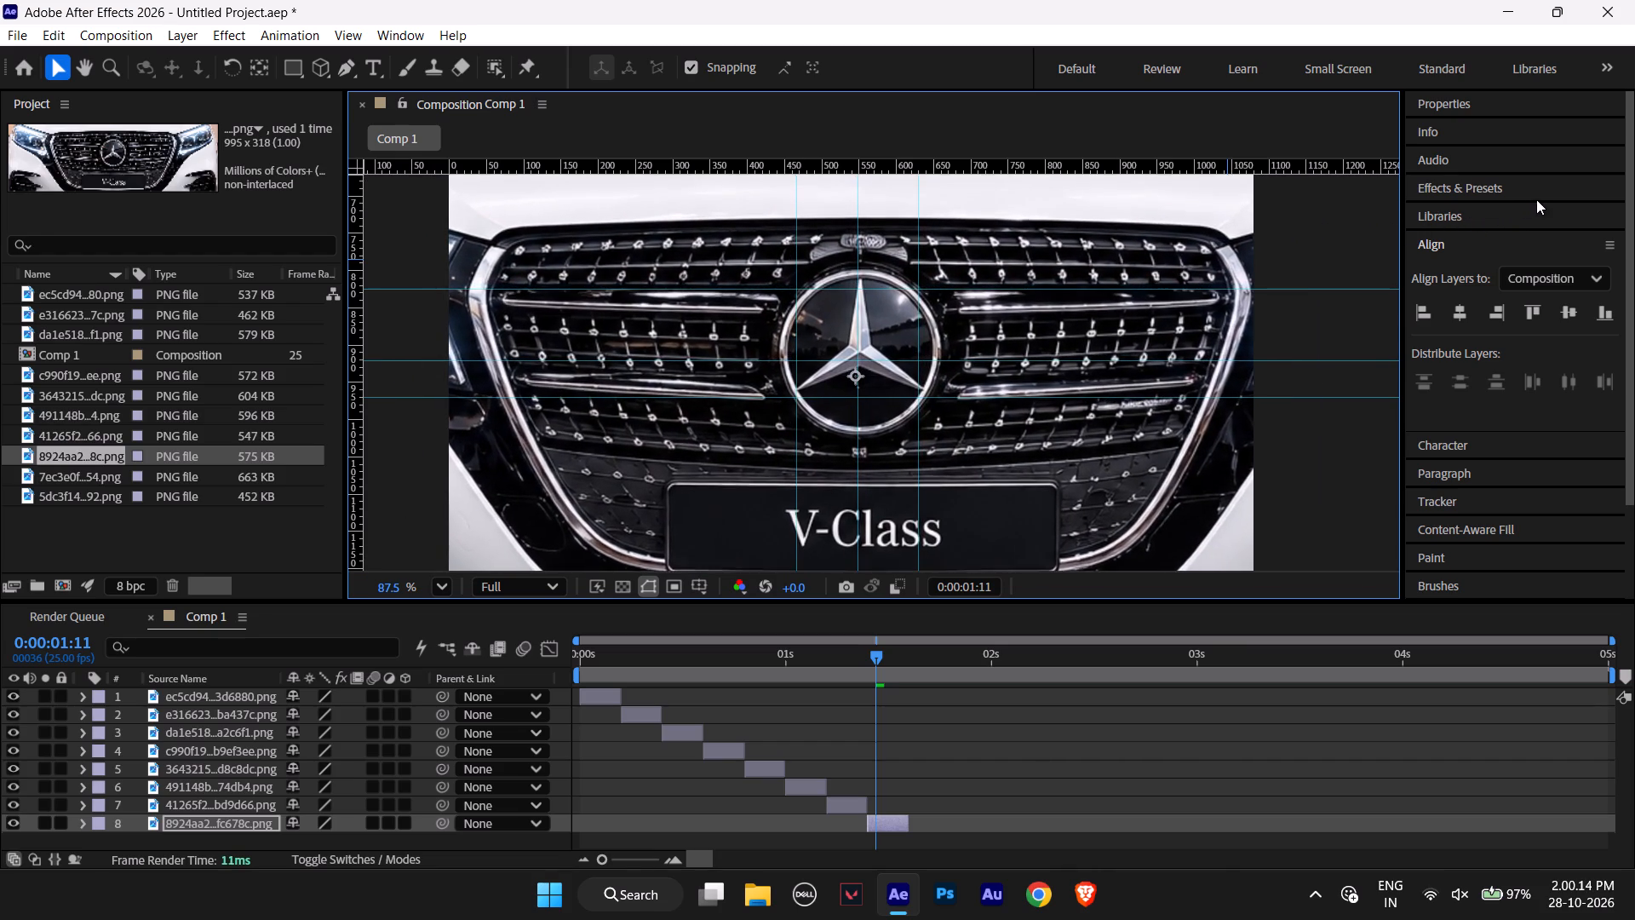
drag(1536, 199, 1540, 198)
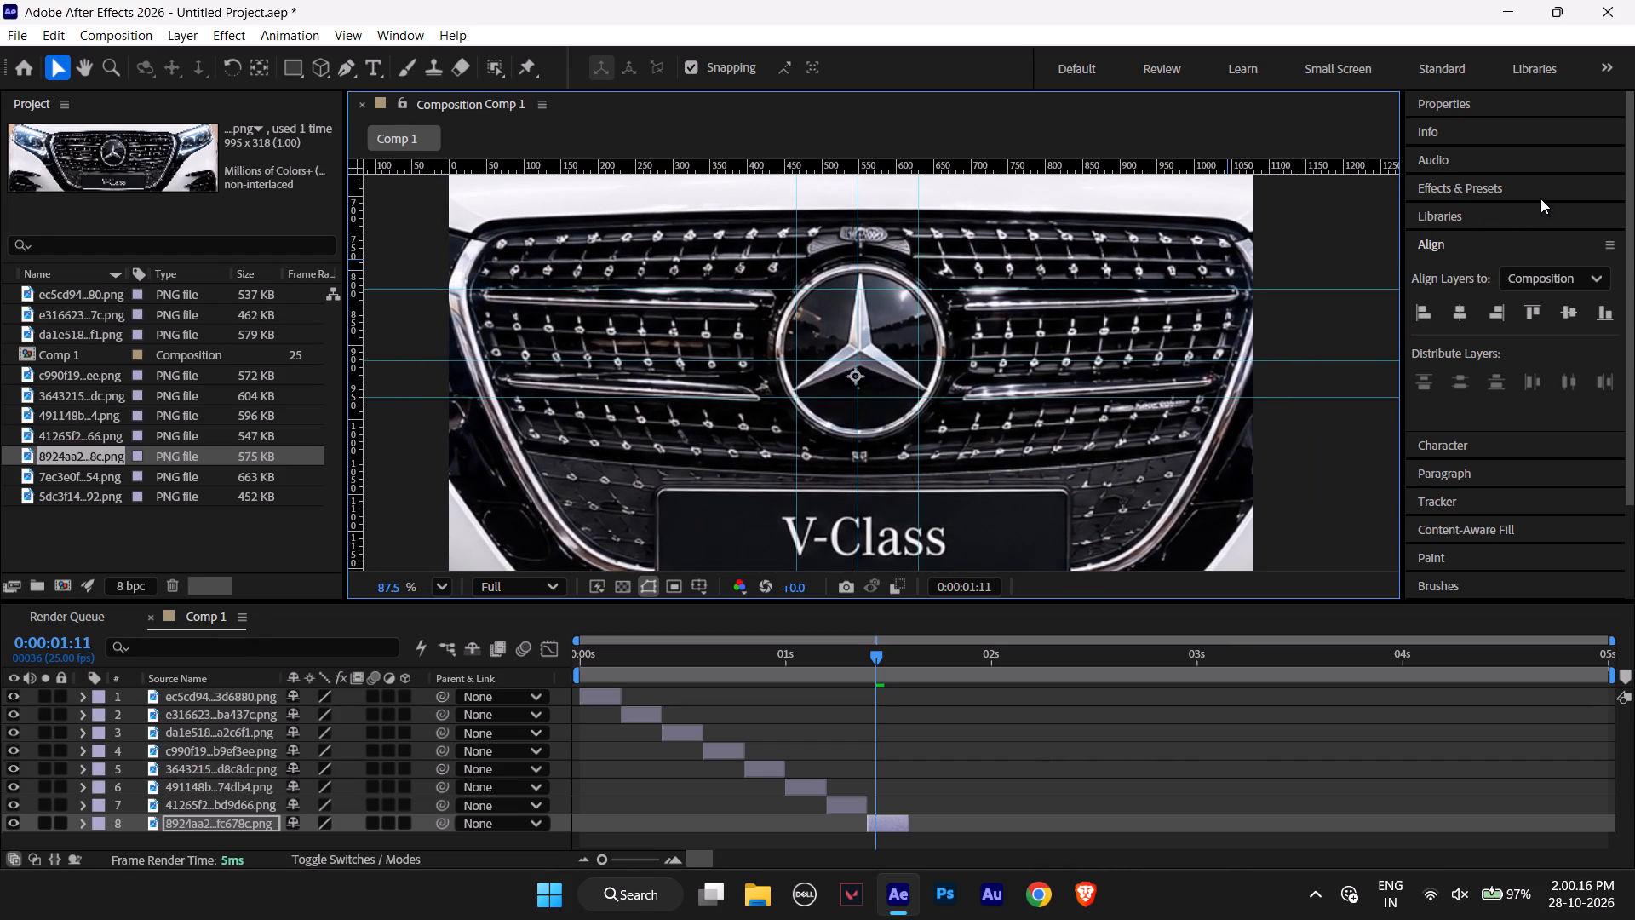
drag(1540, 198, 1533, 198)
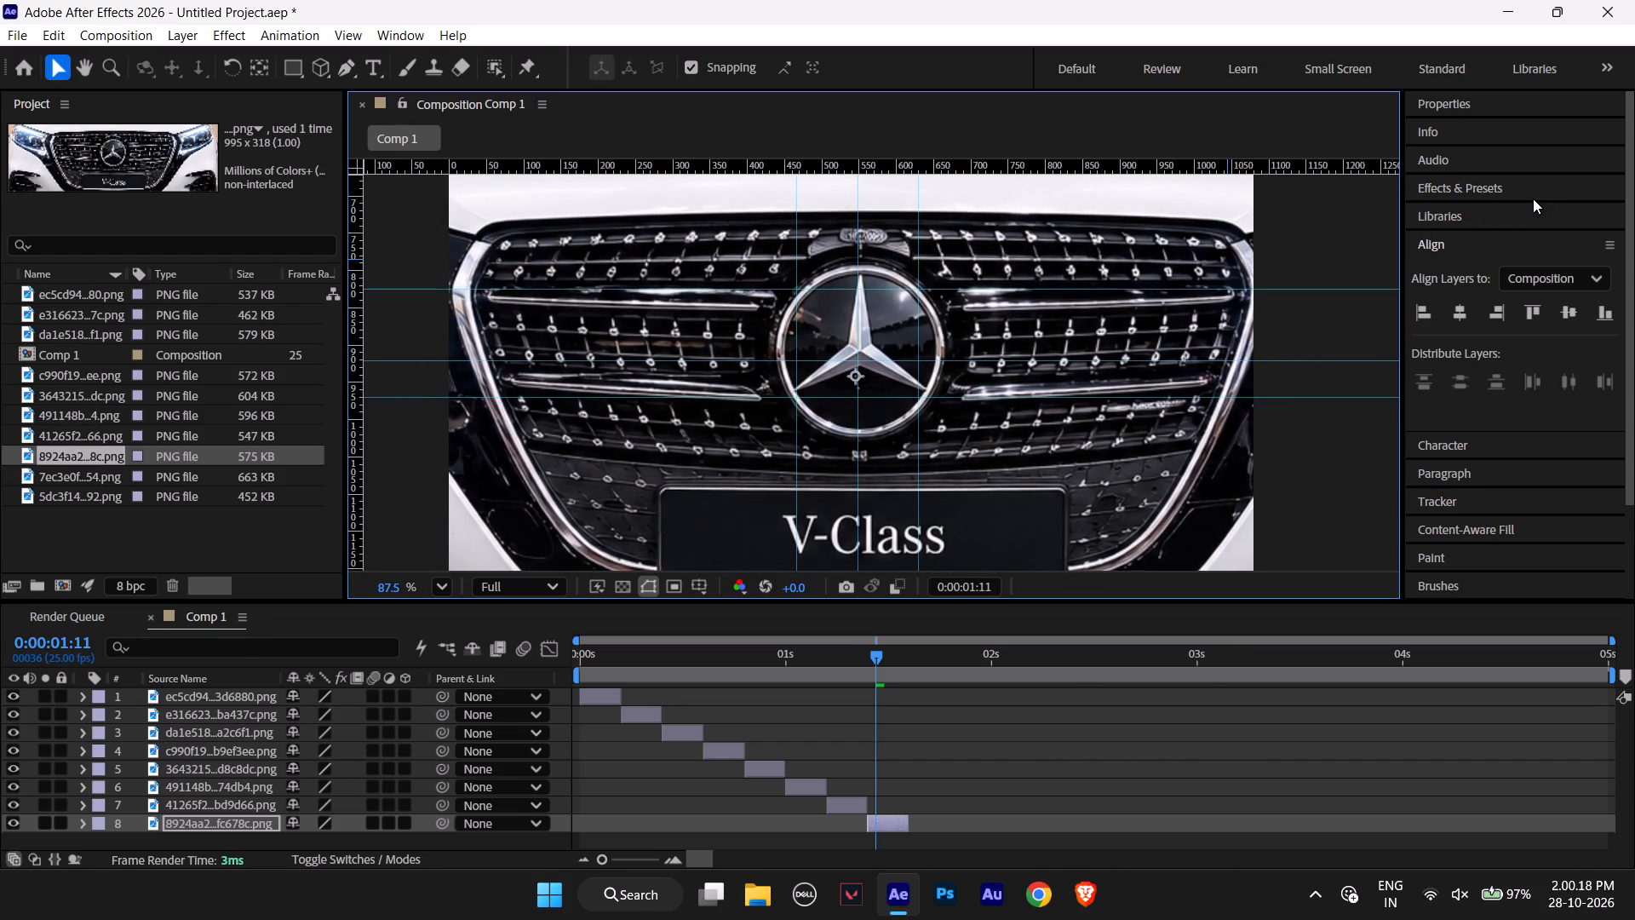
drag(1533, 198, 1516, 201)
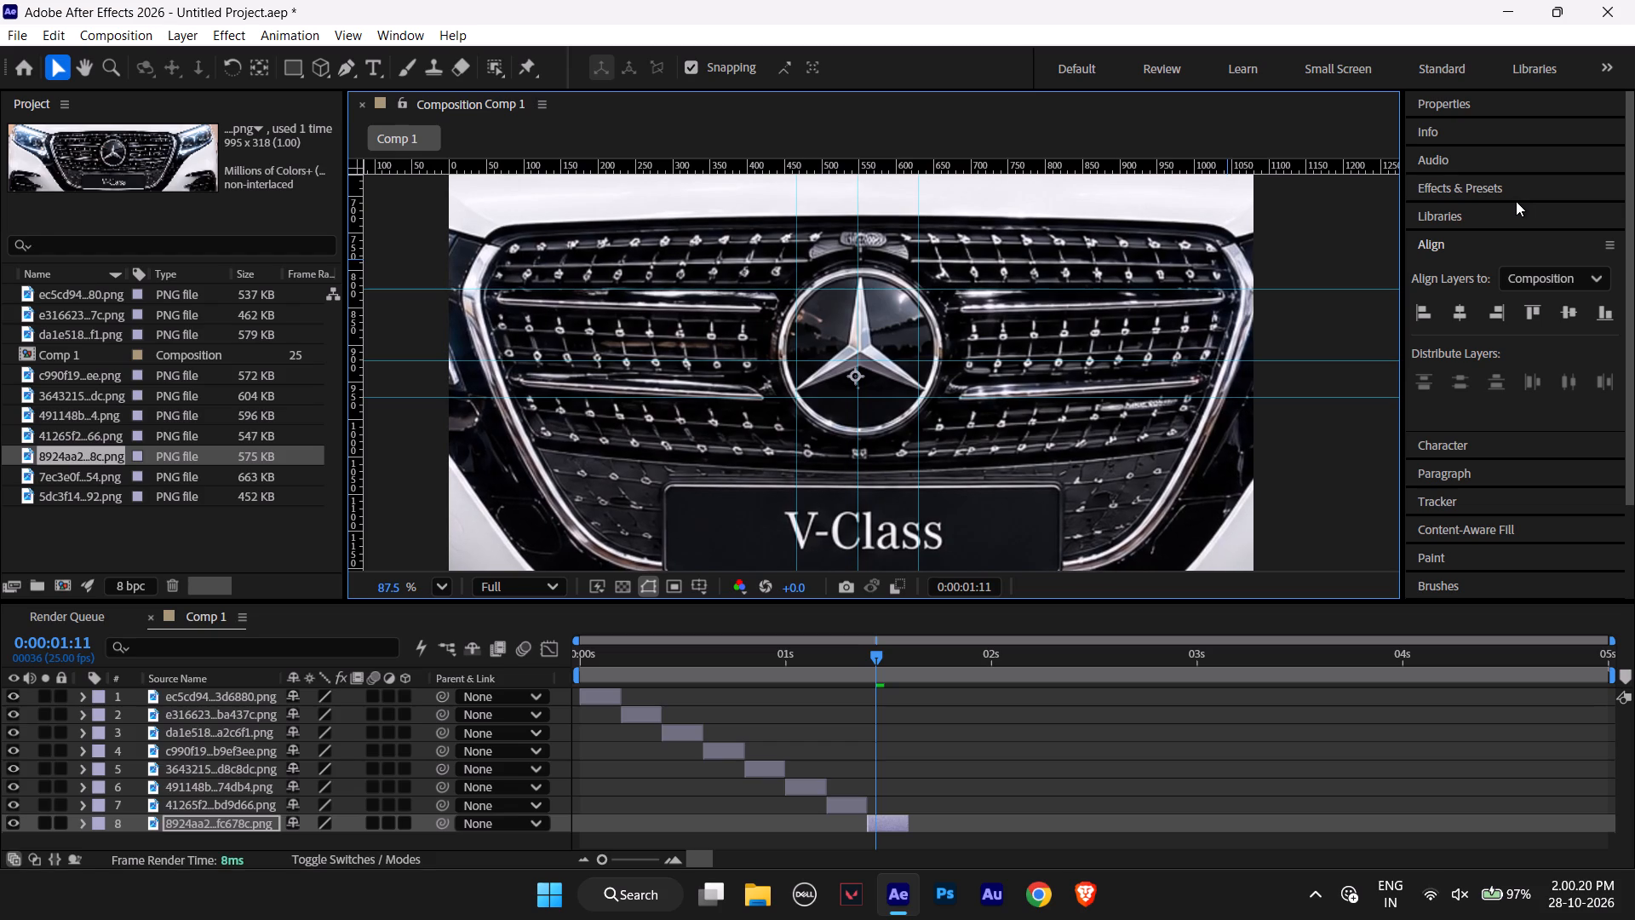
drag(1516, 201, 1512, 201)
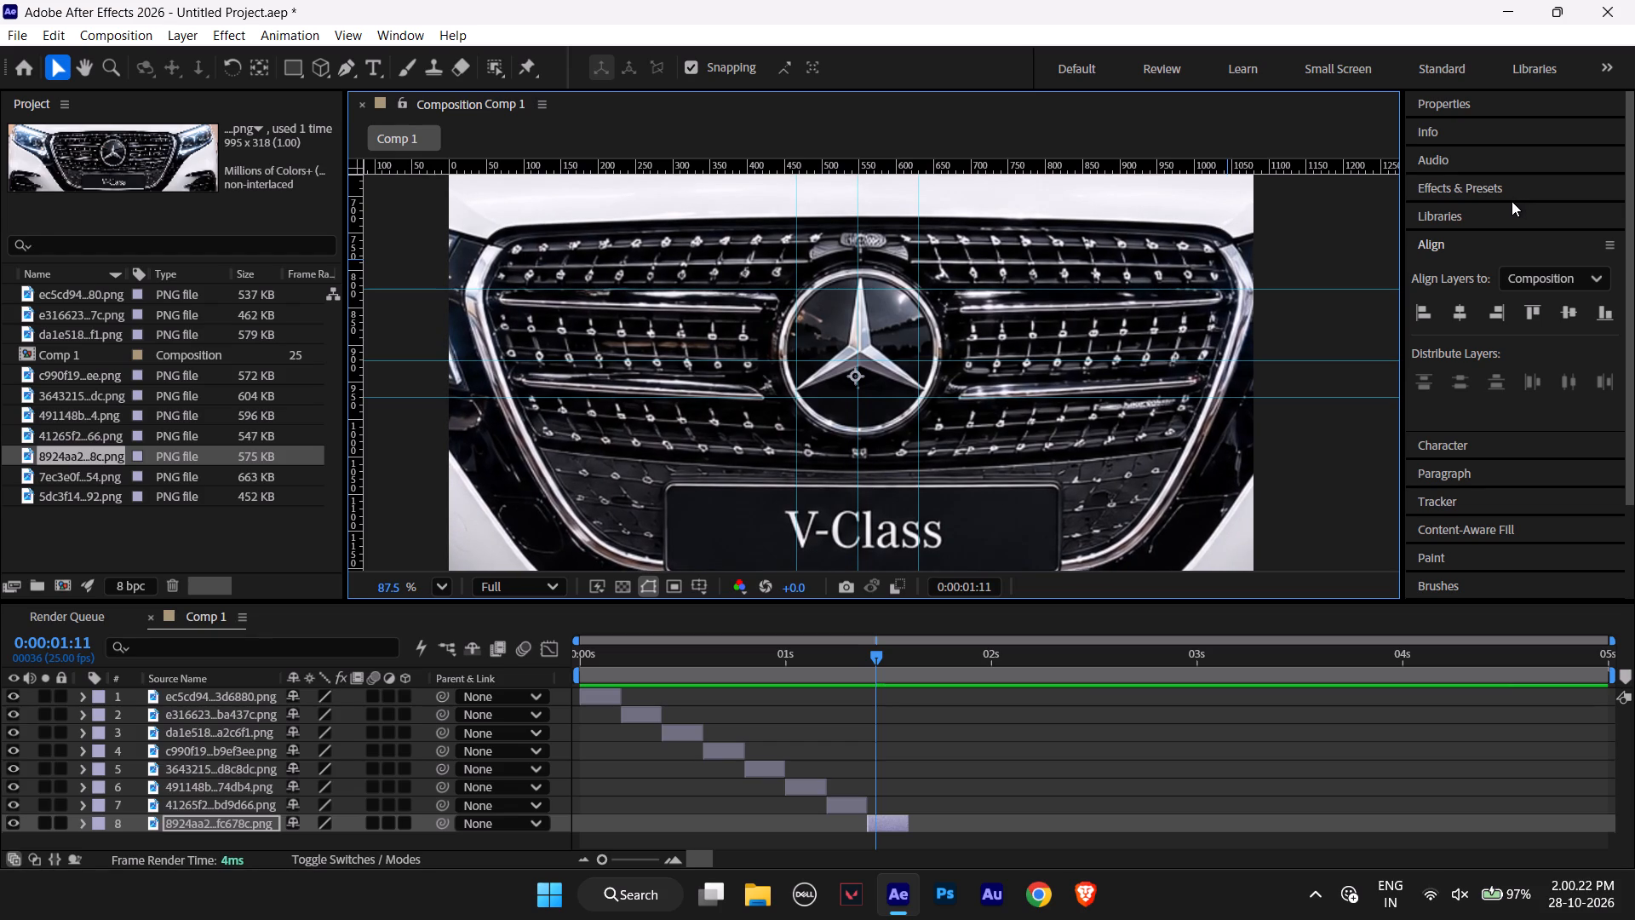
Nudge the V-Class layer down and slightly left until its star's centre and points line up with the emblem guides.
key(Left)
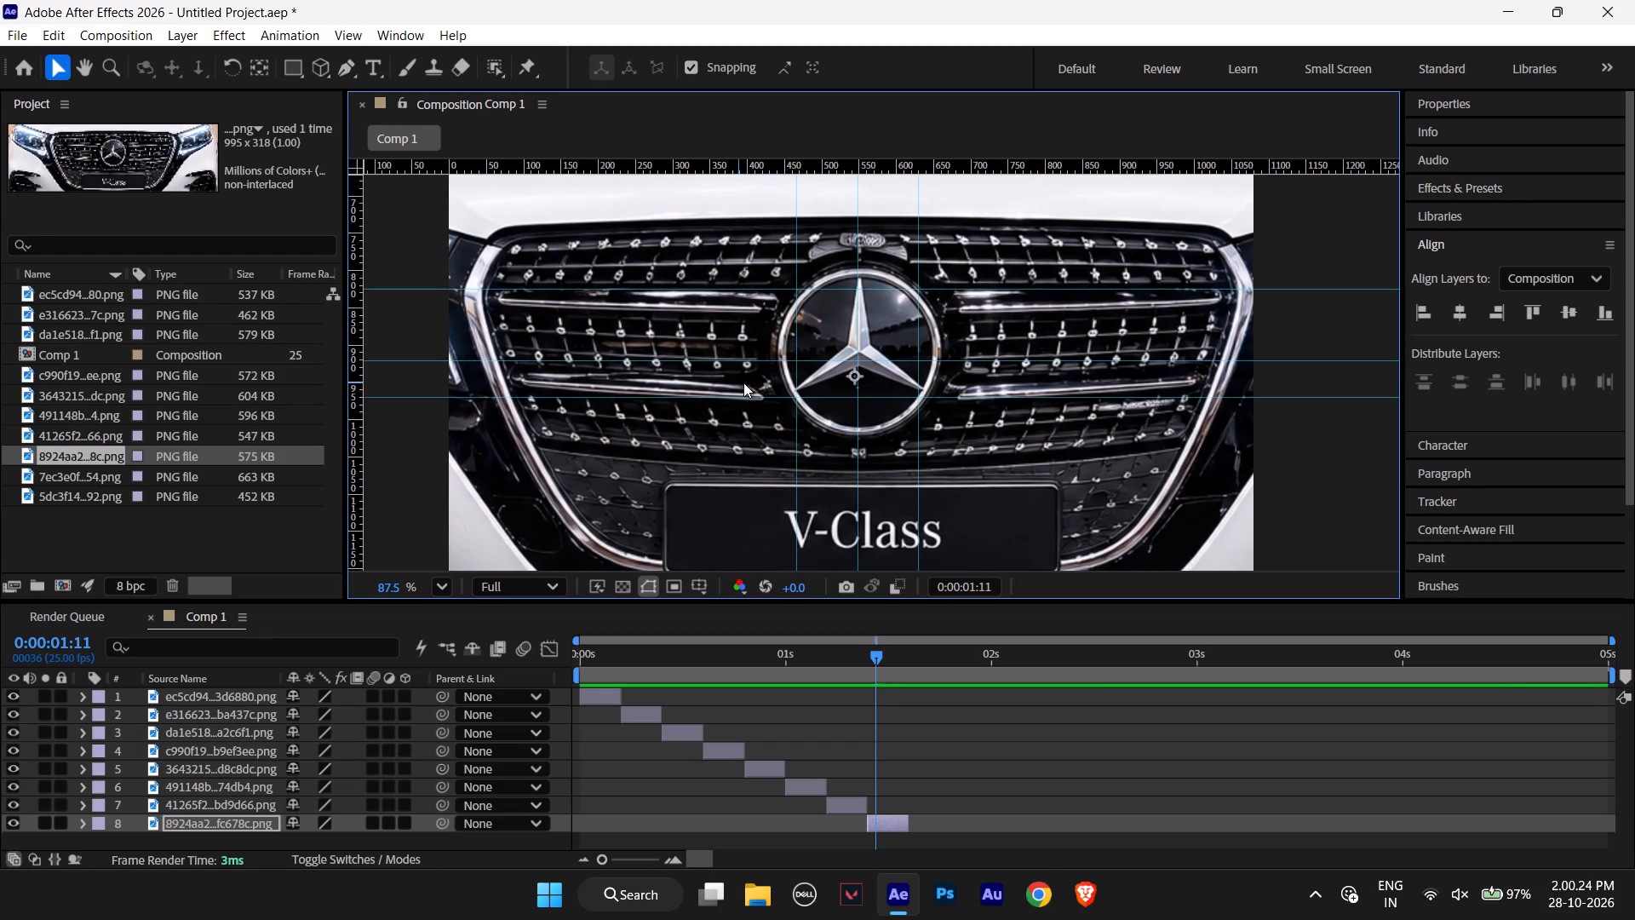
alt+scroll(857, 372, up, 5)
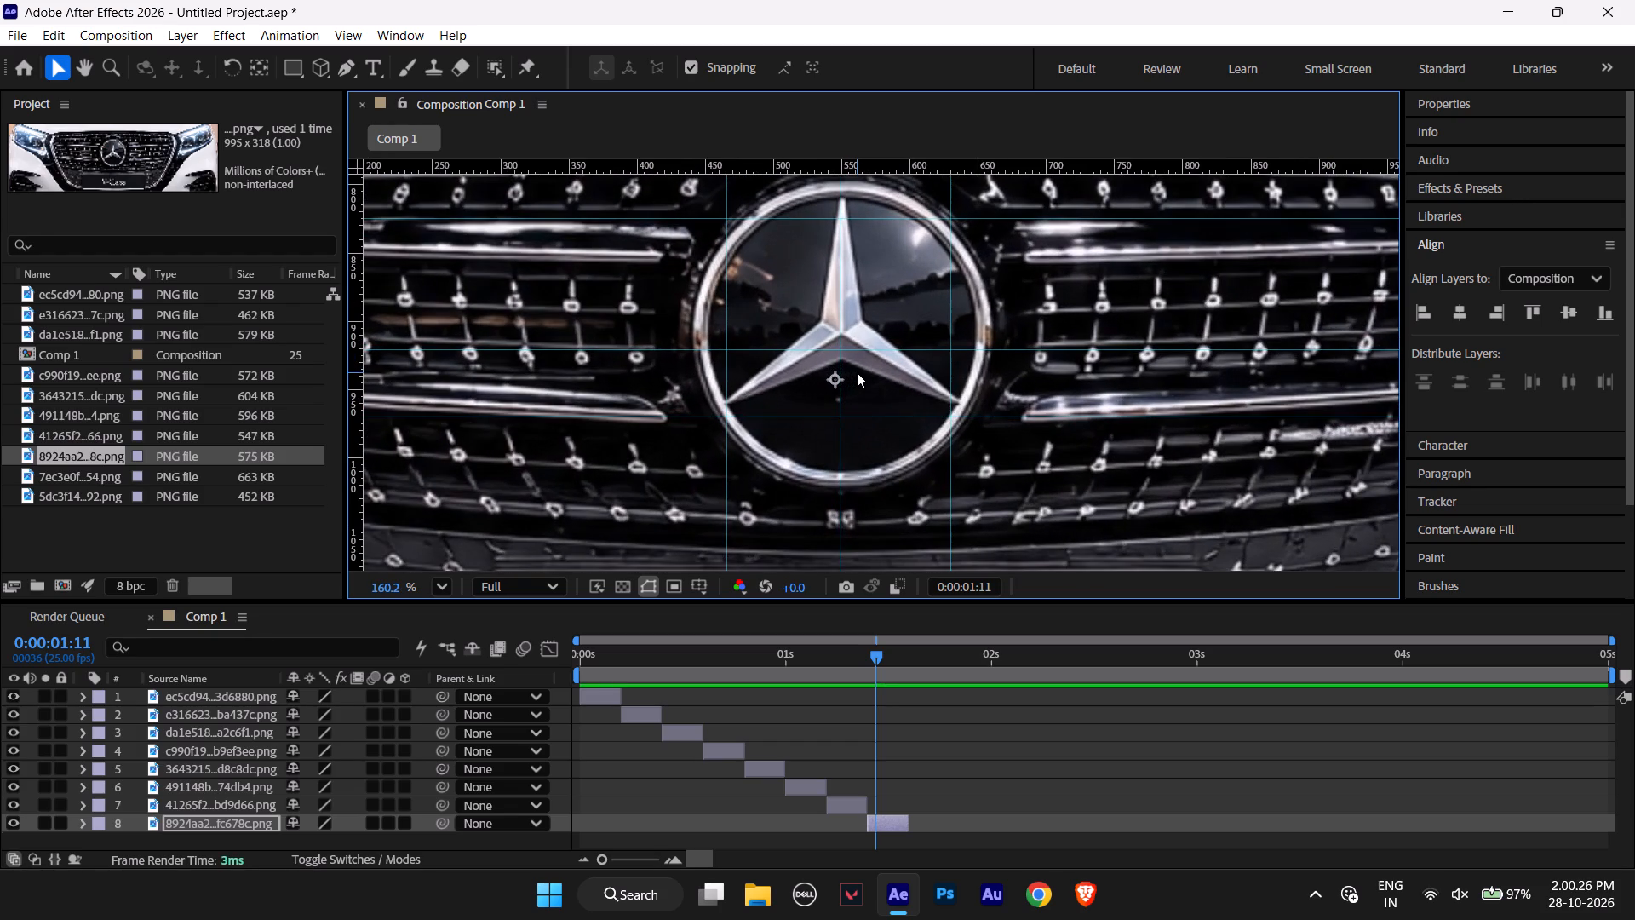
key(Down)
key(Down)
key(Down)
key(Down)
key(Down)
key(Down)
key(Down)
key(Down)
key(Down)
key(Down)
key(Down)
key(Down)
key(Down)
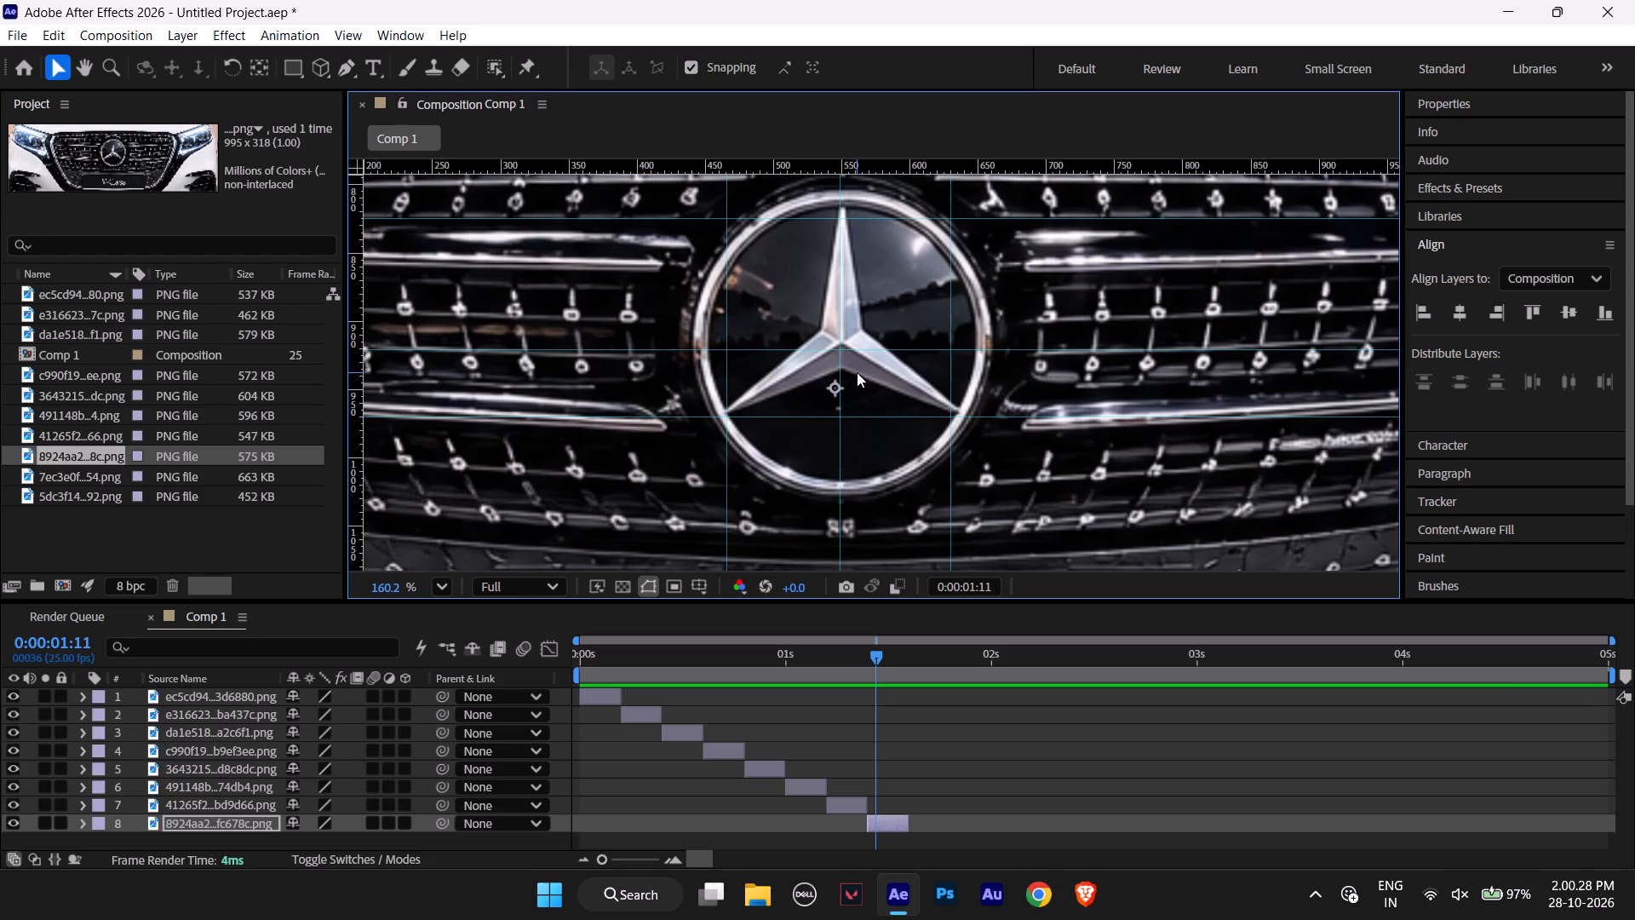
key(Down)
key(Down)
key(Down)
key(Down)
key(Down)
key(Down)
key(Down)
key(Down)
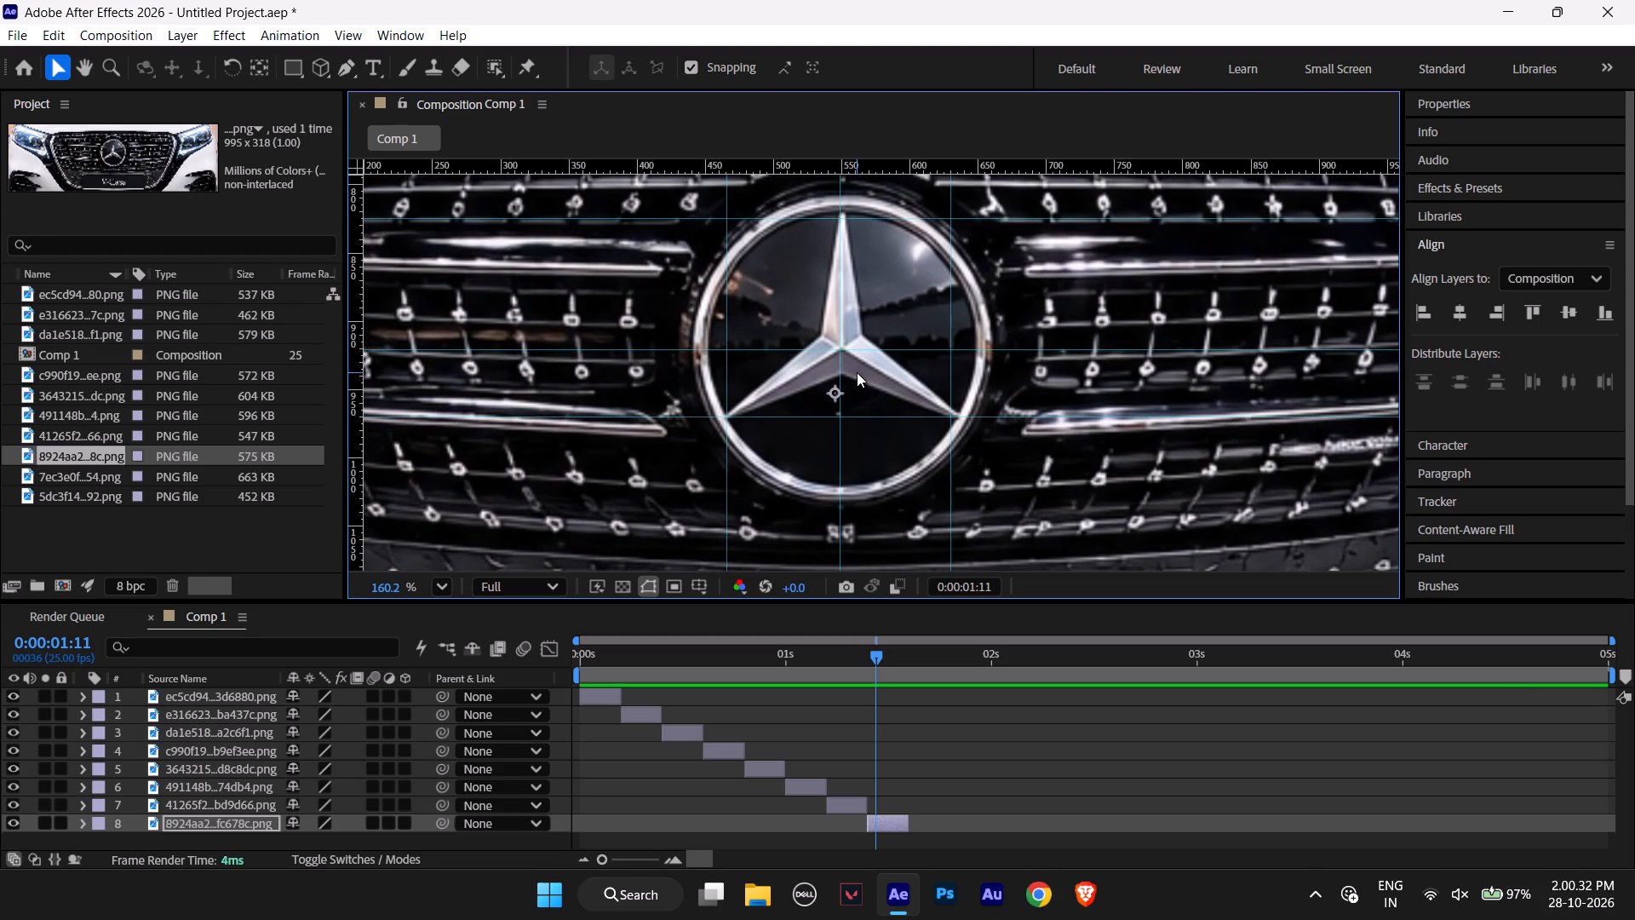
key(Down)
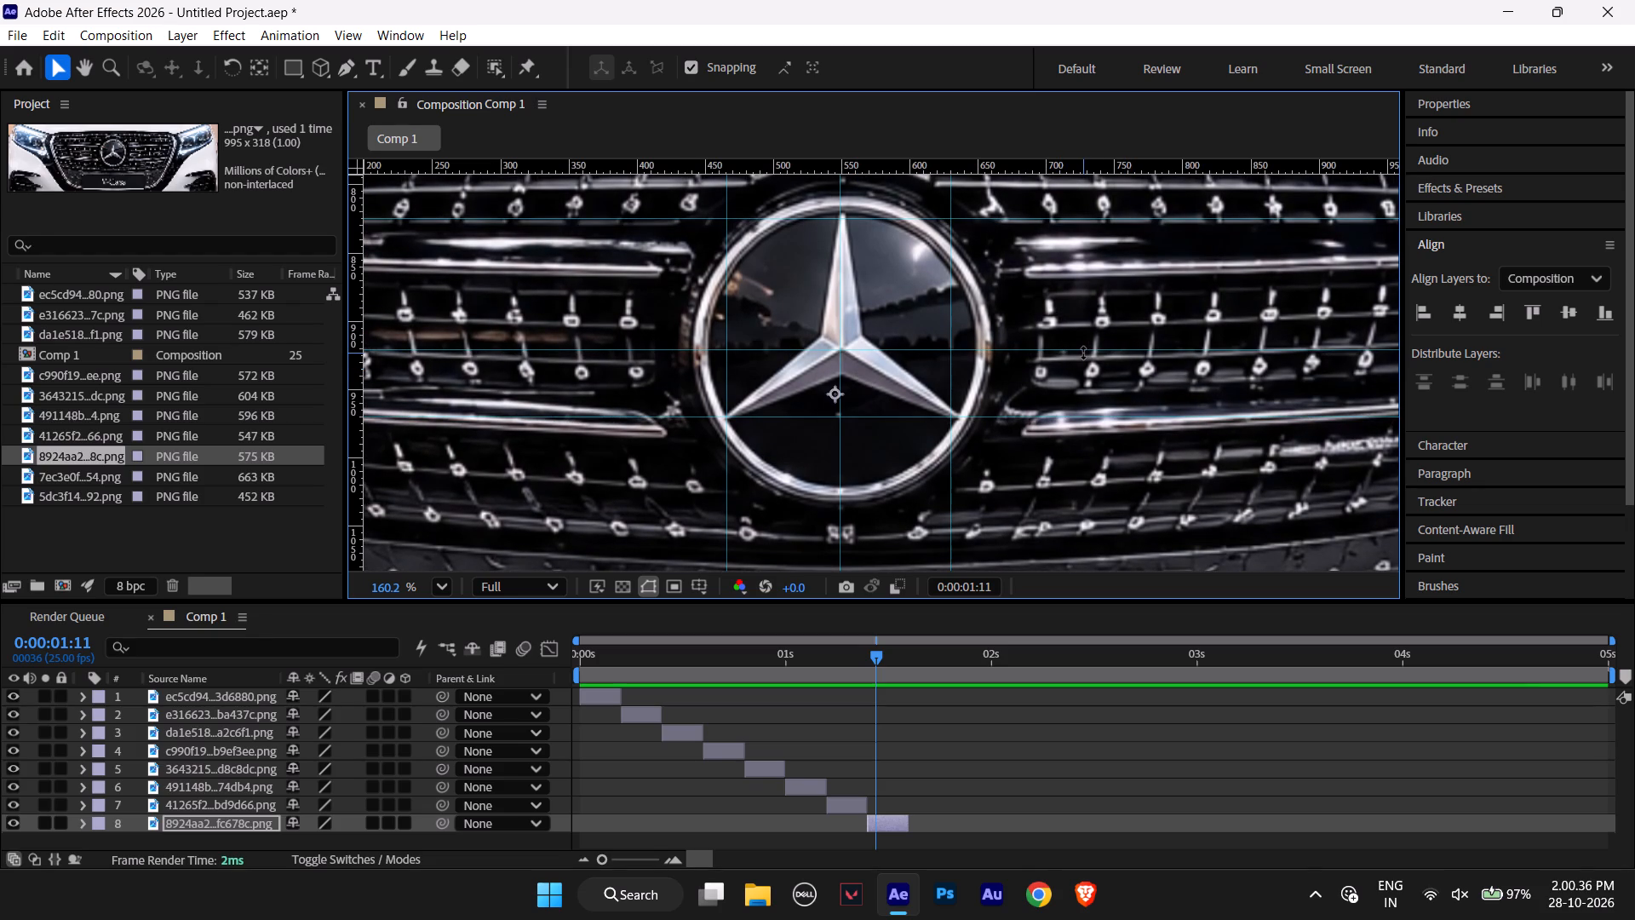
key(Right)
key(Left)
key(Left)
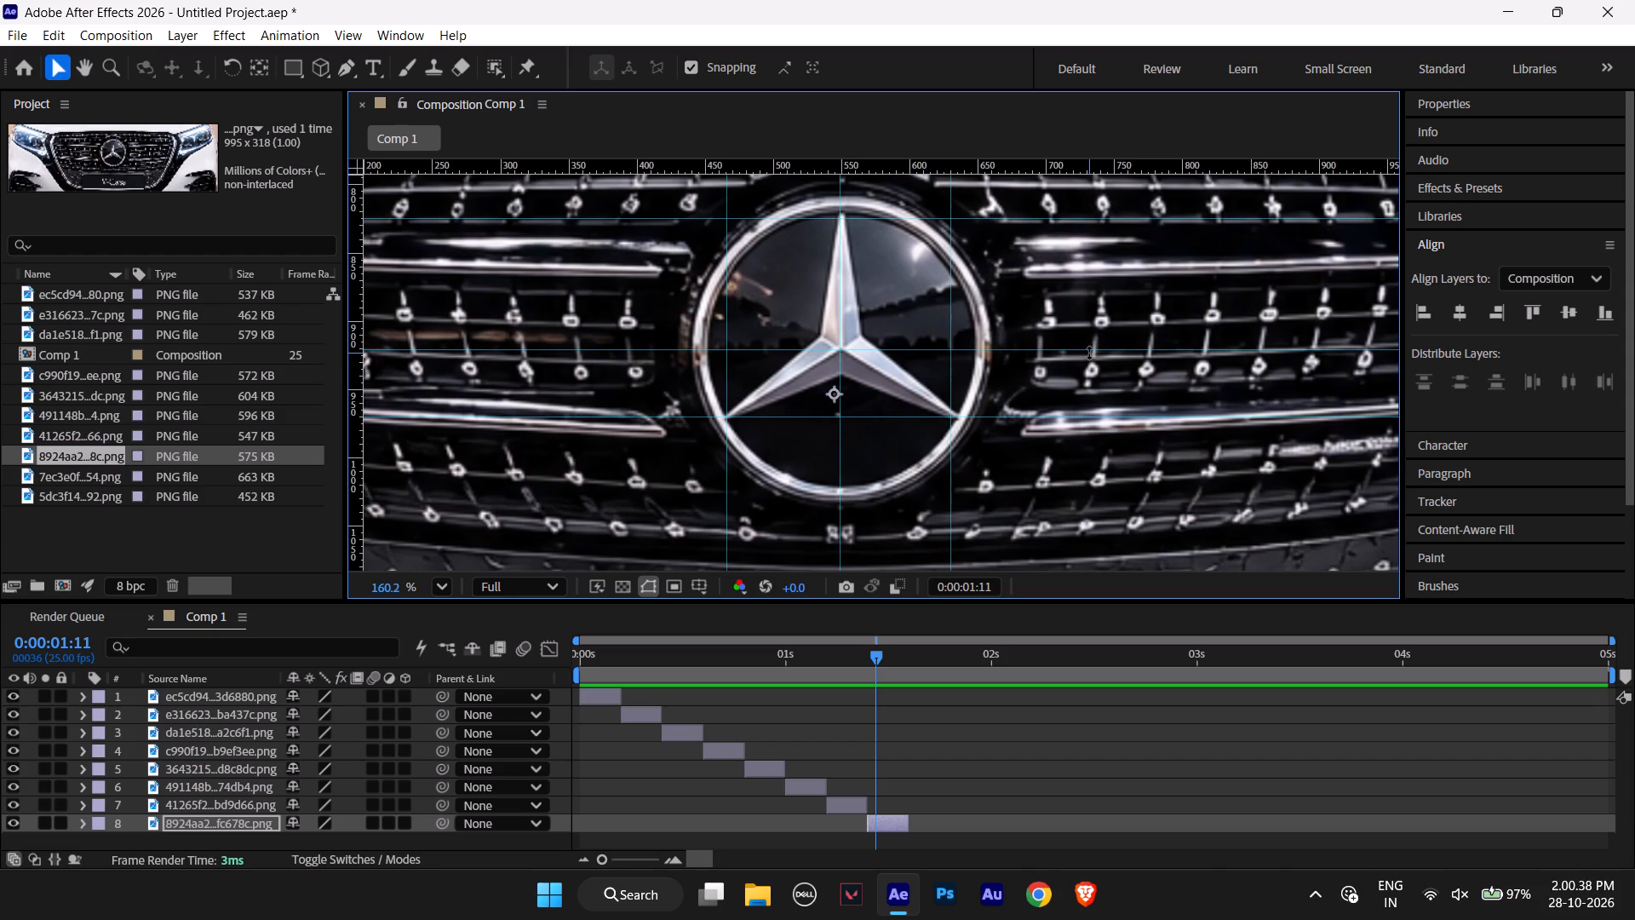
key(Left)
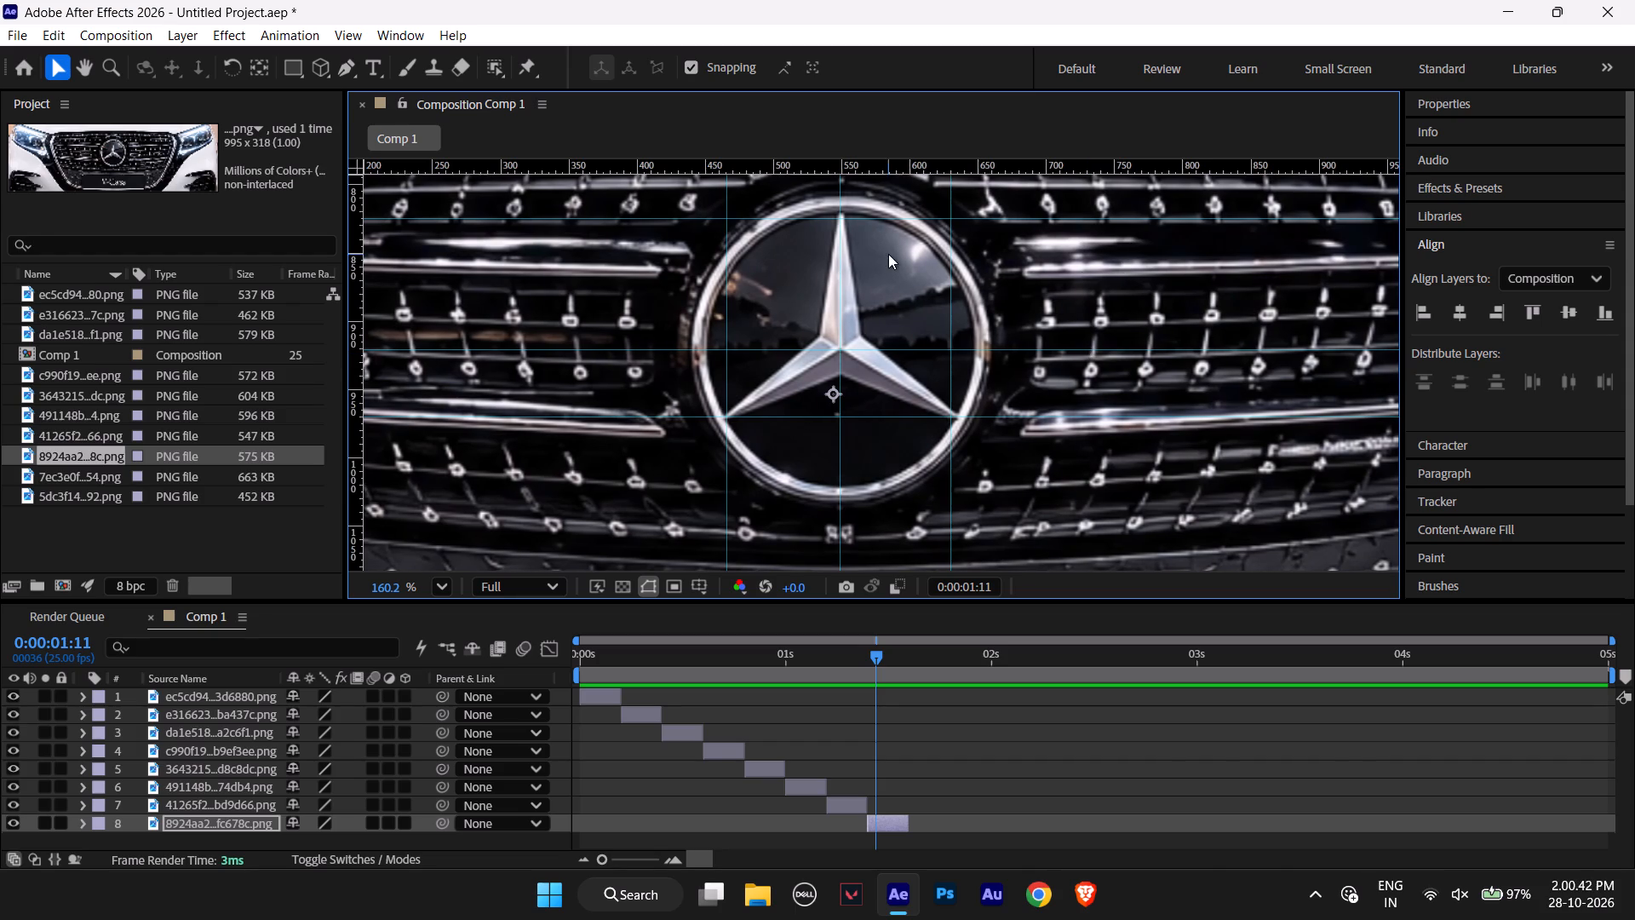
Add the EQS SUV image (7ec3e0f…54.png) to Comp 1 as the bottom layer, below the V-Class layer.
drag(873, 653, 898, 655)
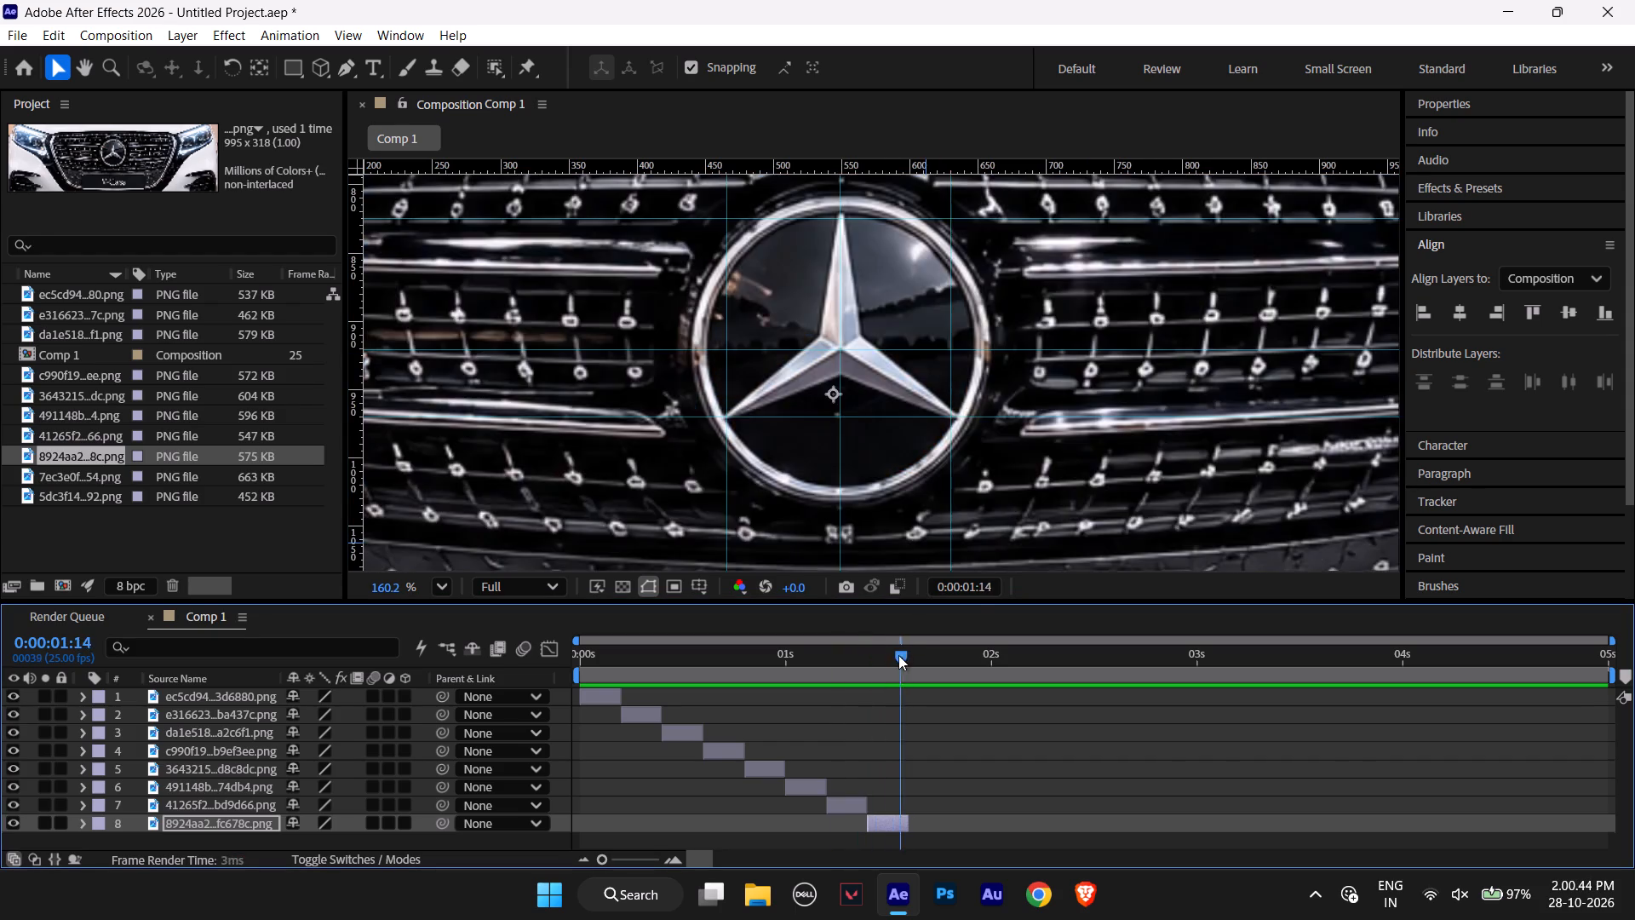
drag(898, 655, 898, 657)
scroll(167, 749, down, 2)
click(107, 476)
drag(103, 475, 197, 851)
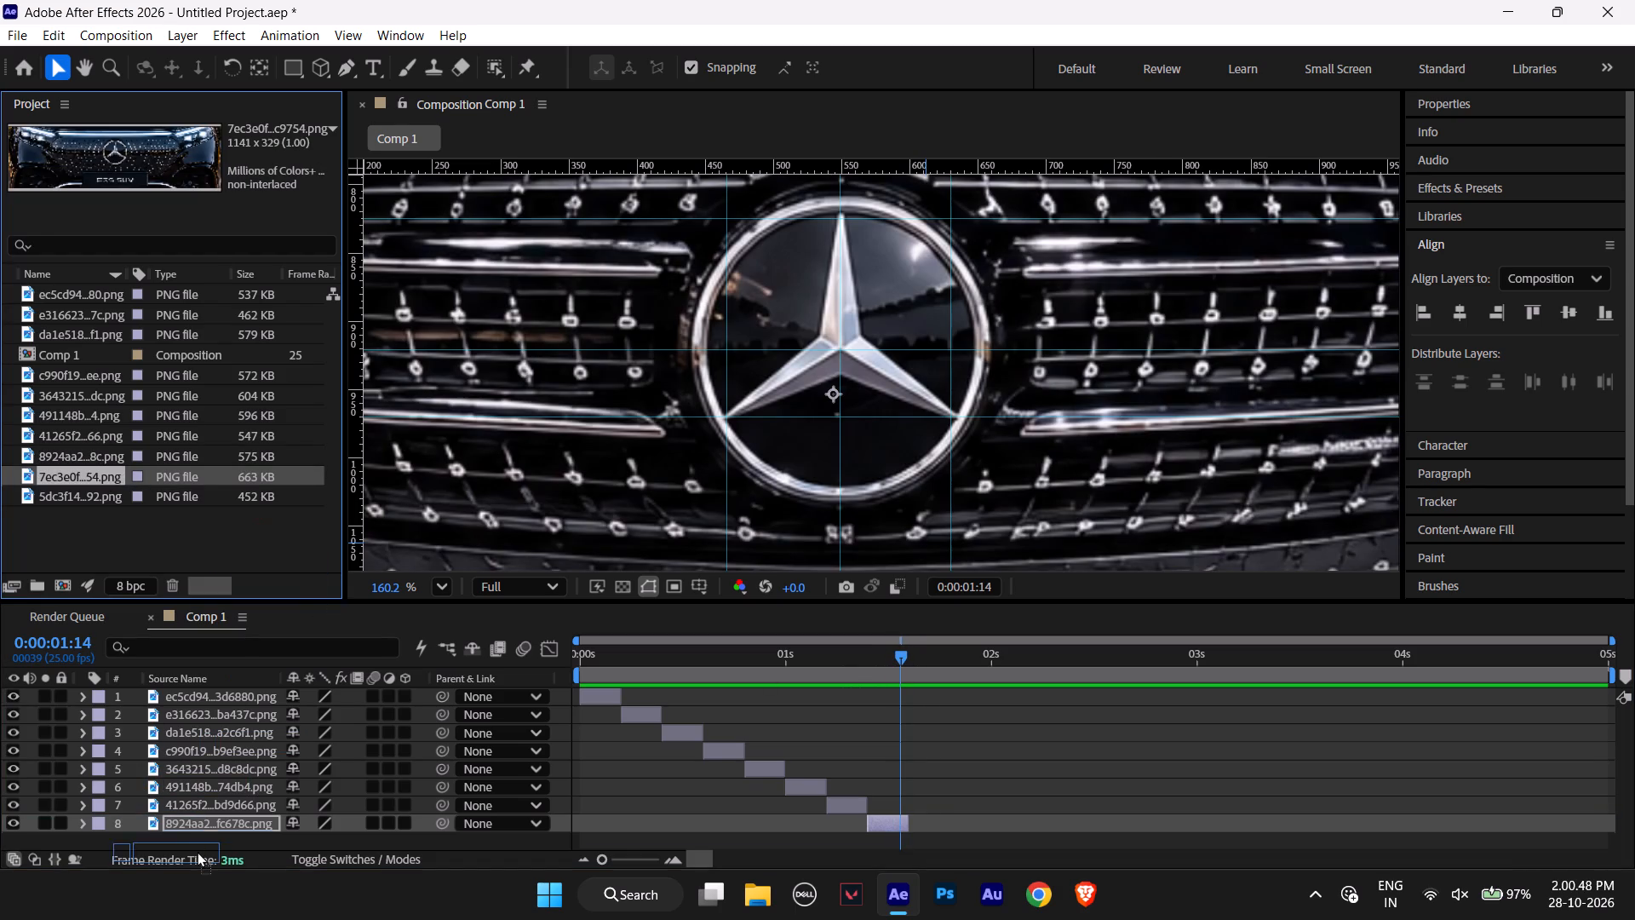
drag(197, 851, 190, 841)
Trim the EQS SUV layer to a five-frame clip from 0:00:01:15 to 0:00:01:20, directly after the V-Class clip.
scroll(227, 743, down, 11)
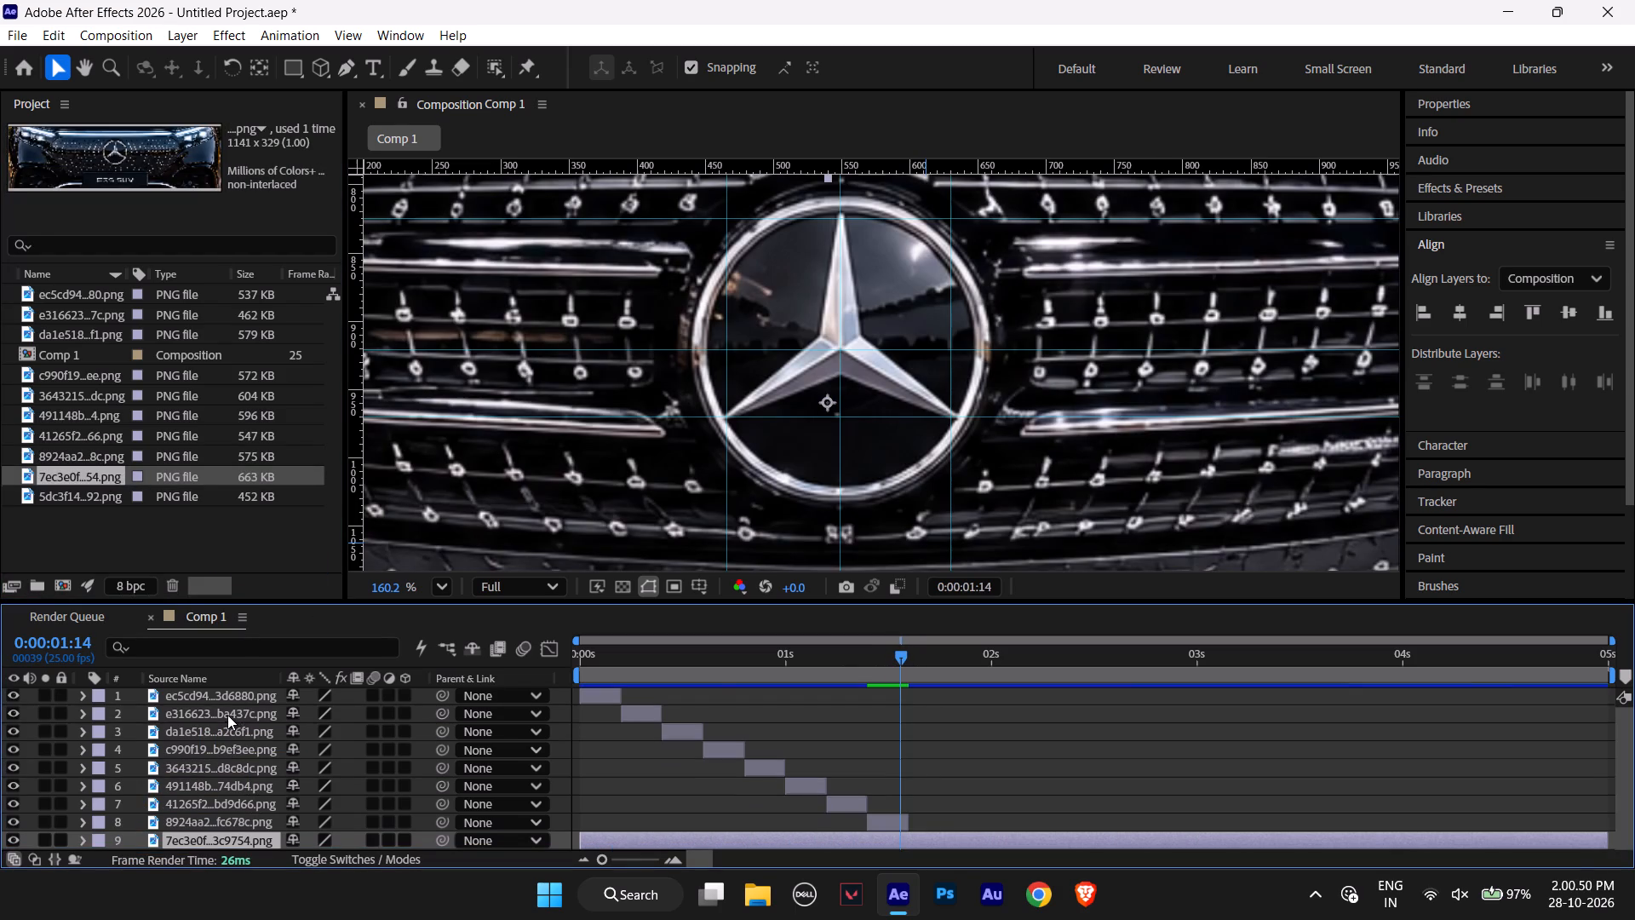
scroll(227, 715, down, 2)
alt+scroll(313, 764, down, 2)
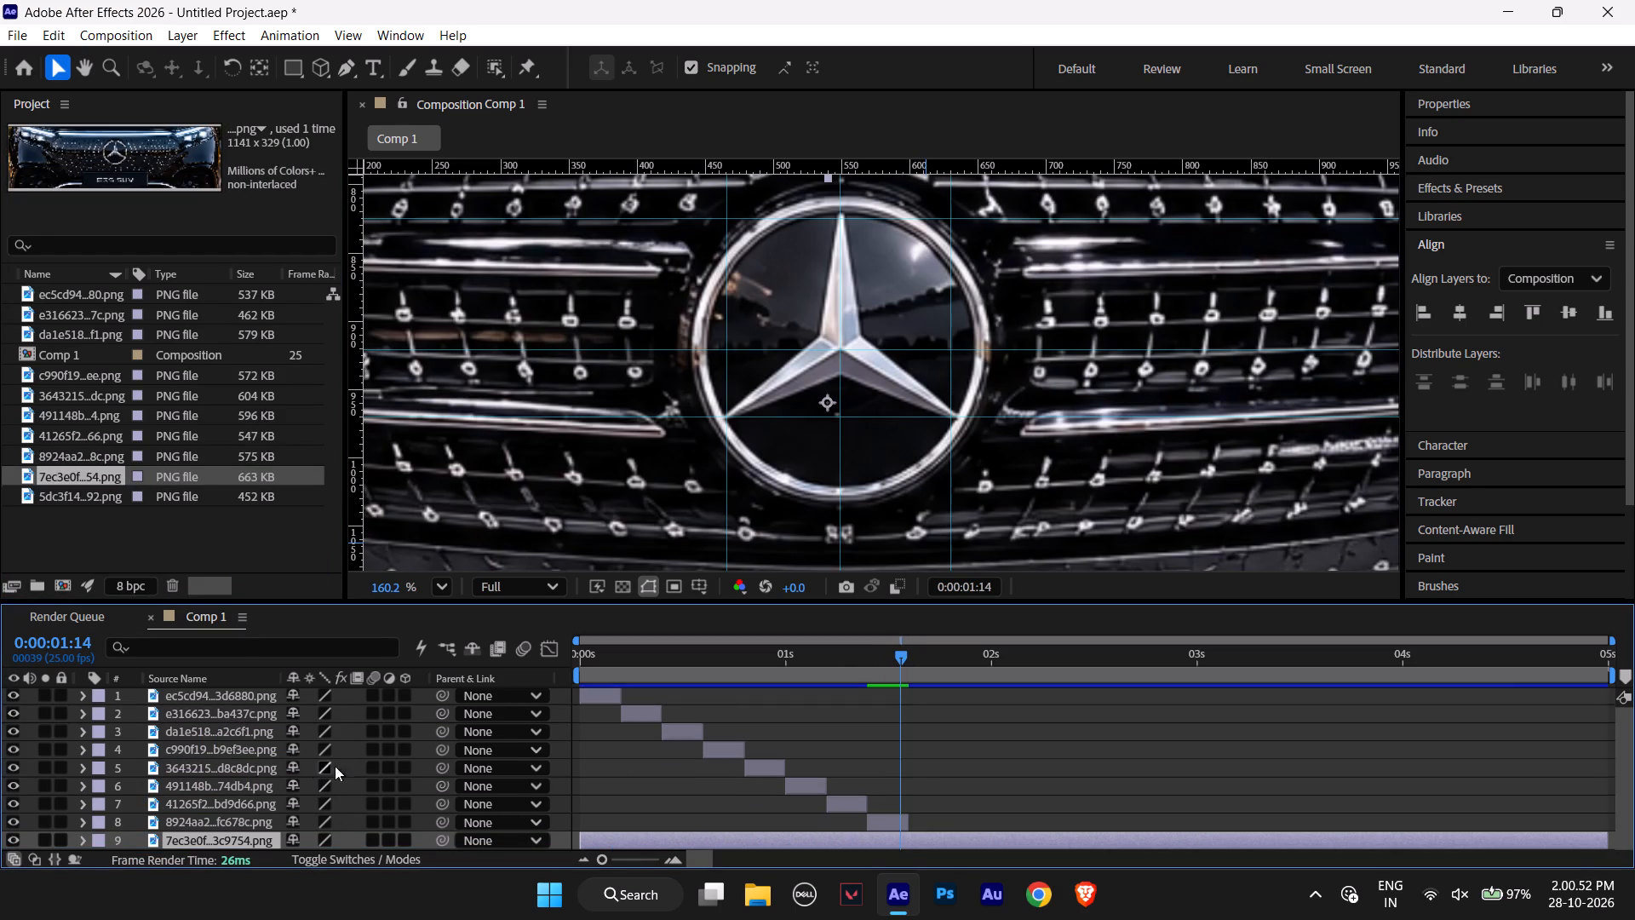
drag(582, 840, 889, 854)
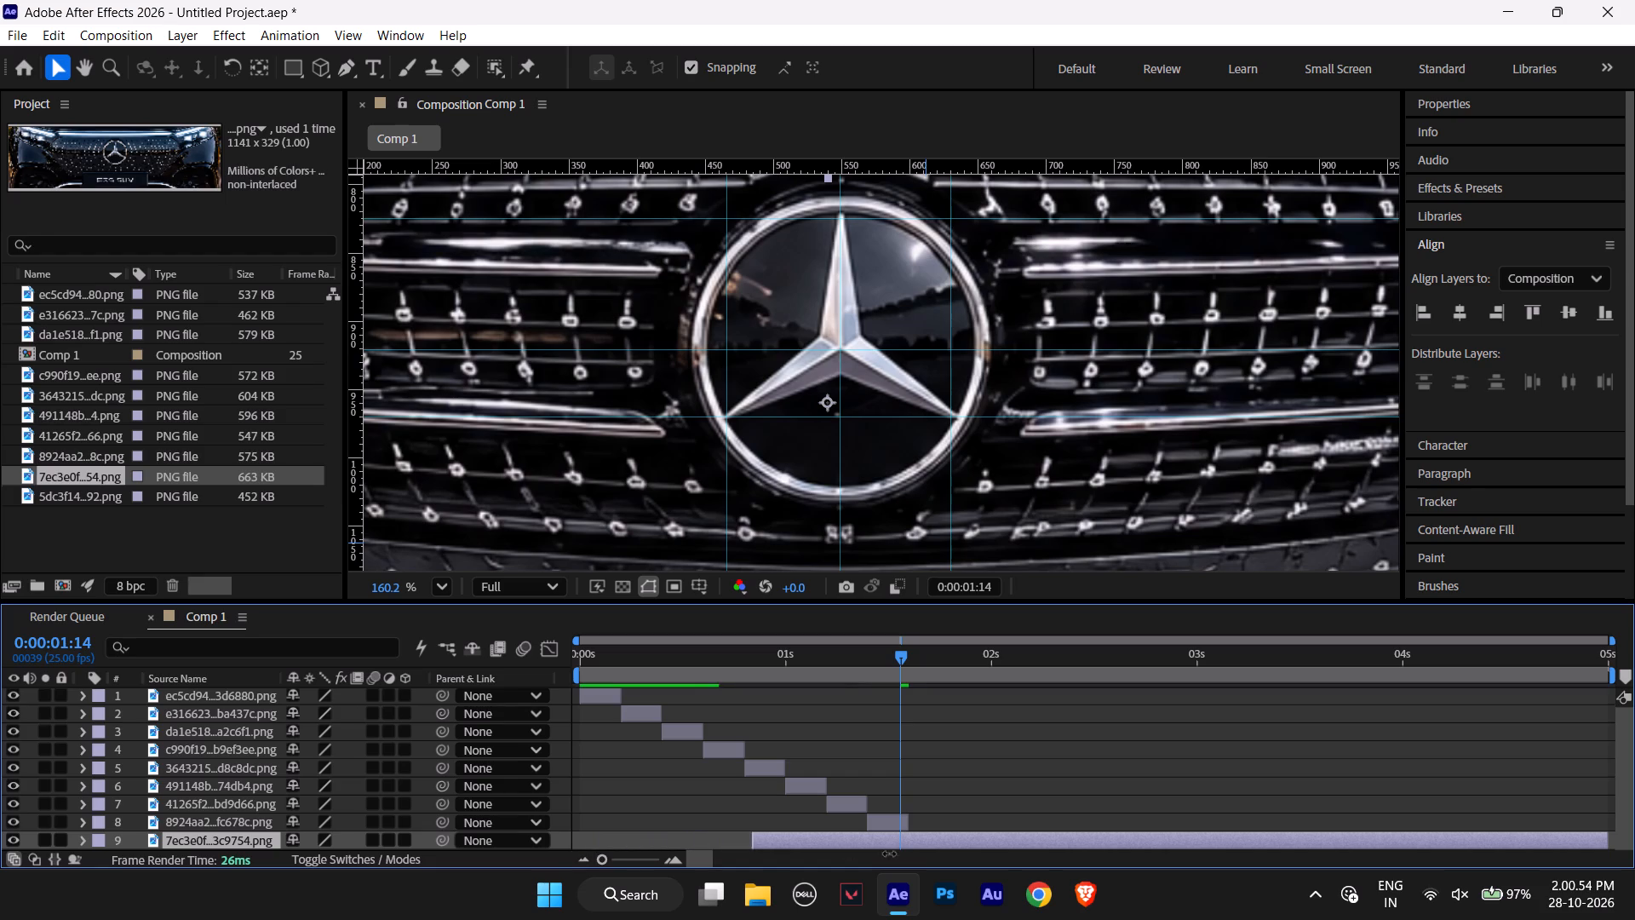
drag(889, 854, 909, 856)
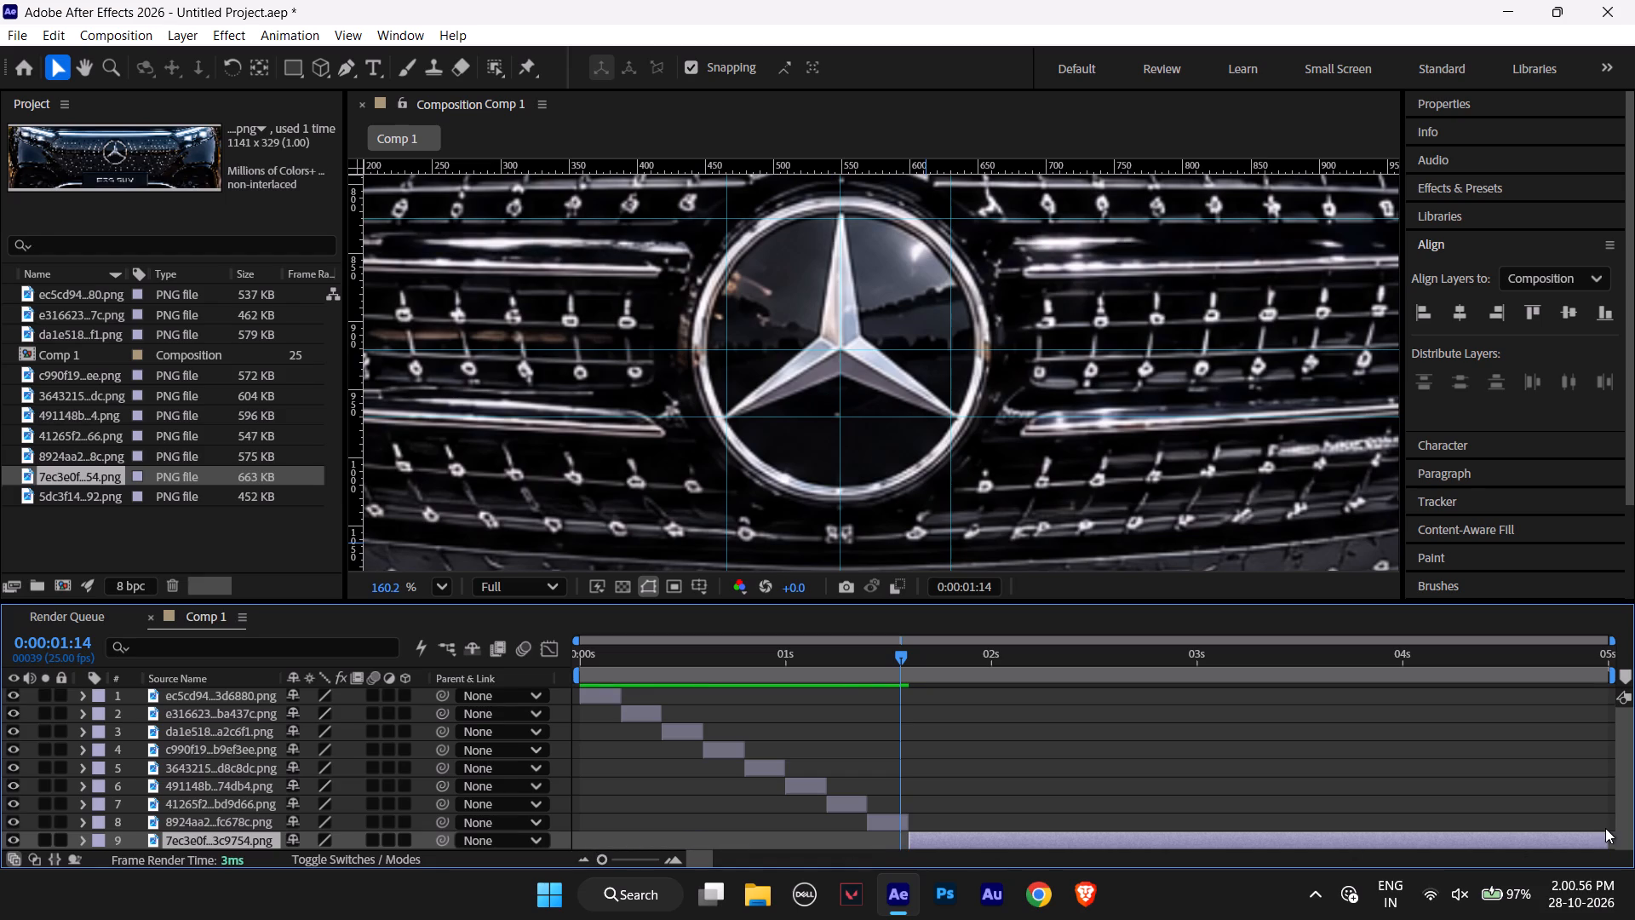
drag(1609, 839, 958, 875)
drag(899, 655, 923, 660)
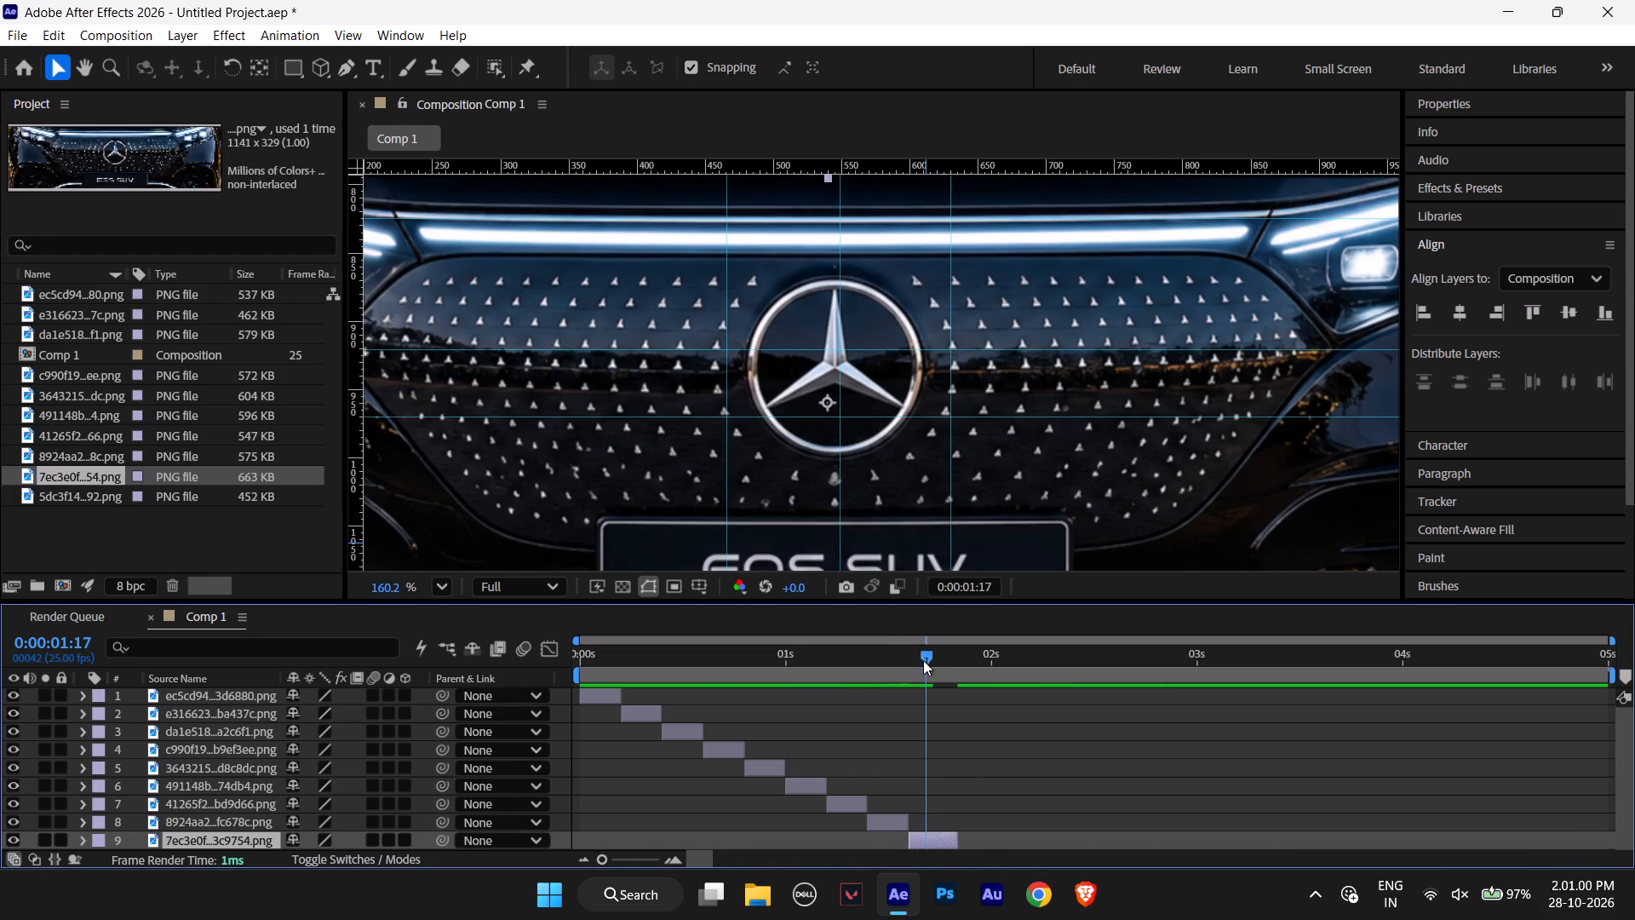
drag(923, 660, 920, 673)
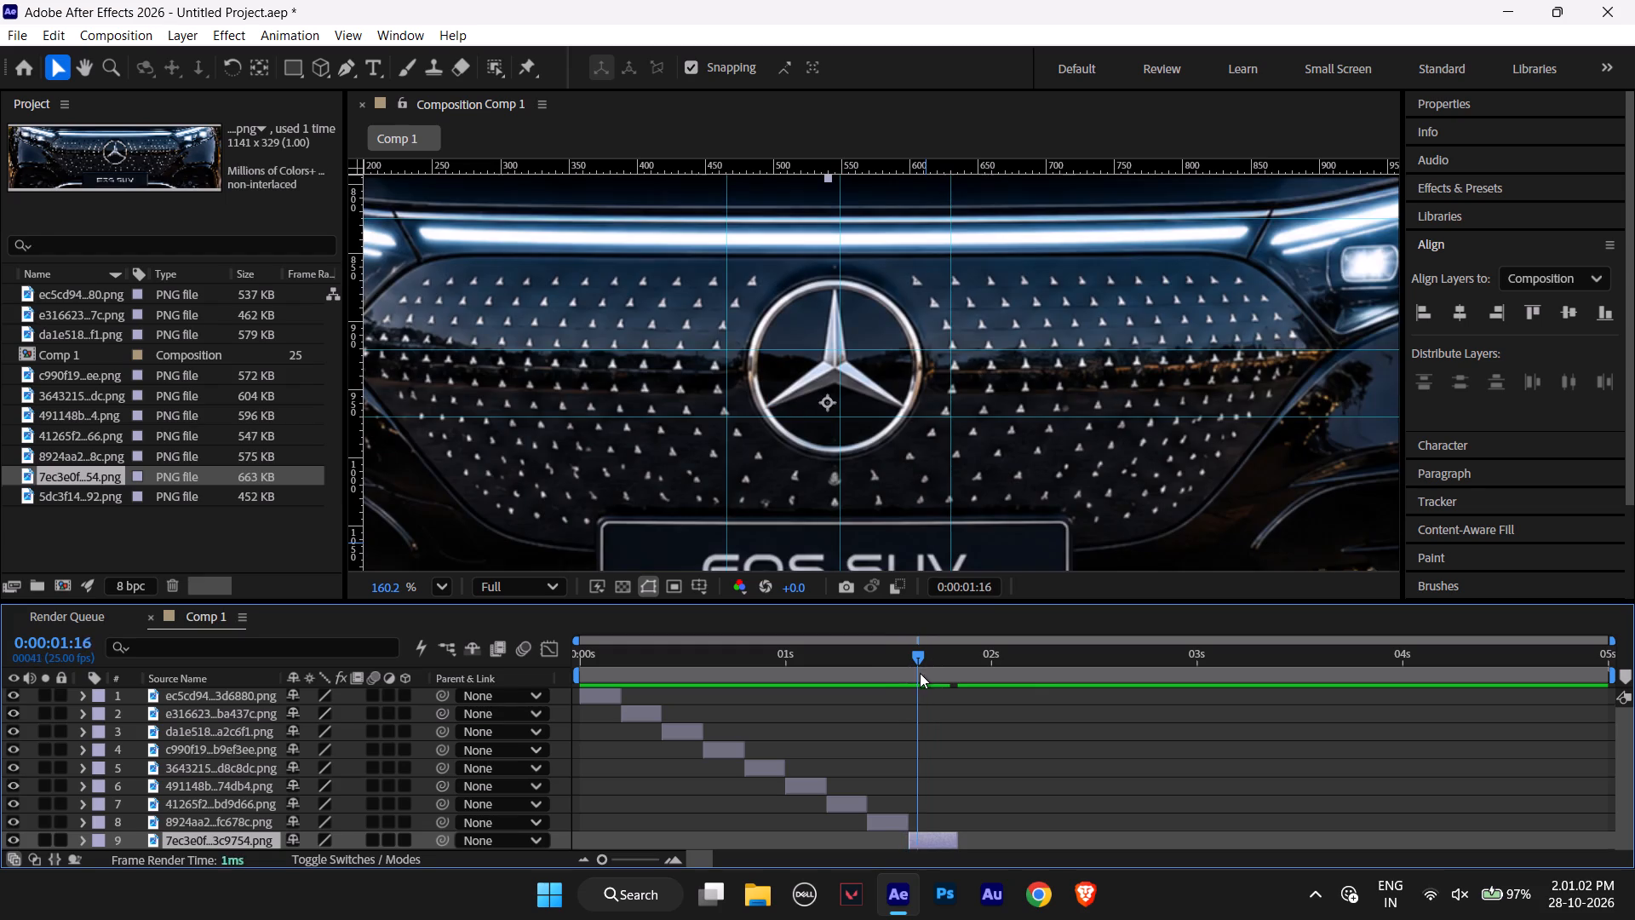
drag(920, 673, 907, 681)
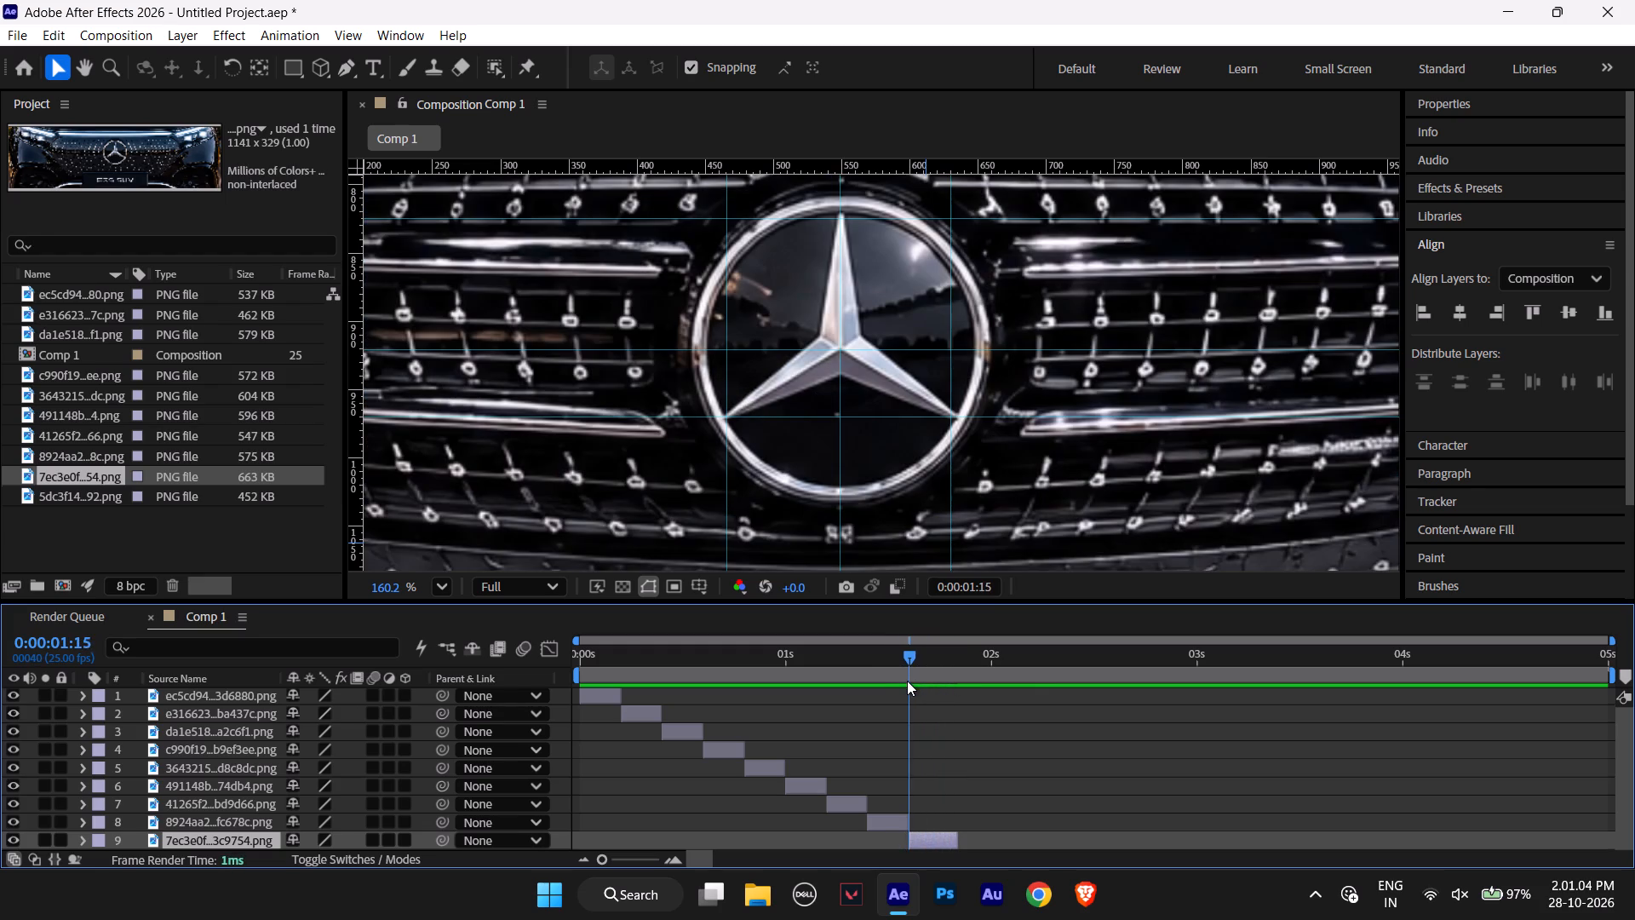
drag(907, 681, 946, 687)
click(957, 835)
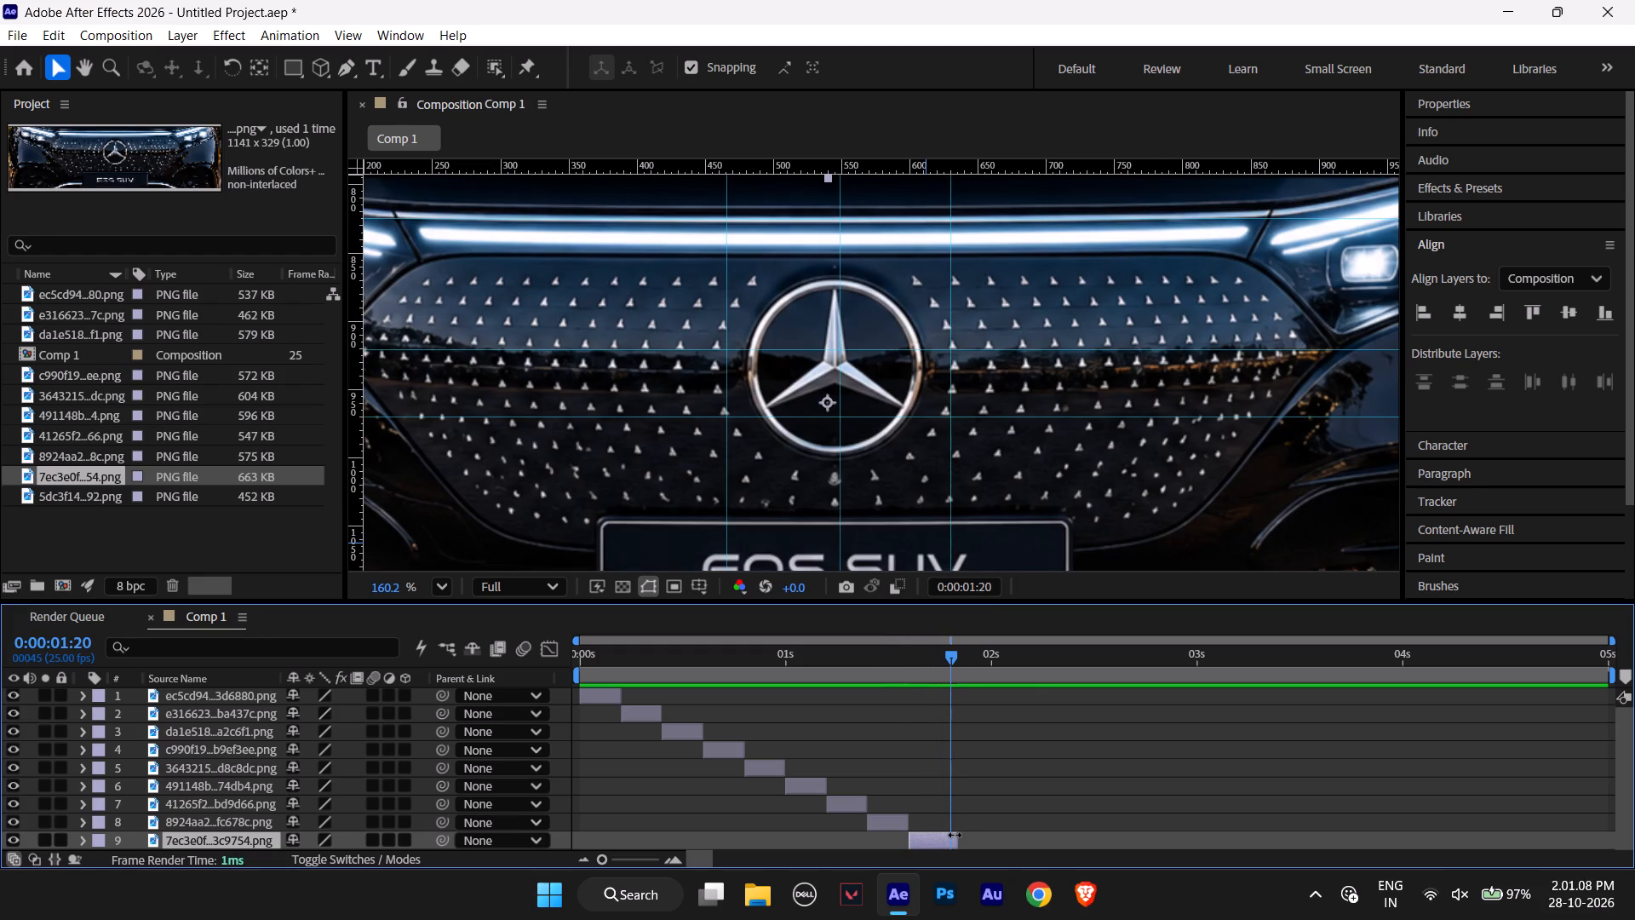
At 0:00:01:16, nudge the EQS SUV layer right and up until its star's centre sits on the crossing of the centre guides.
drag(949, 656, 921, 657)
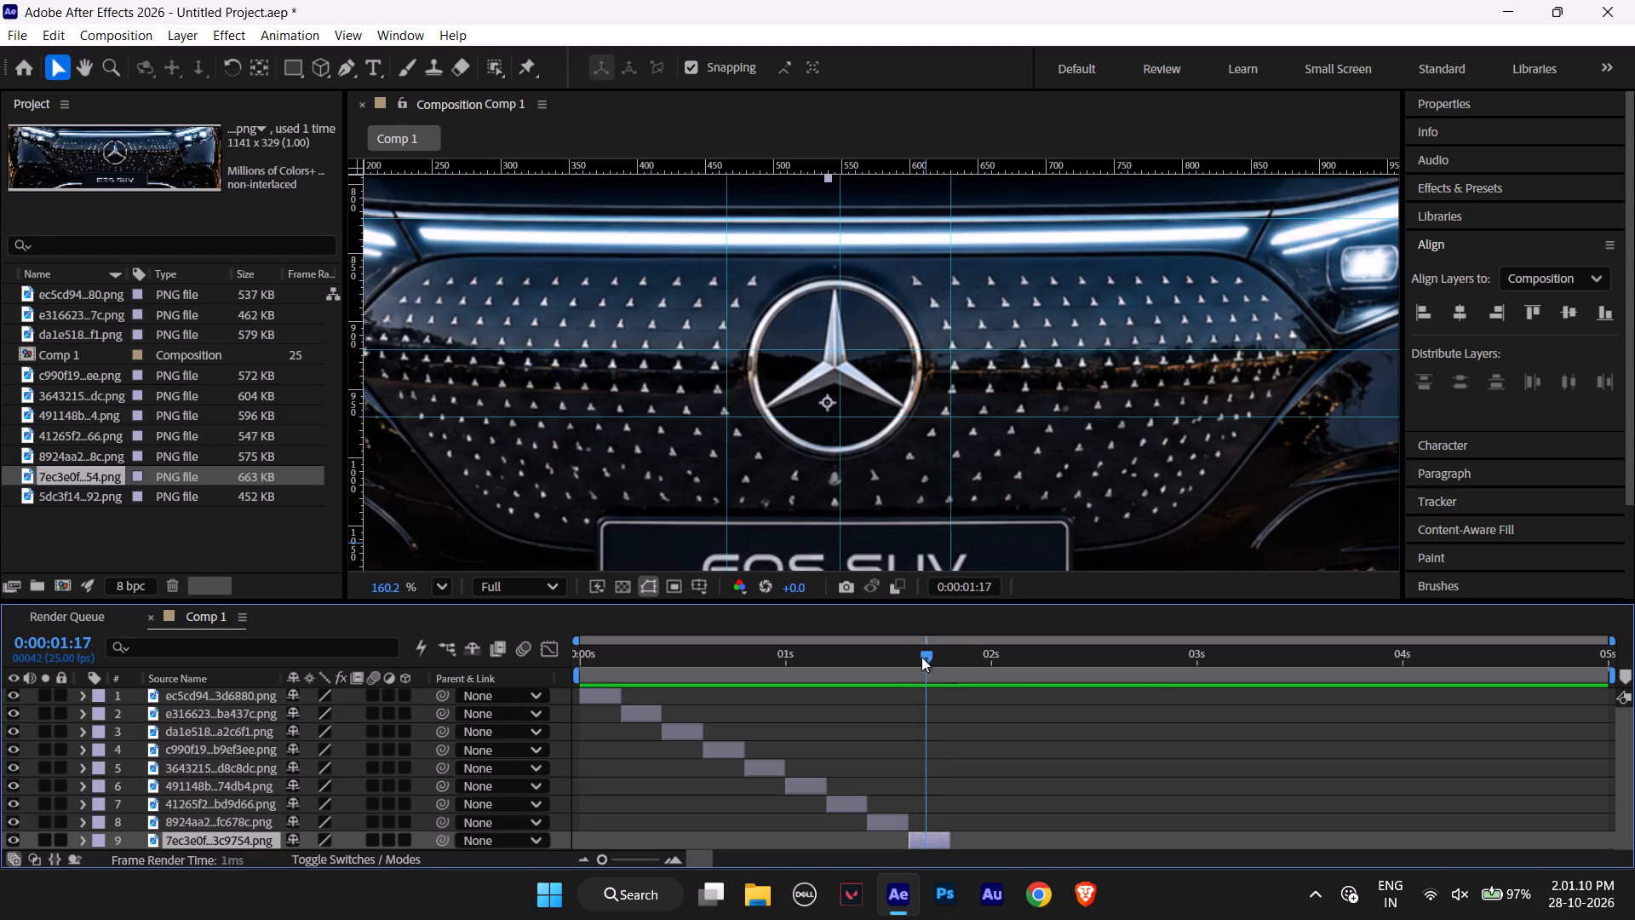
drag(921, 657, 920, 657)
alt+scroll(1094, 382, down, 1)
alt+scroll(1094, 382, up, 1)
alt+scroll(1094, 382, down, 3)
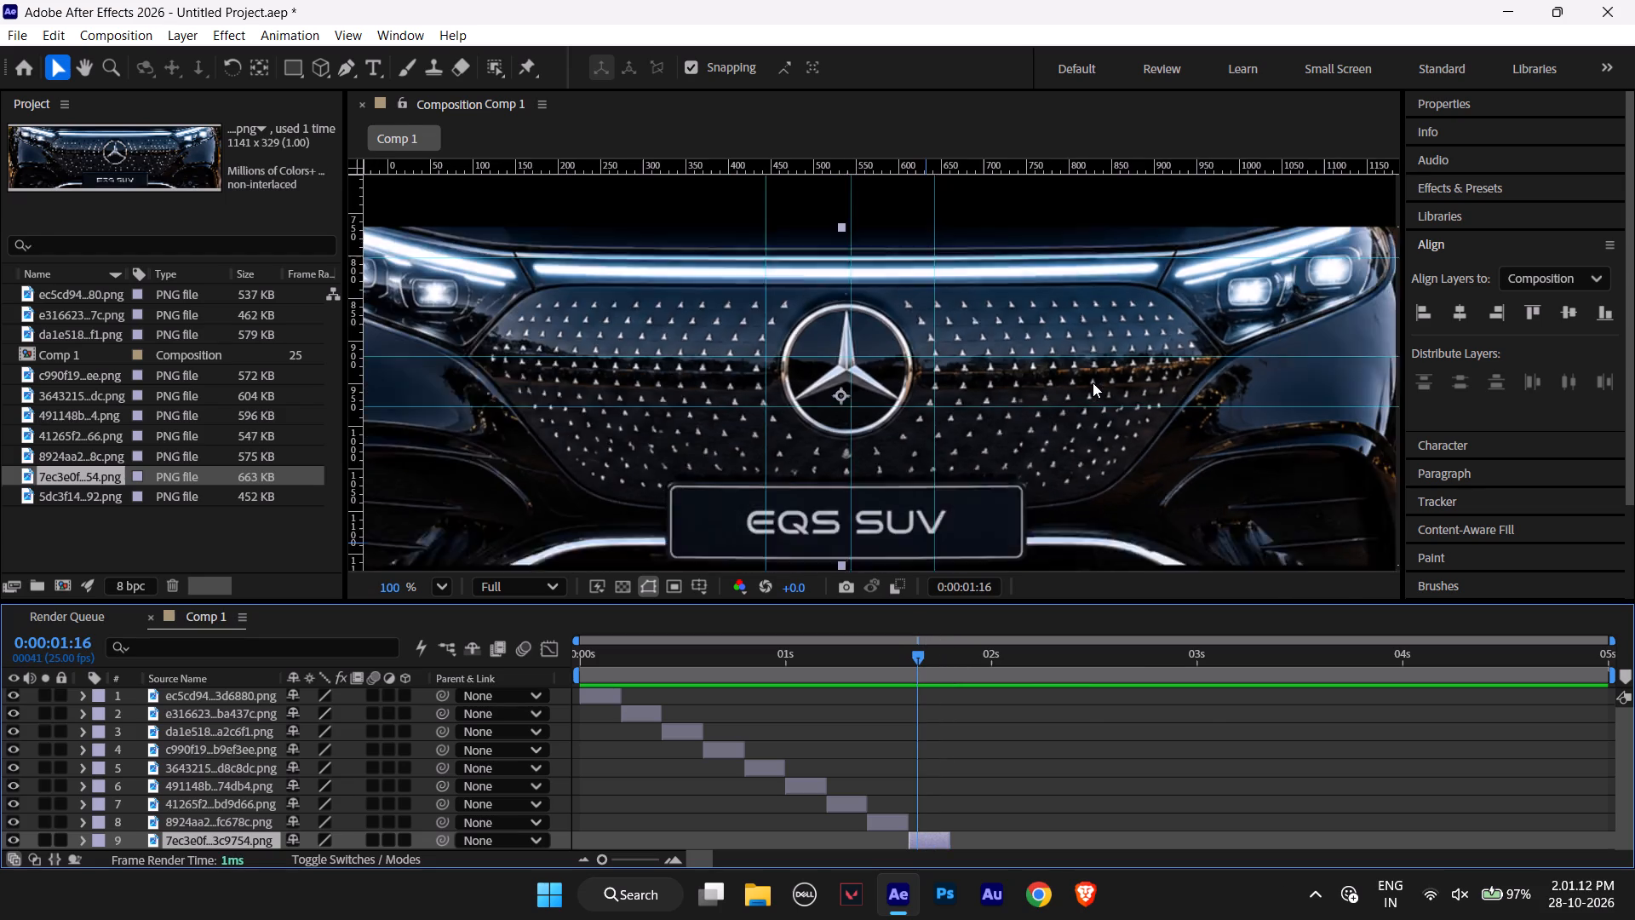
alt+scroll(1093, 382, down, 2)
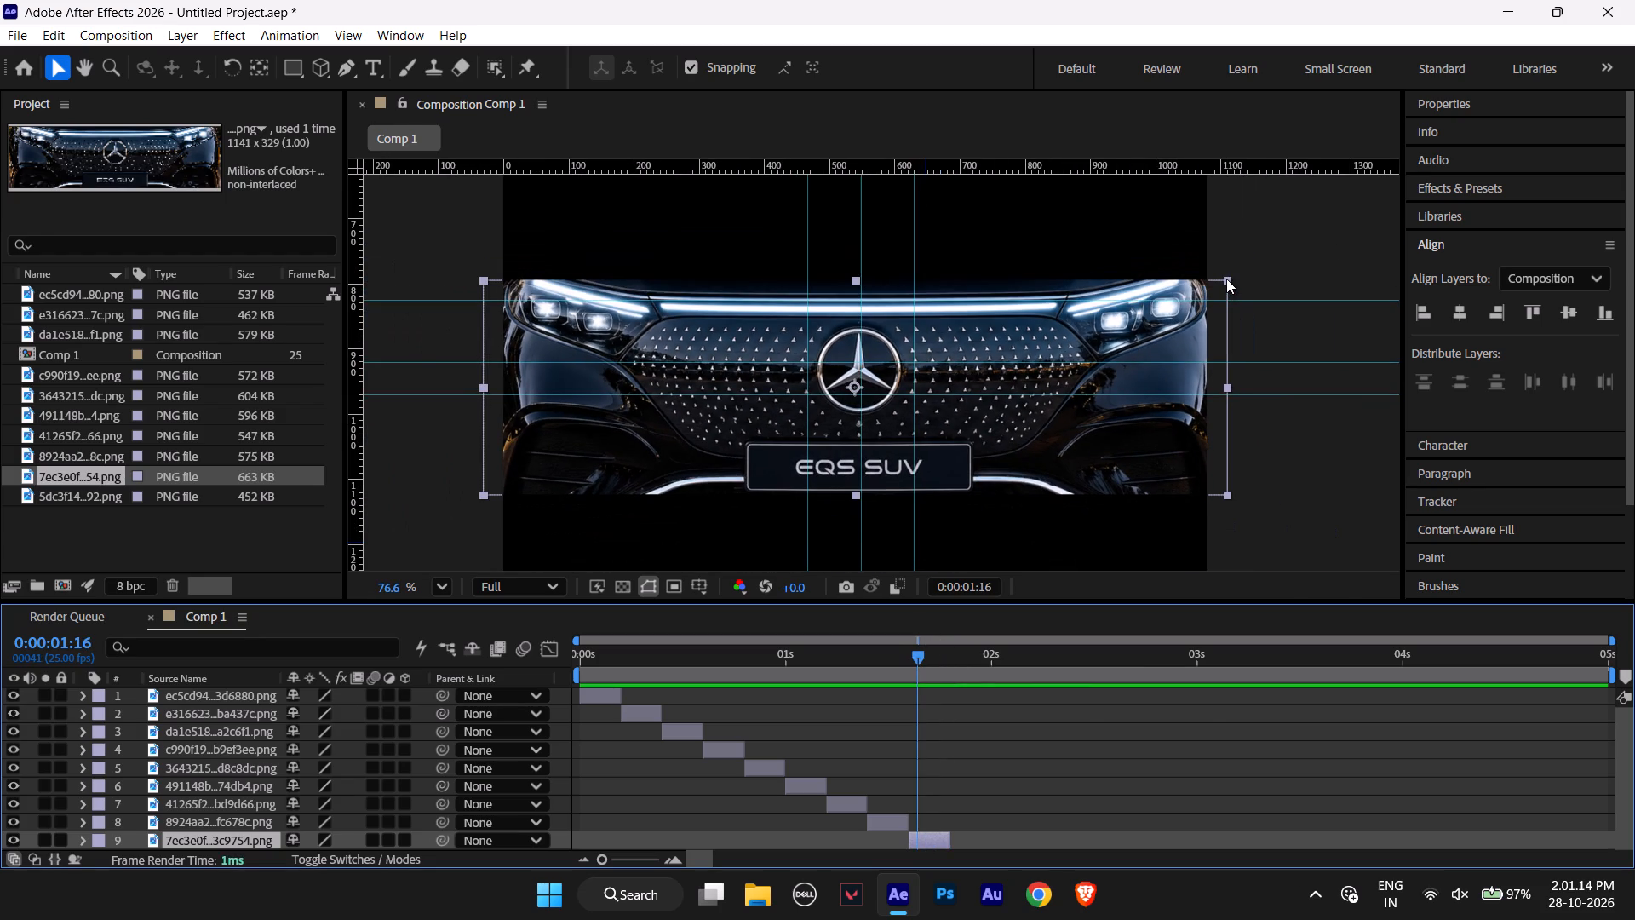
alt+scroll(810, 431, up, 1)
alt+scroll(829, 425, down, 1)
alt+scroll(874, 414, up, 5)
alt+scroll(906, 406, down, 1)
alt+scroll(907, 406, up, 5)
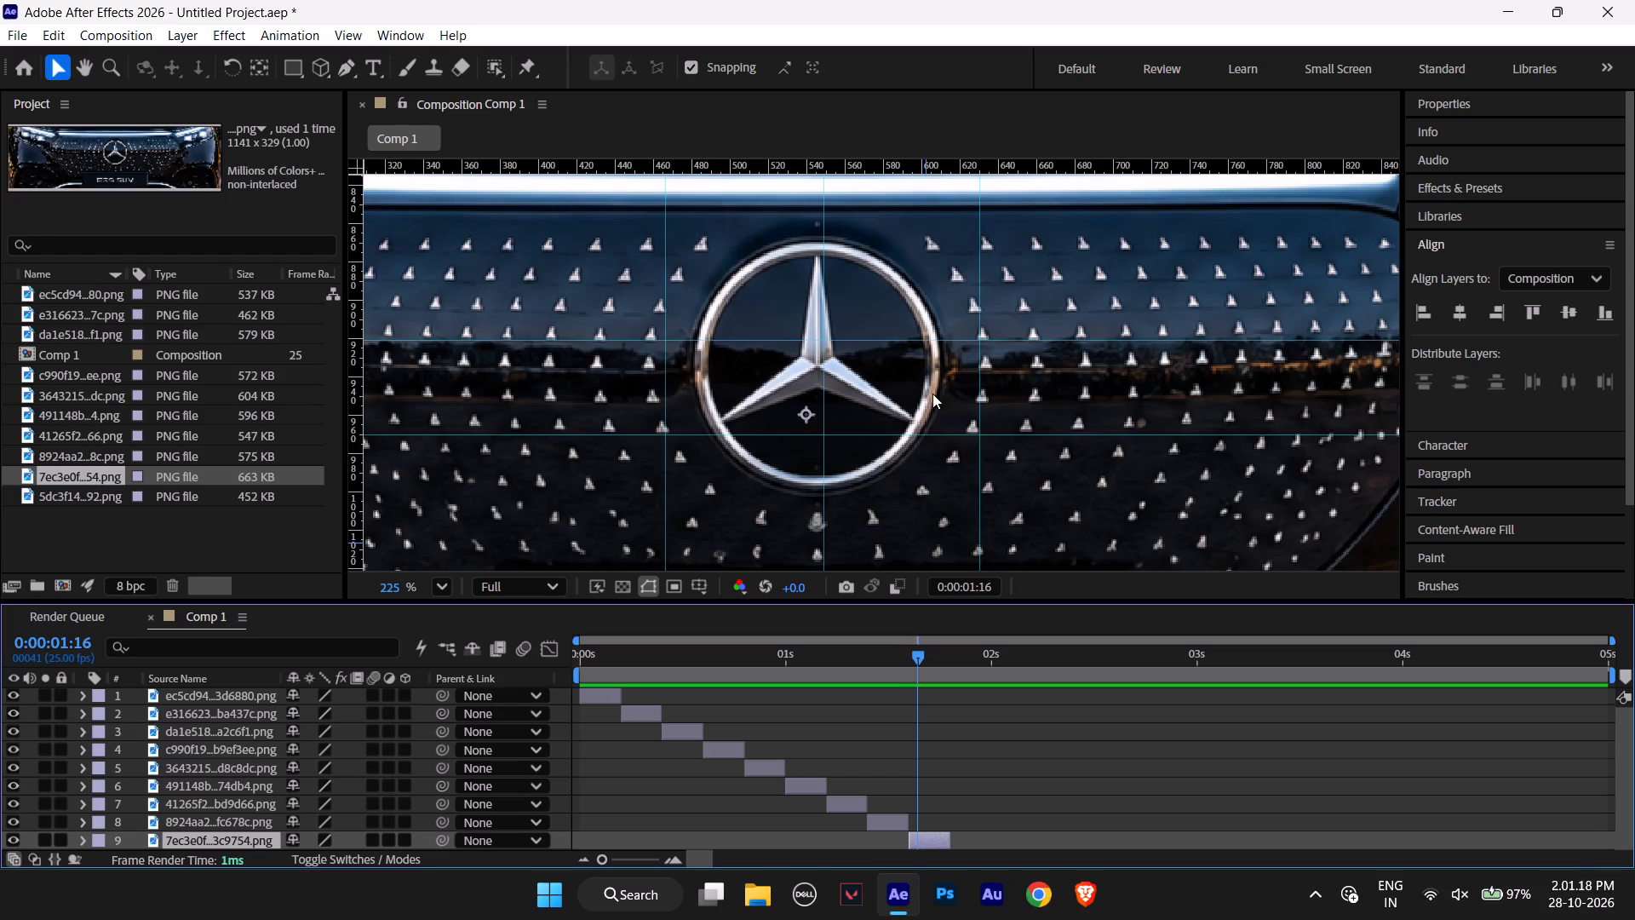
scroll(922, 423, down, 2)
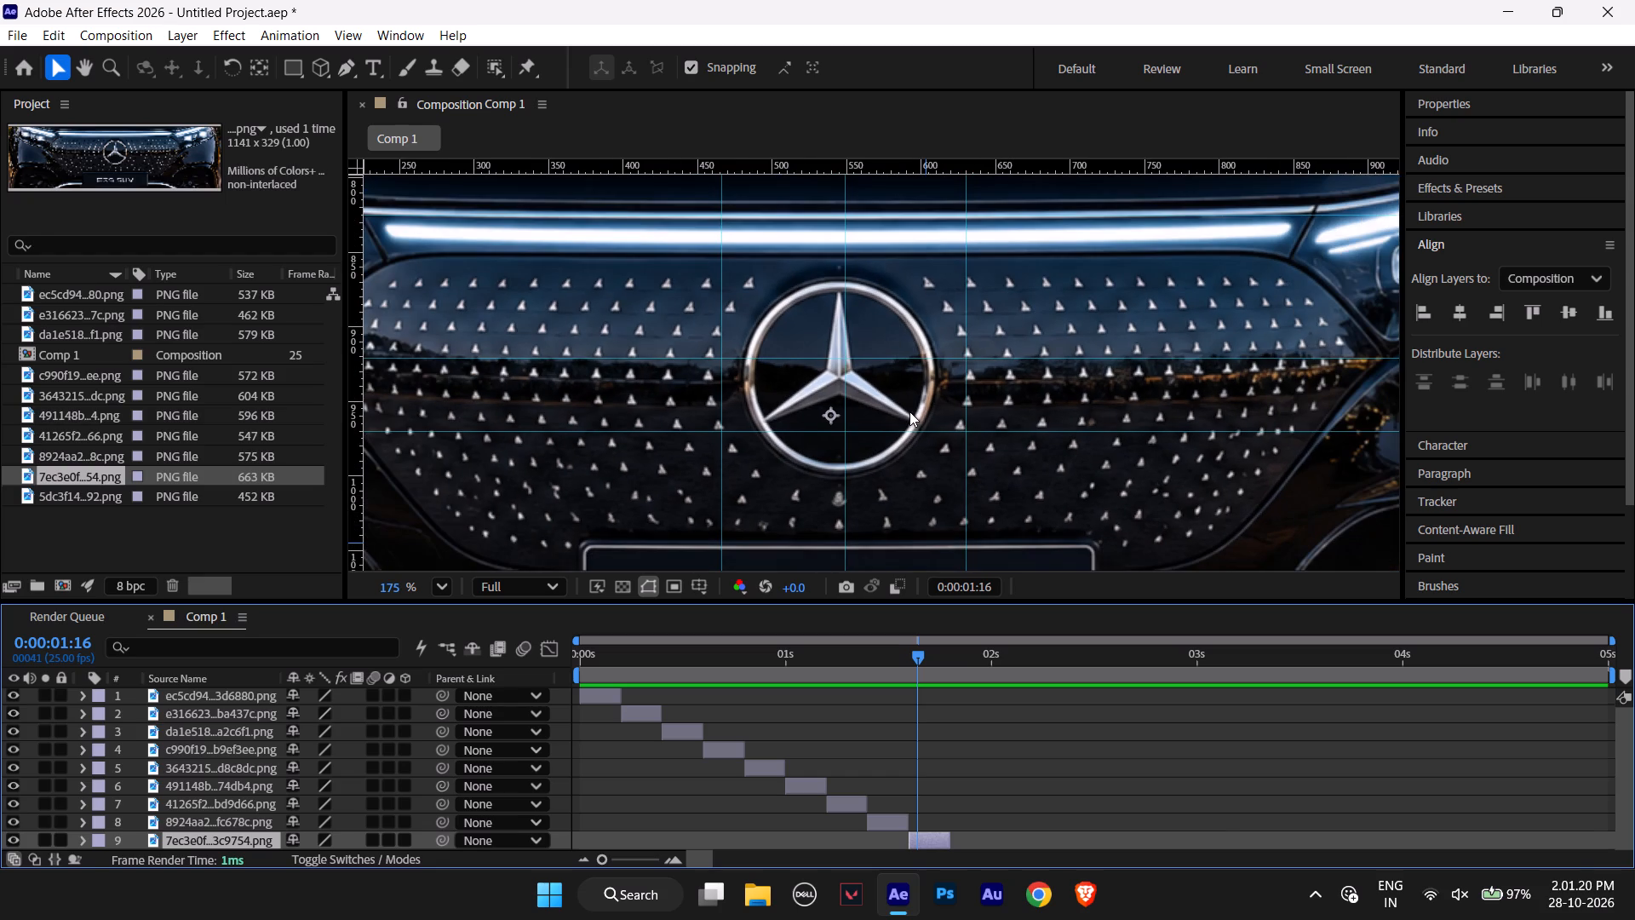
scroll(940, 359, down, 1)
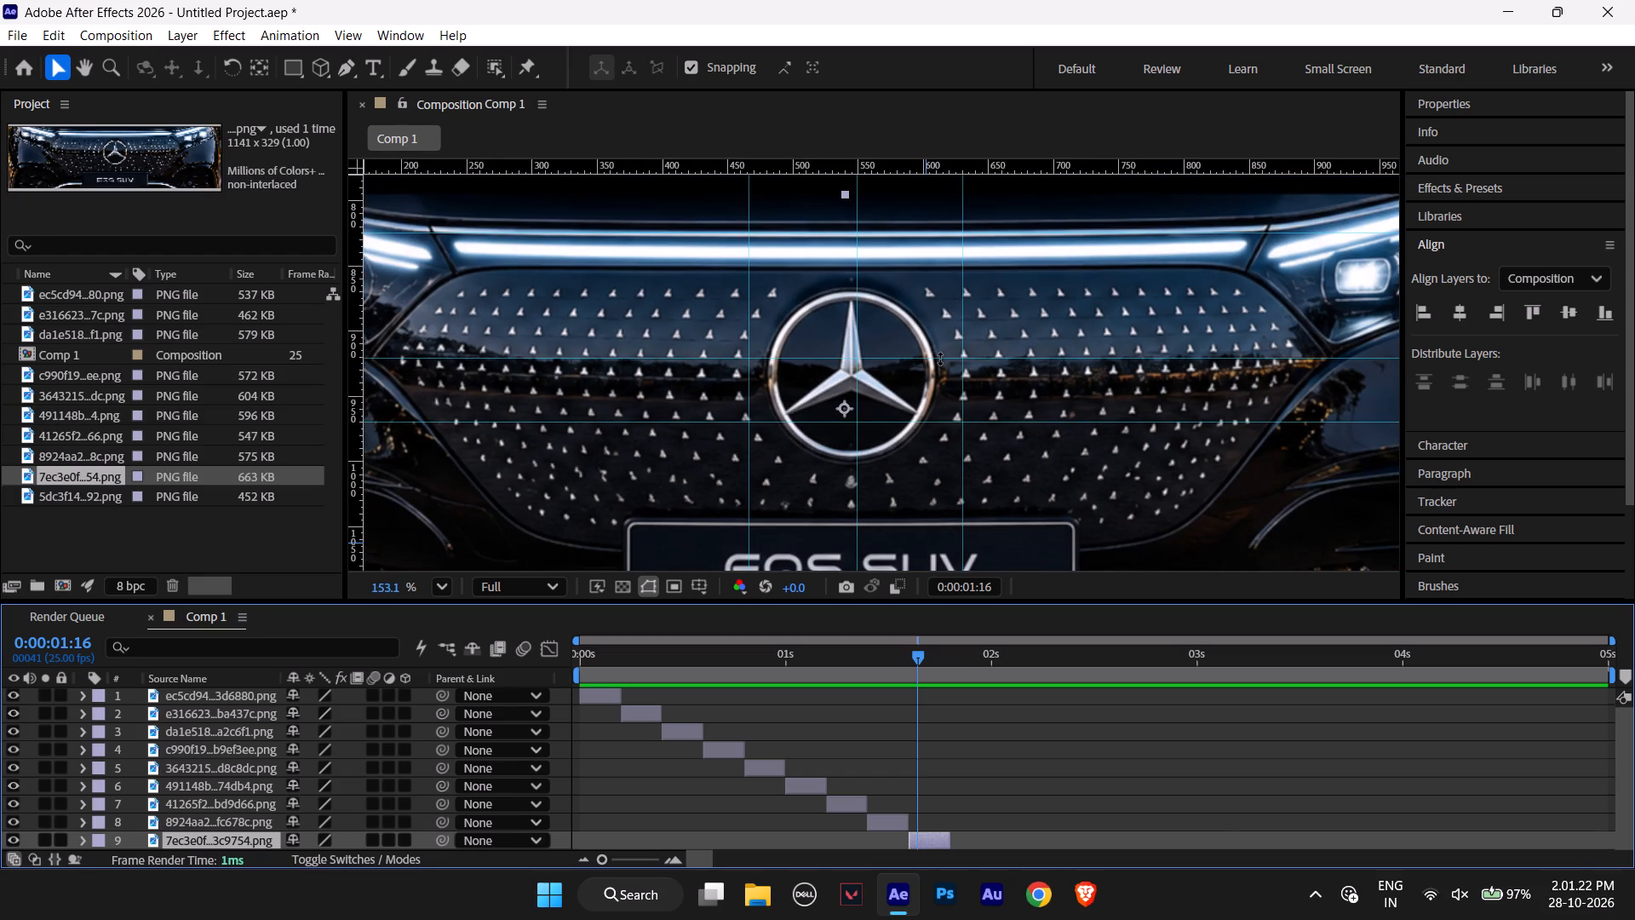
scroll(940, 359, down, 1)
scroll(940, 359, up, 2)
scroll(940, 359, down, 1)
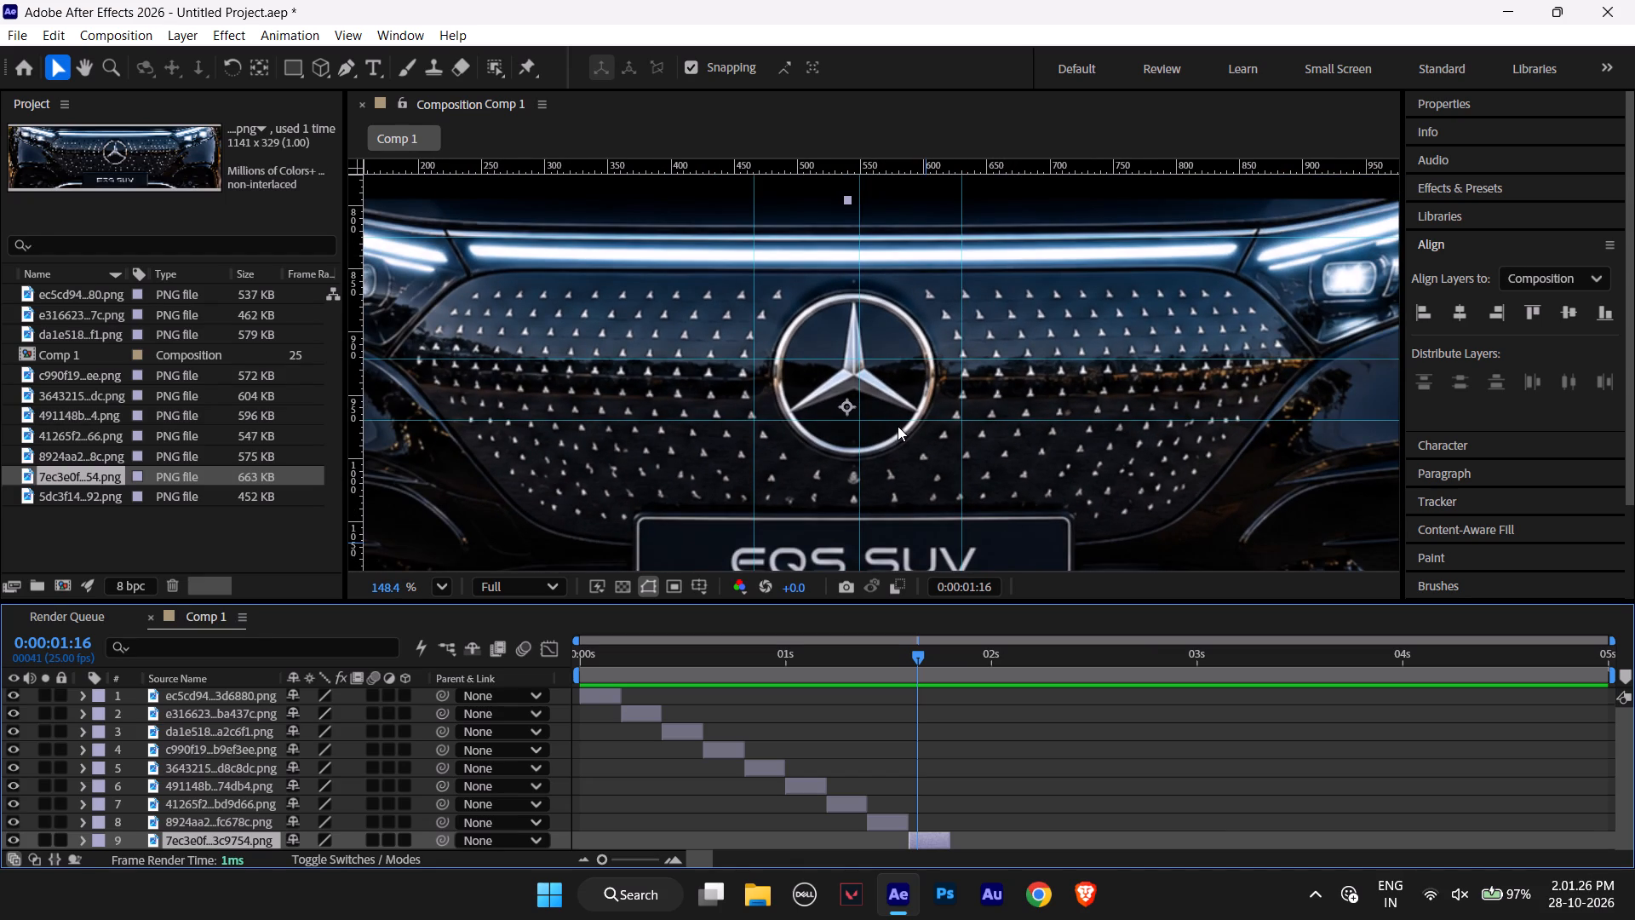
key(Right)
key(Right)
key(Right)
key(Right)
key(Right)
key(Up)
key(Up)
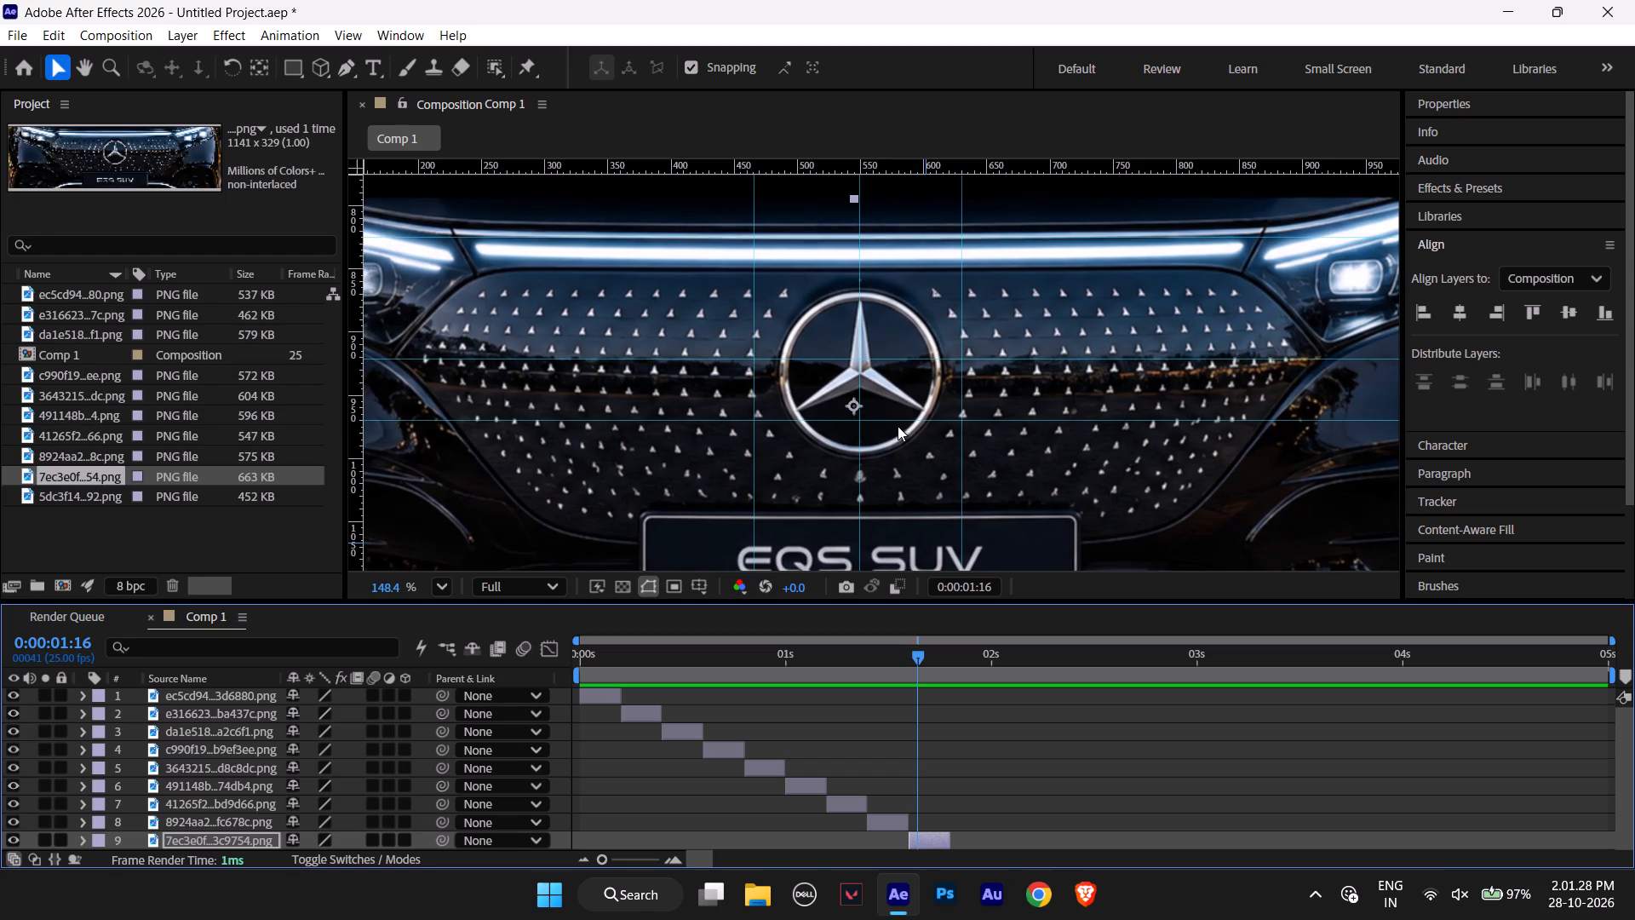
key(Up)
key(Up)
key(Up)
key(Up)
key(Up)
key(Up)
key(Up)
key(Up)
key(Up)
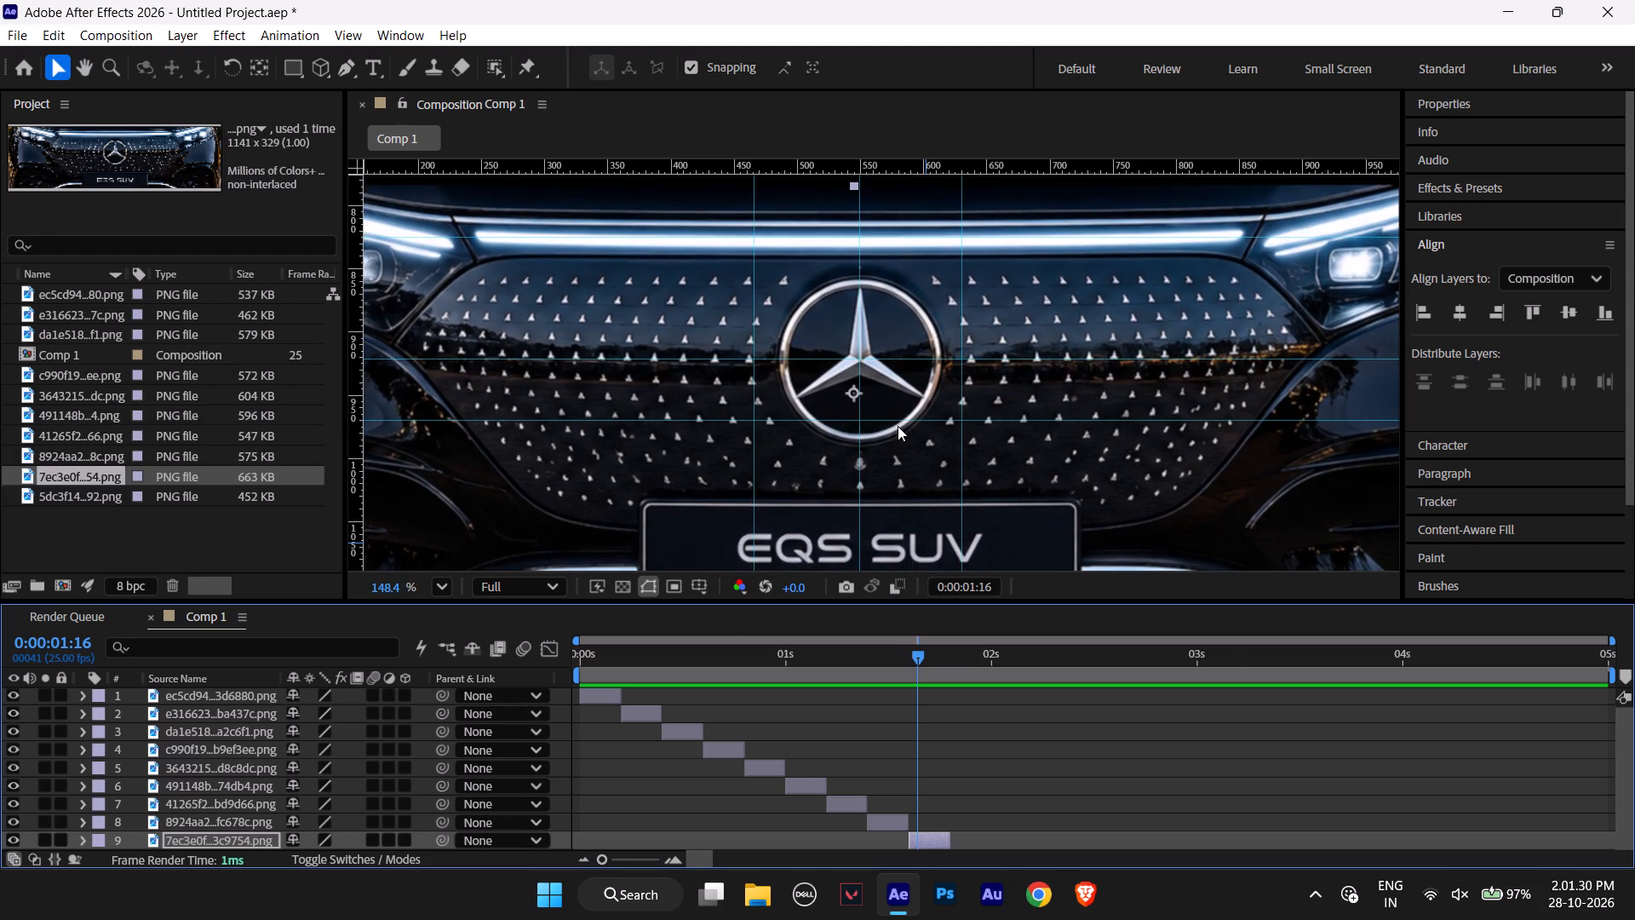
key(Up)
Scale up the EQS SUV layer until its star's points span the outer vertical emblem guides.
scroll(1167, 343, down, 1)
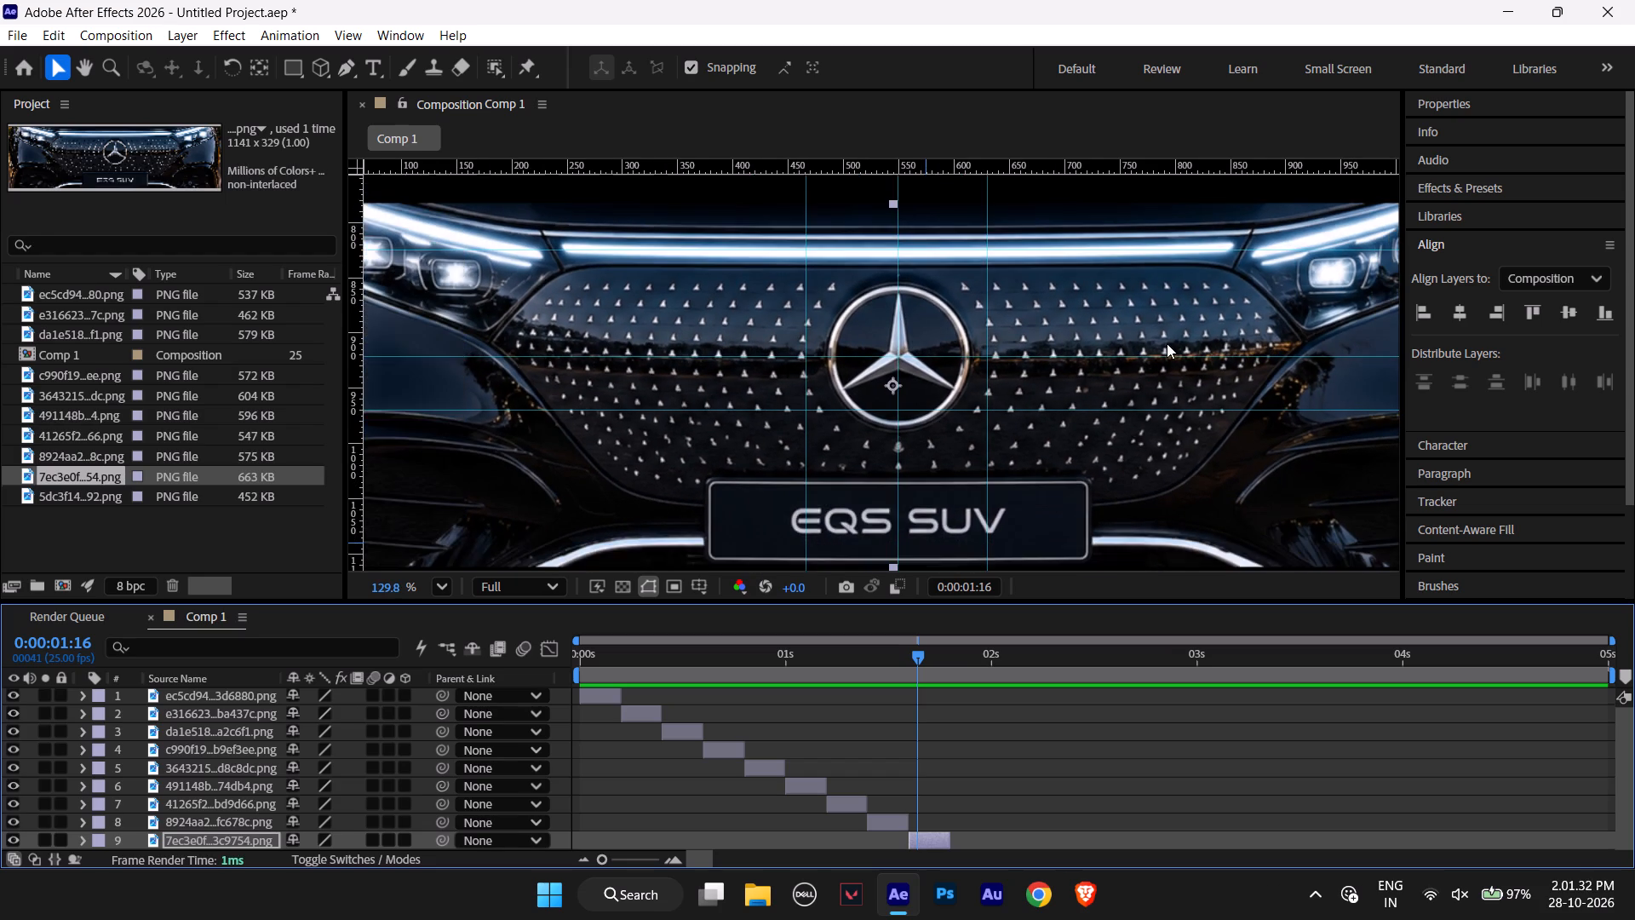
alt+scroll(1167, 343, down, 4)
drag(1260, 273, 1265, 272)
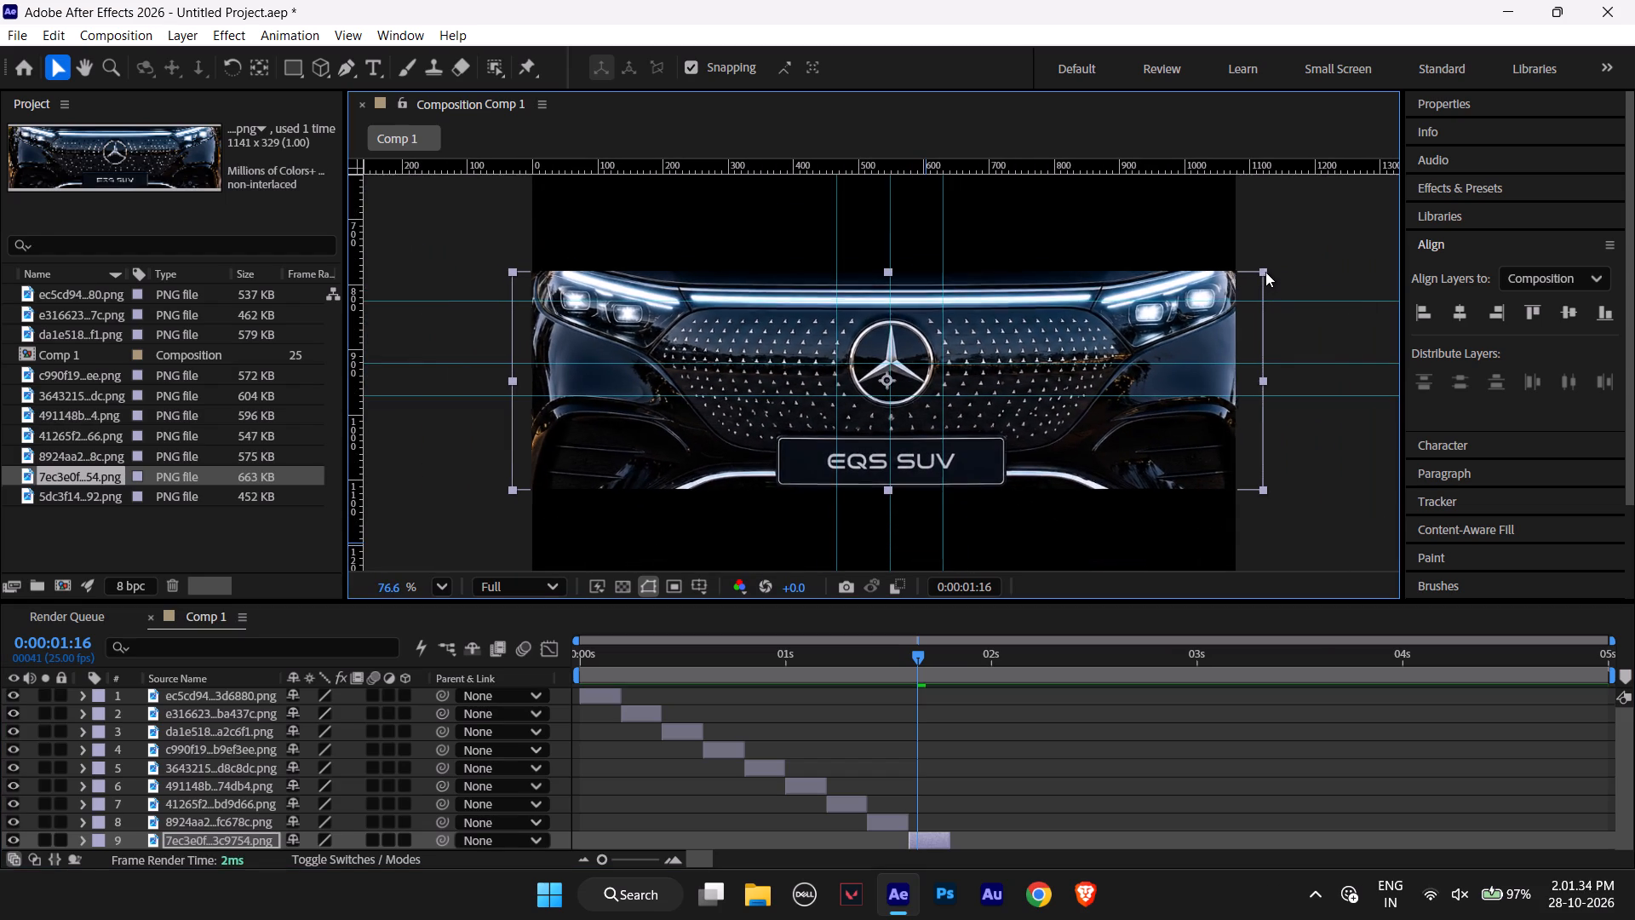
drag(1265, 272, 1405, 236)
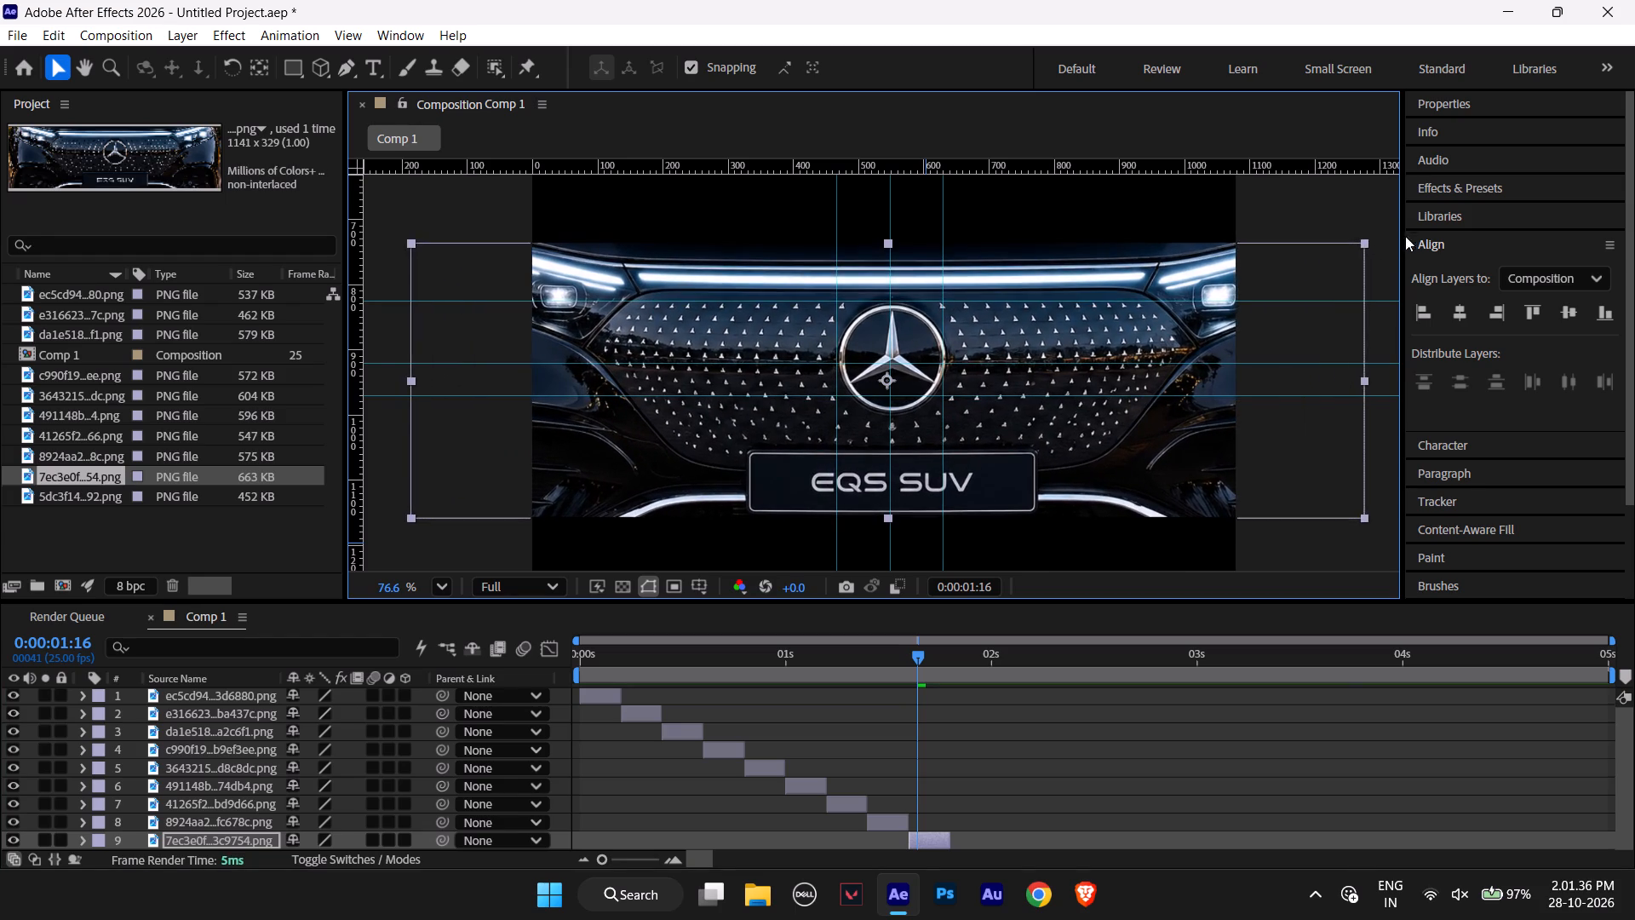
drag(1405, 236, 1508, 216)
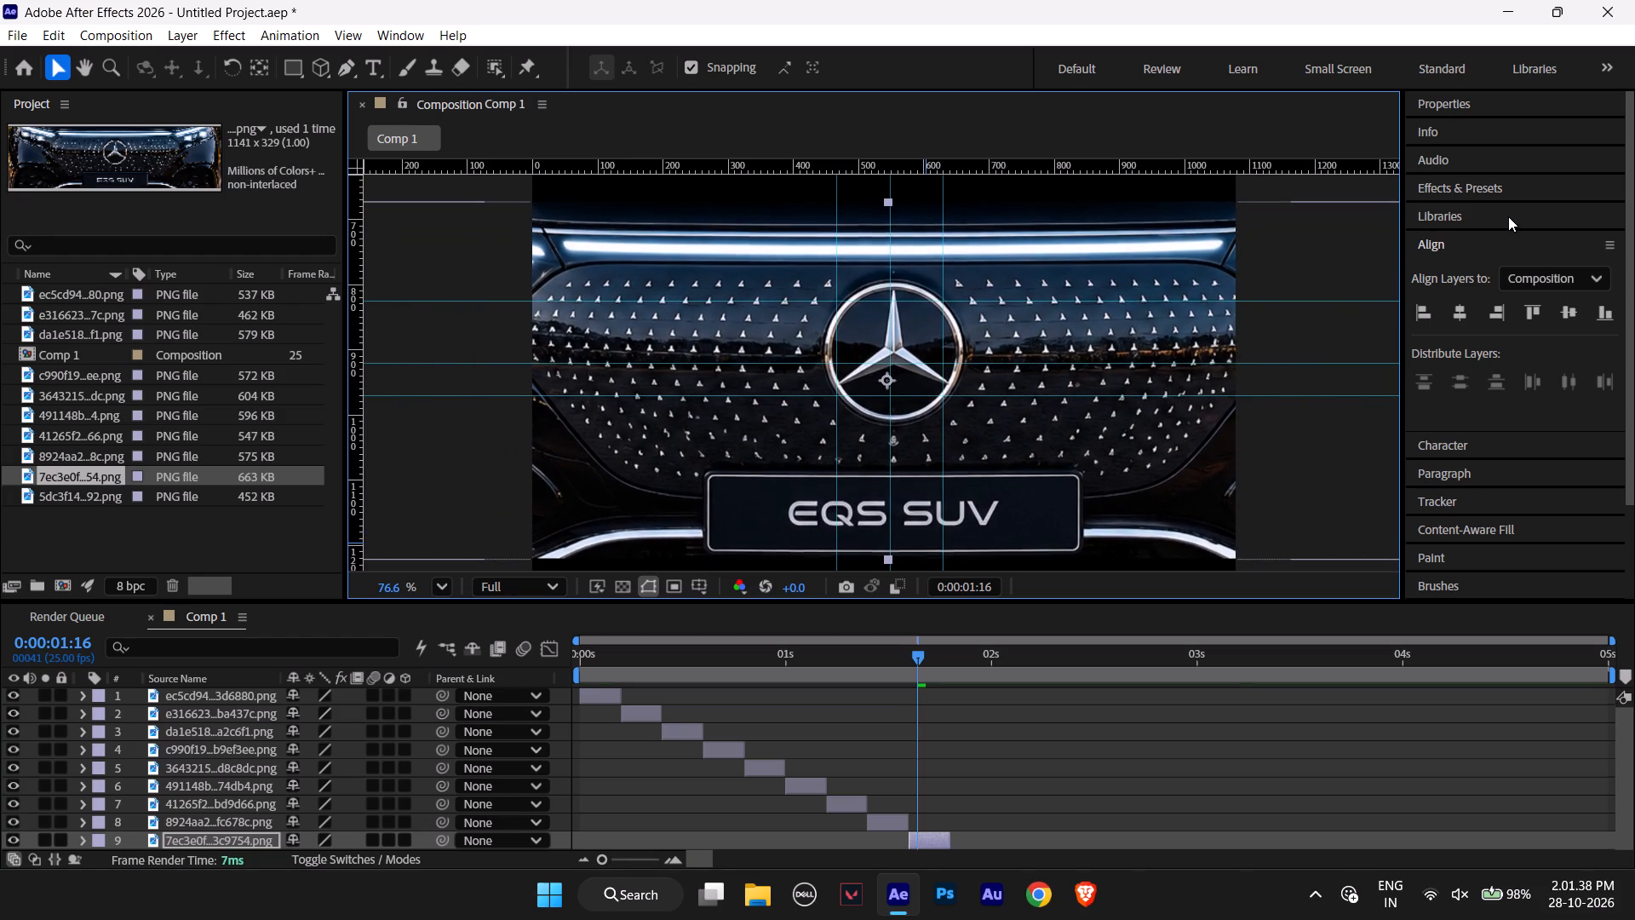
drag(1508, 216, 1478, 221)
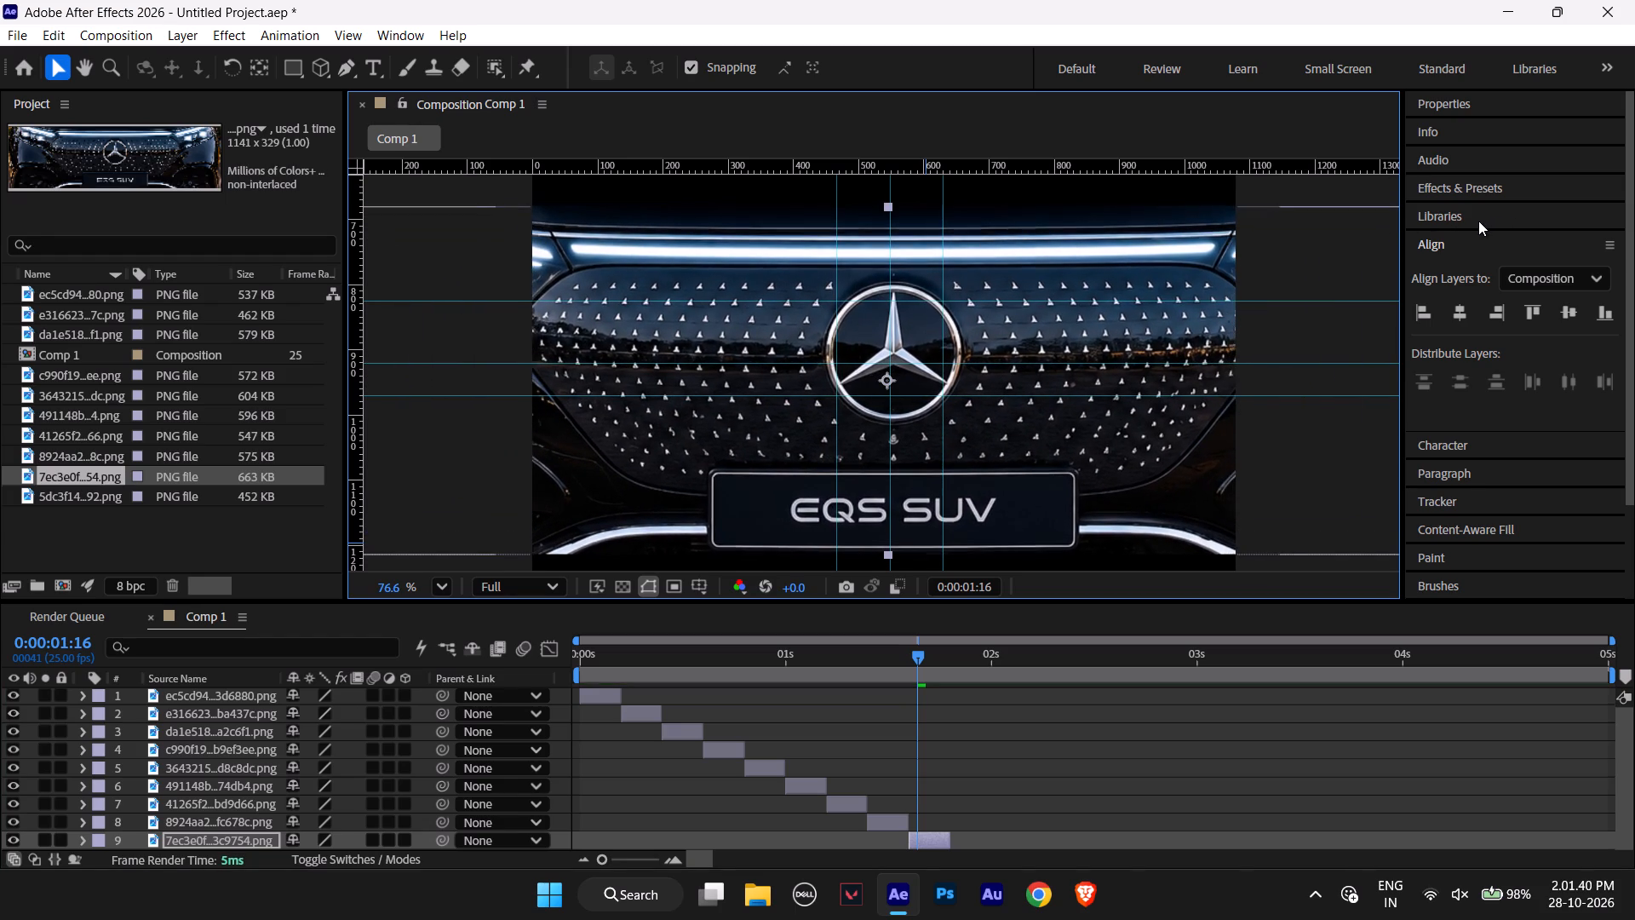
drag(1478, 221, 1470, 221)
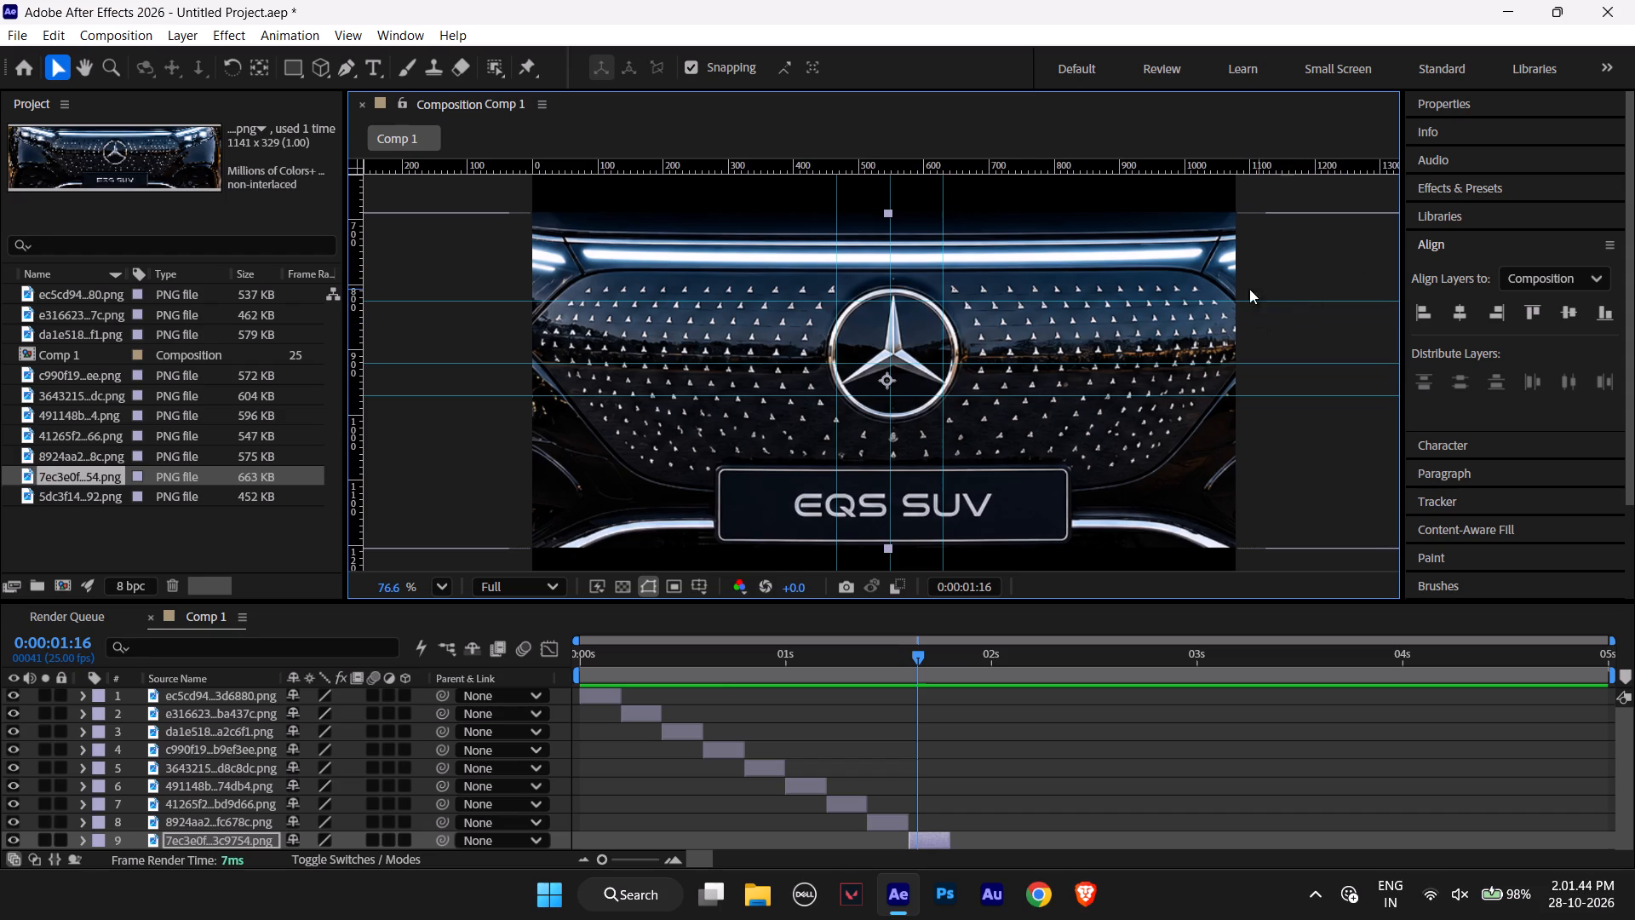
alt+scroll(1198, 290, down, 2)
shift+drag(1333, 252, 1340, 250)
drag(1318, 241, 1334, 268)
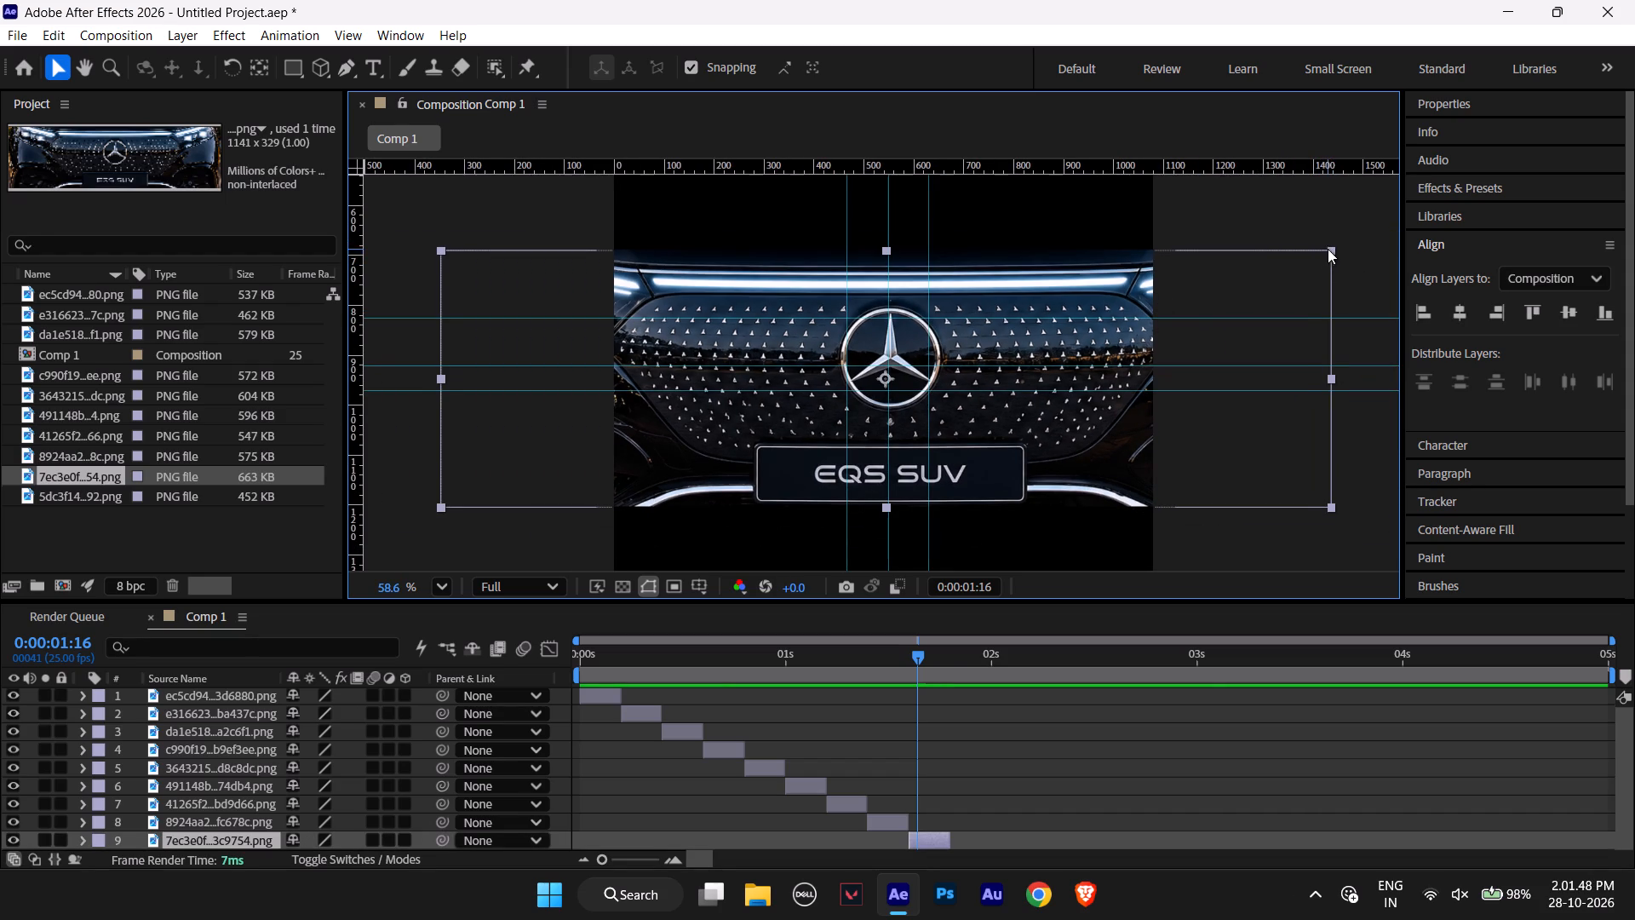
drag(1329, 249, 1350, 246)
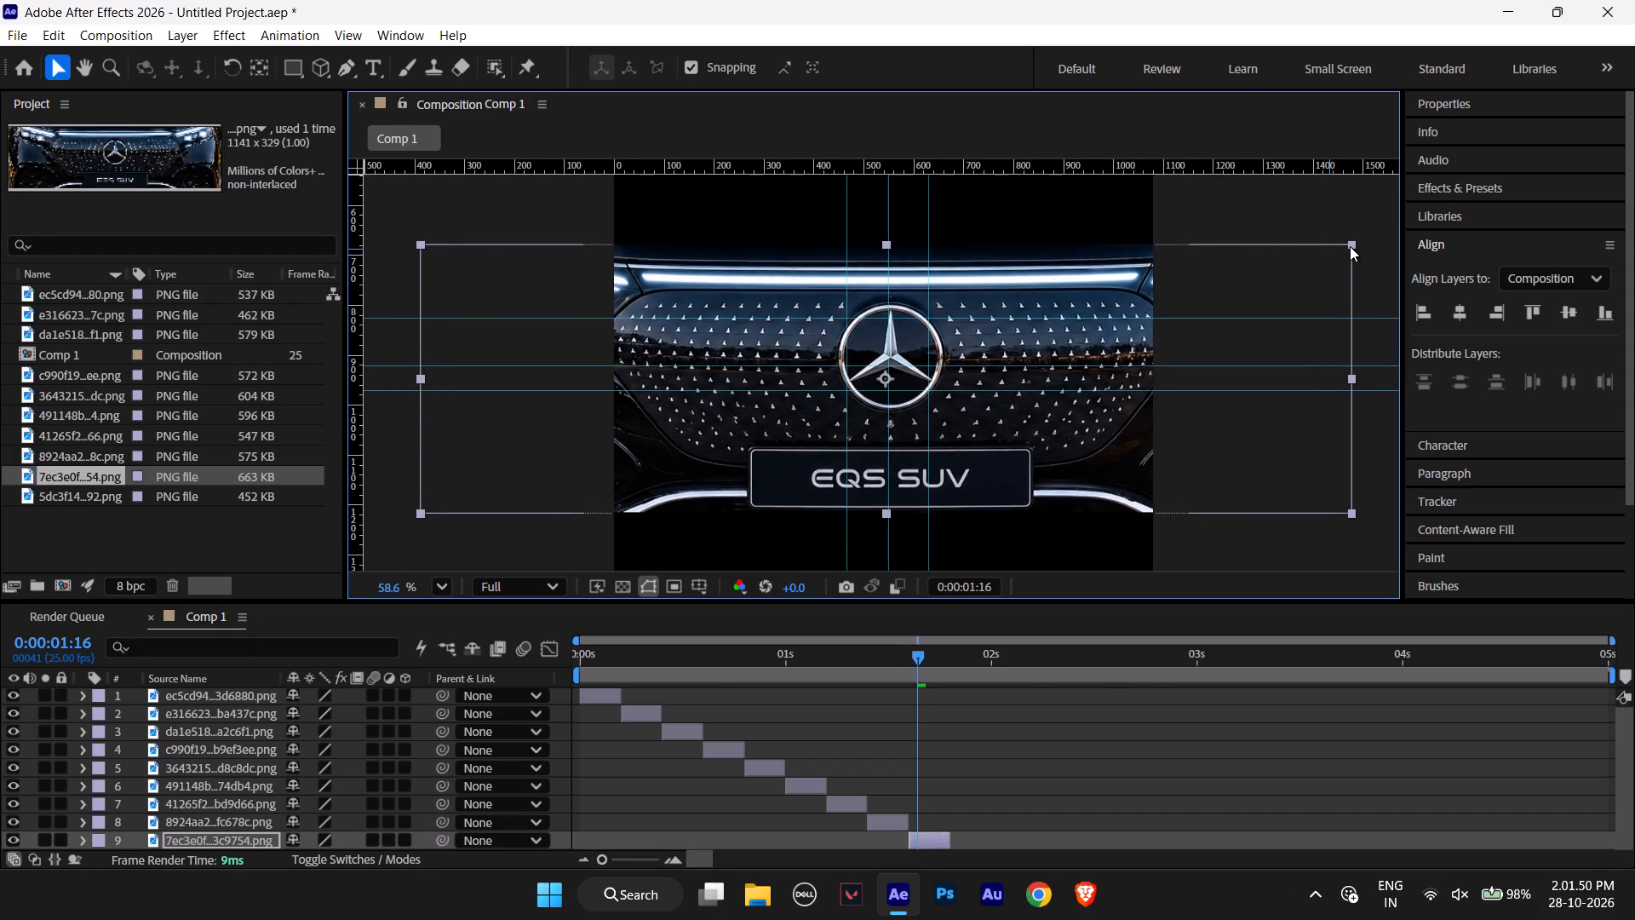
drag(1350, 246, 1357, 245)
Nudge the EQS SUV layer slightly left and down until its star's centre and points line up with the emblem guides.
alt+scroll(921, 443, up, 6)
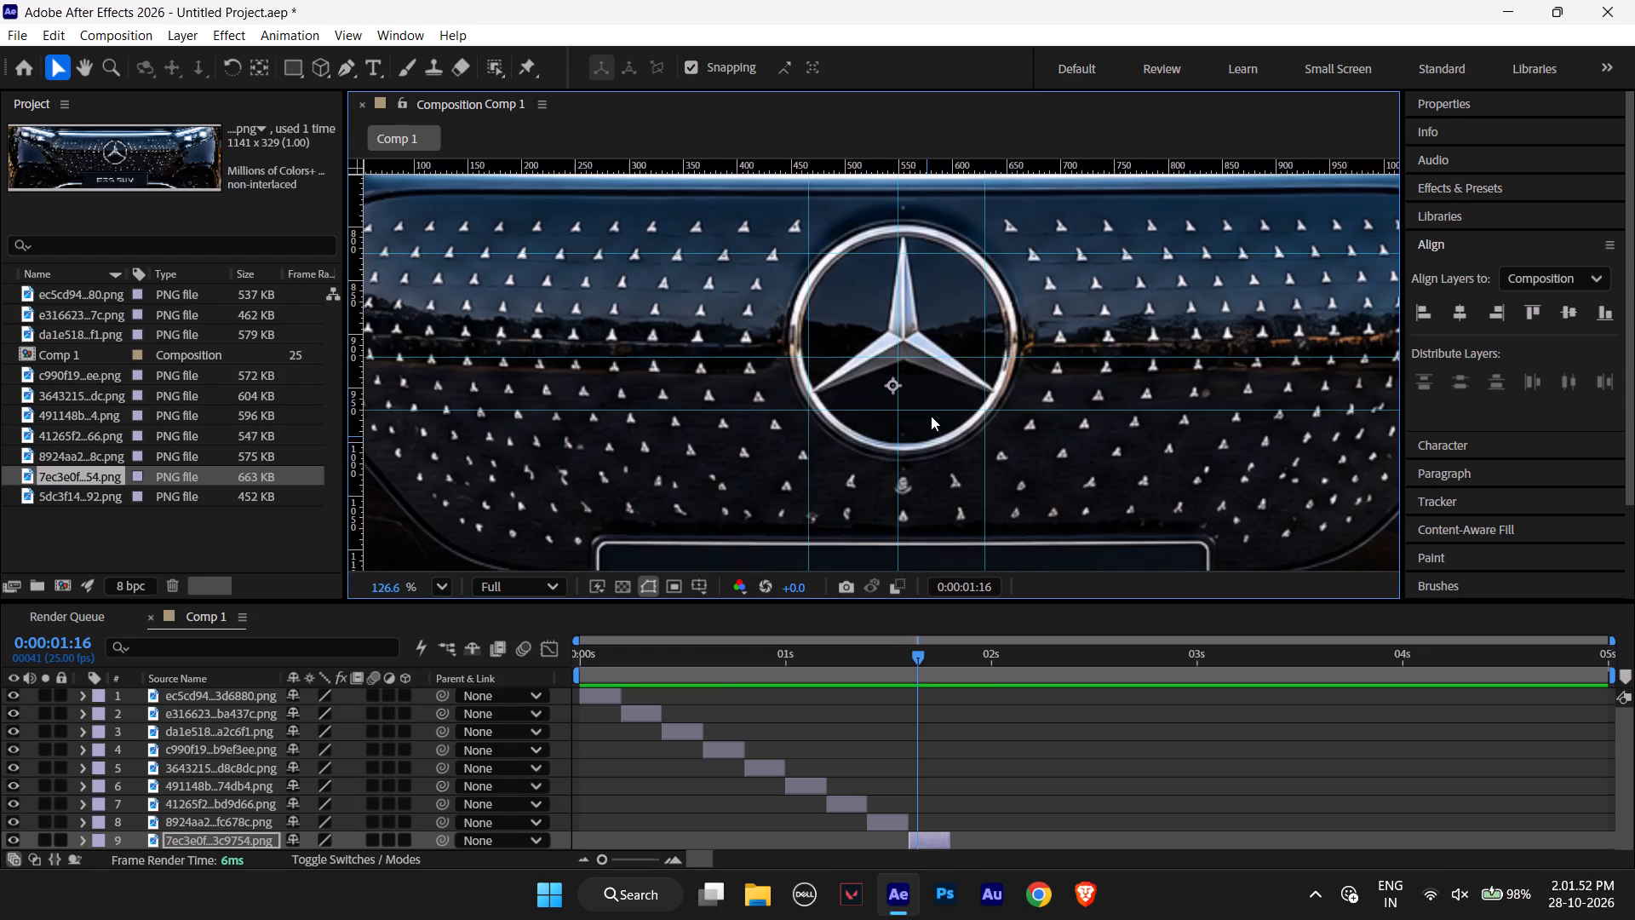
alt+scroll(963, 351, down, 1)
alt+scroll(978, 347, up, 1)
scroll(992, 350, up, 1)
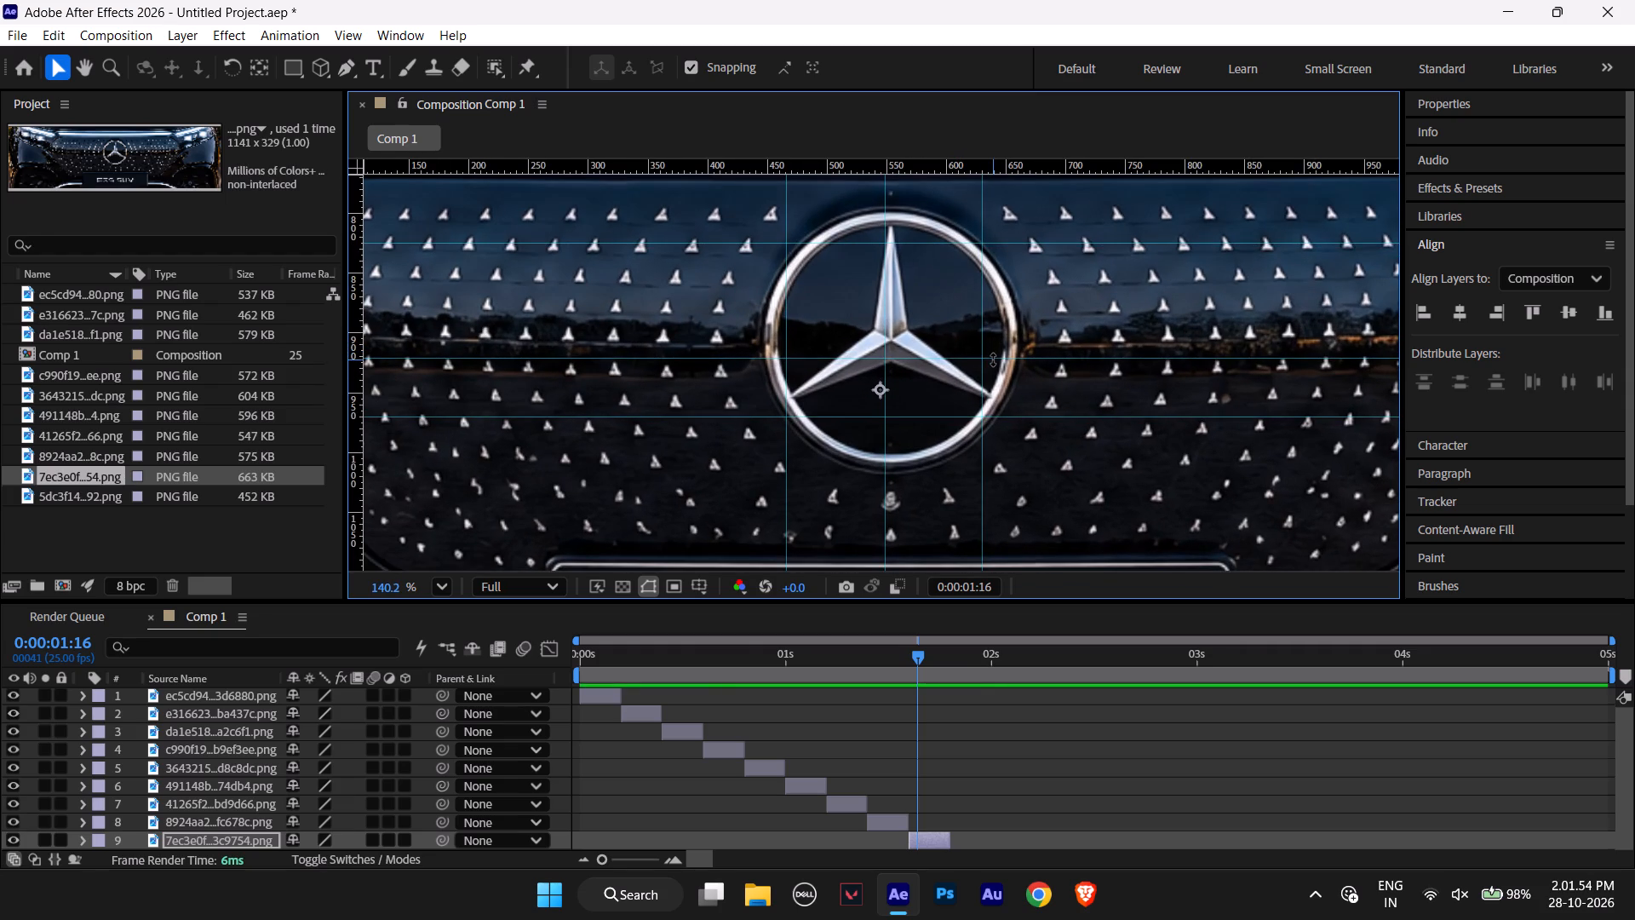
key(Left)
key(Left)
key(Left)
key(Left)
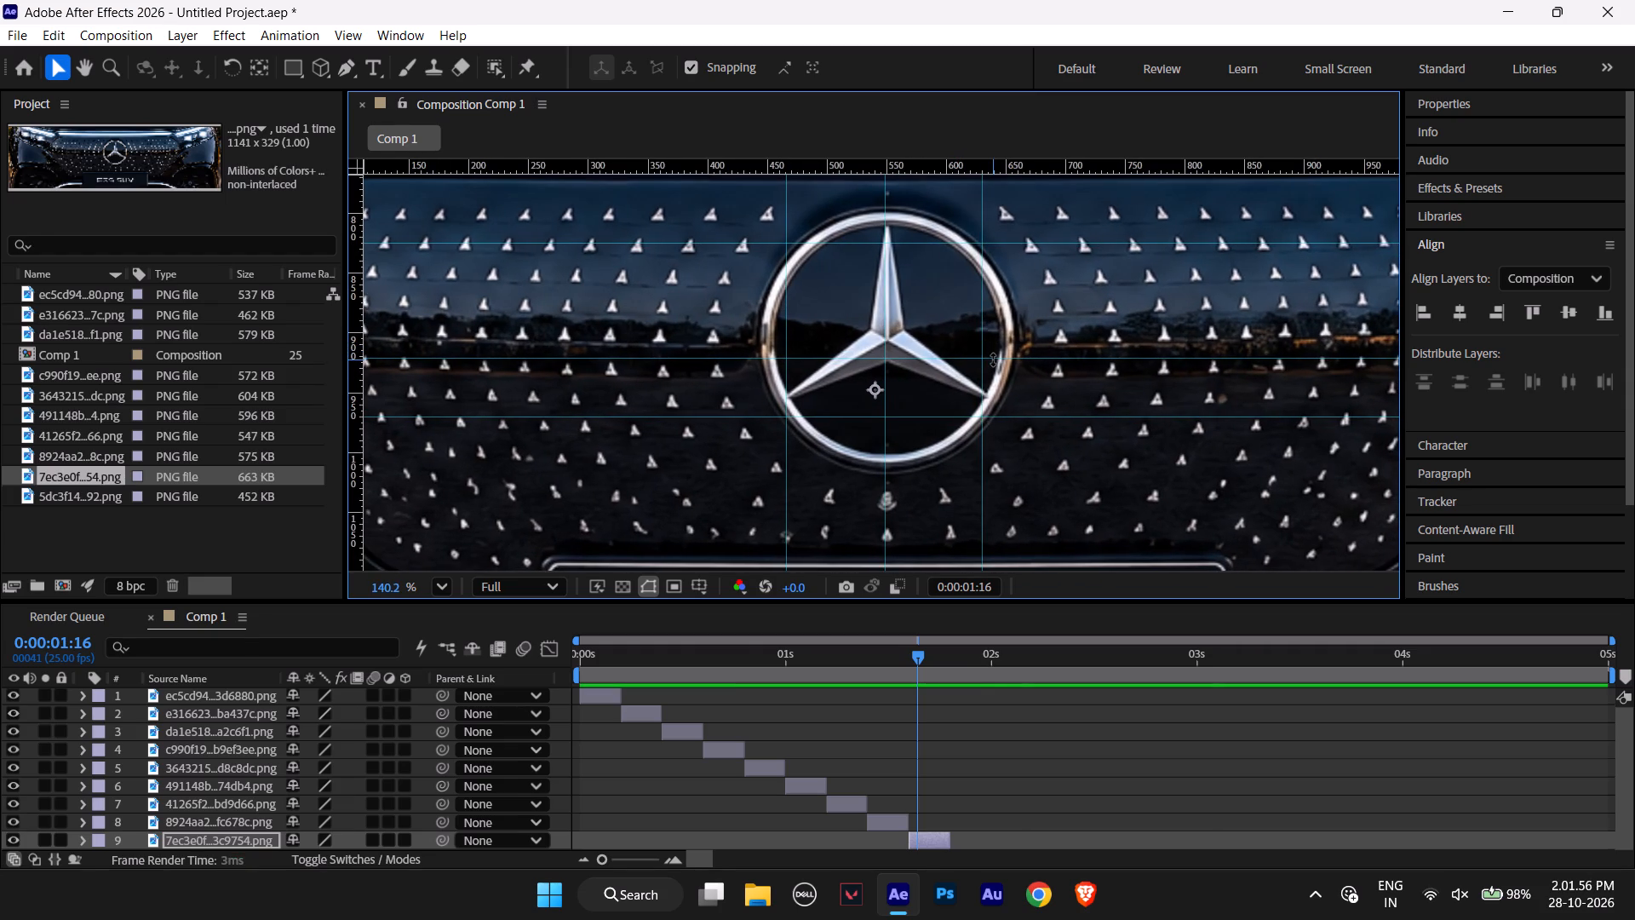
key(Left)
key(Down)
key(Down)
key(Down)
key(Down)
key(Down)
key(Down)
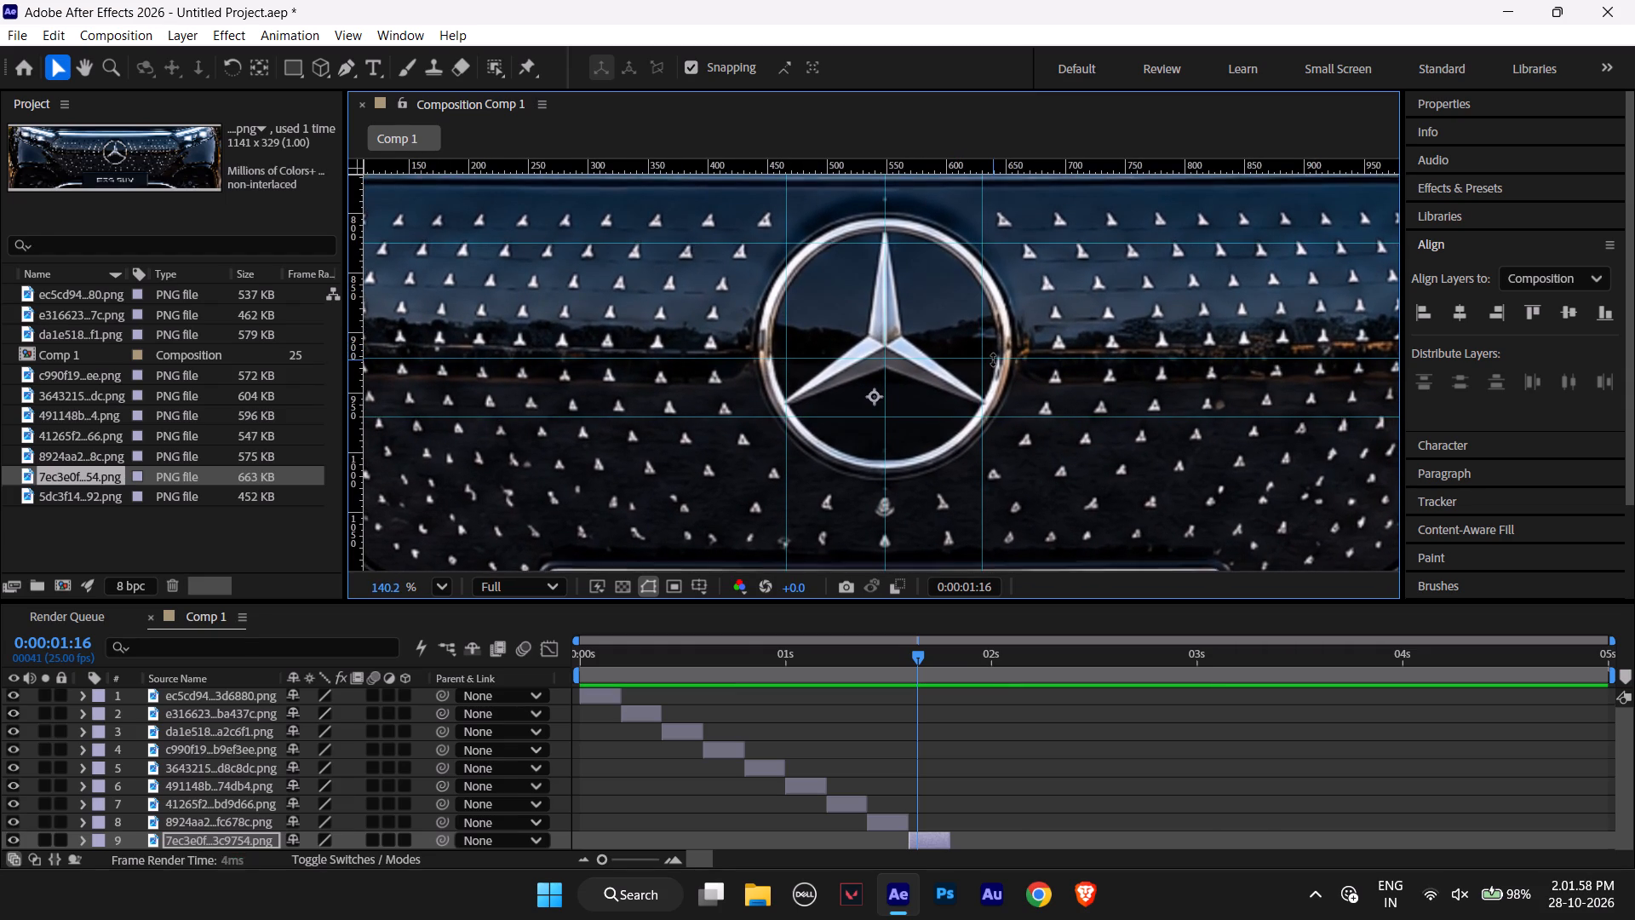
key(Down)
key(Down)
key(Down)
key(Down)
key(Down)
key(Down)
key(Down)
key(Down)
key(Down)
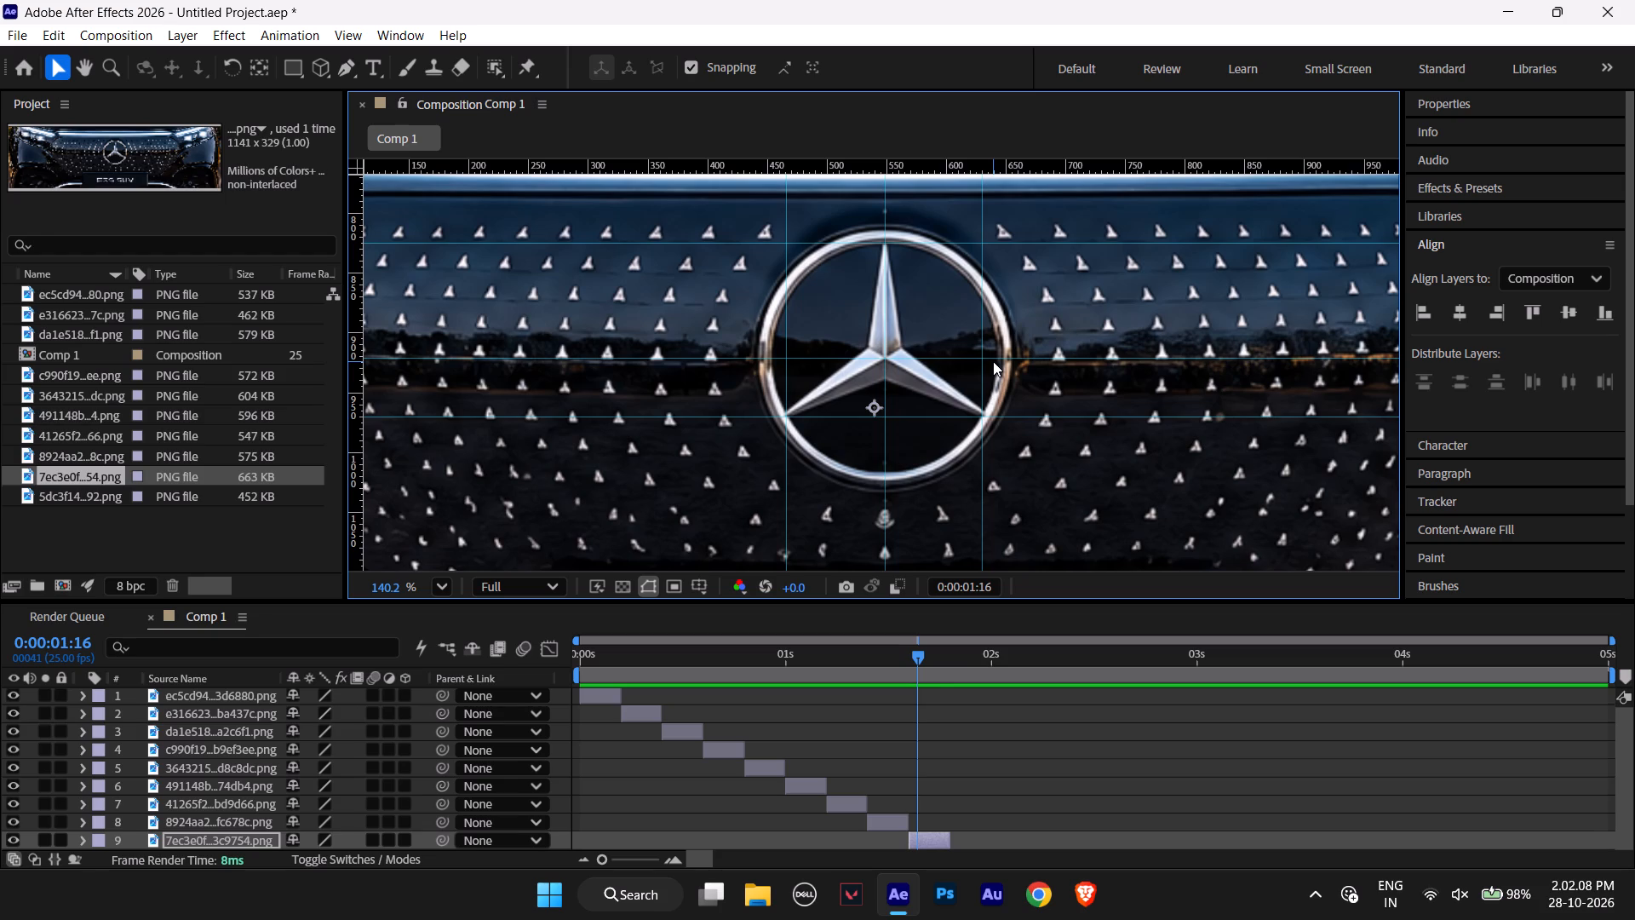
key(Down)
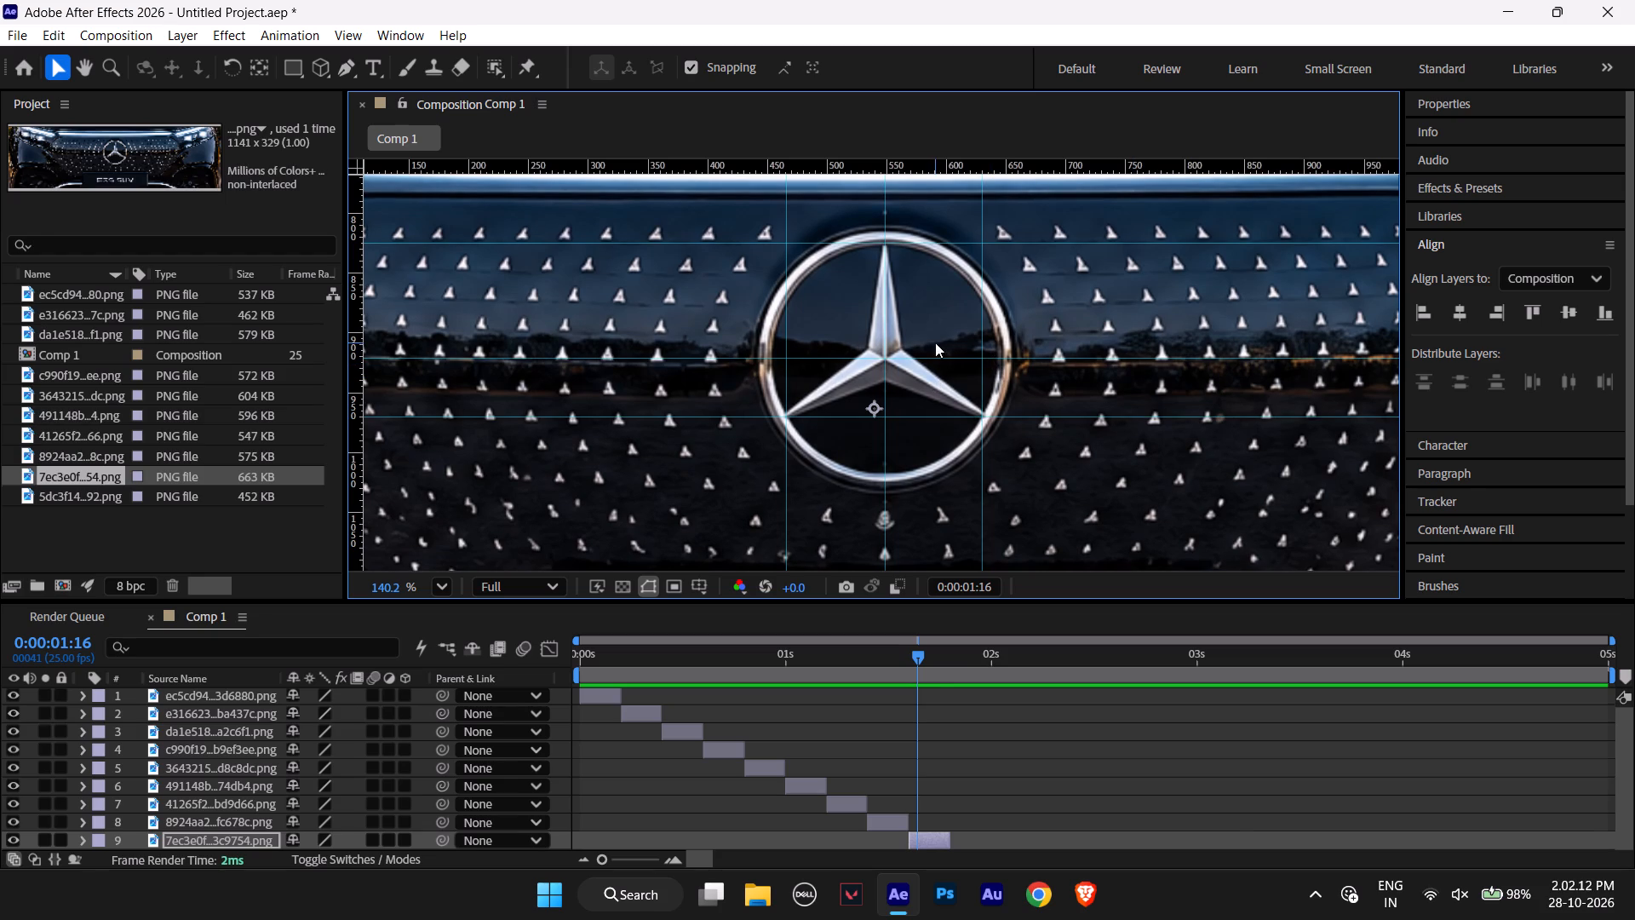
Add the white AMG front-view image (5dc3f14…92.png) to Comp 1 as the bottom layer, below the EQS SUV layer.
drag(916, 659, 950, 664)
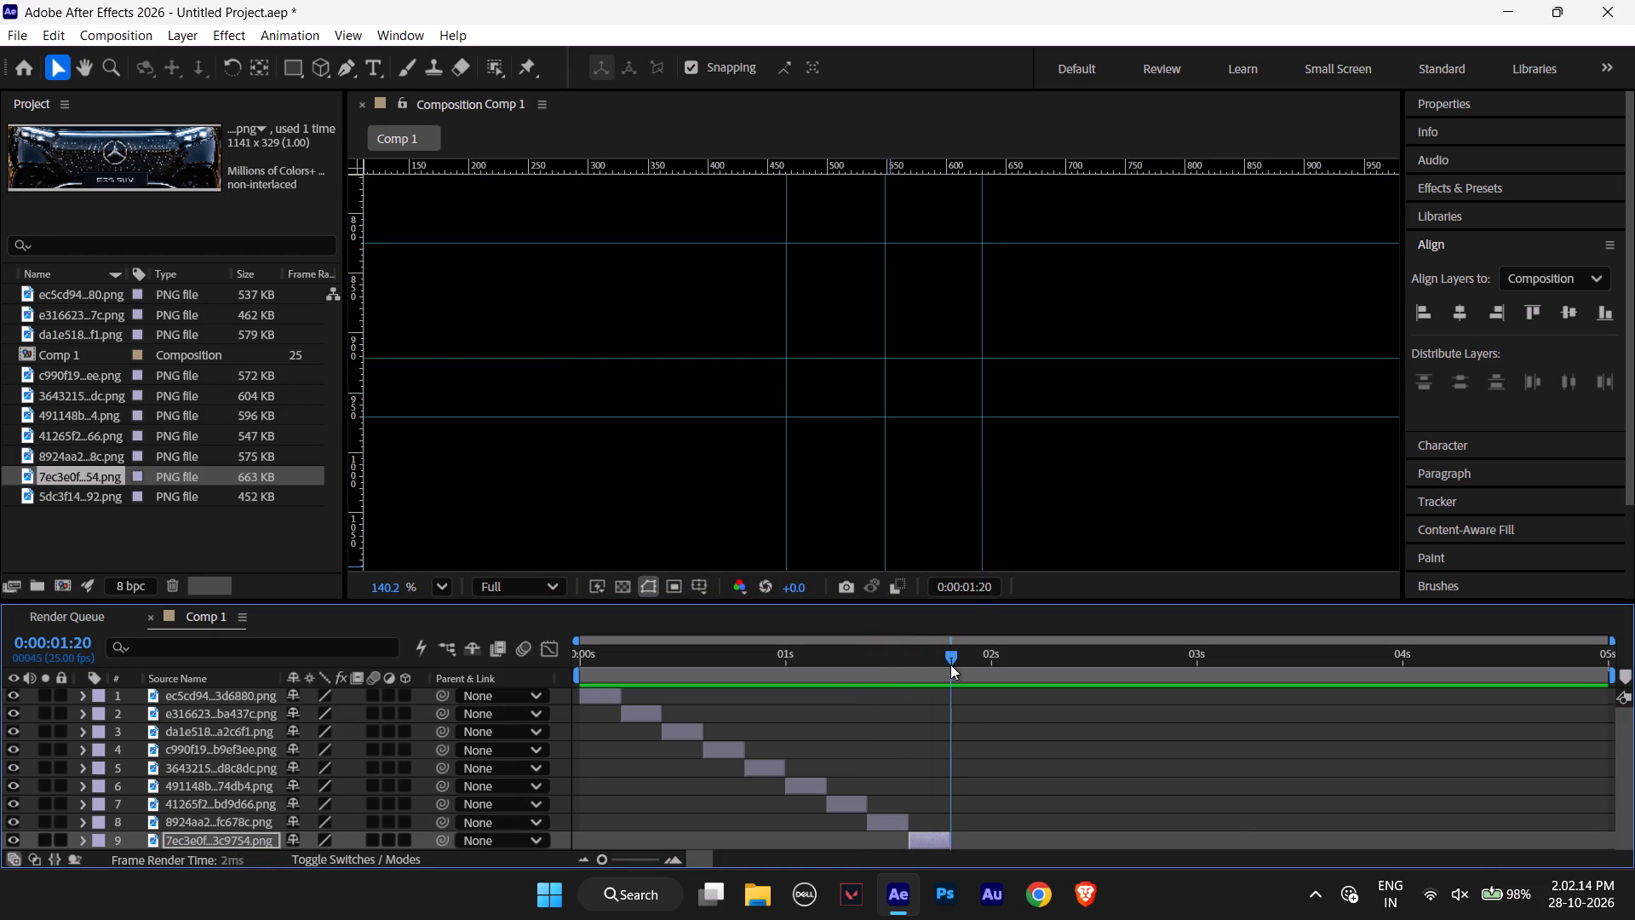
drag(950, 664, 944, 664)
click(100, 500)
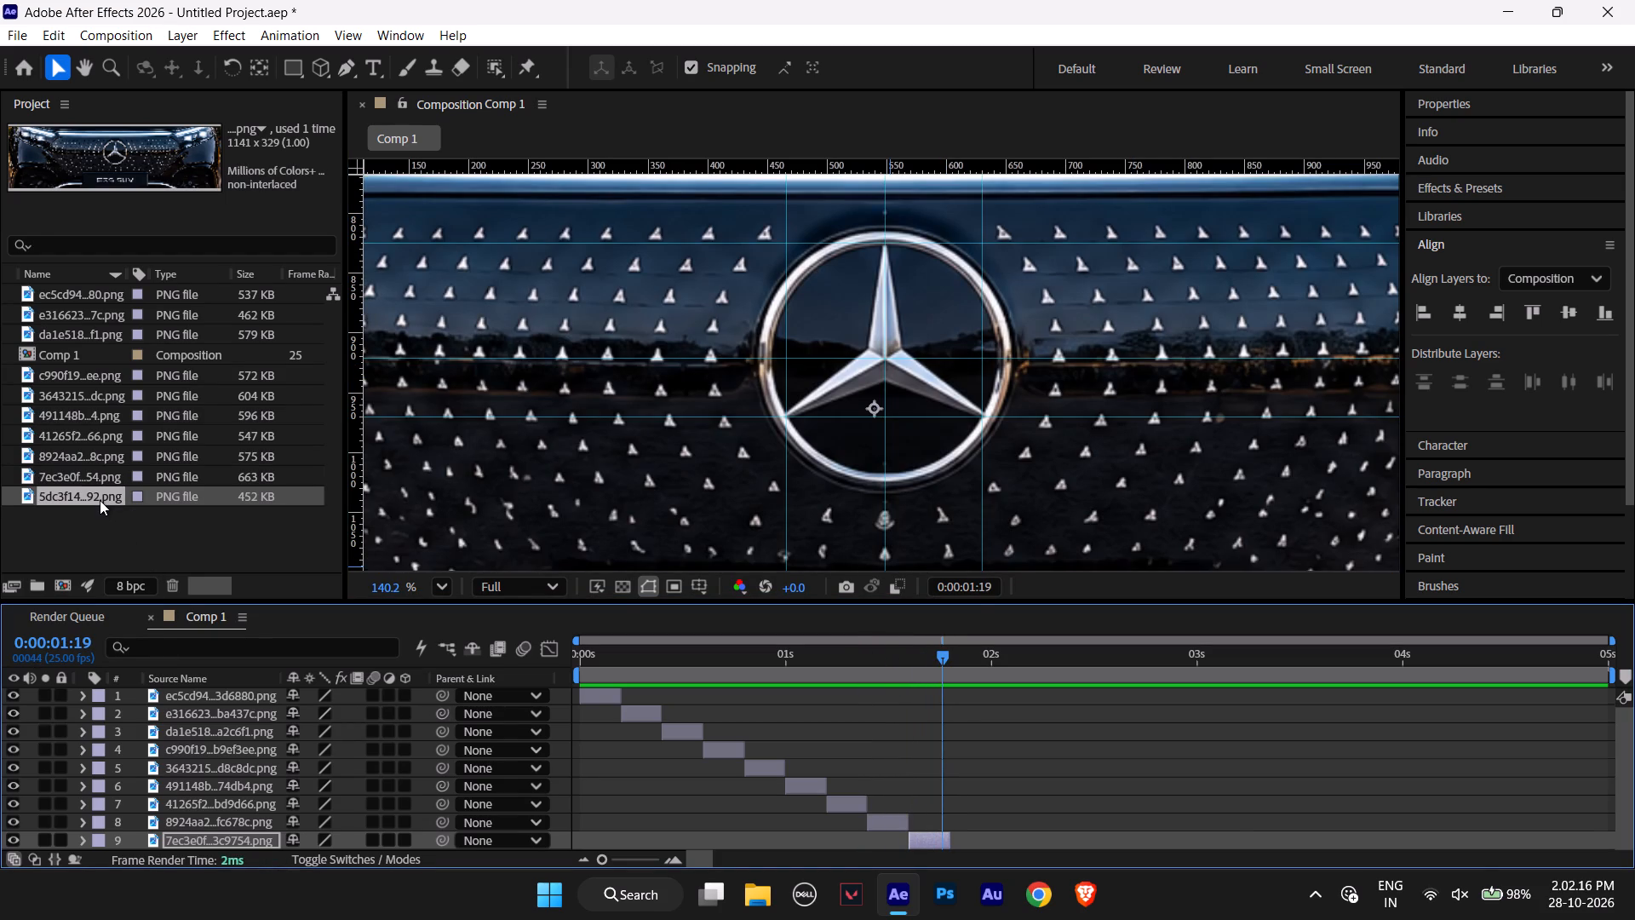
drag(99, 500, 347, 765)
drag(100, 497, 267, 604)
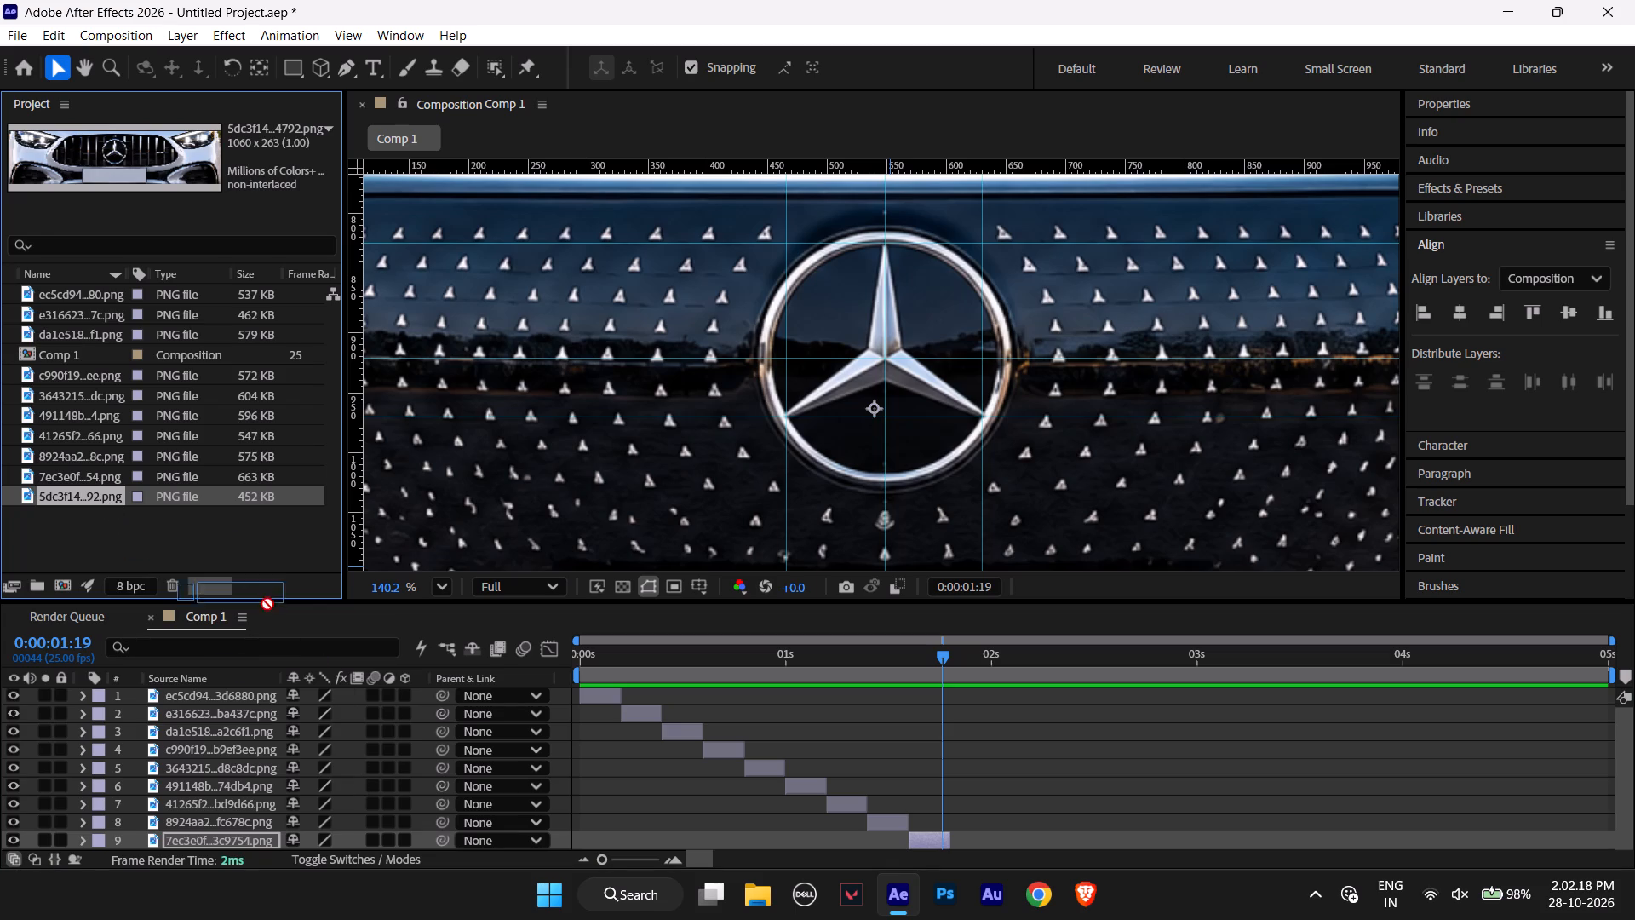
drag(267, 604, 290, 847)
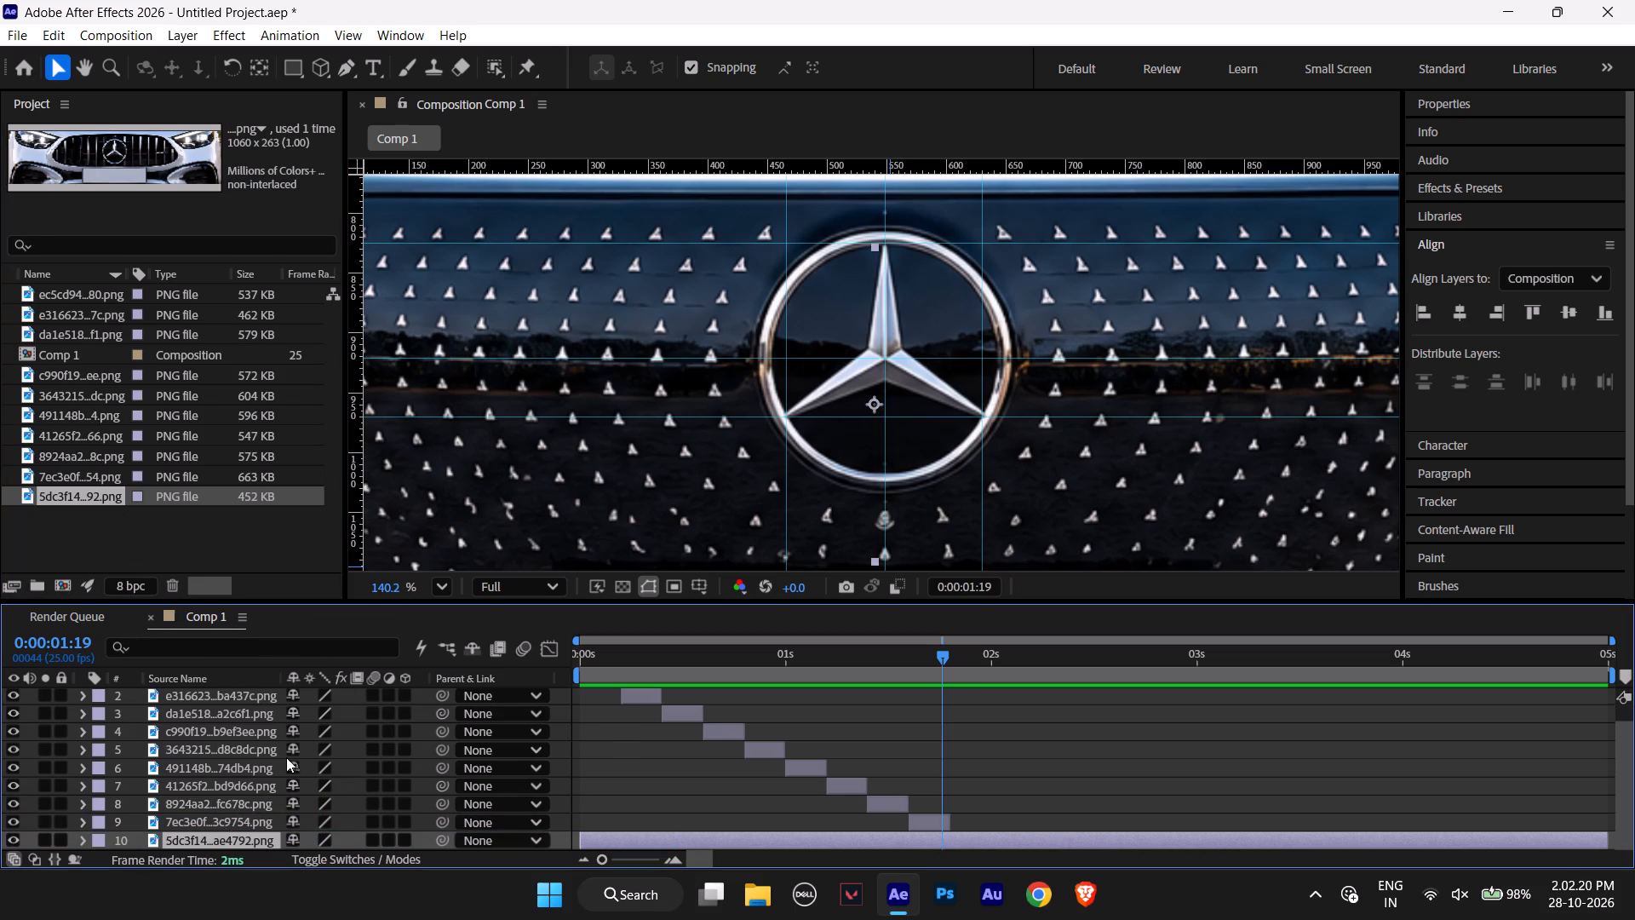
Trim the AMG layer to a five-frame clip from 0:00:01:20 to 0:00:02:00, directly after the EQS SUV clip.
alt+scroll(303, 704, down, 4)
alt+scroll(303, 704, up, 1)
alt+scroll(303, 704, down, 2)
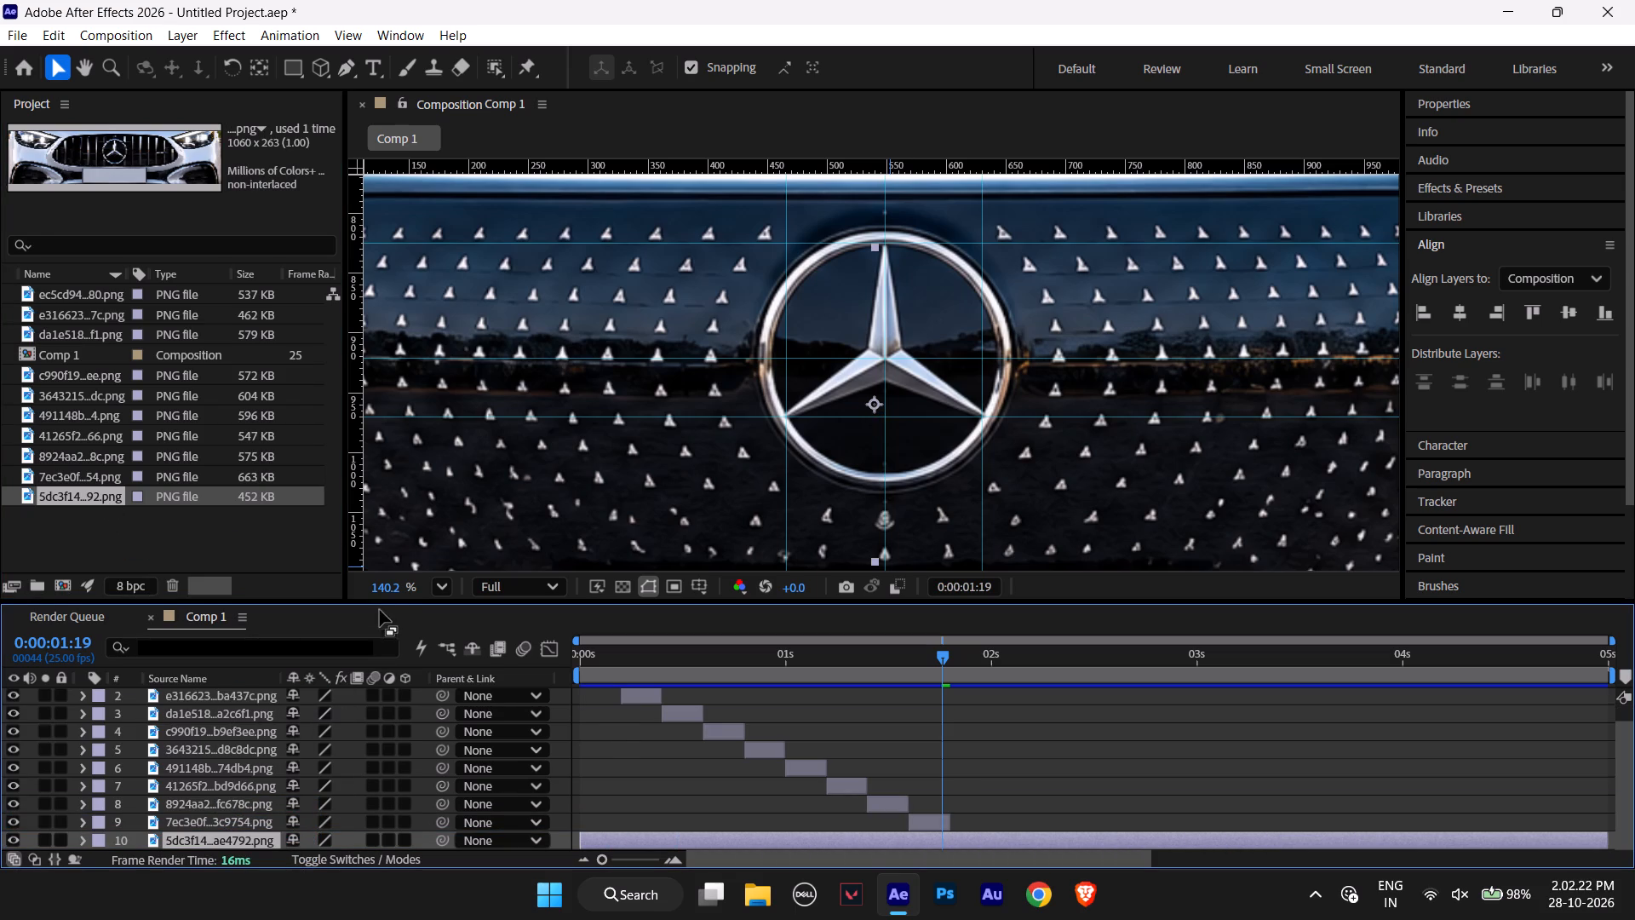
click(380, 604)
drag(375, 603, 375, 572)
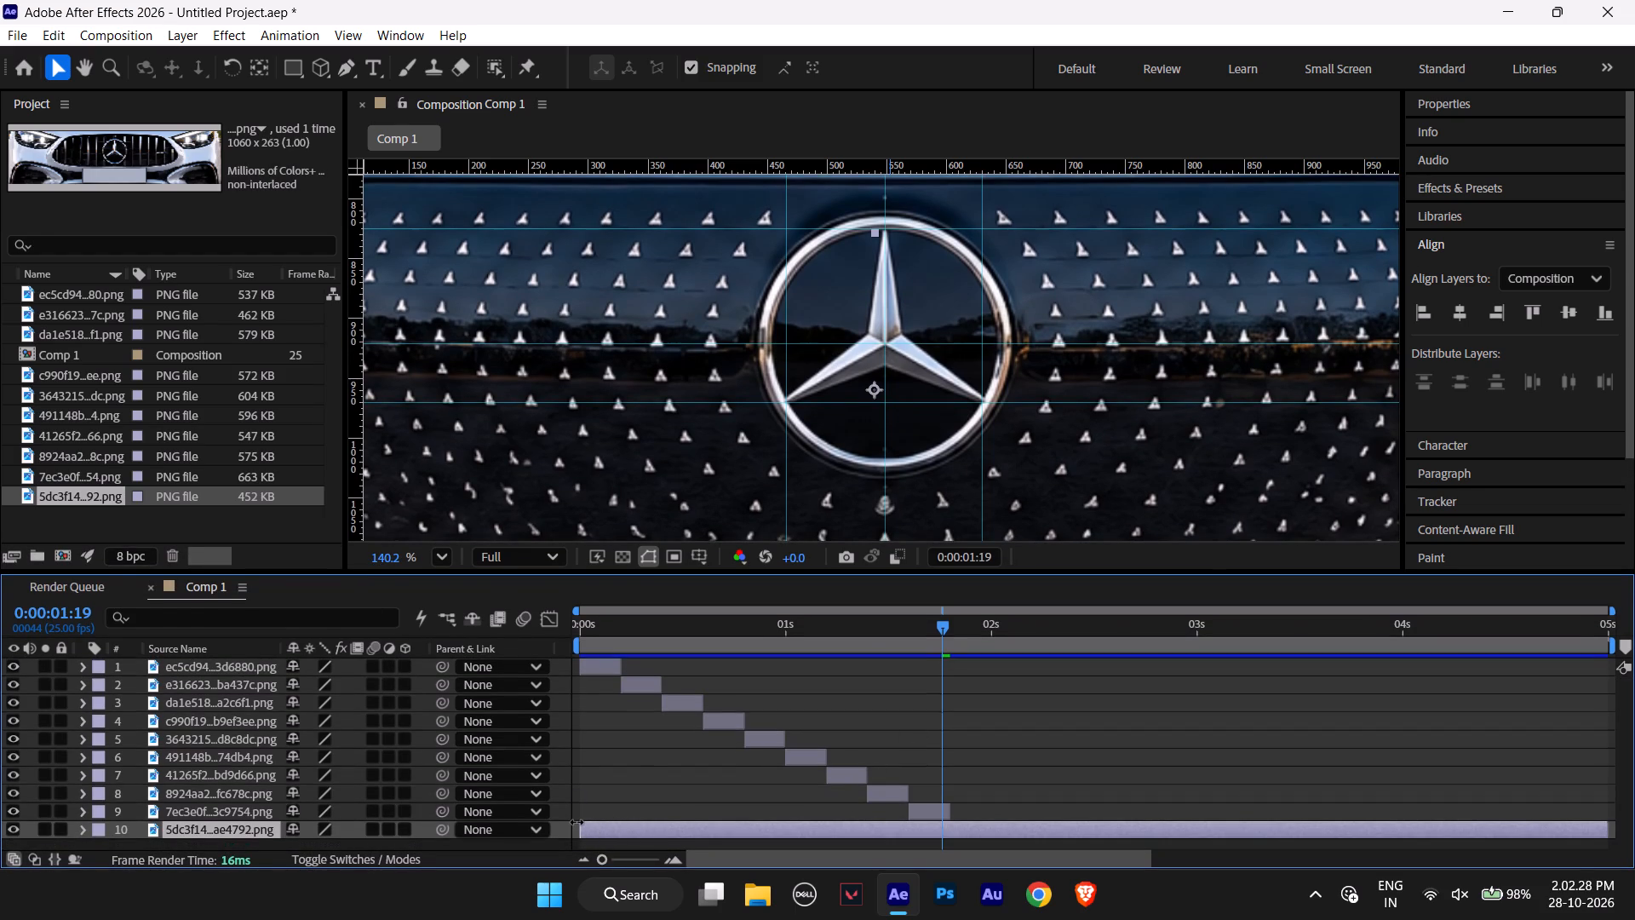
drag(578, 823, 956, 851)
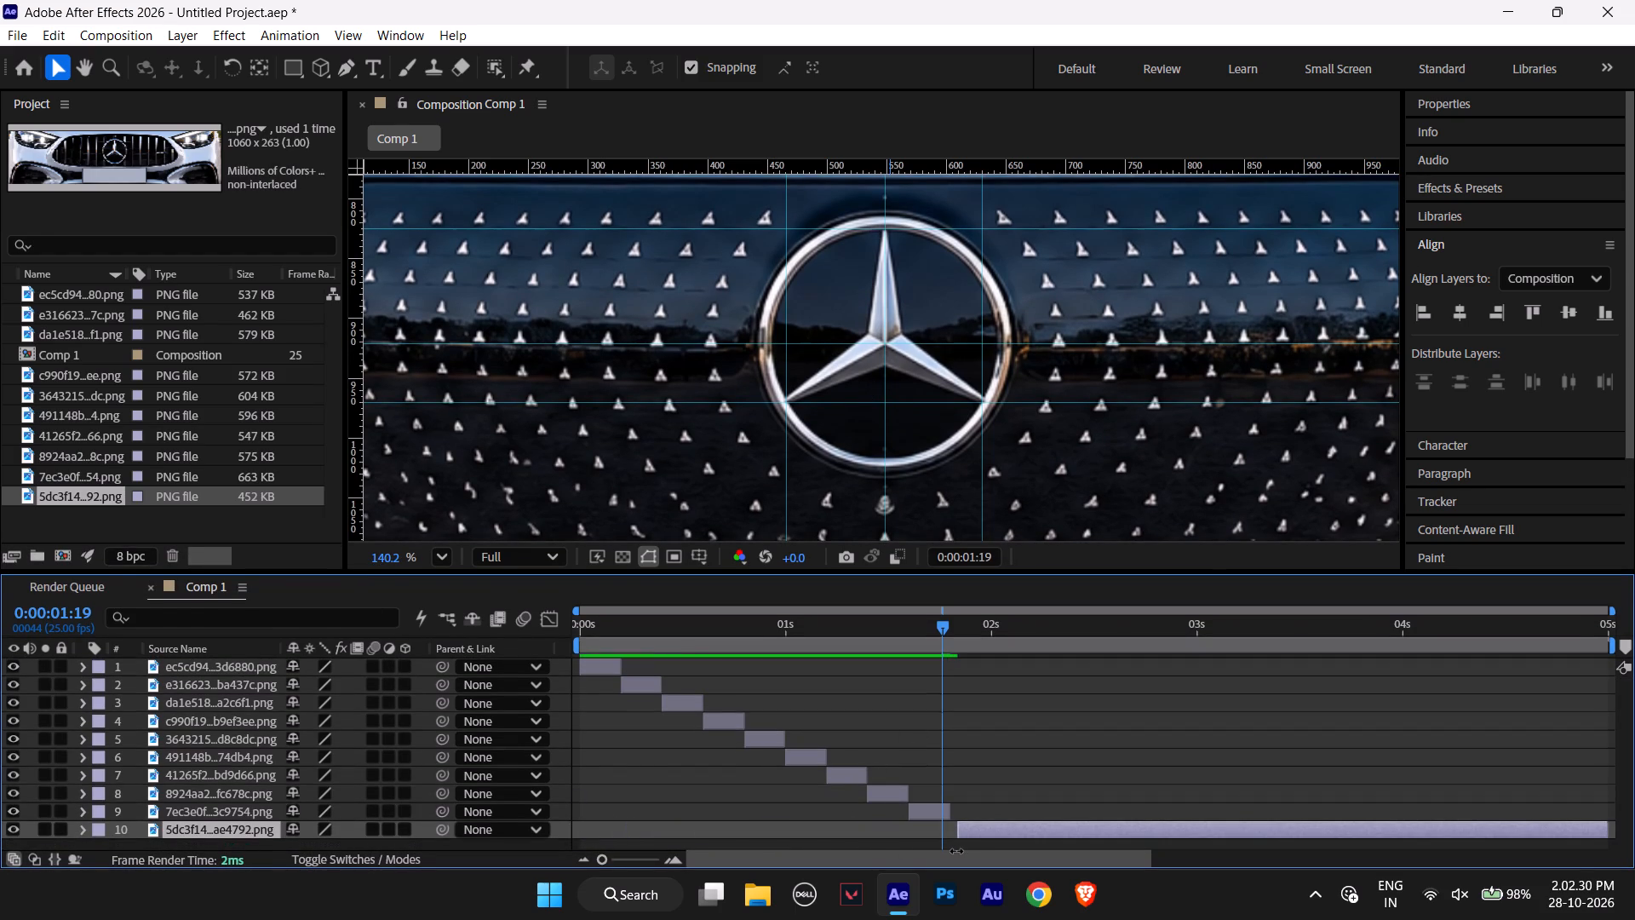
drag(956, 851, 950, 852)
drag(1607, 828, 996, 851)
drag(944, 632, 953, 632)
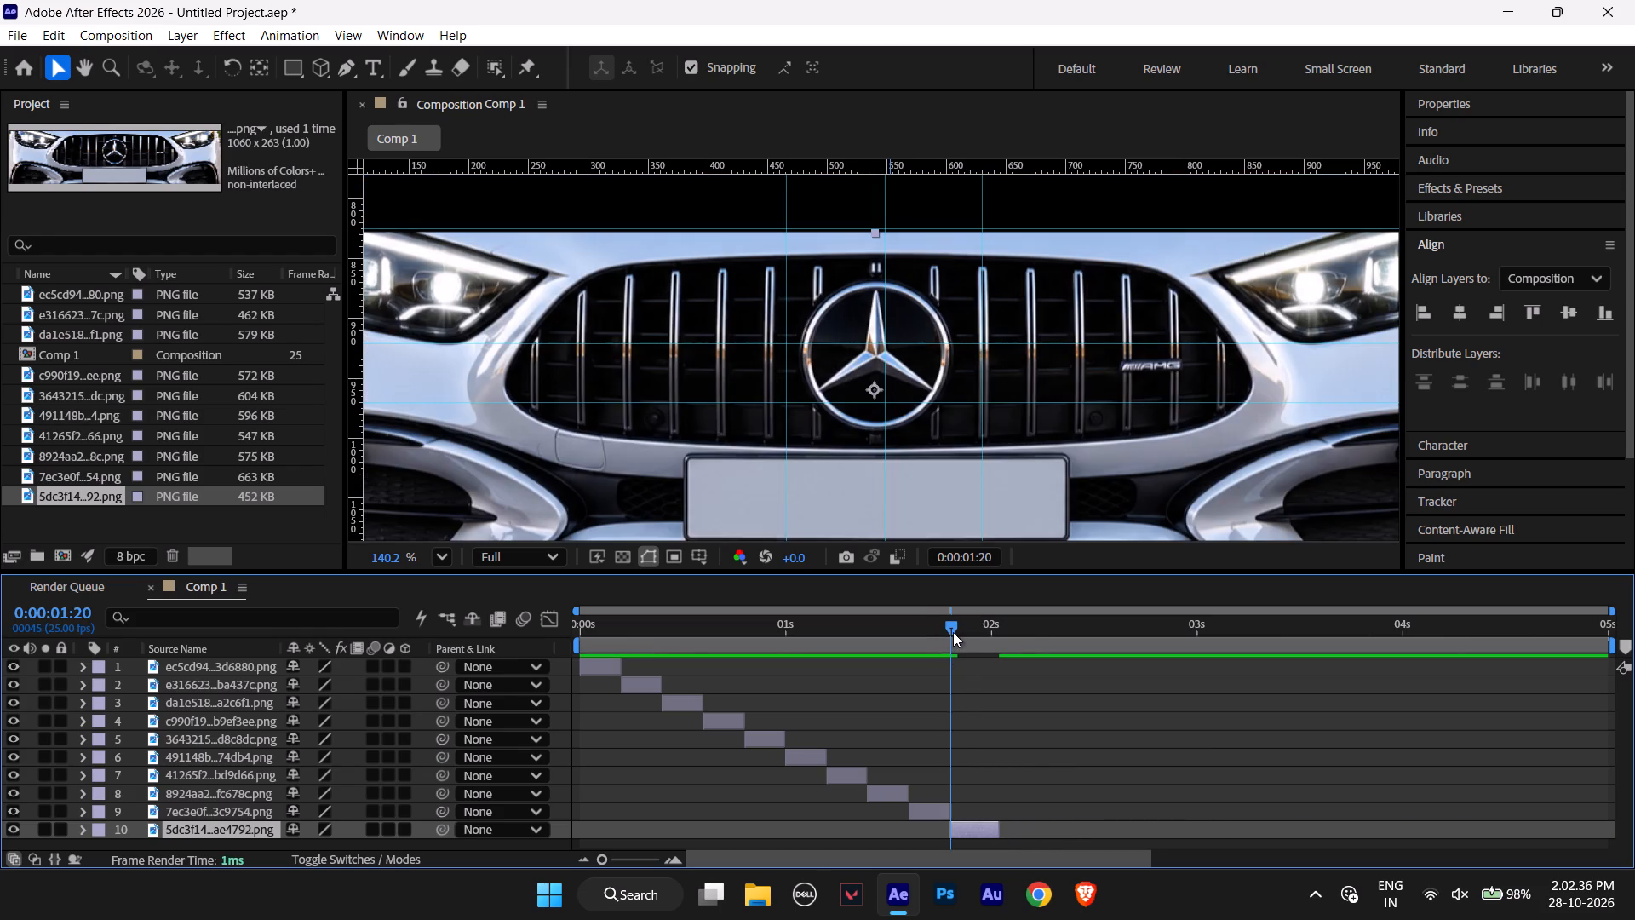
drag(953, 632, 995, 635)
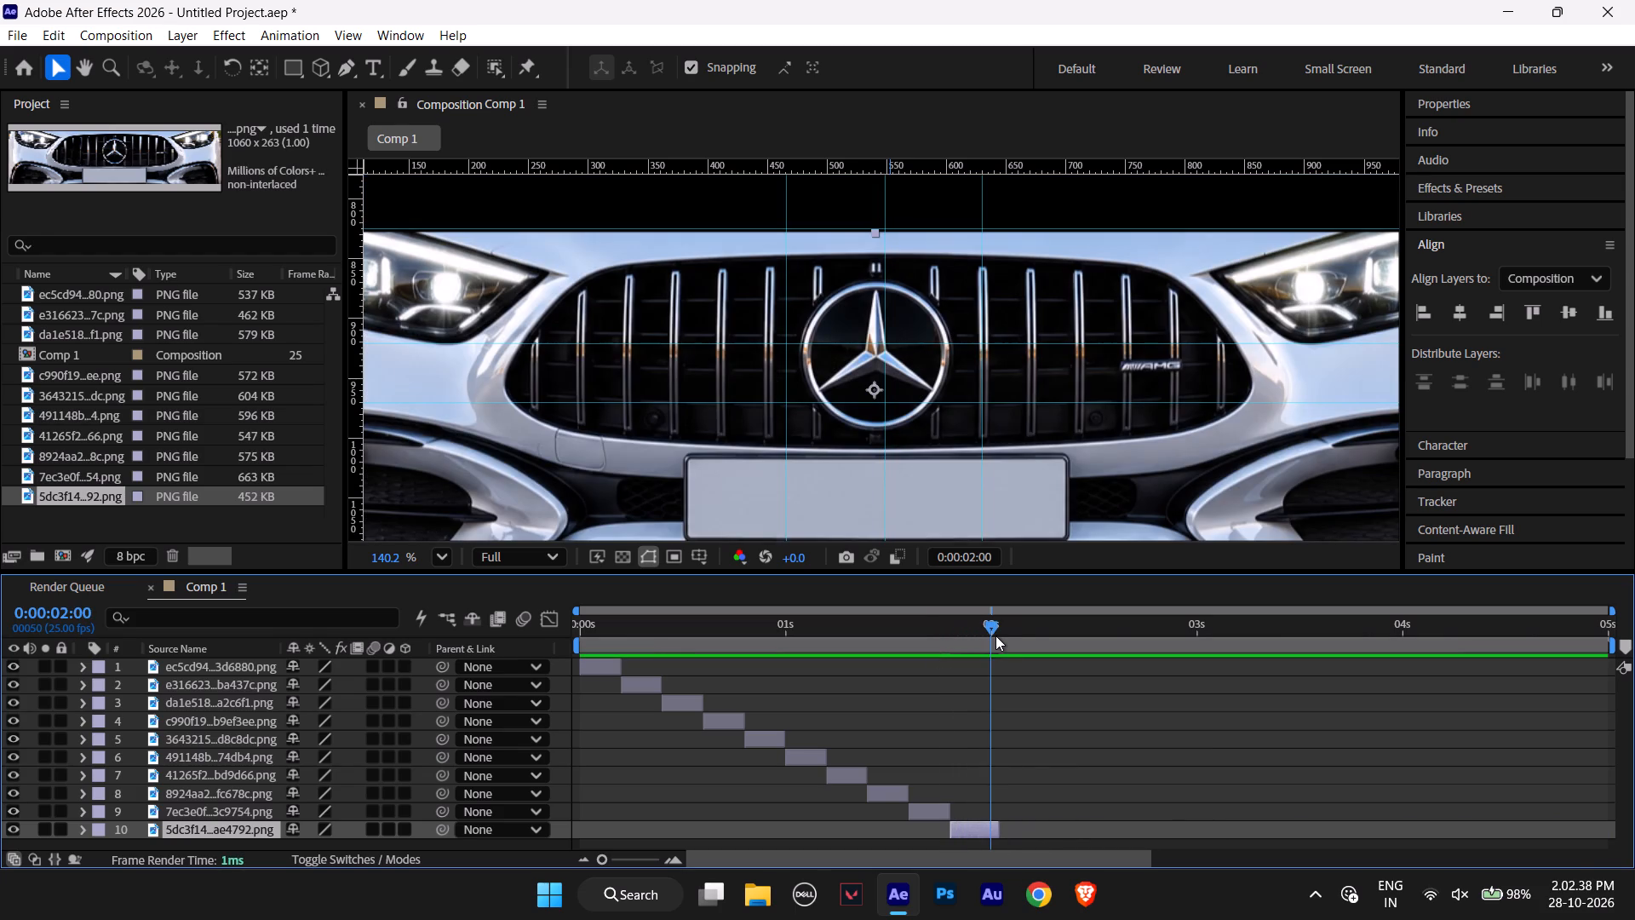
drag(995, 635, 993, 639)
click(998, 825)
At 0:00:01:21, scale up the AMG layer until its star is close to the width between the outer vertical guides.
drag(995, 624, 963, 624)
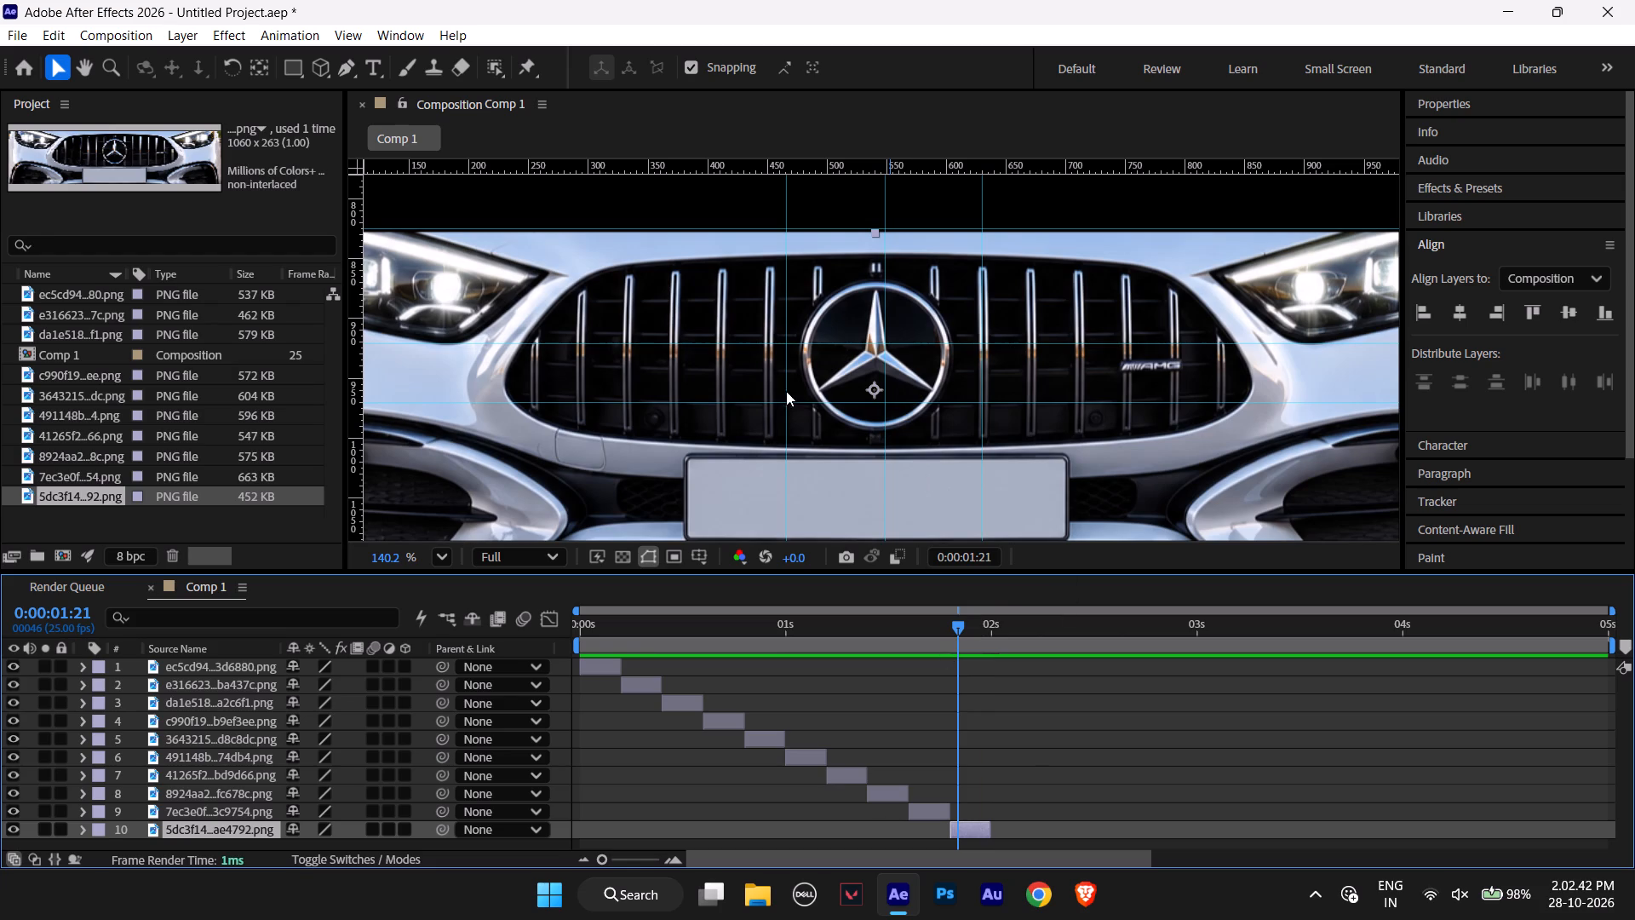
alt+scroll(1086, 335, down, 5)
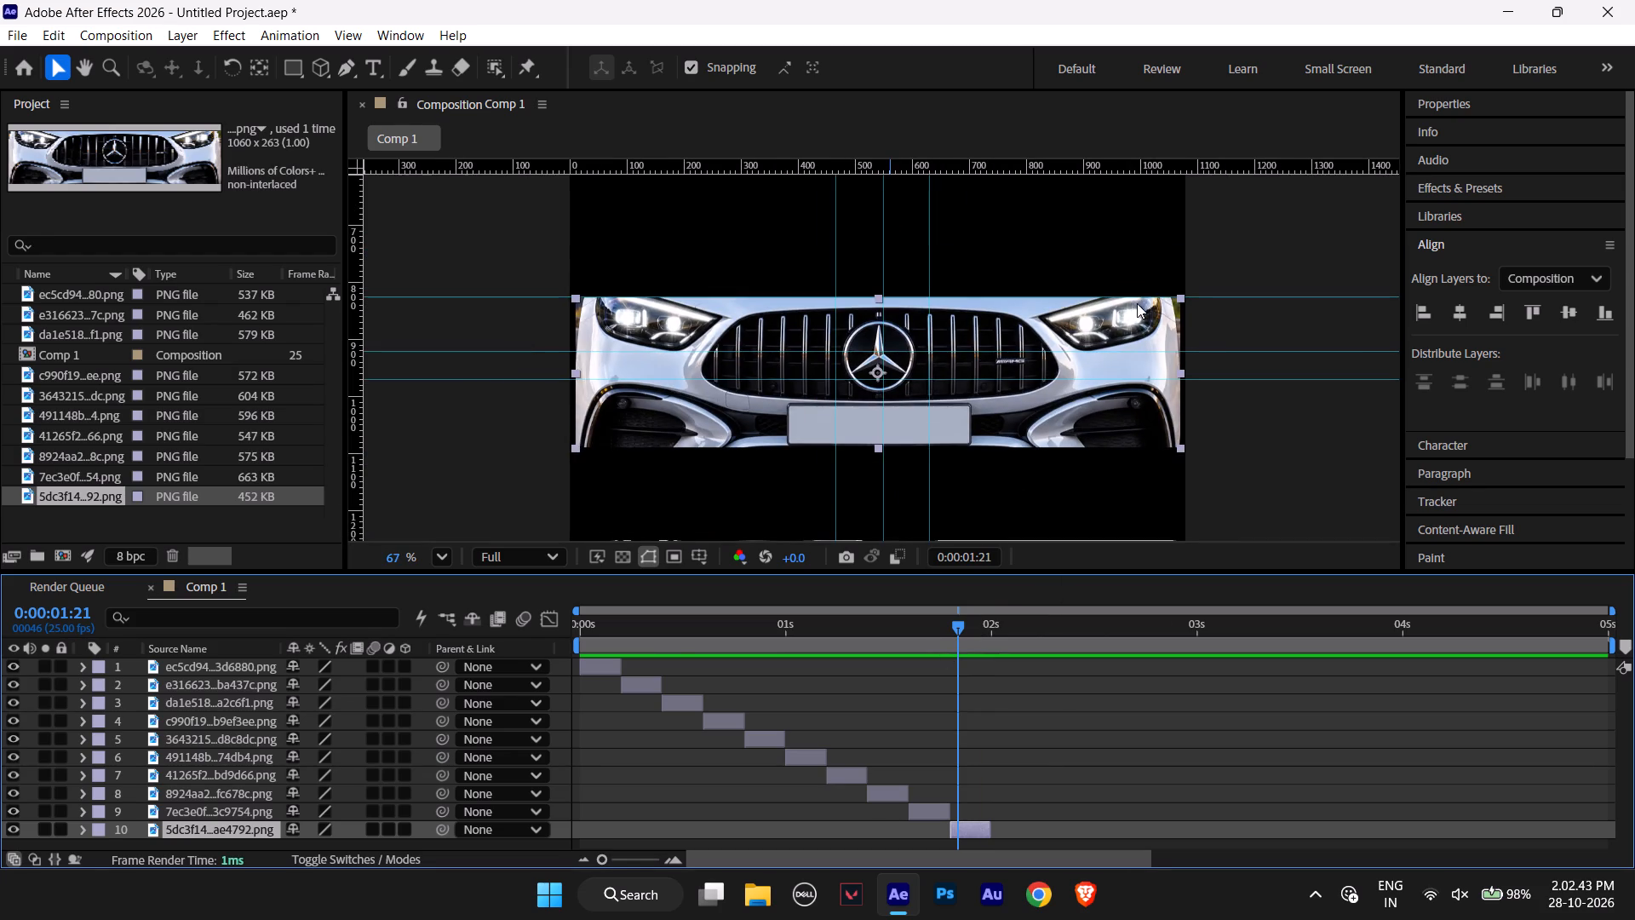
drag(1179, 303, 1216, 284)
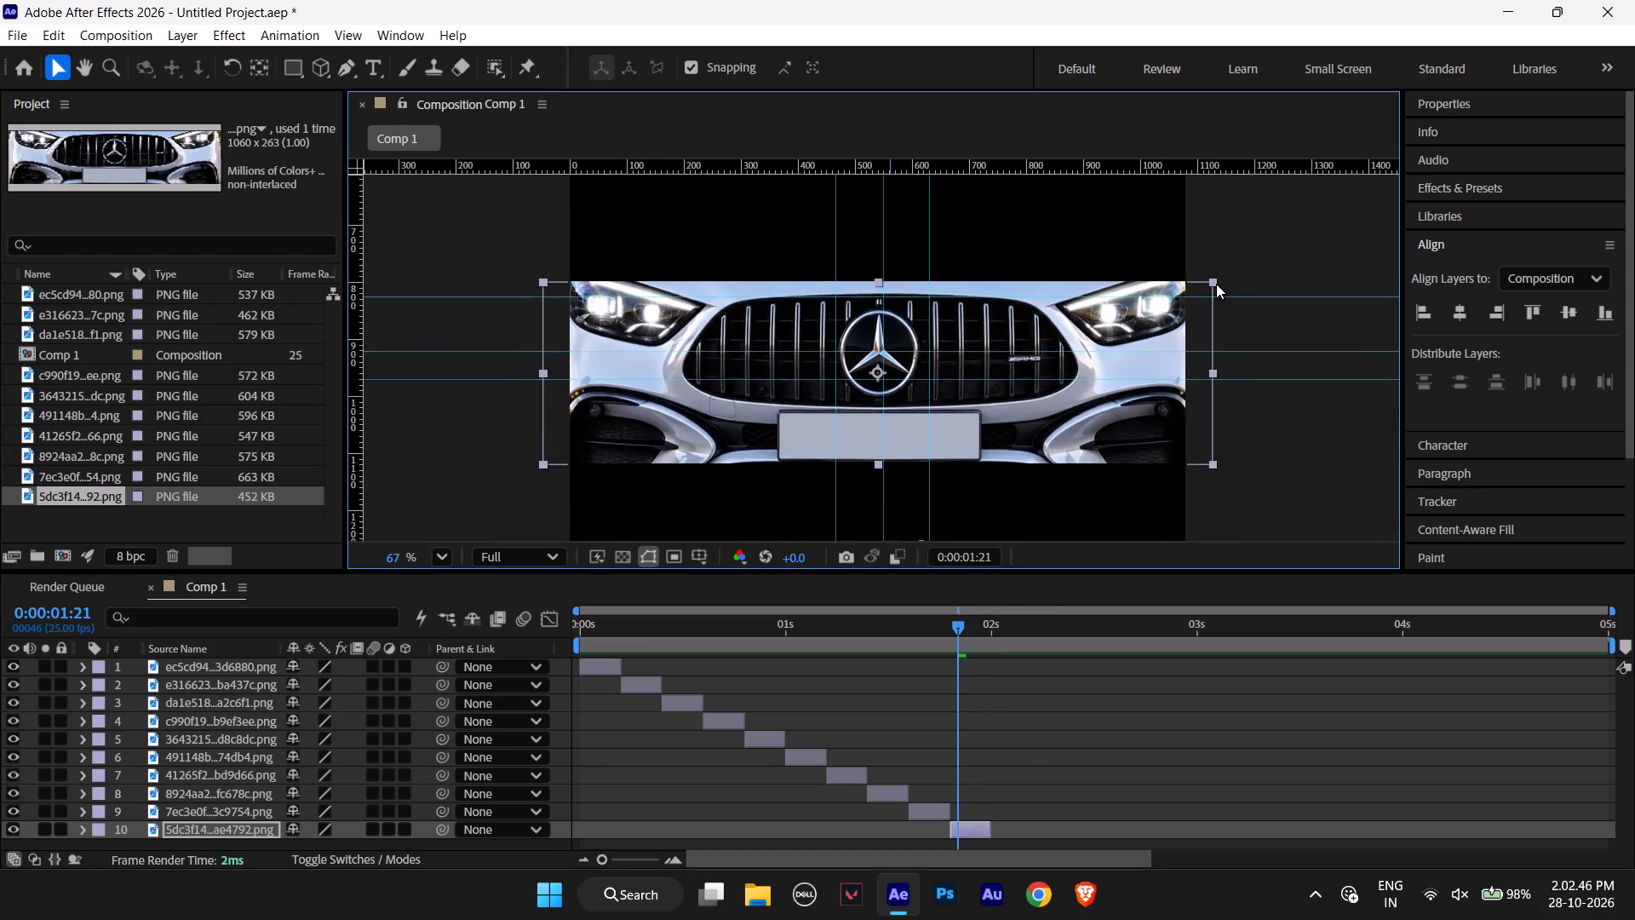
drag(1216, 284, 1324, 262)
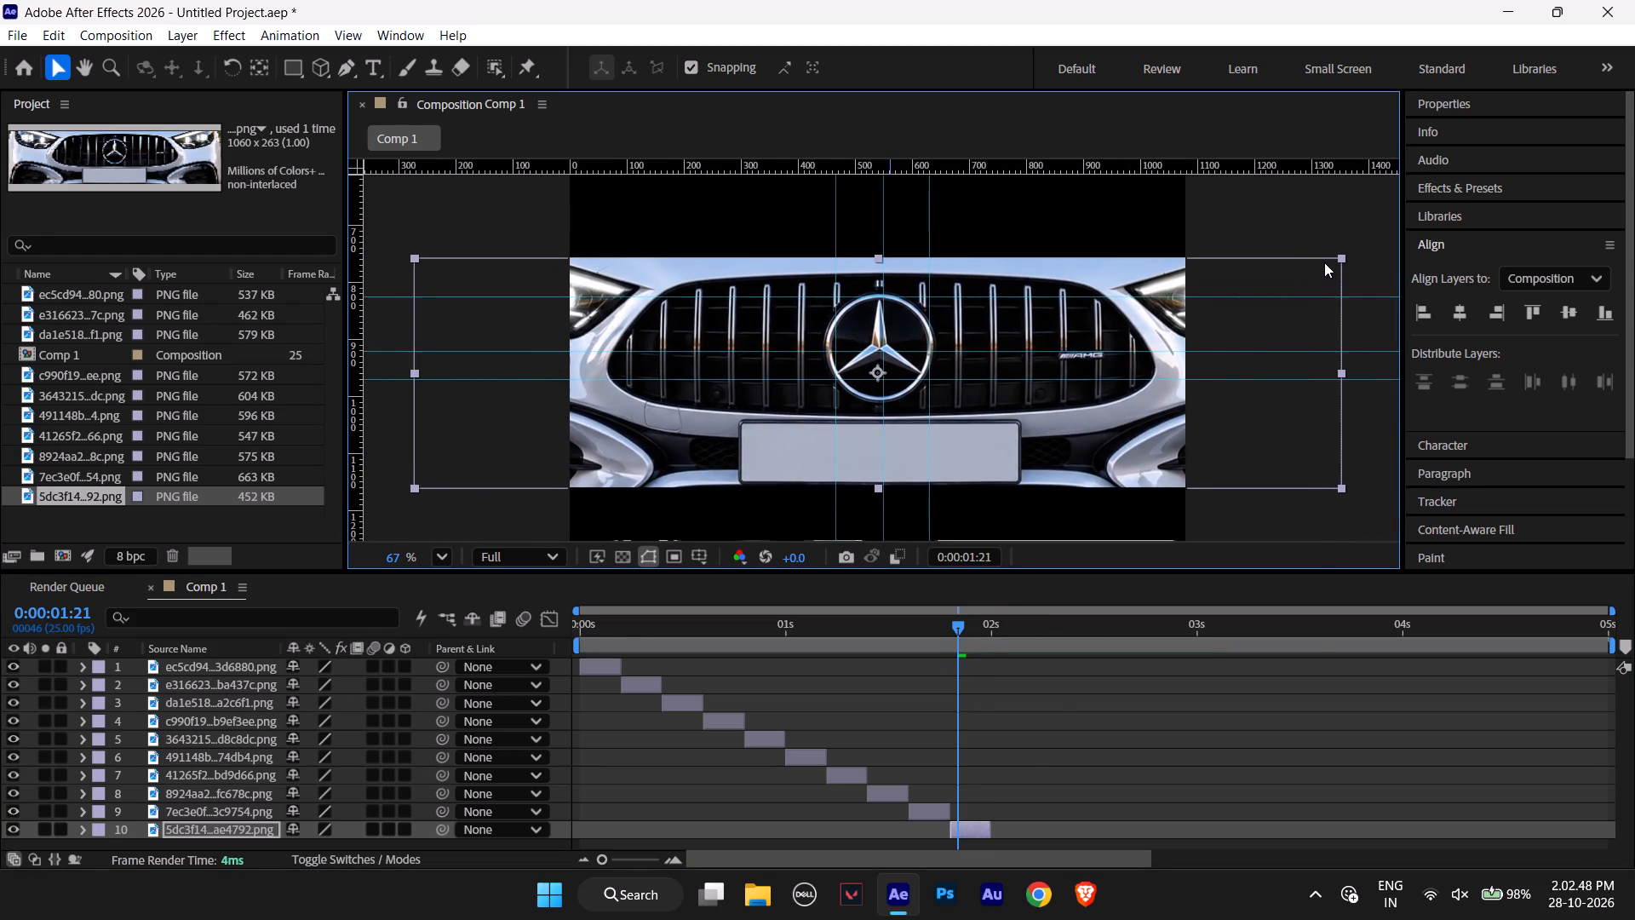
drag(1324, 262, 1345, 258)
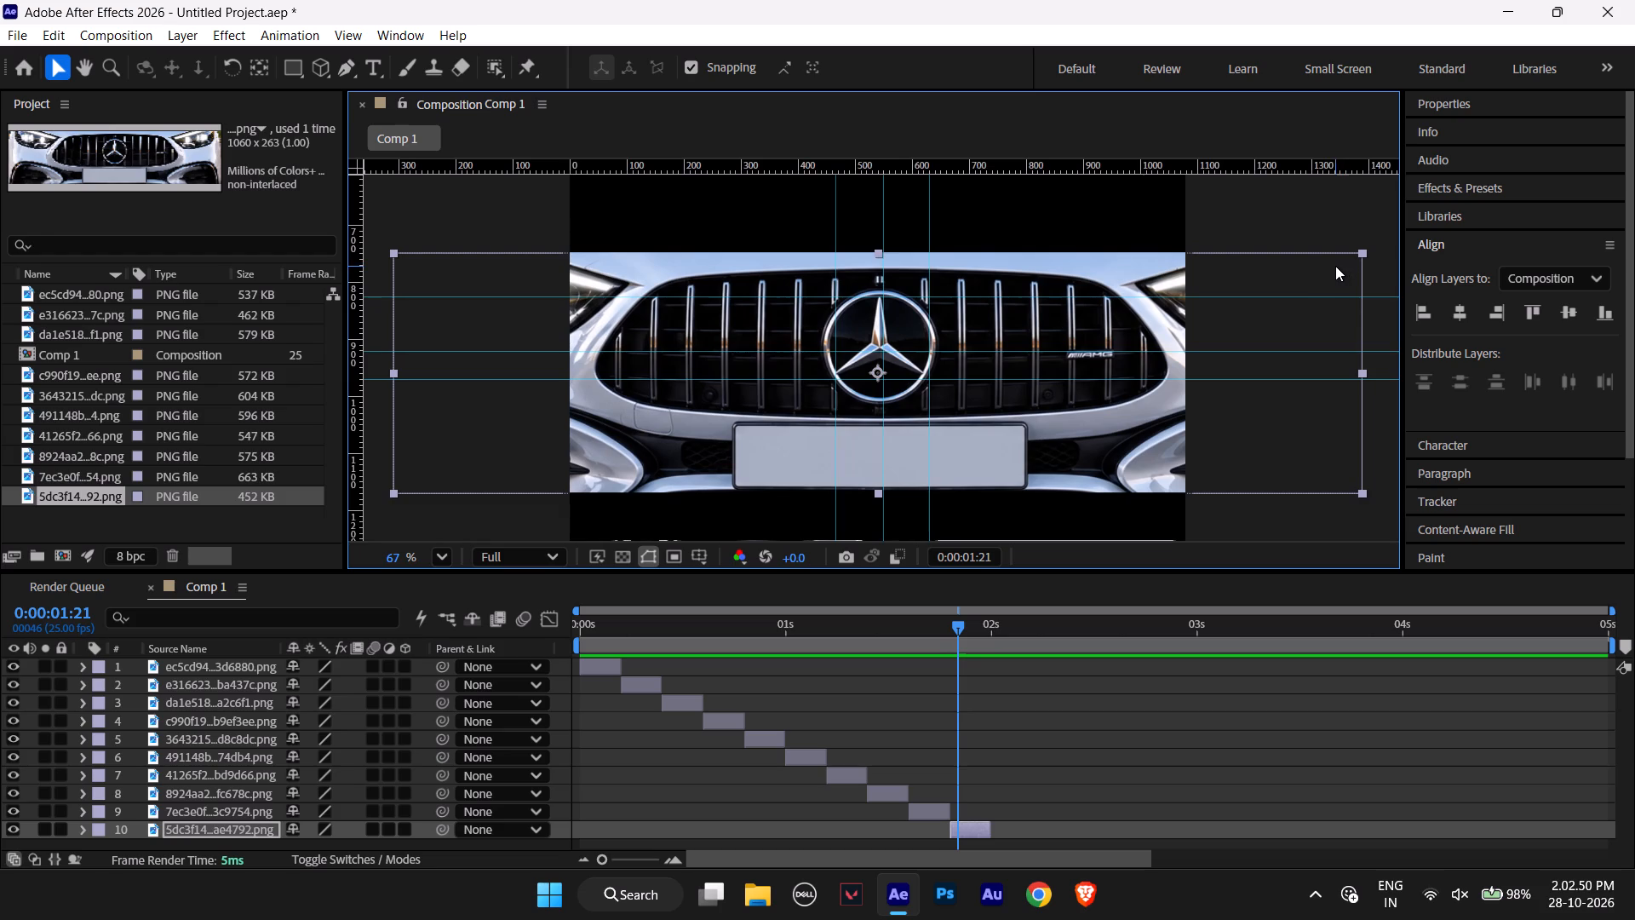
Nudge the AMG layer right and down to bring its star's centre onto the vertical centre guide and nearer the horizontal one.
key(Right)
key(Right)
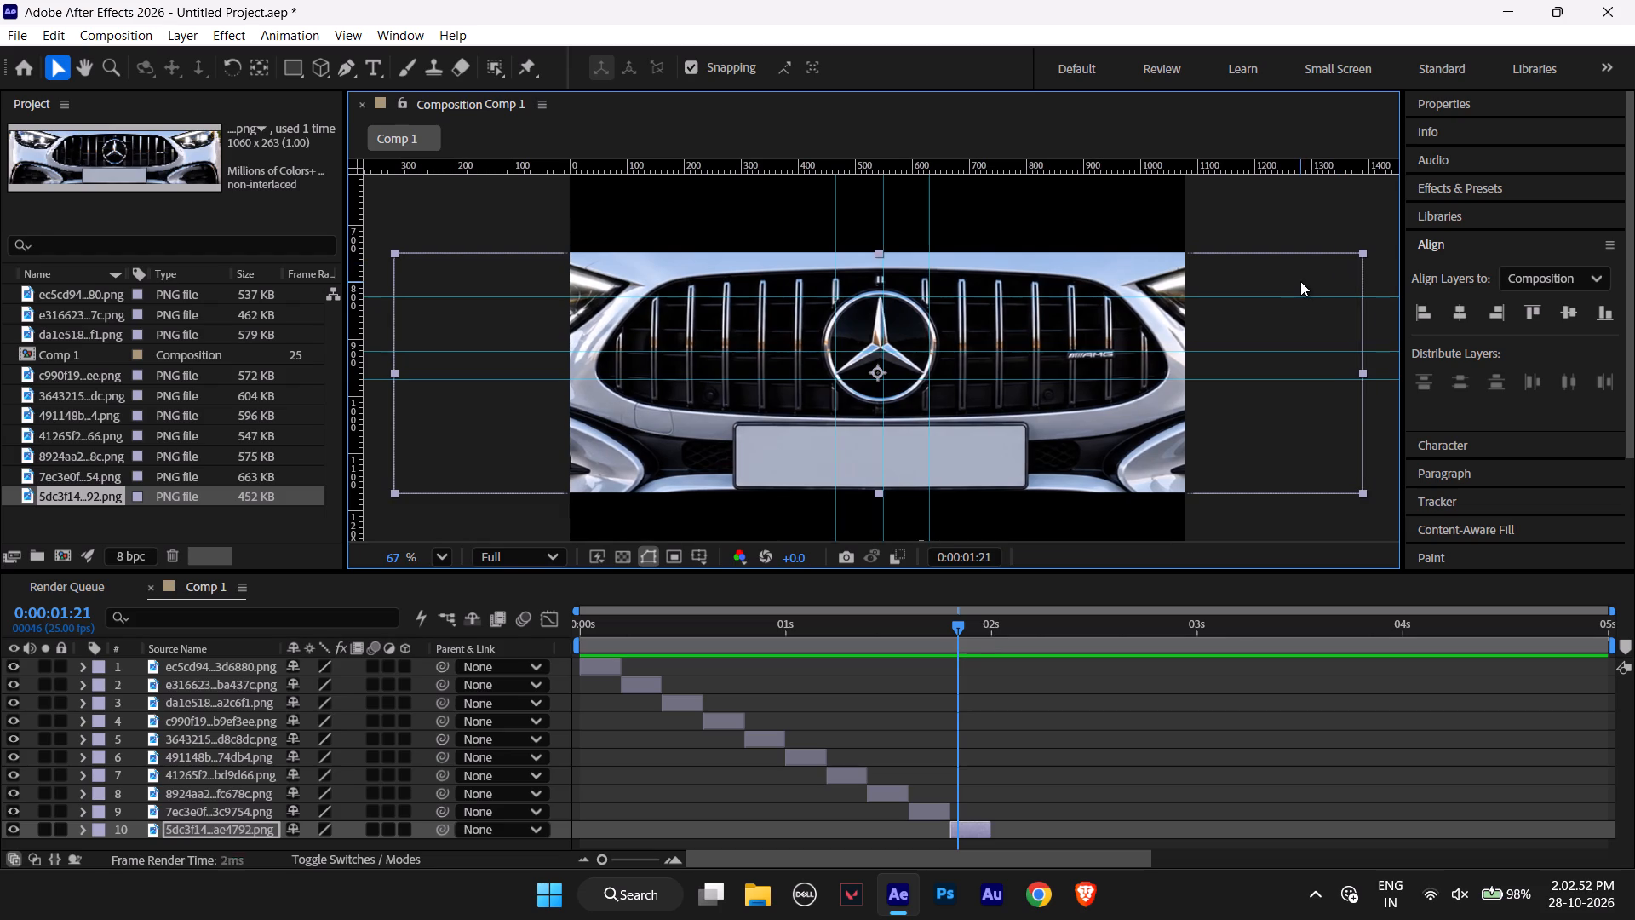
key(Right)
key(Right)
key(Right)
key(Right)
key(Down)
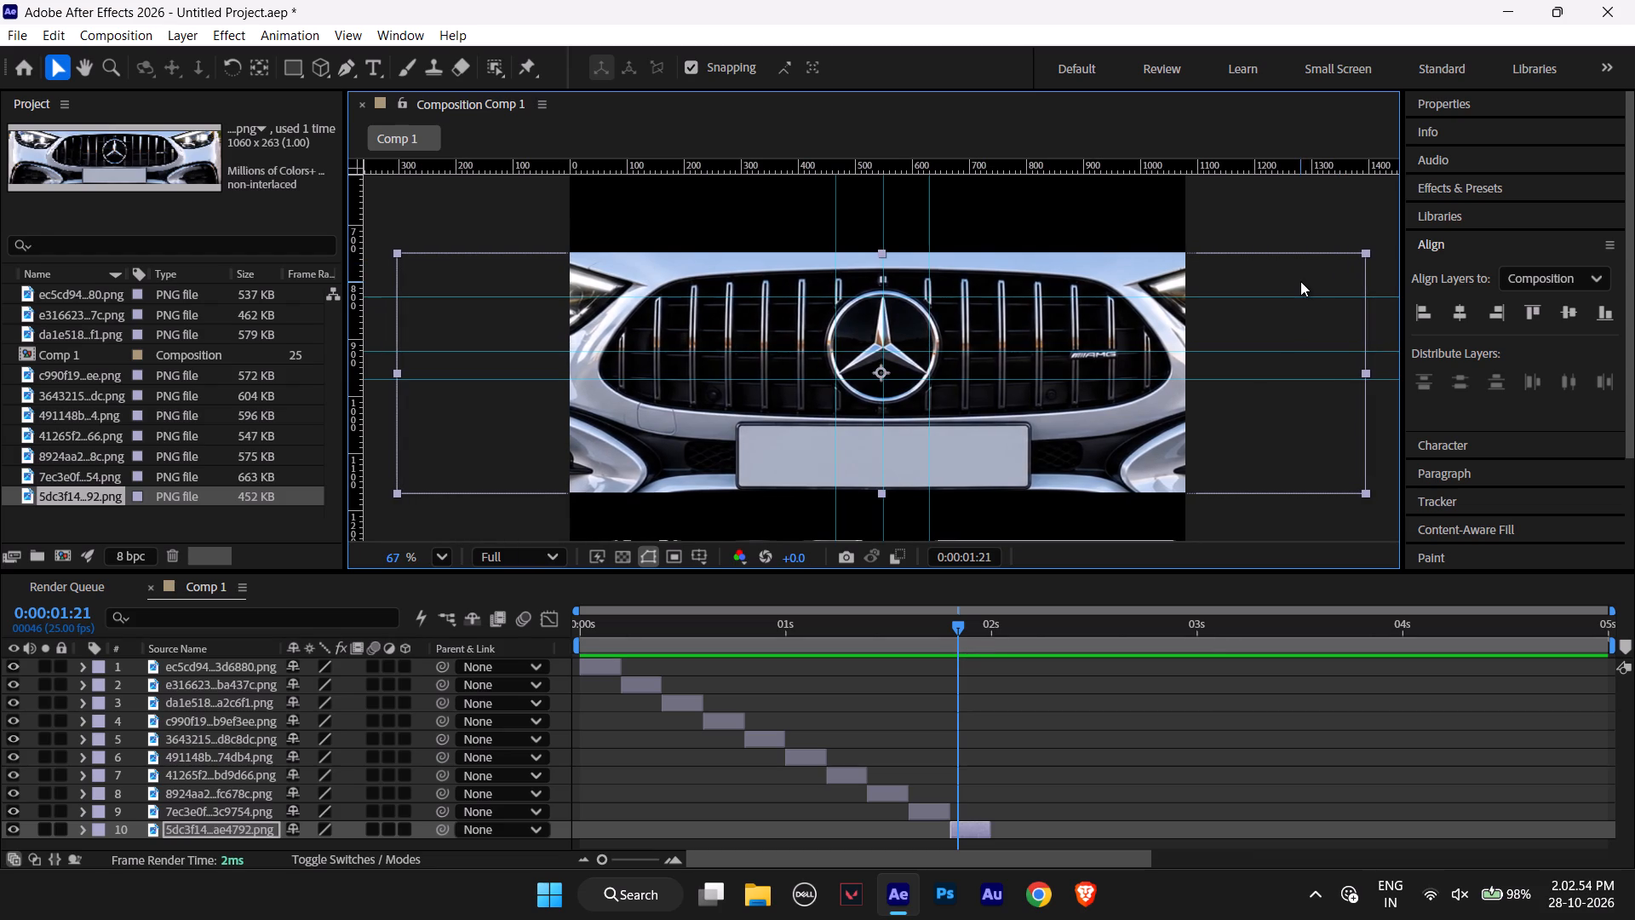
key(Down)
key(Down)
key(Down)
key(Down)
key(Down)
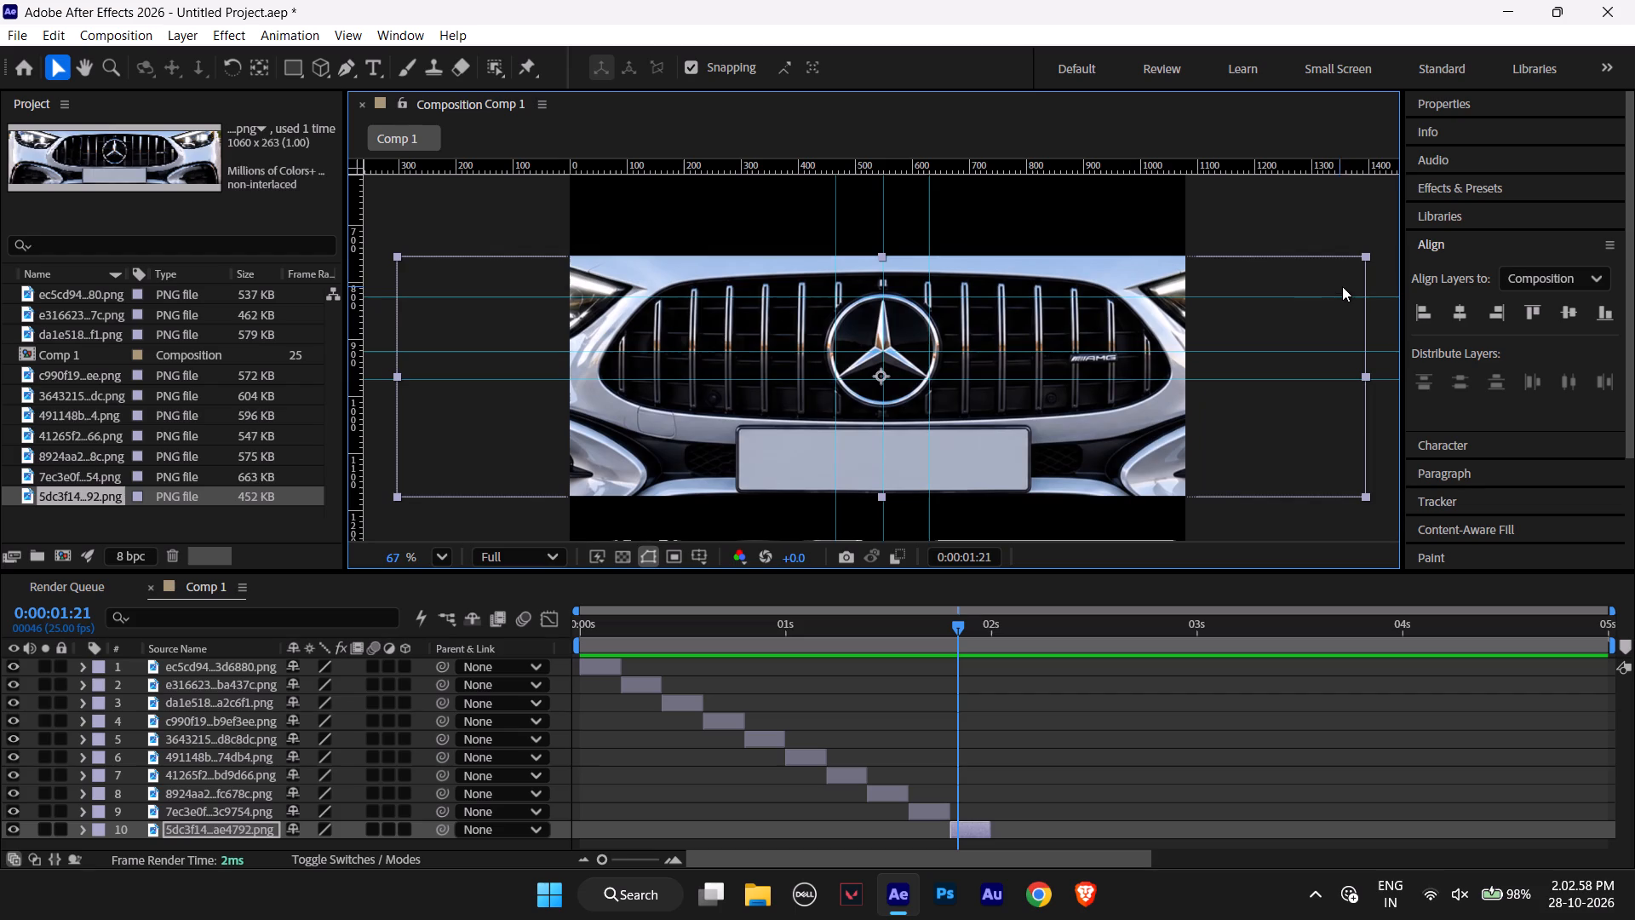
Scale the AMG layer up slightly more so its star's lower tips reach the outer vertical guides.
shift+drag(1365, 256, 1370, 256)
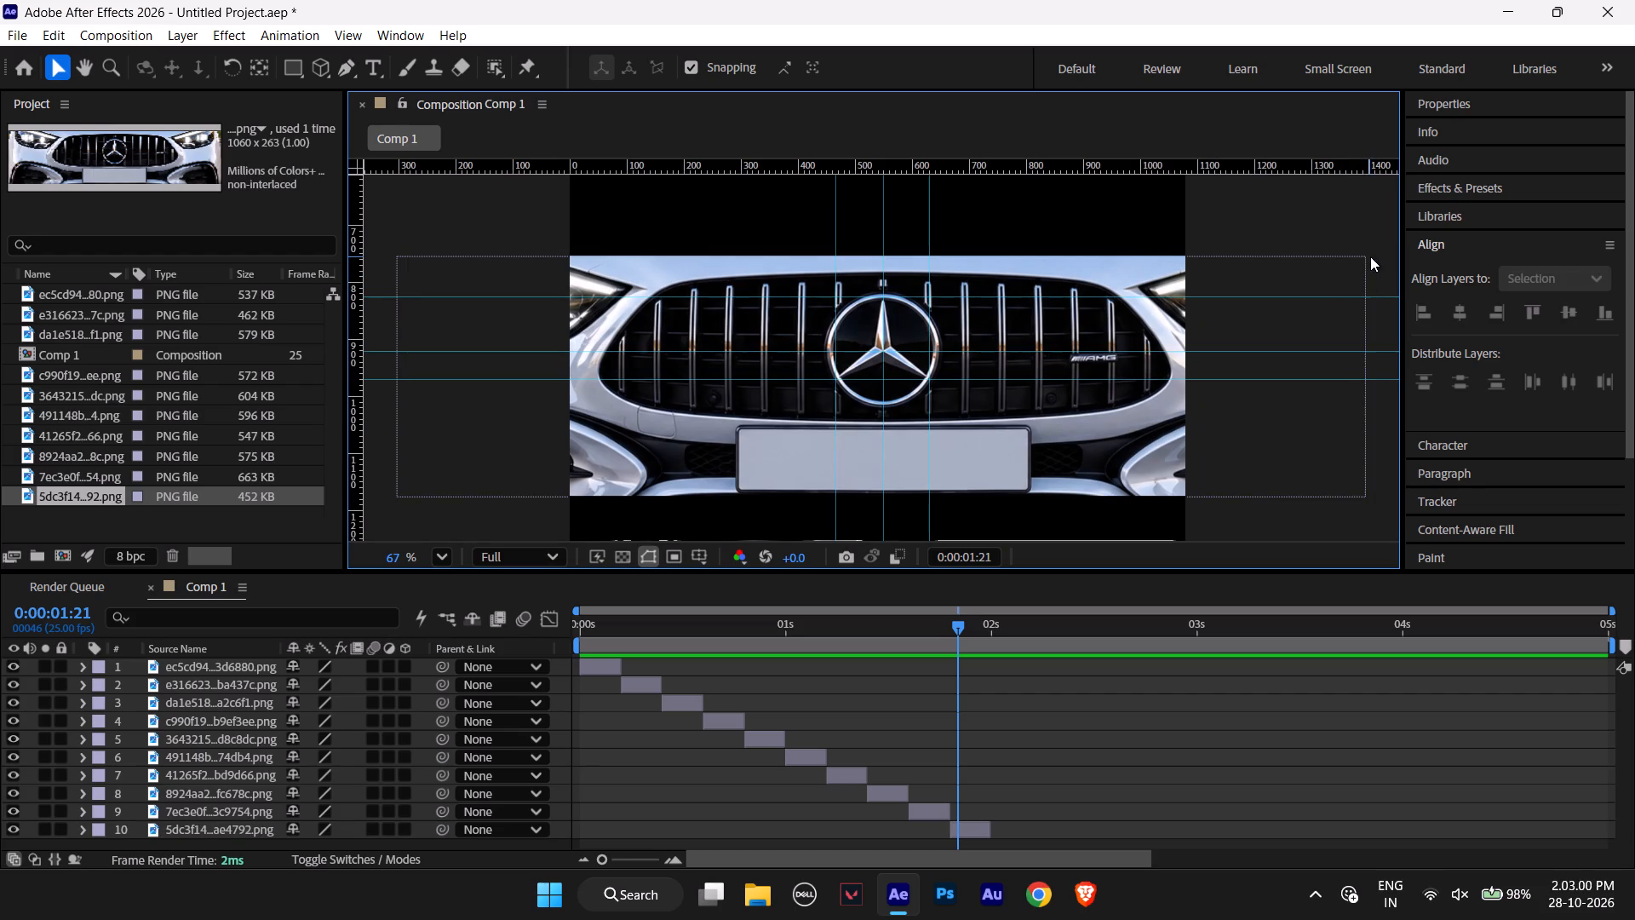
shift+drag(1370, 256, 1376, 256)
drag(1343, 242, 1369, 273)
drag(1363, 255, 1378, 250)
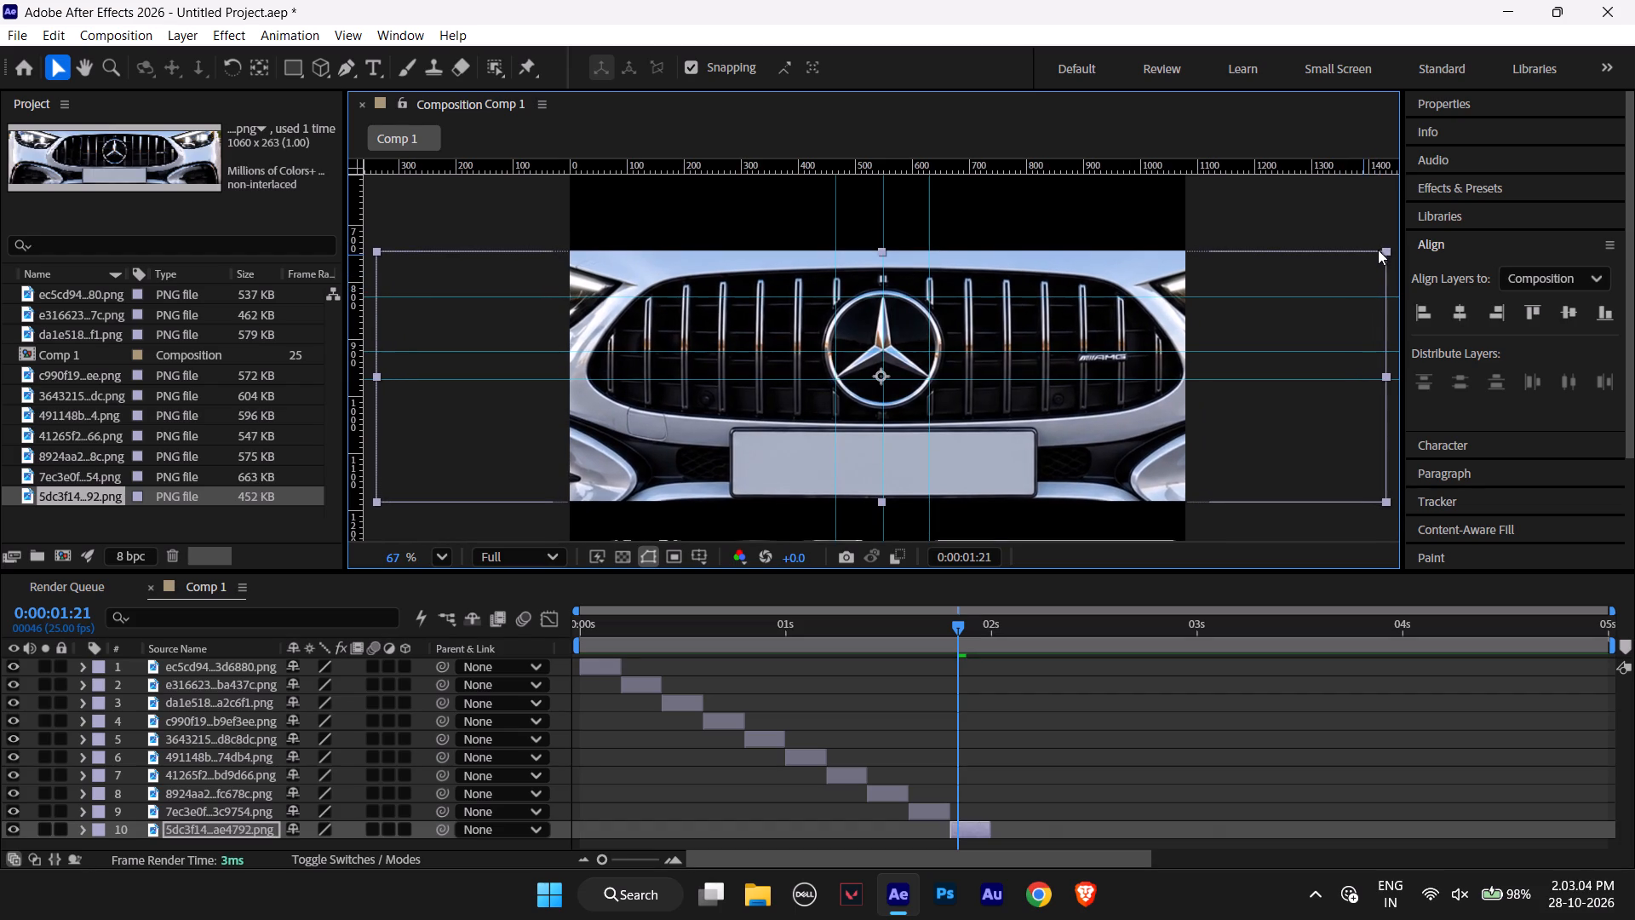
drag(1378, 250, 1380, 250)
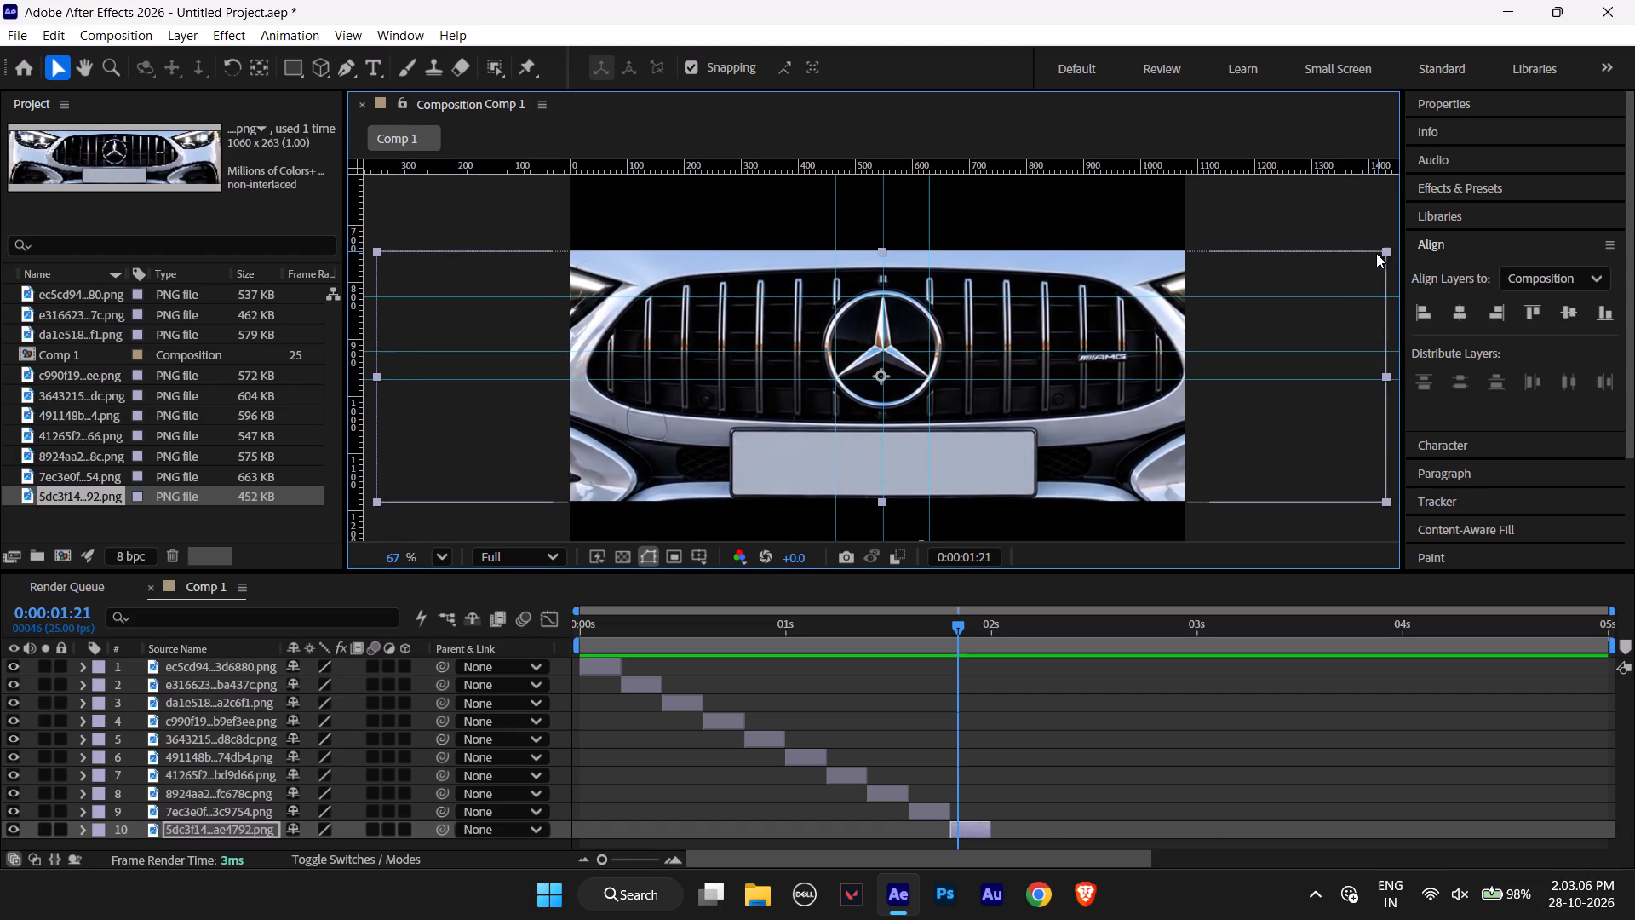
Nudge the AMG layer vertically until its star's centre and lower tips sit on the horizontal guides.
key(Up)
key(Up)
key(Down)
key(Down)
key(Down)
key(Down)
key(Down)
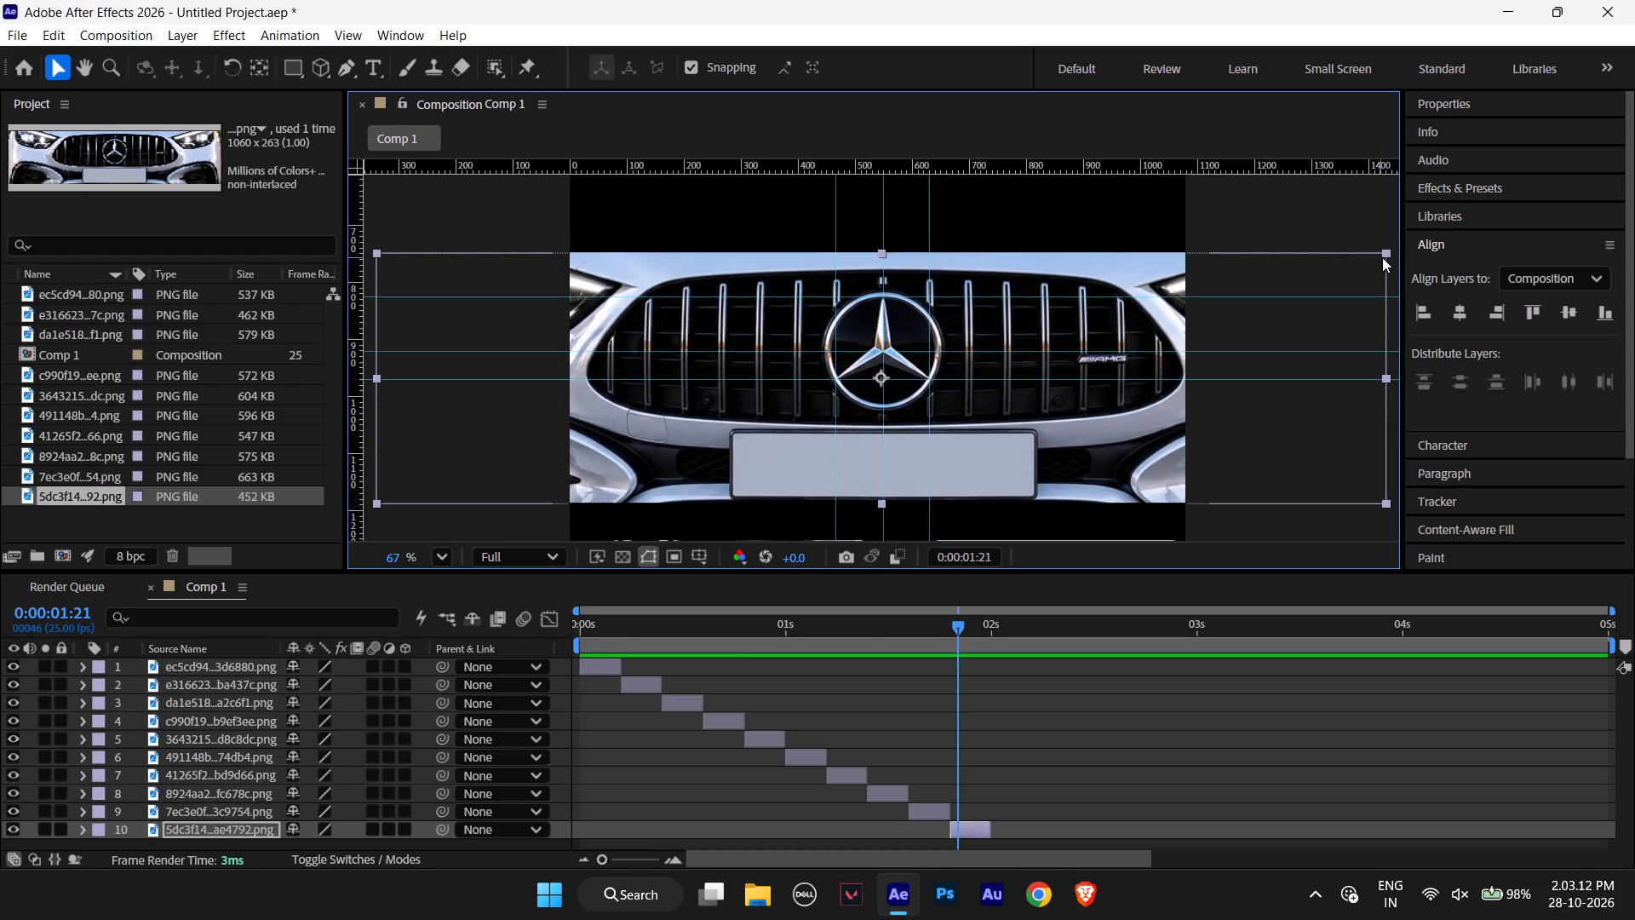
alt+scroll(908, 342, up, 5)
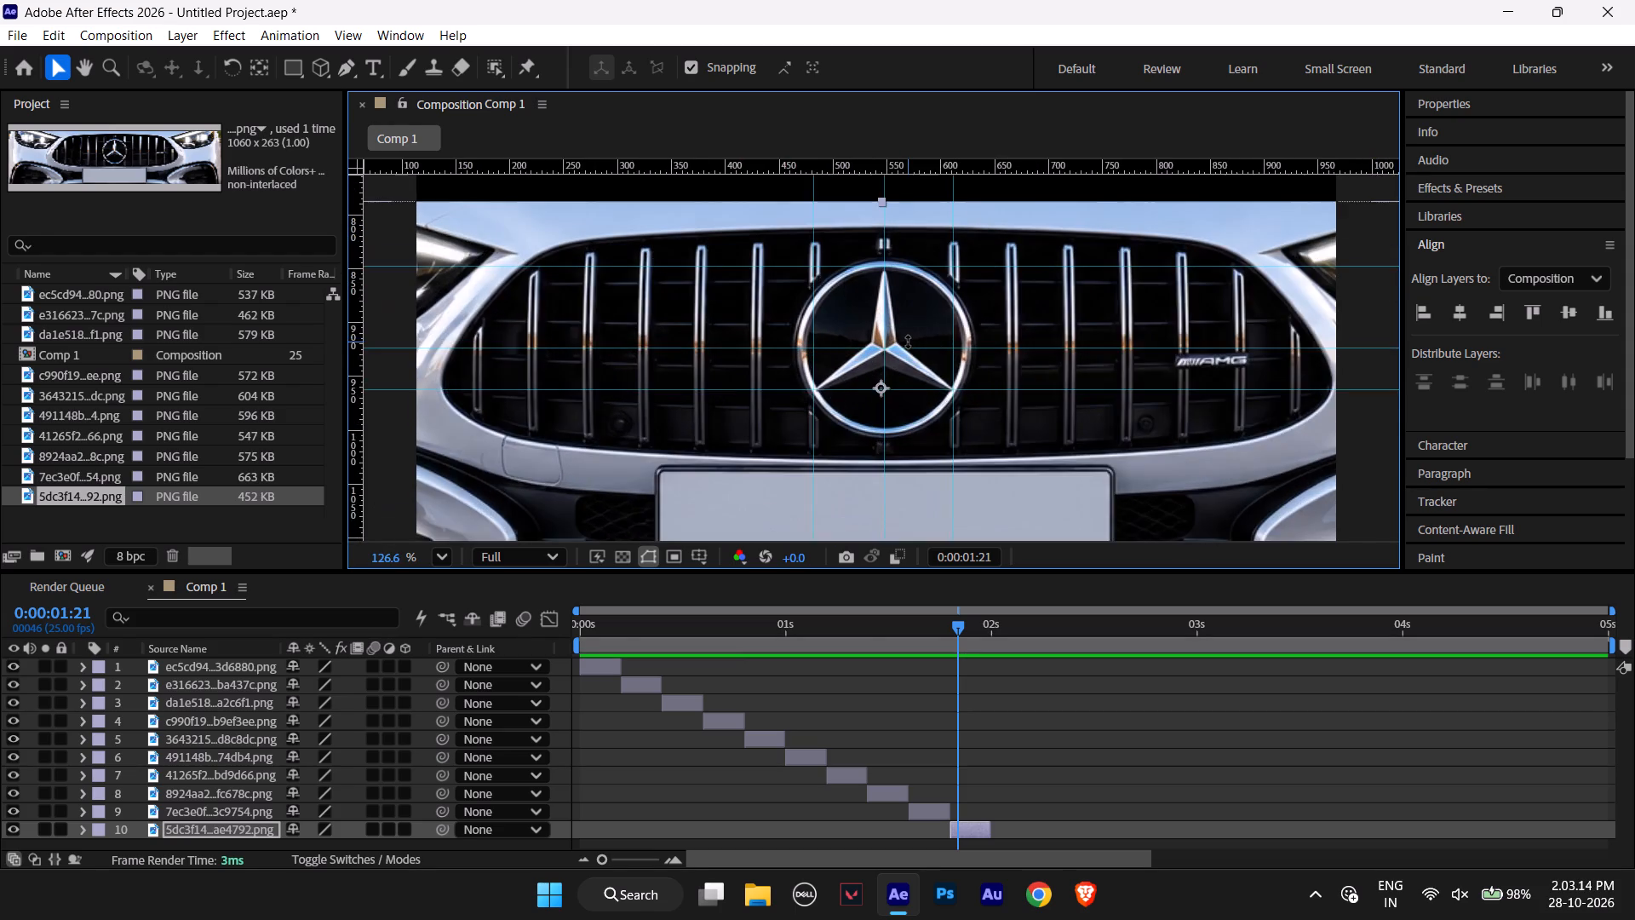
alt+scroll(908, 342, up, 1)
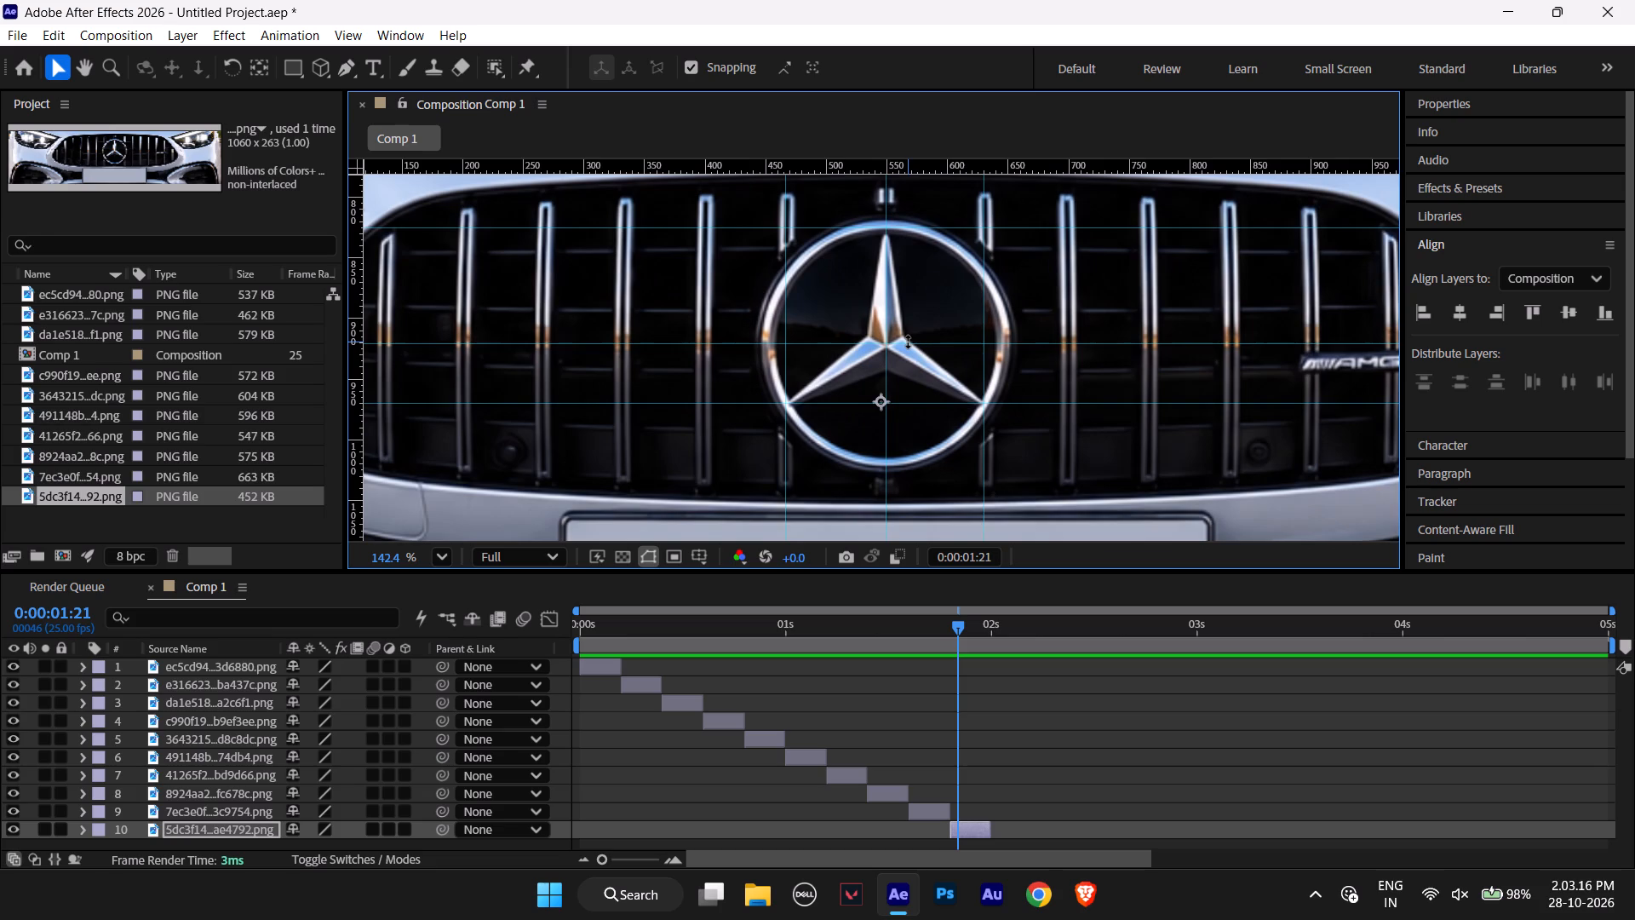
key(Up)
key(Up)
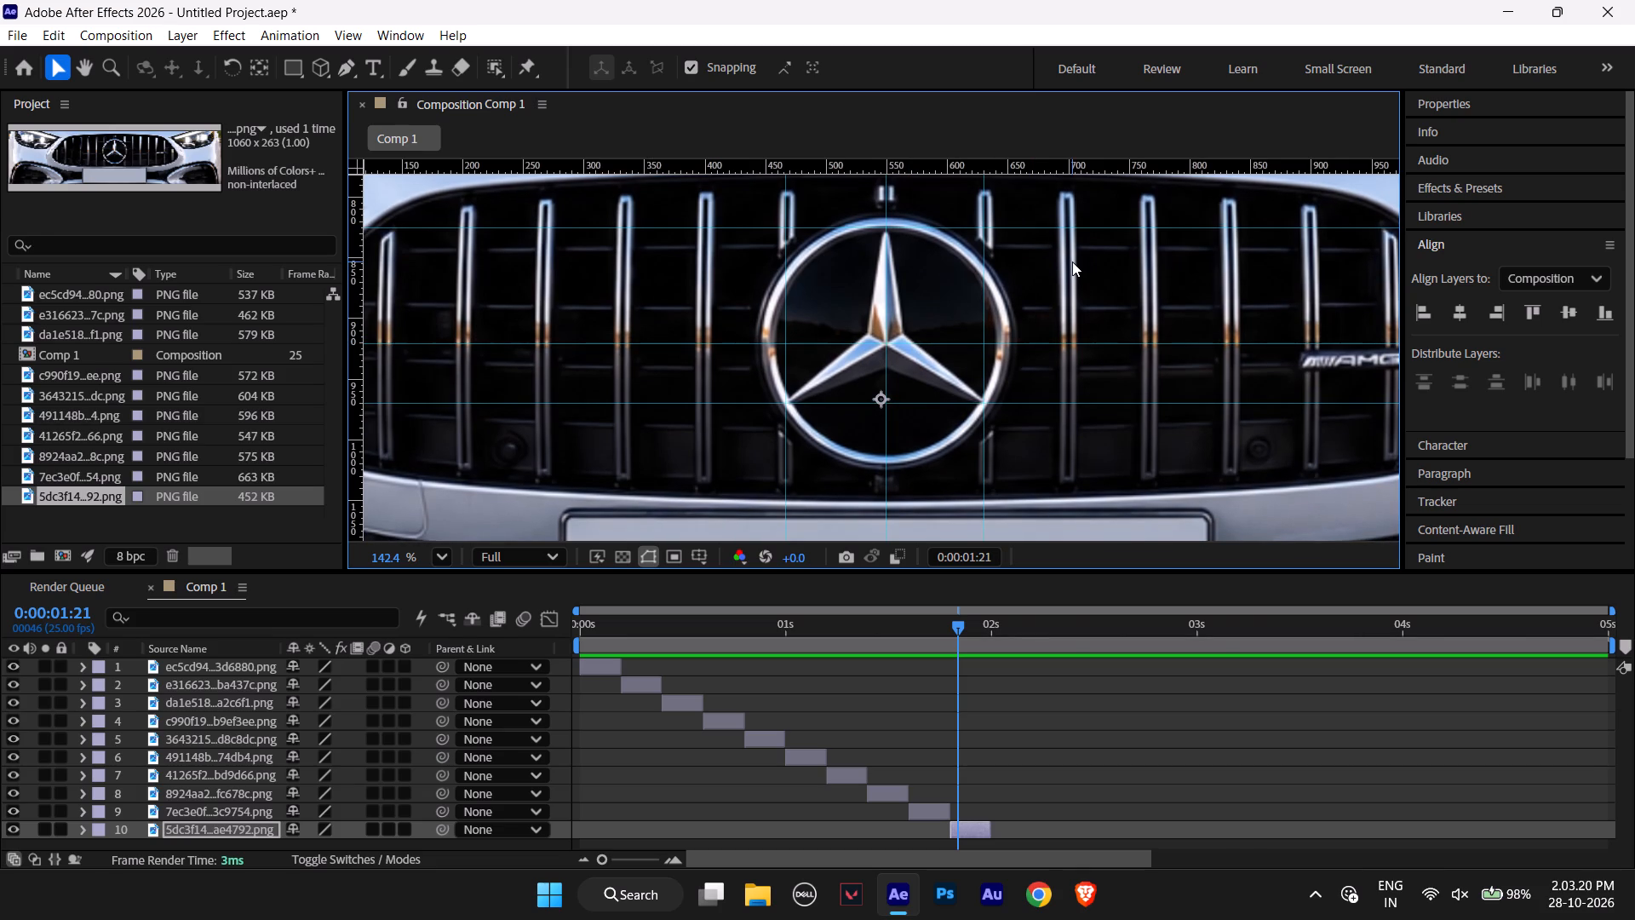
Scrub through Comp 1 and preview it from 0:00:00:00 to check the star's alignment across all ten clips.
alt+scroll(1133, 290, down, 2)
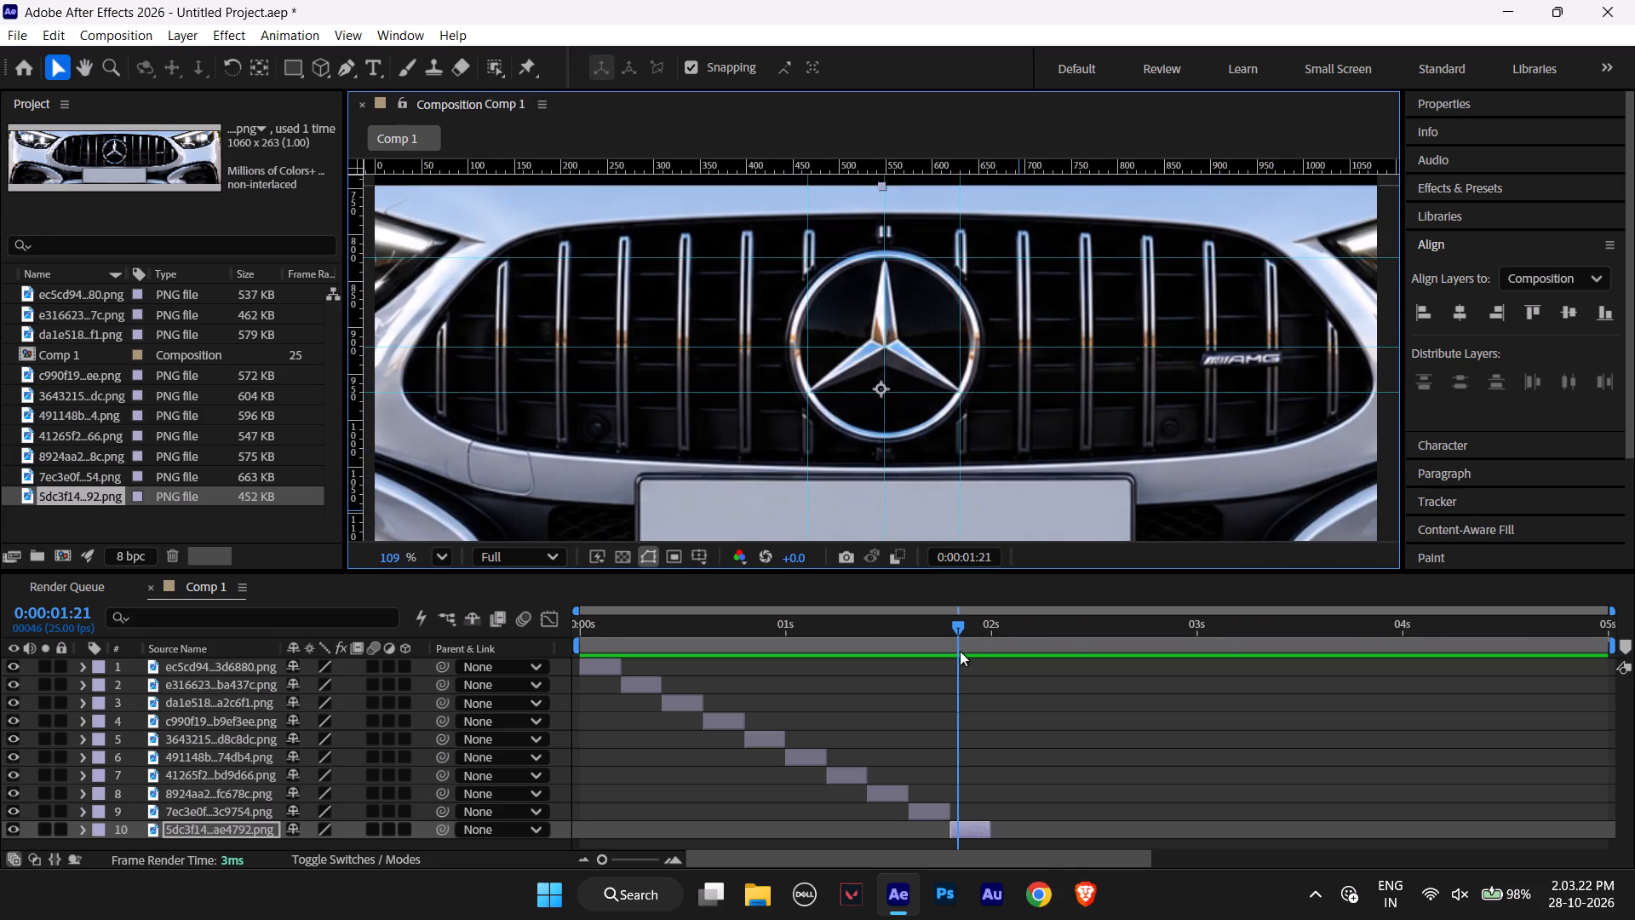
drag(959, 623, 777, 608)
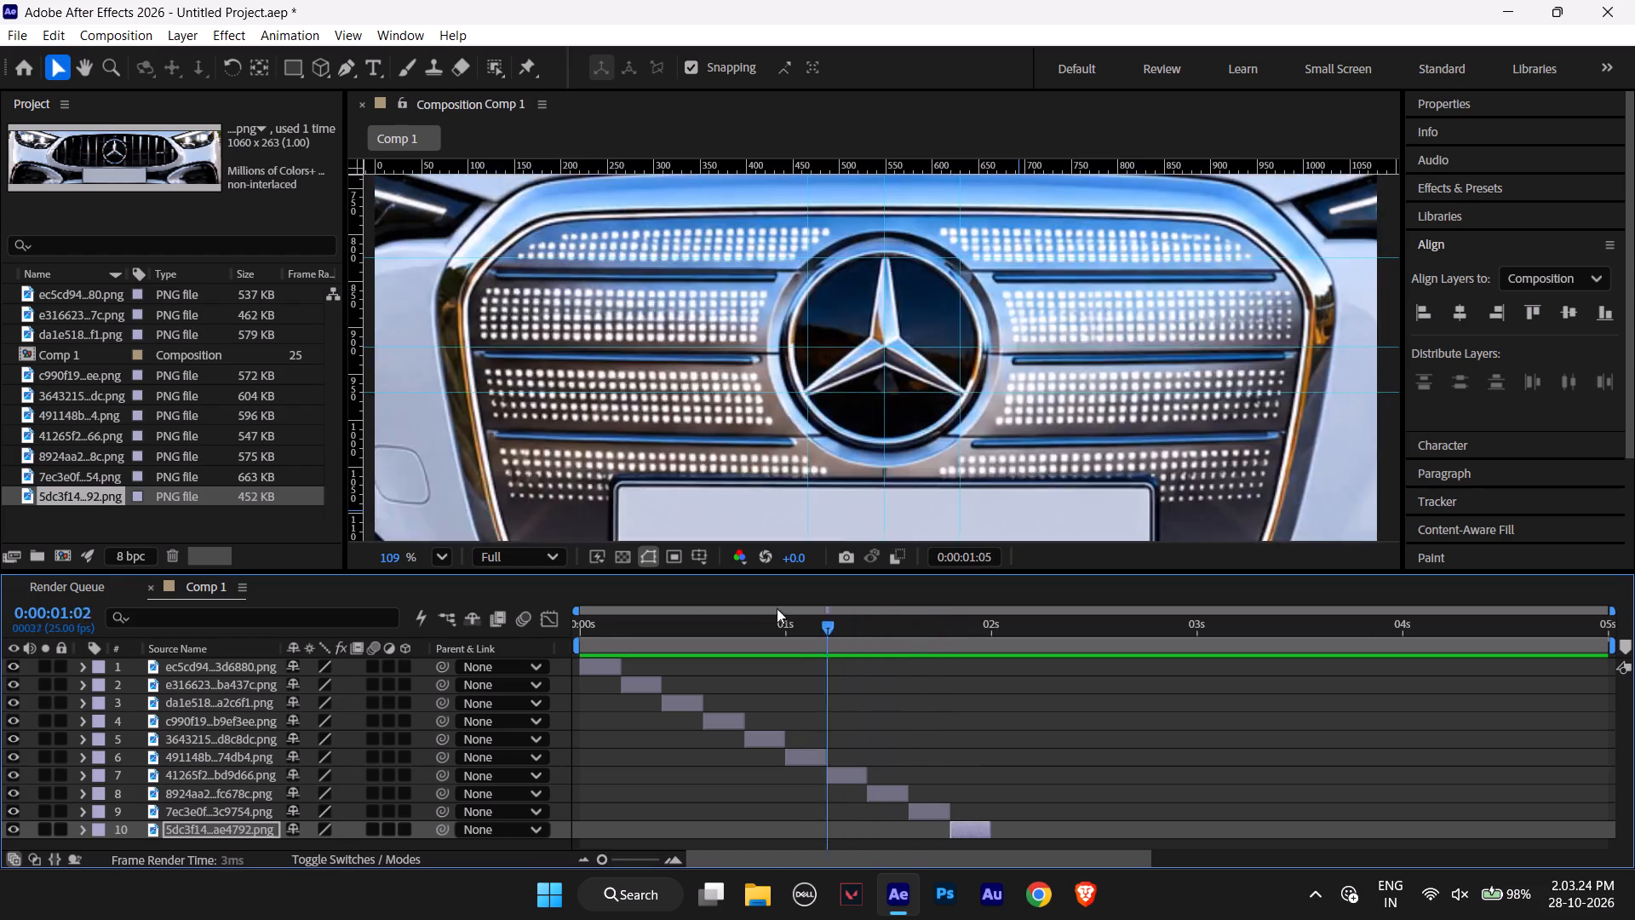
drag(777, 608, 1043, 623)
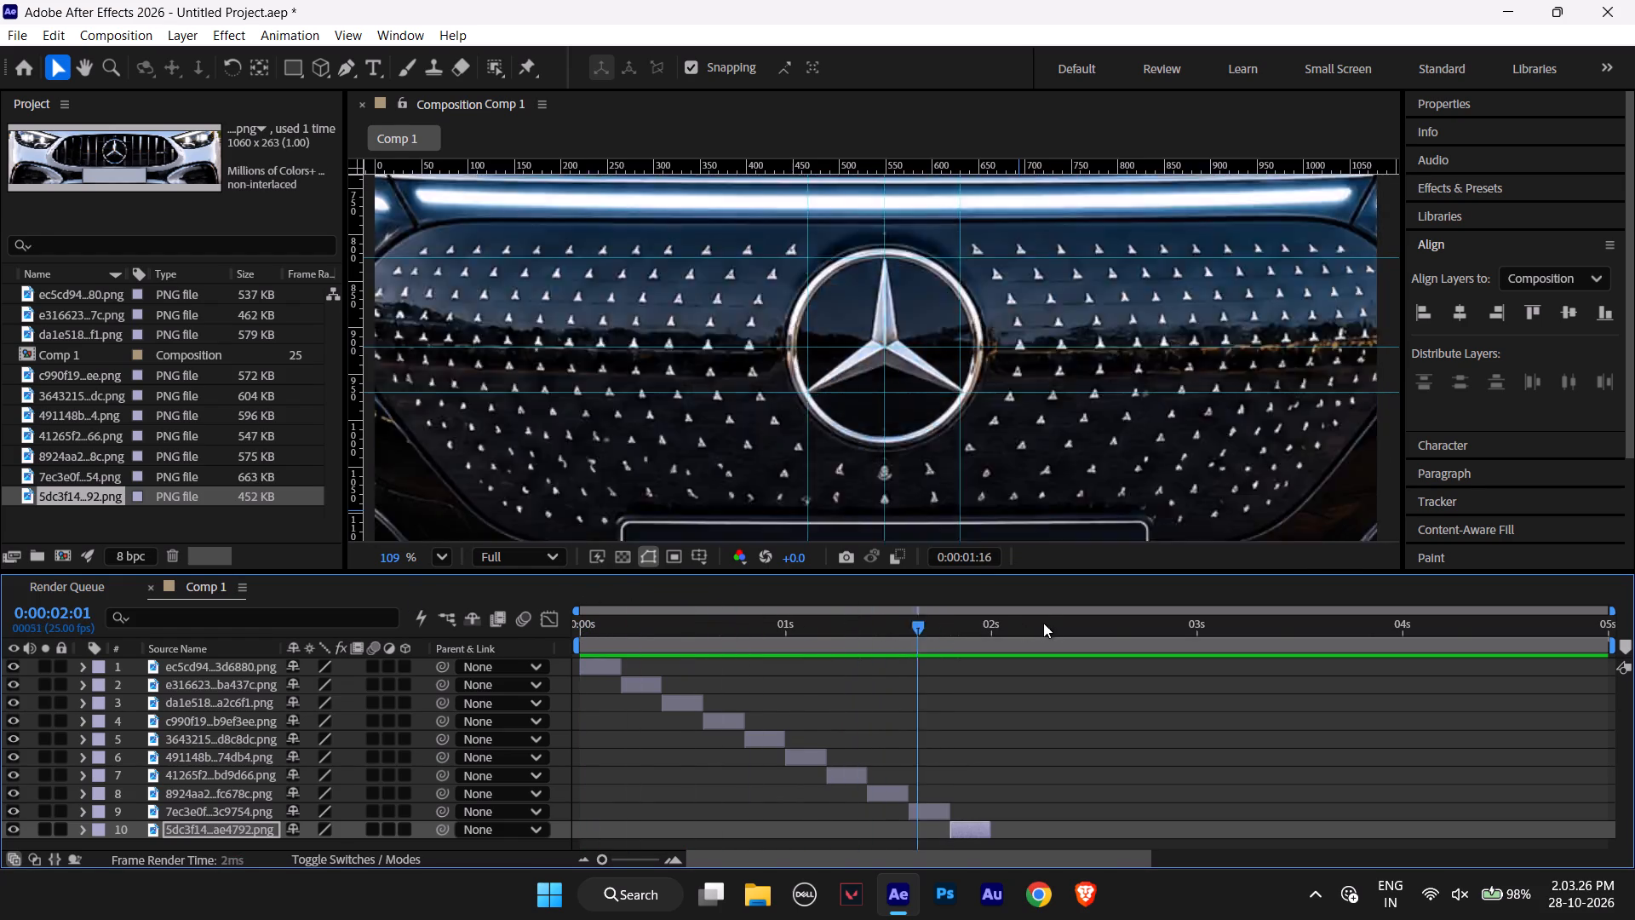
drag(1043, 623, 462, 581)
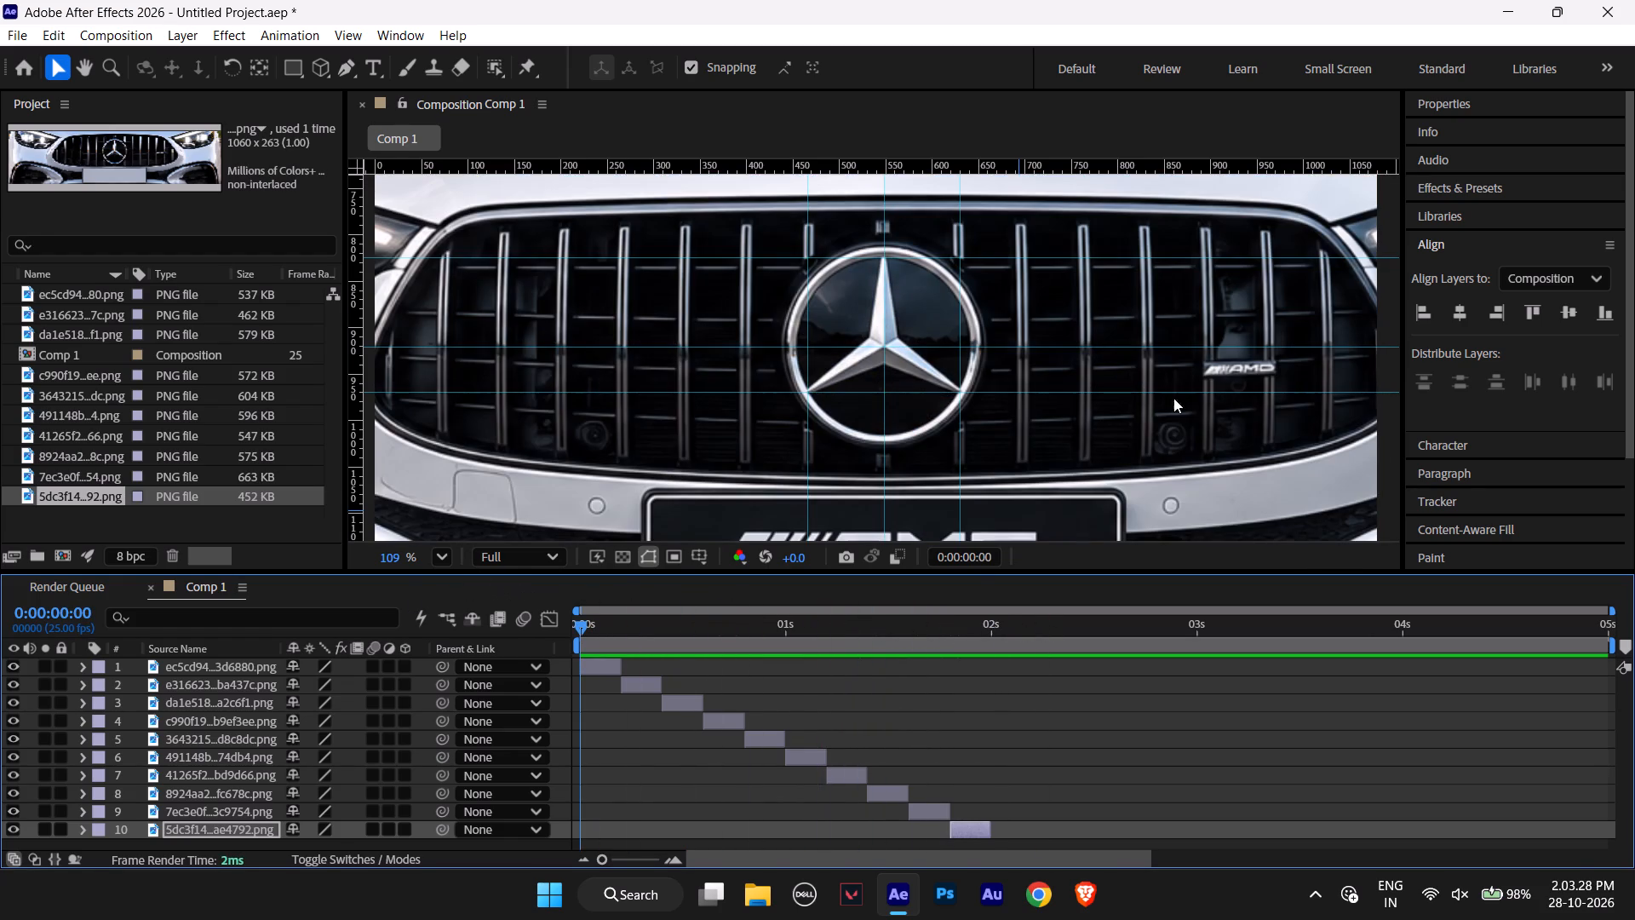
alt+scroll(978, 337, down, 6)
key(space)
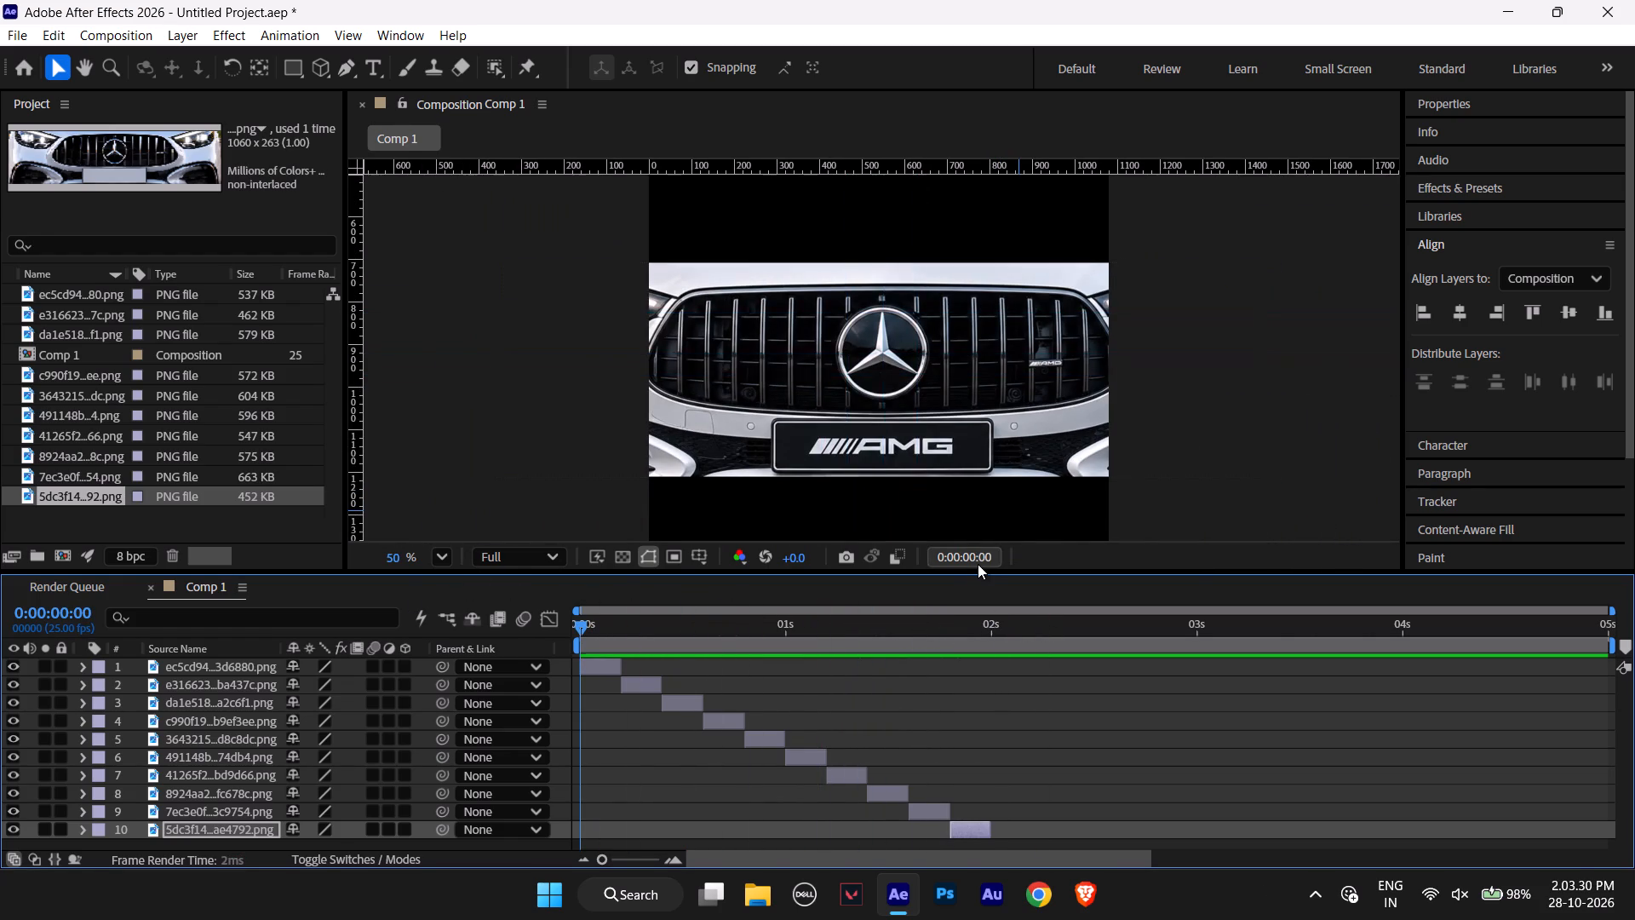
key(space)
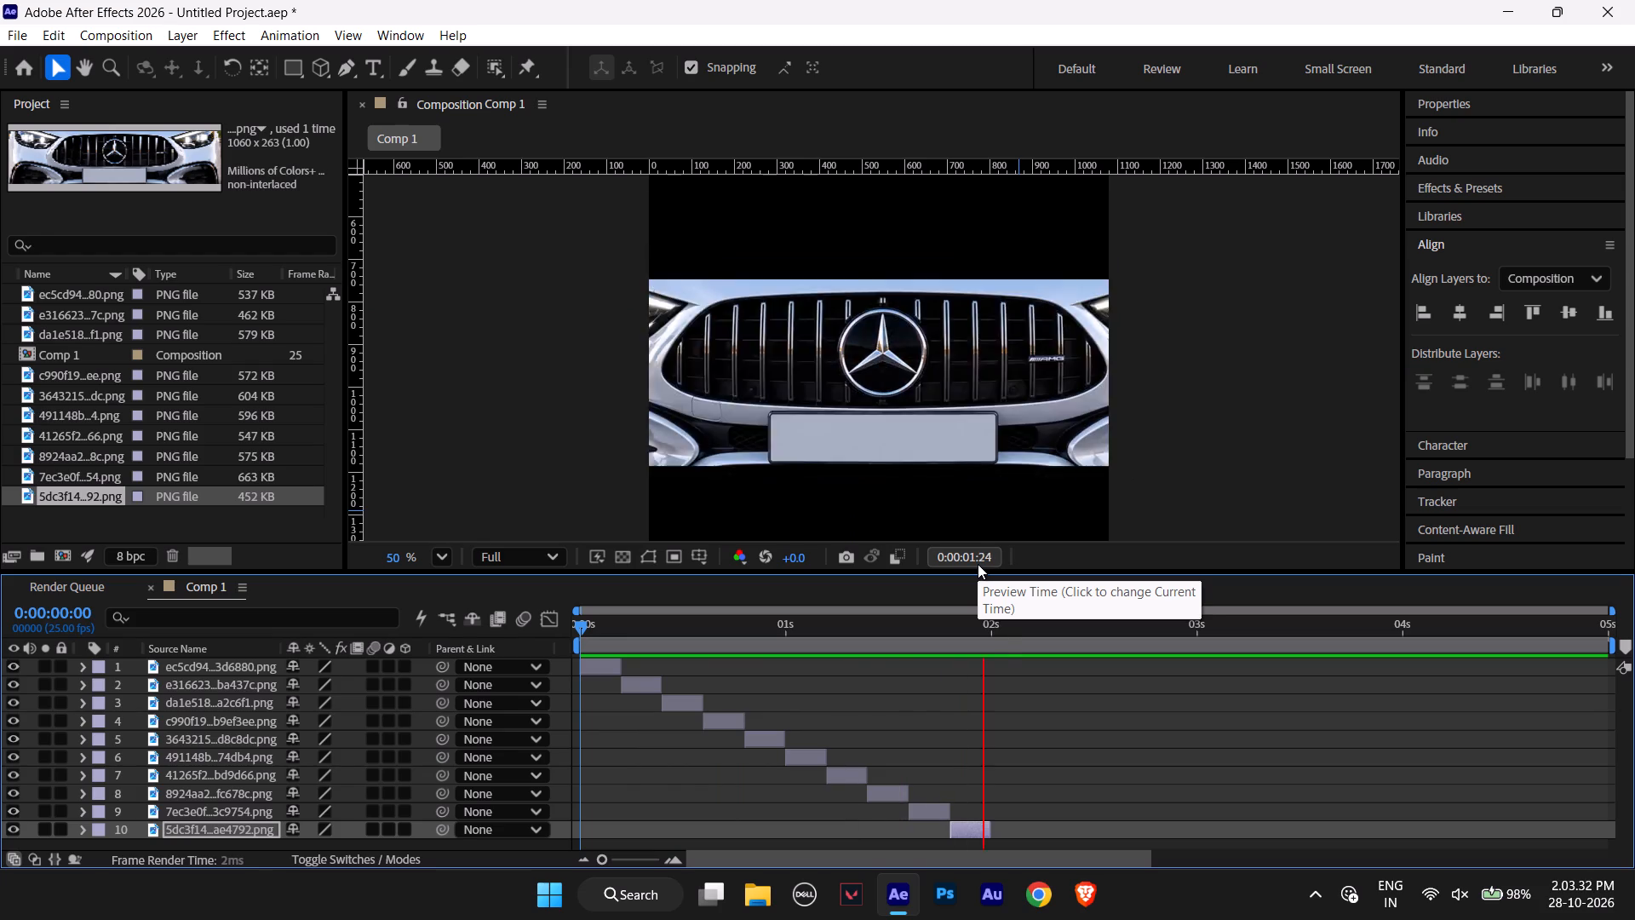
Set the current time to 0:00:02:00, at the end of the AMG clip.
drag(1003, 627, 989, 625)
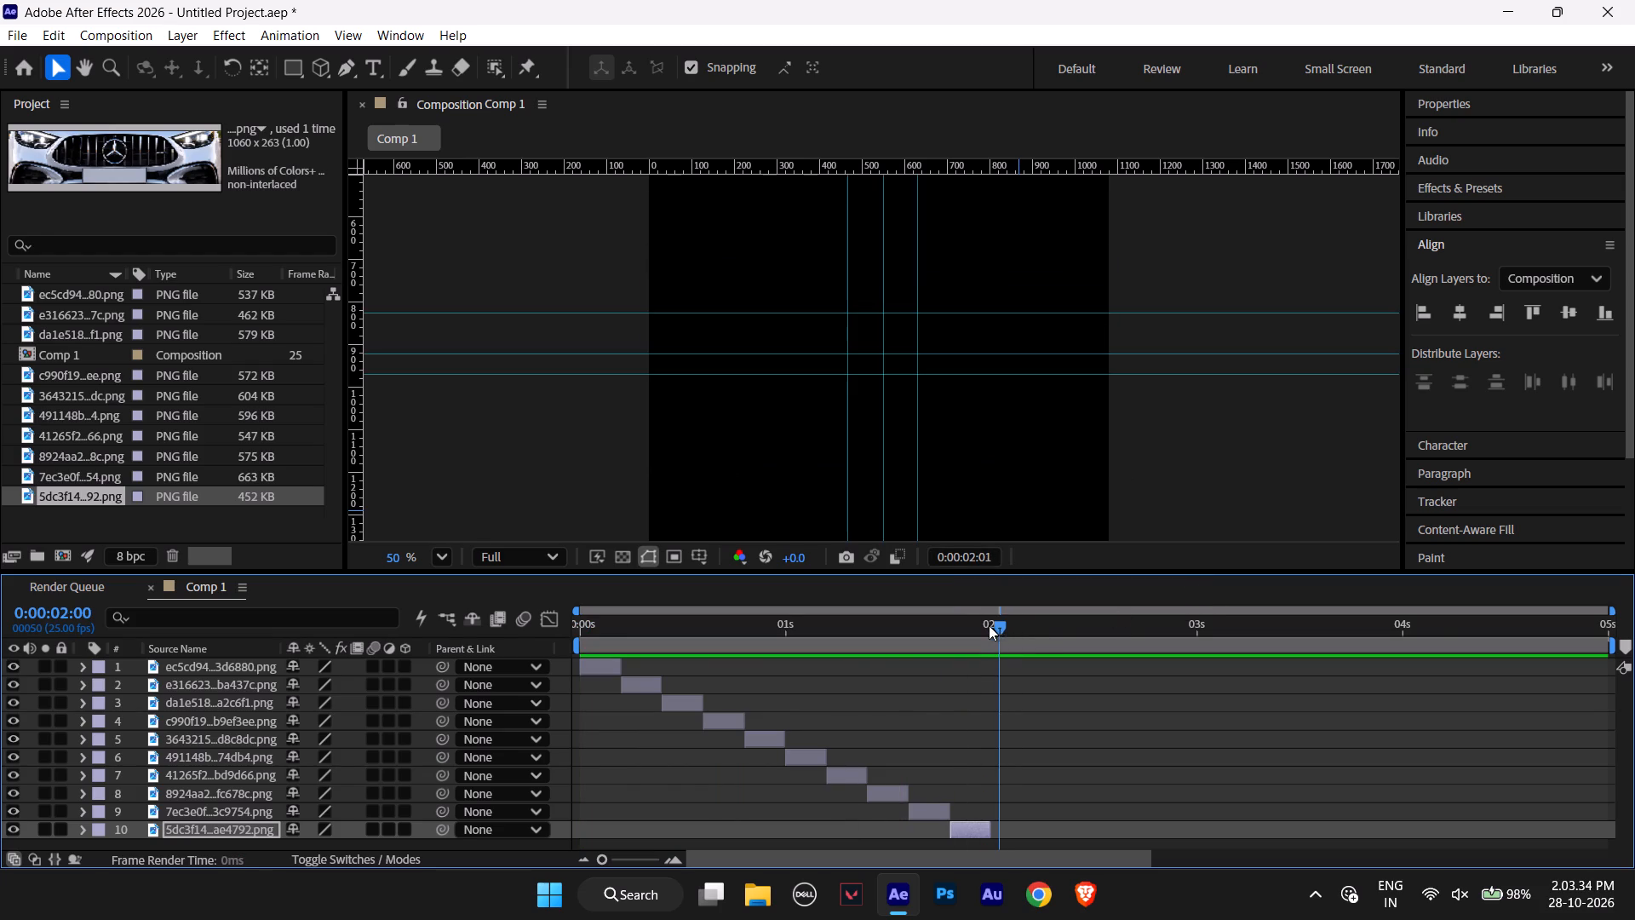
drag(989, 625, 985, 624)
scroll(233, 736, down, 5)
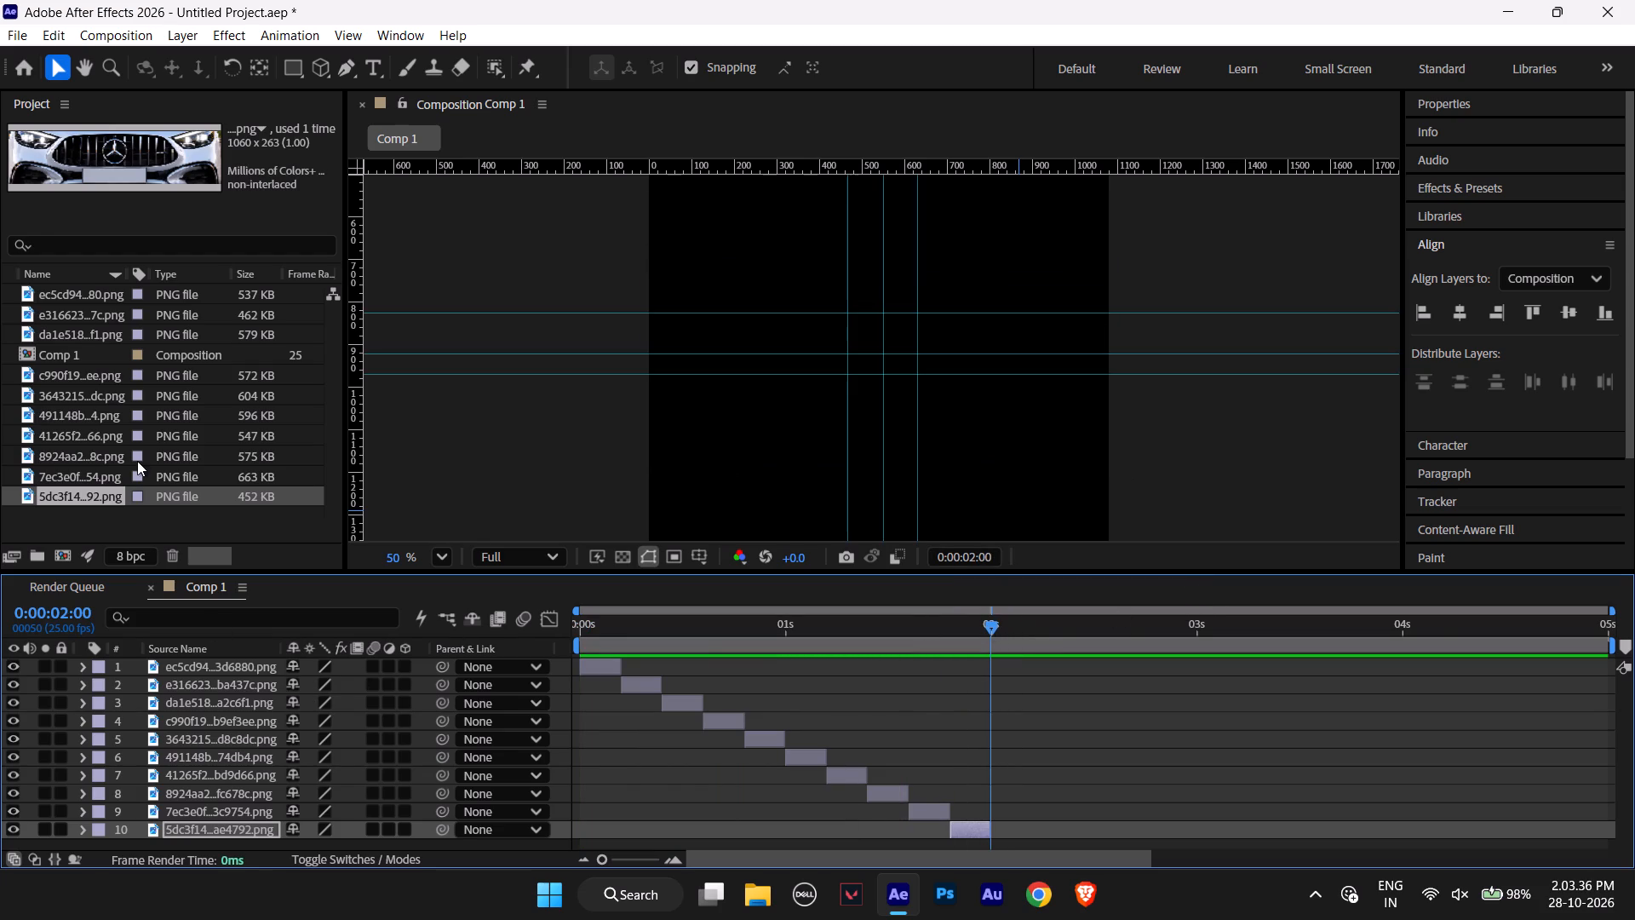
scroll(137, 455, down, 5)
Minimize After Effects, open a new Google Chrome window and maximize it.
click(1497, 10)
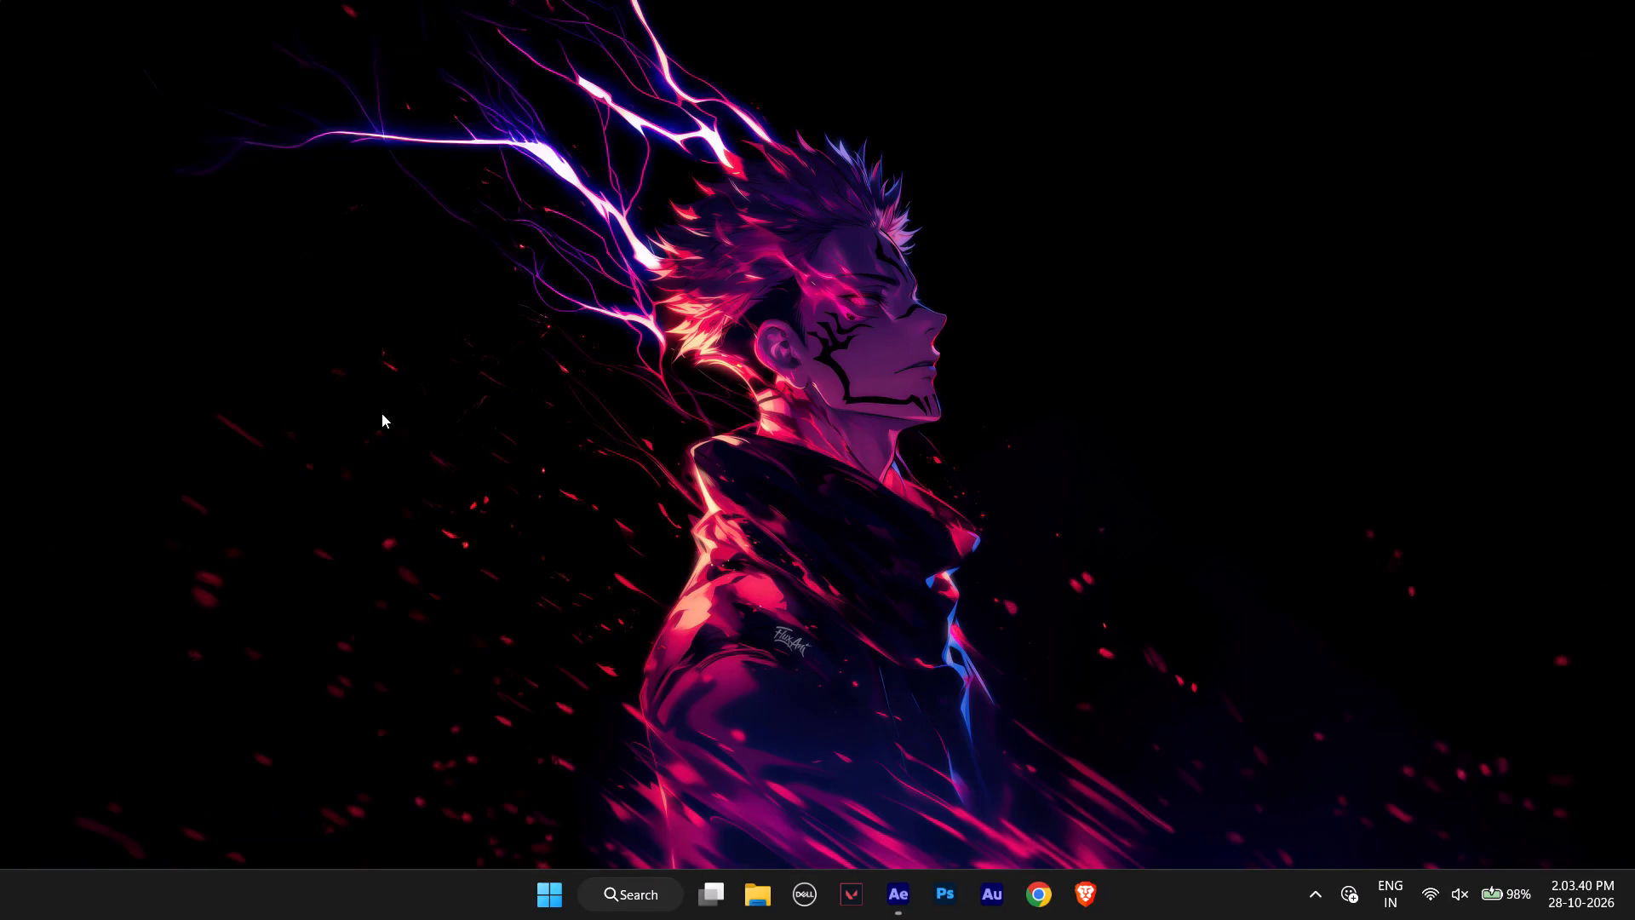
click(1050, 904)
click(741, 15)
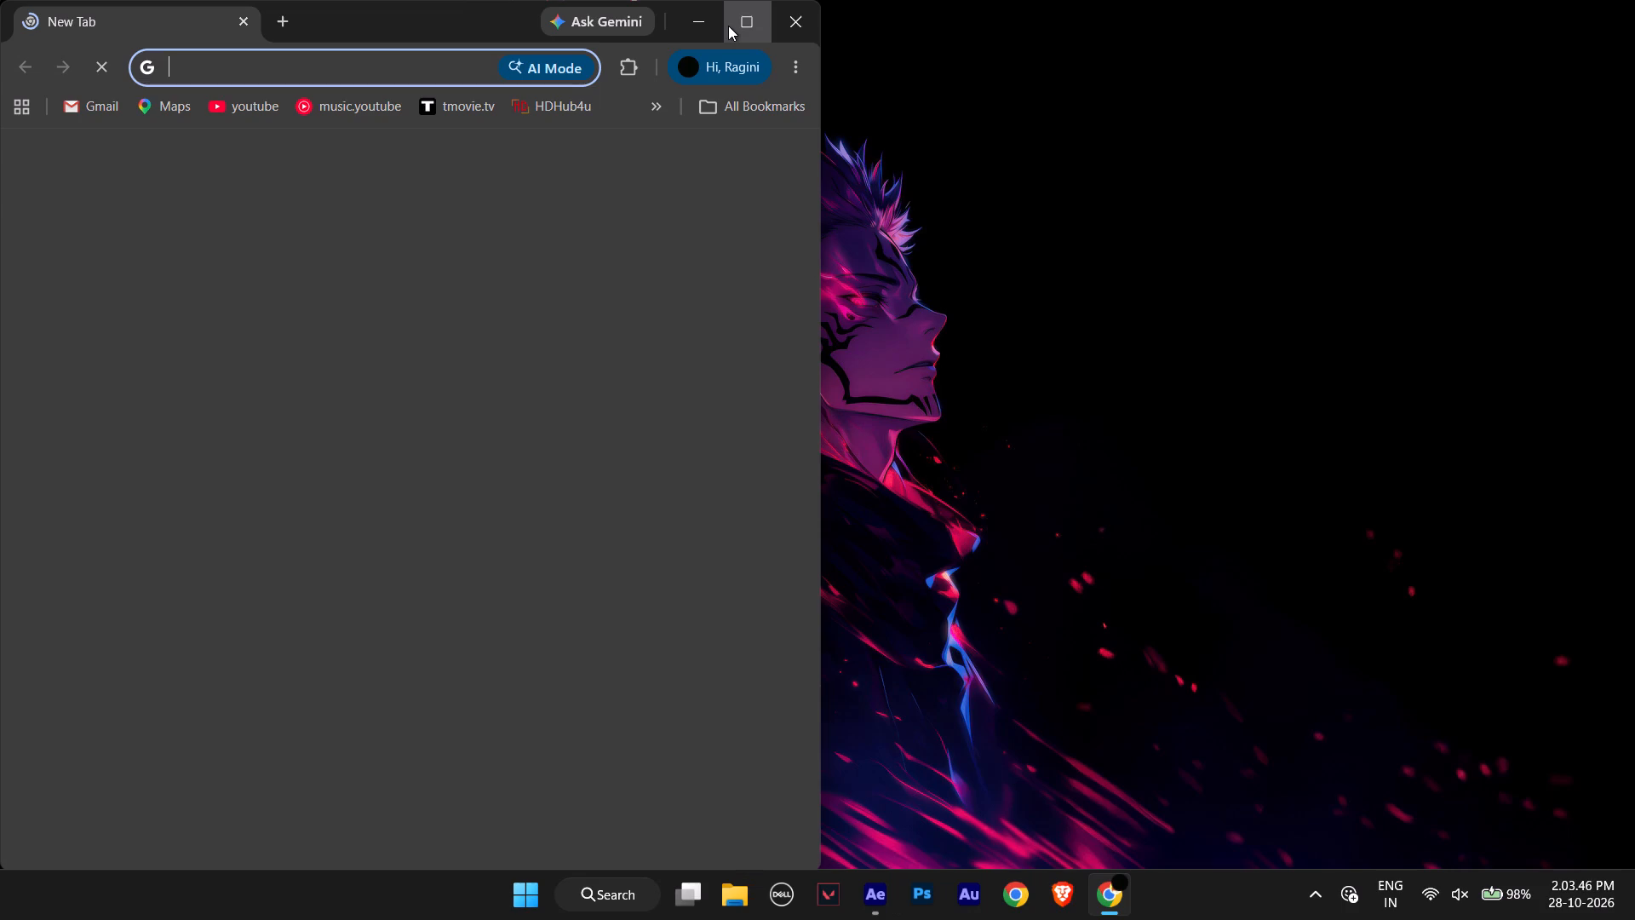